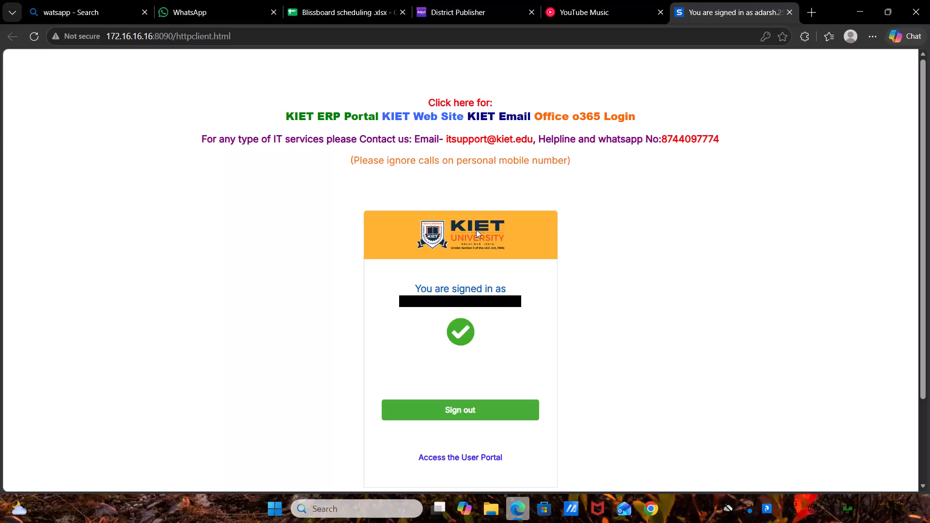
Switch to District Publisher and look over the Coffee Painting event's scheduled November shows.
click(472, 0)
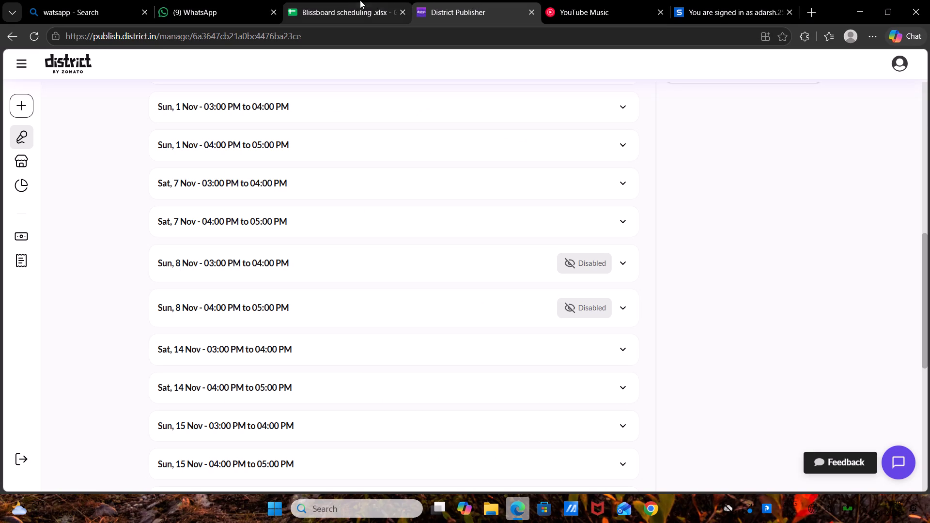
click(417, 197)
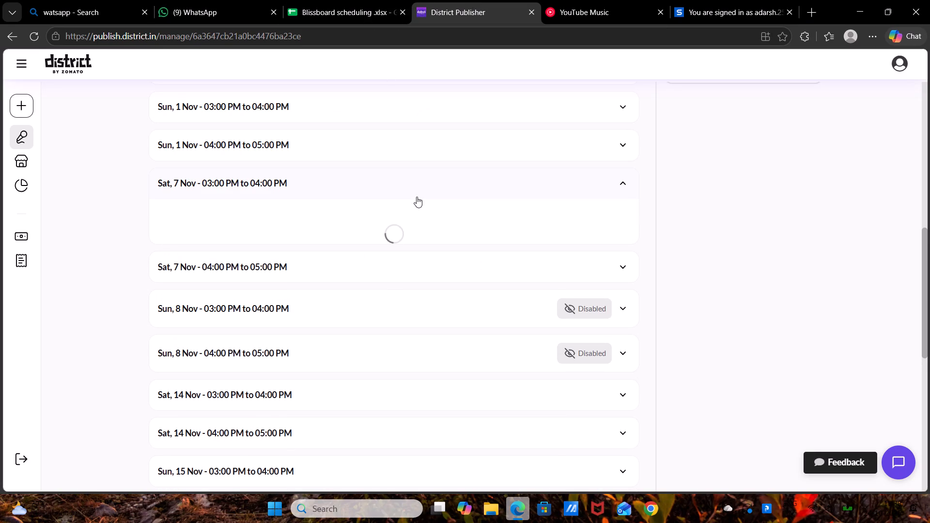
scroll(438, 227, up, 5)
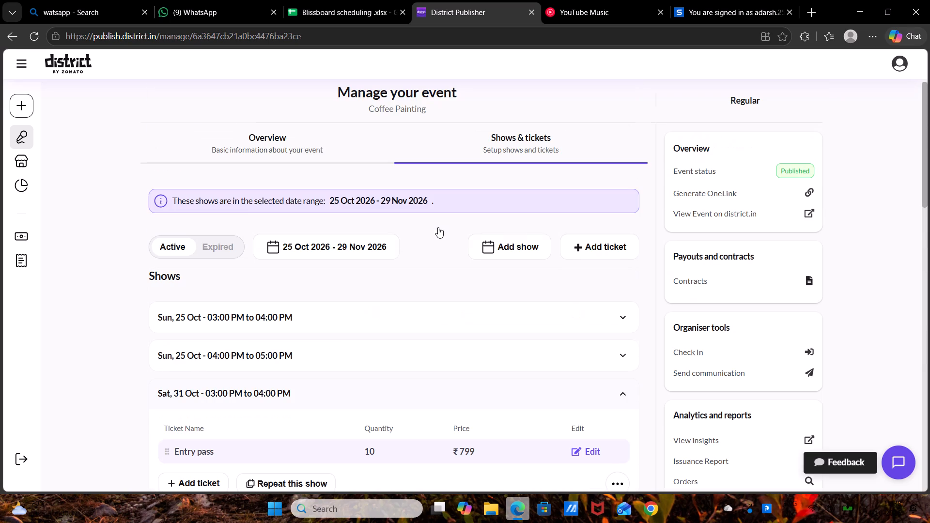
In the Blissboard scheduling spreadsheet, check the Pan India Dashboard's venue times and dates, and the Gurgaon events' District status for 145 Cafe and Bar.
click(378, 0)
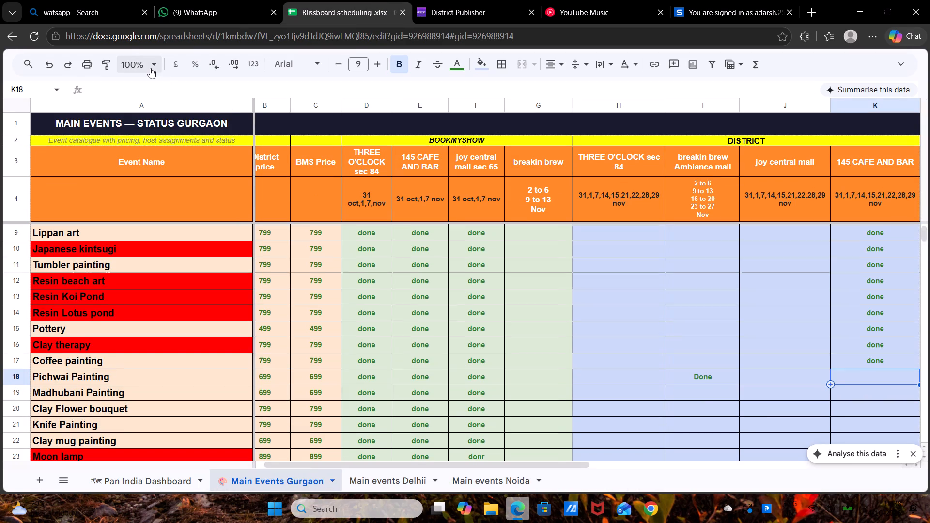
click(13, 43)
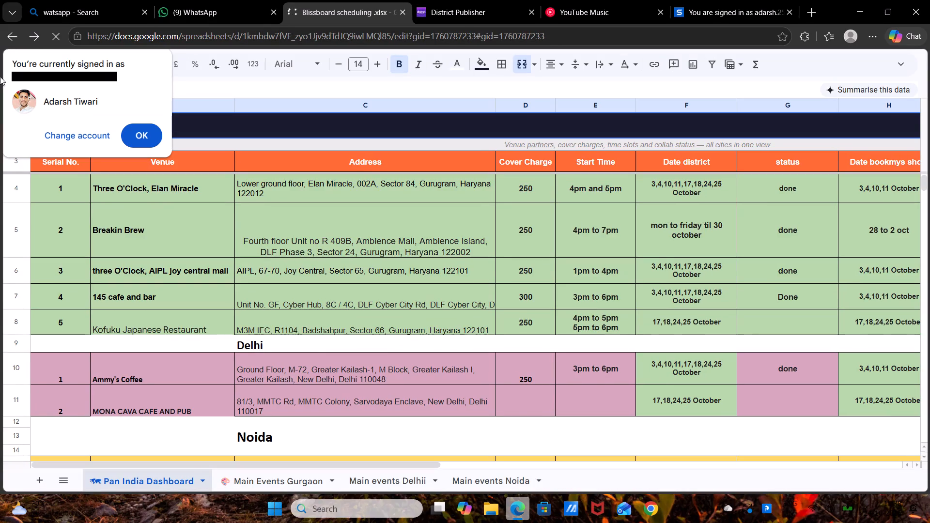
click(150, 132)
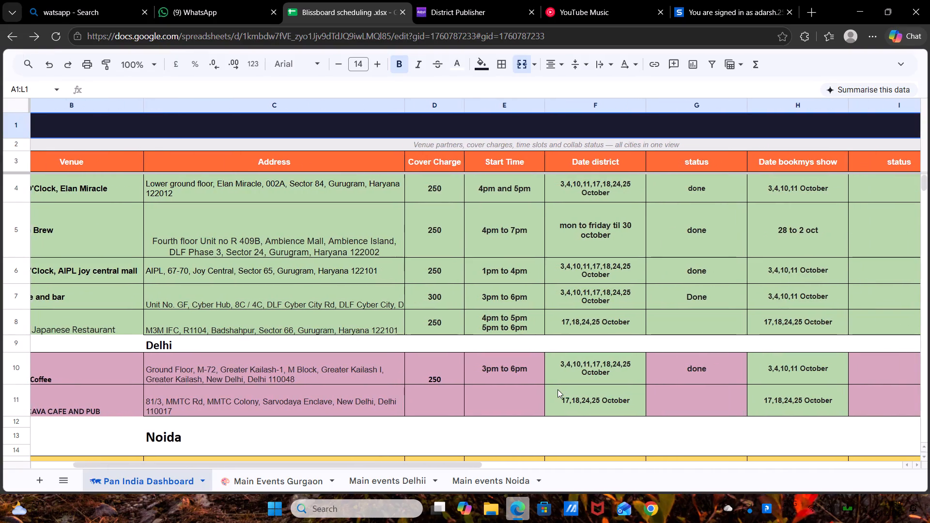
scroll(558, 389, down, 4)
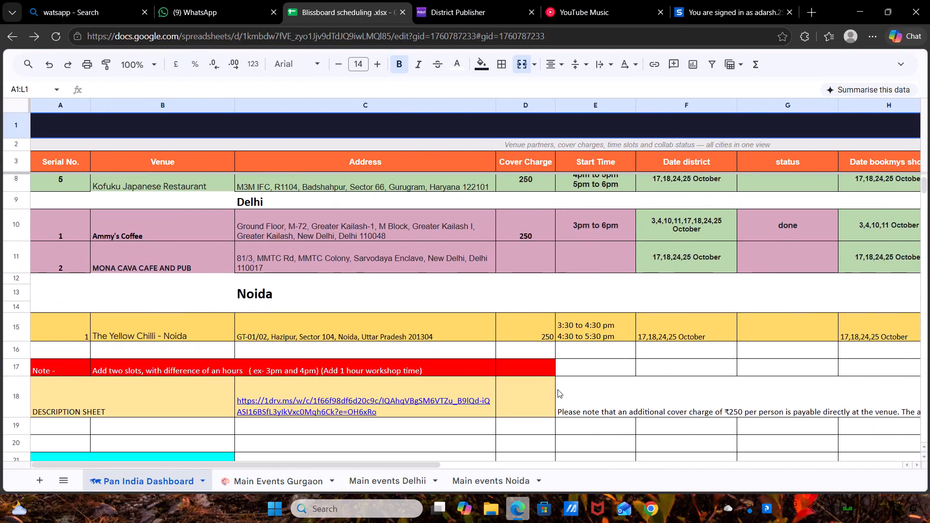
scroll(558, 389, up, 2)
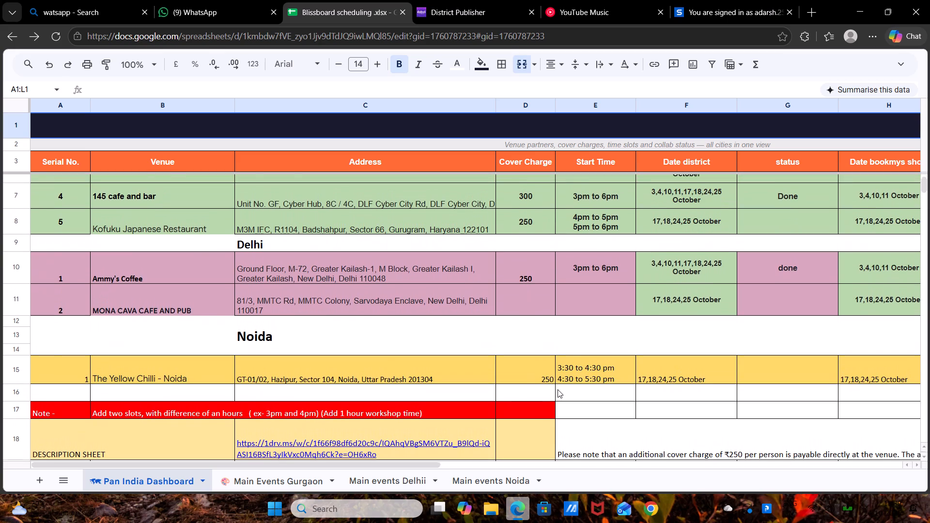
scroll(558, 389, up, 1)
click(298, 478)
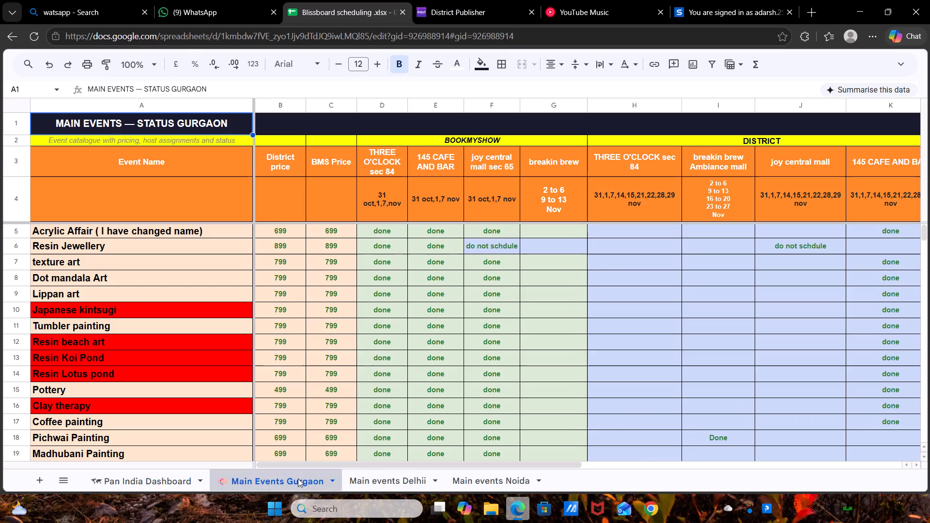
click(860, 436)
scroll(860, 436, down, 2)
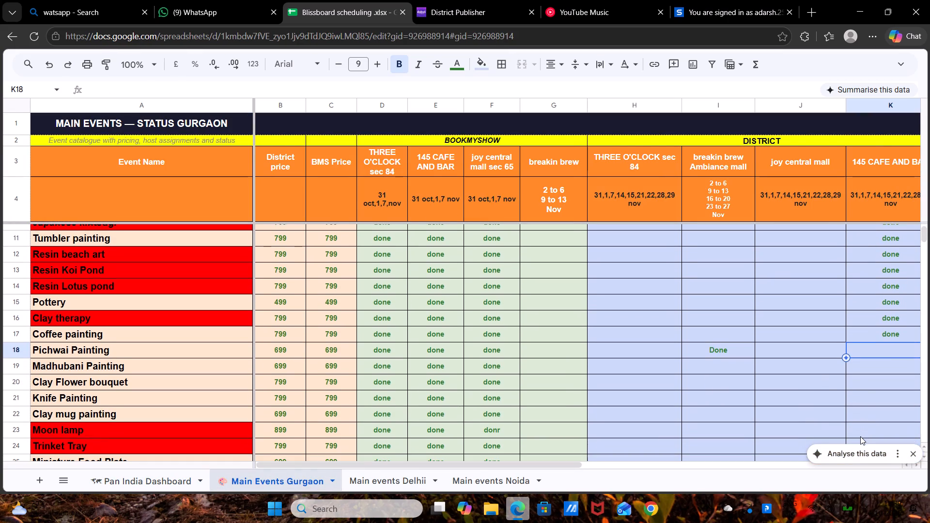
scroll(860, 436, down, 1)
Return to District Publisher, search the events for "pich" and open the Pichwai Painting event at 145 Cafe & Bar, Gurugram.
click(498, 0)
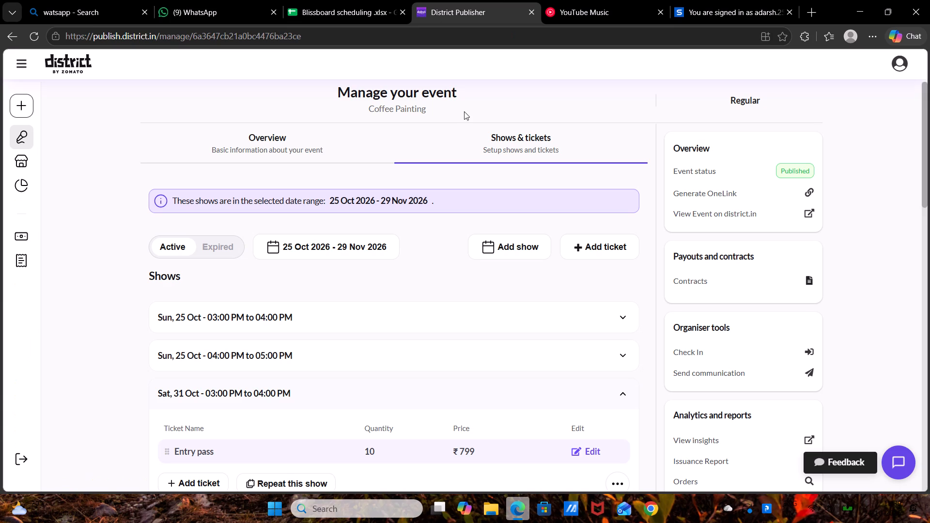
click(7, 41)
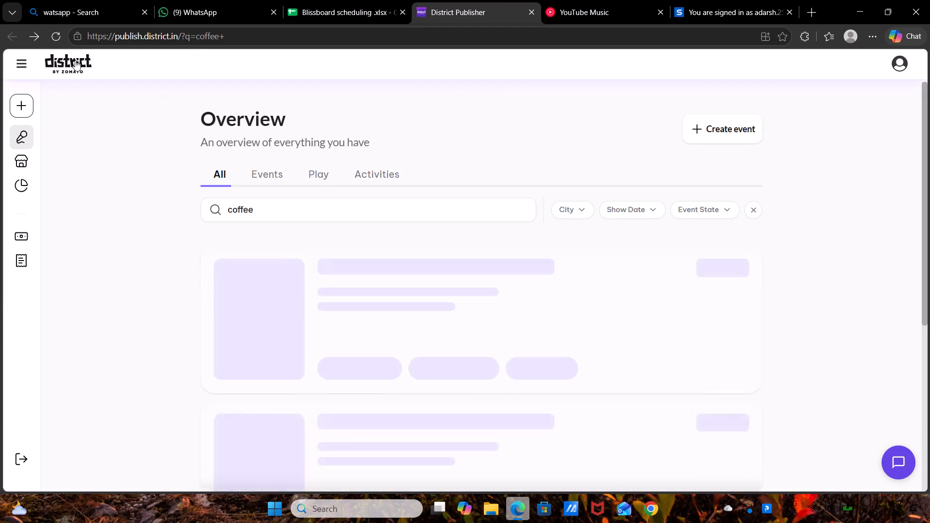
click(291, 214)
drag(291, 214, 188, 217)
key(BackSpace)
text(pich)
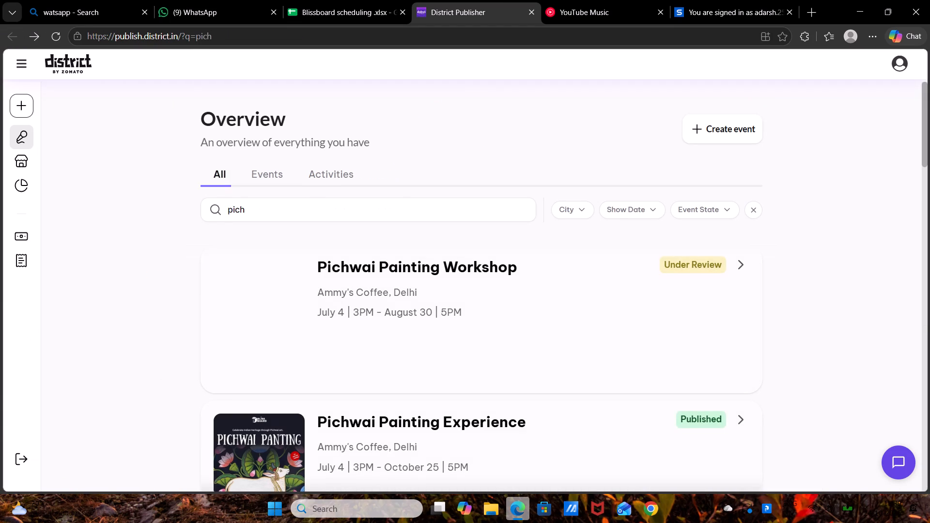
scroll(185, 375, down, 3)
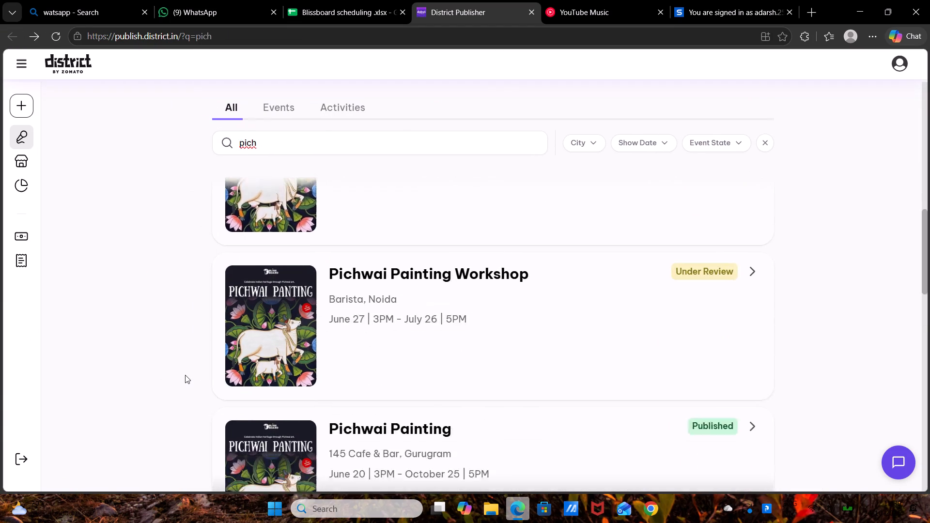
scroll(185, 375, up, 3)
scroll(375, 356, down, 3)
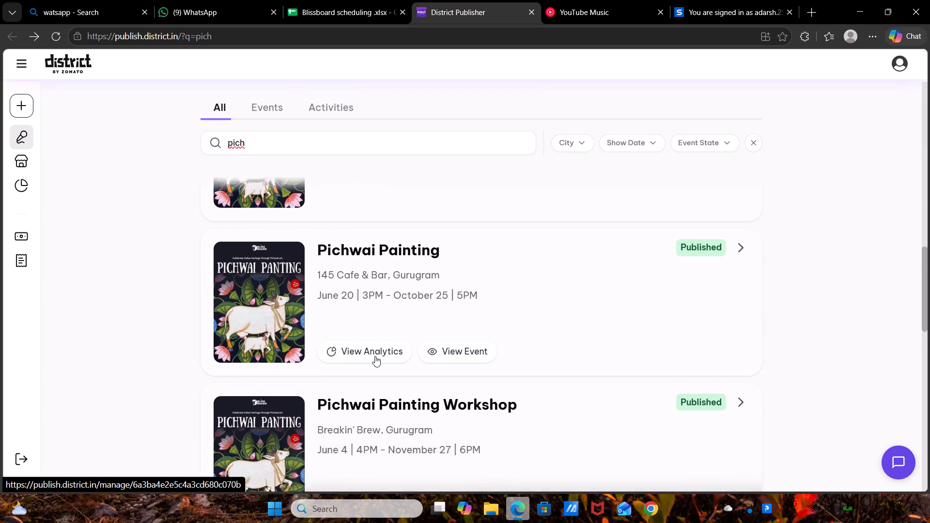
scroll(375, 356, up, 1)
click(439, 225)
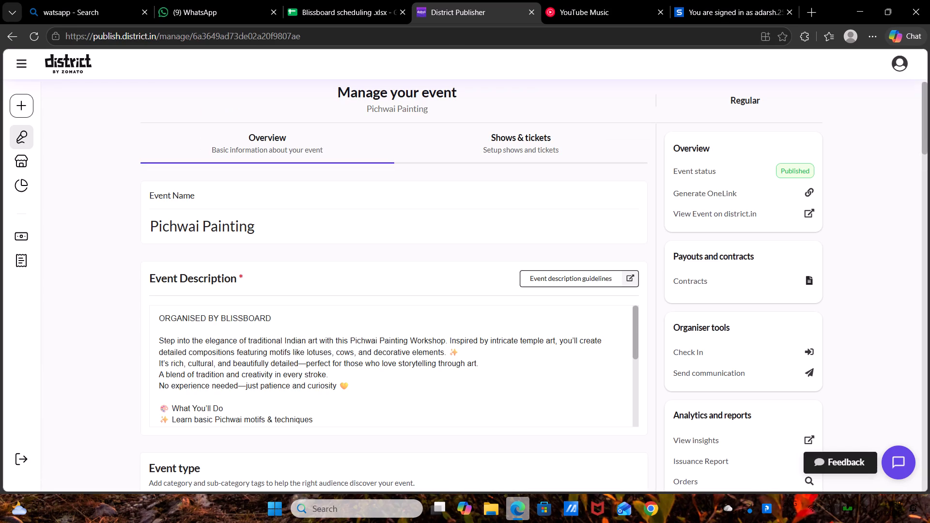
Start adding a show to the Pichwai Painting event as a recurring event that repeats weekly.
click(502, 140)
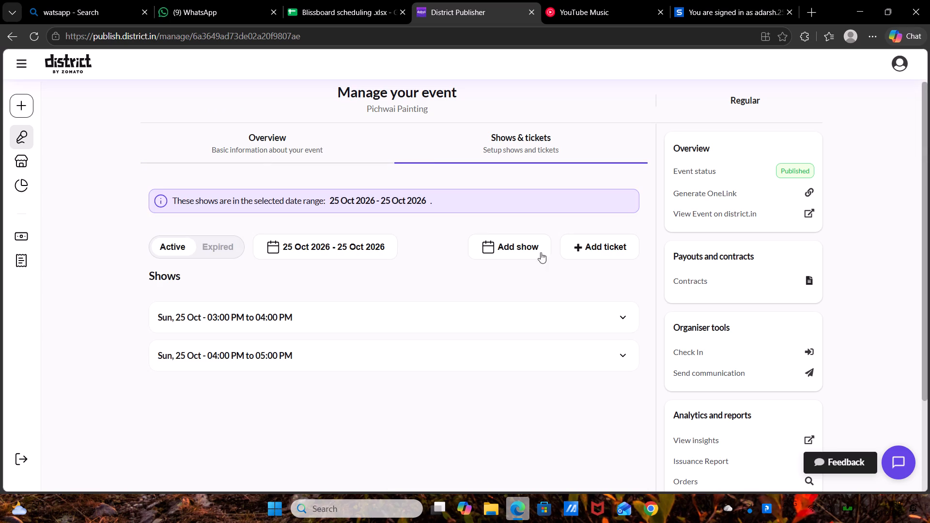
click(524, 242)
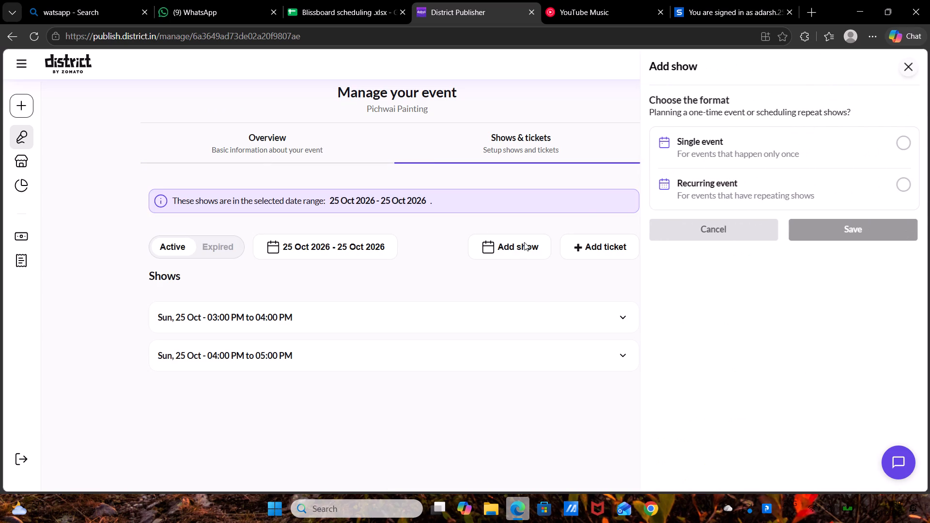
click(682, 185)
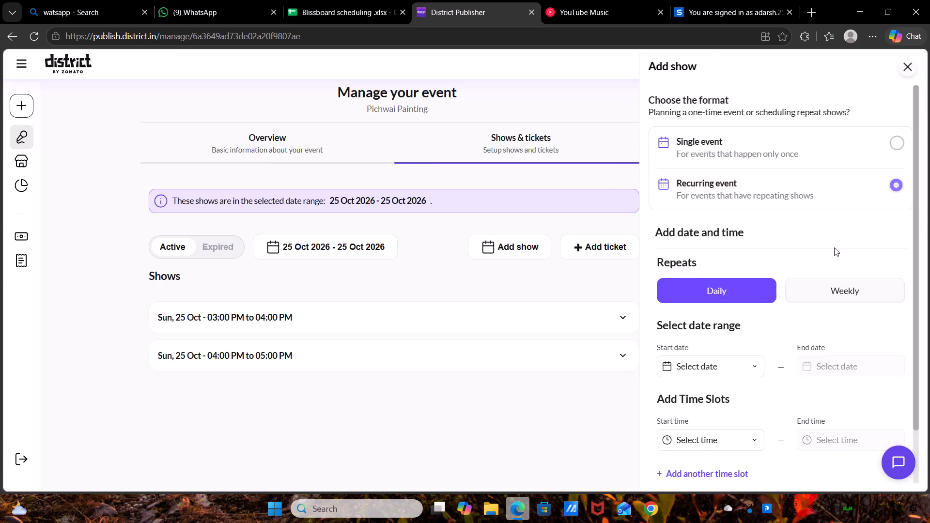
click(826, 282)
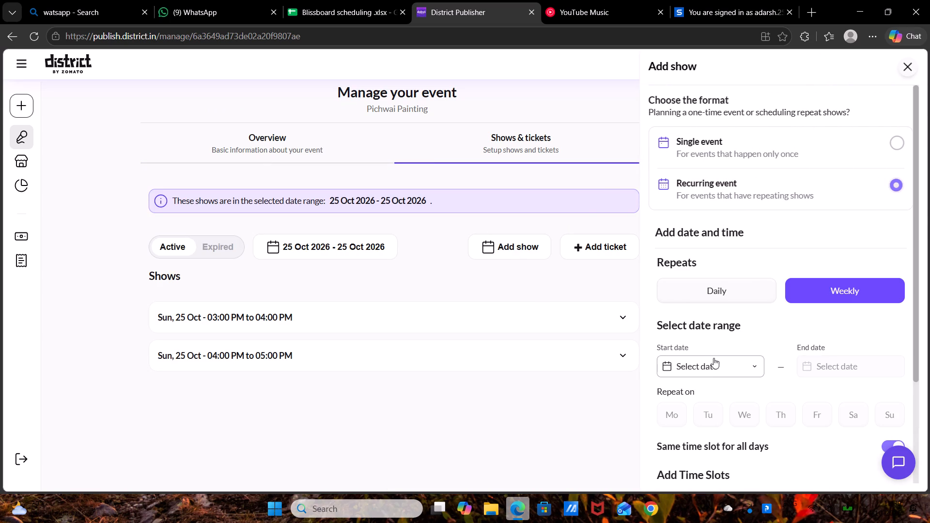
Set the recurring show's date range from Sat, 31 Oct to Mon, 30 Nov.
click(713, 358)
click(771, 323)
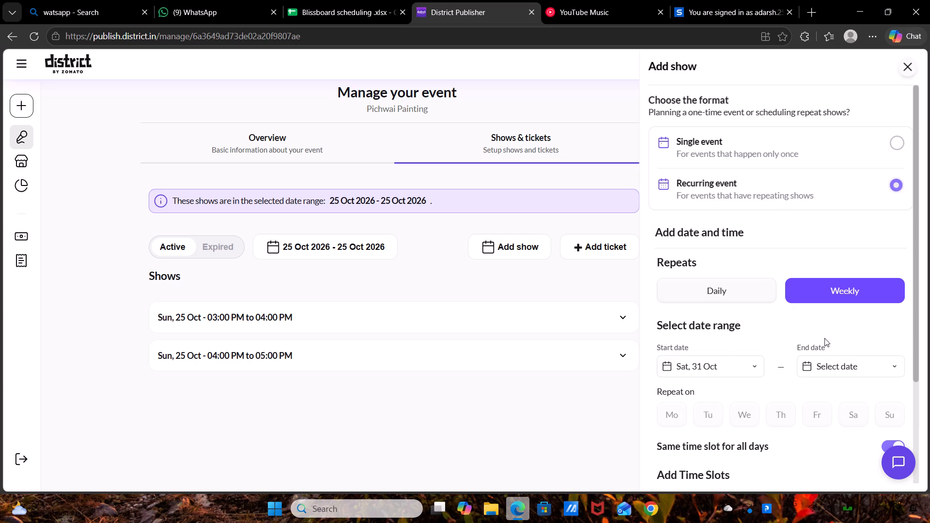
click(844, 365)
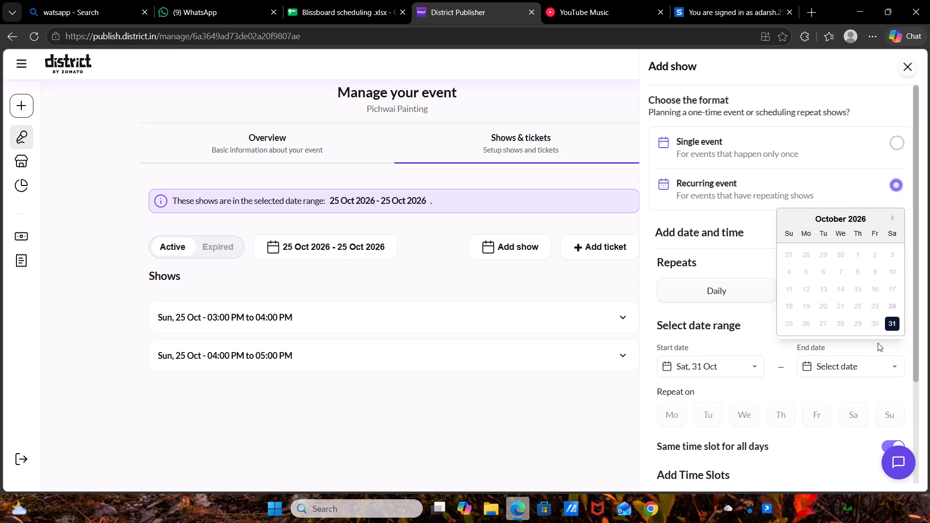
drag(890, 223, 891, 221)
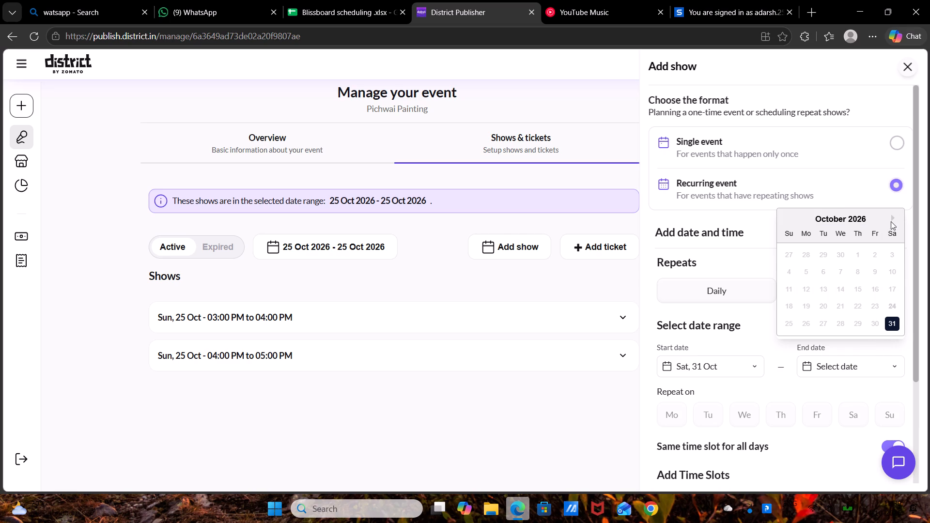
drag(891, 221, 893, 215)
click(893, 215)
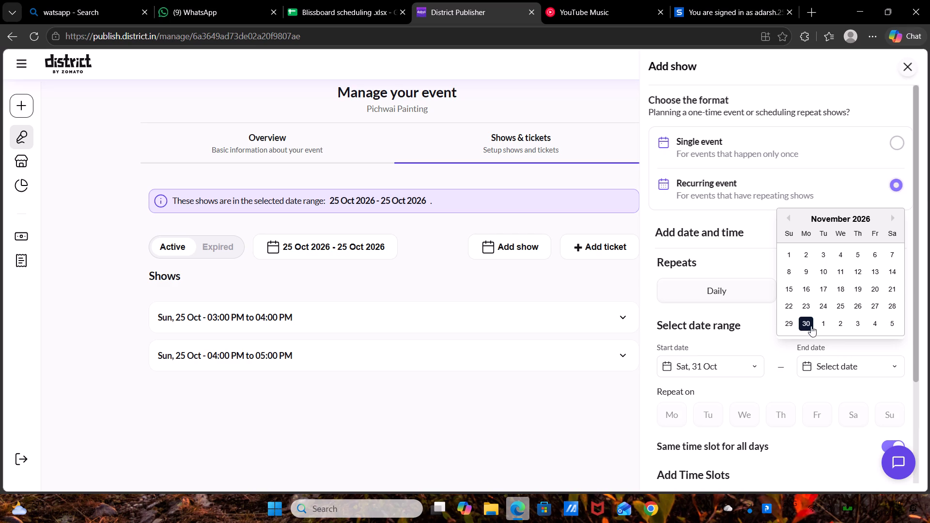
click(806, 318)
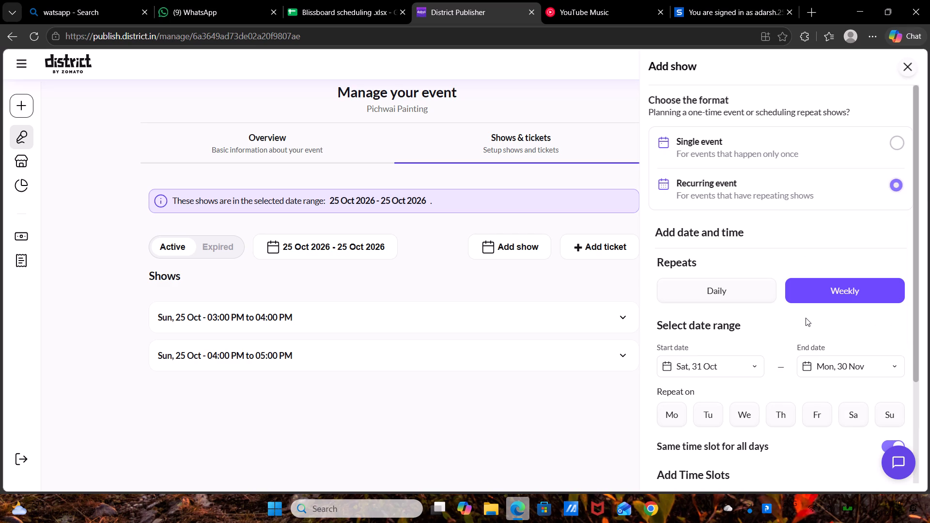
Set the weekly show to repeat on Saturday and Sunday.
scroll(806, 318, down, 2)
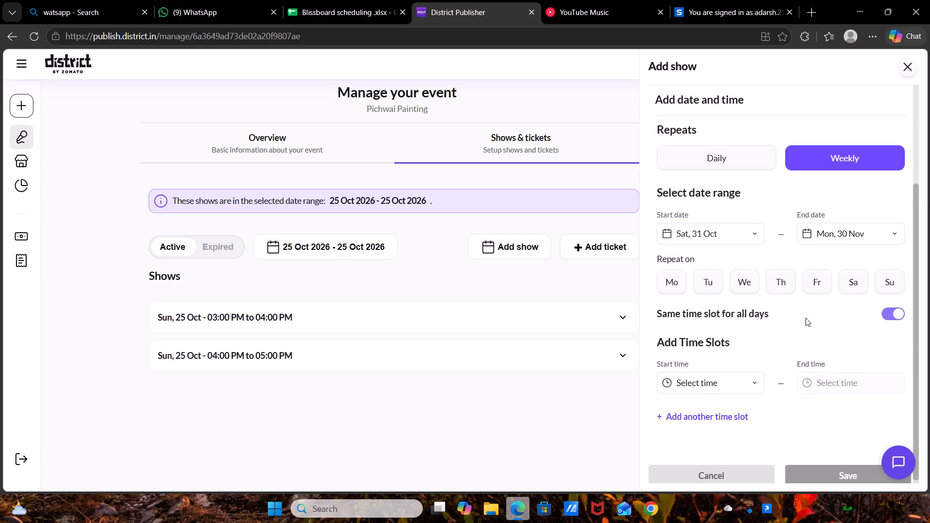
click(848, 282)
click(907, 283)
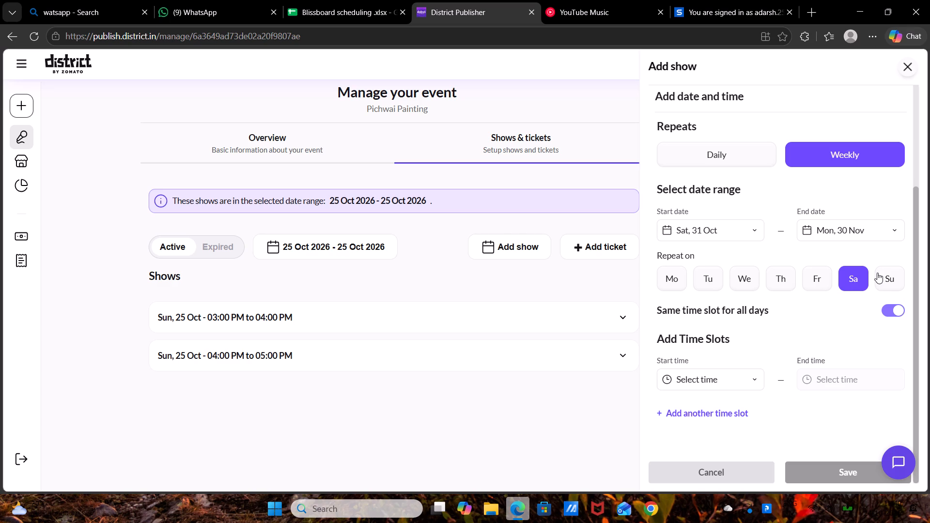
click(880, 269)
Set the first time slot from 03:00 PM to 04:00 PM.
scroll(880, 269, down, 2)
click(745, 385)
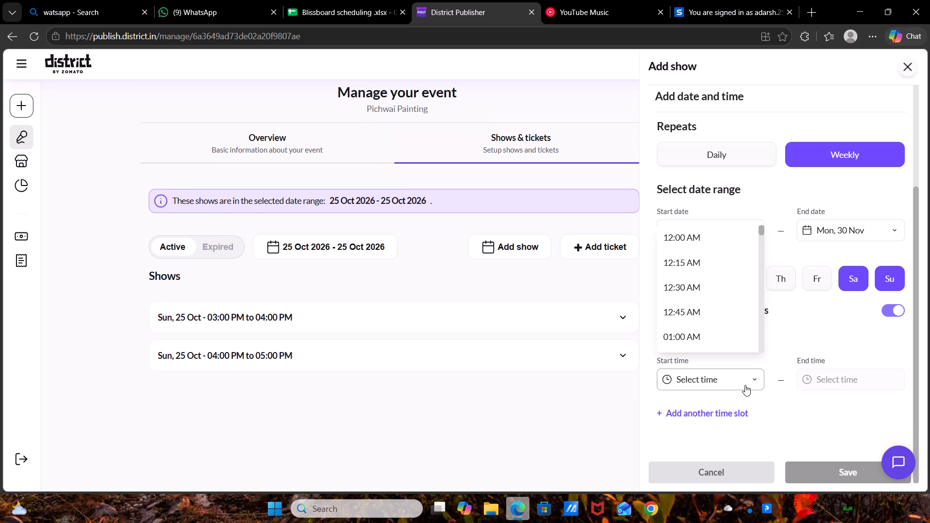
click(759, 304)
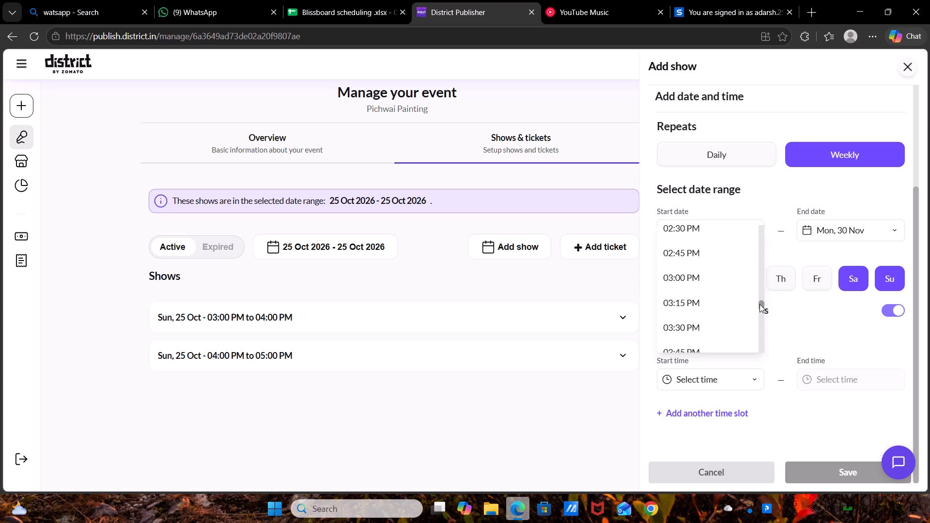
click(726, 277)
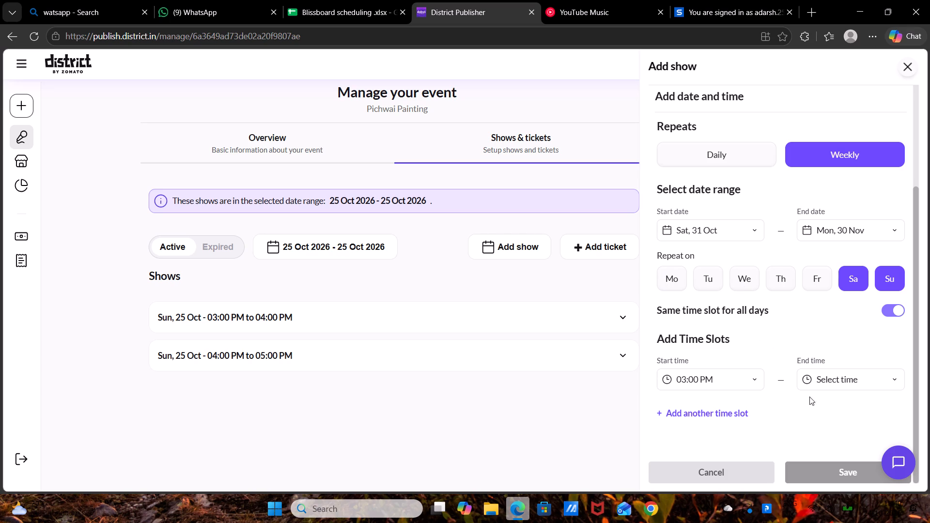
click(808, 380)
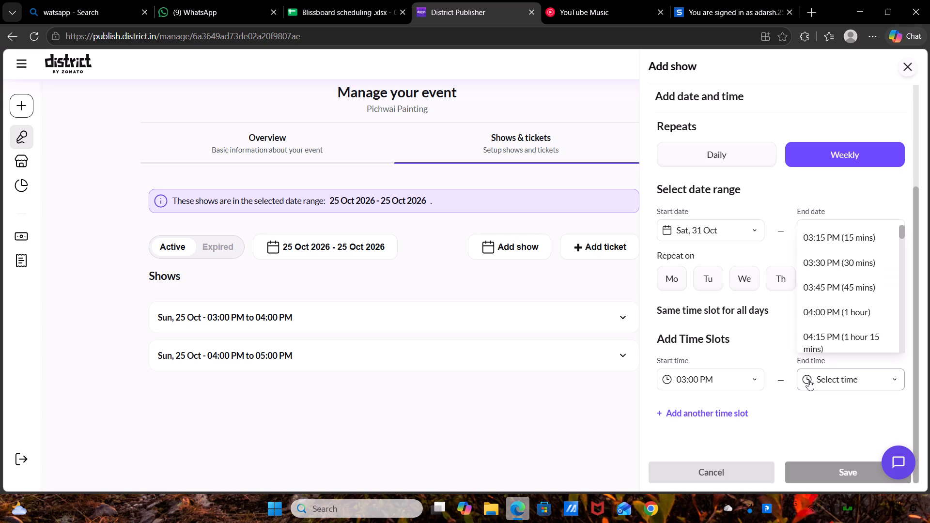
click(831, 307)
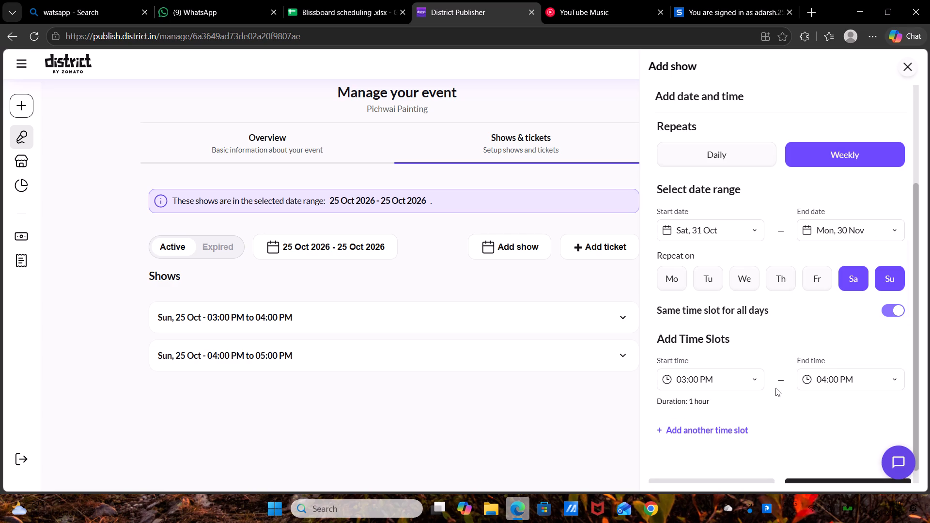
Add a second time slot to the weekly show, from 04:00 PM to 05:00 PM.
click(735, 427)
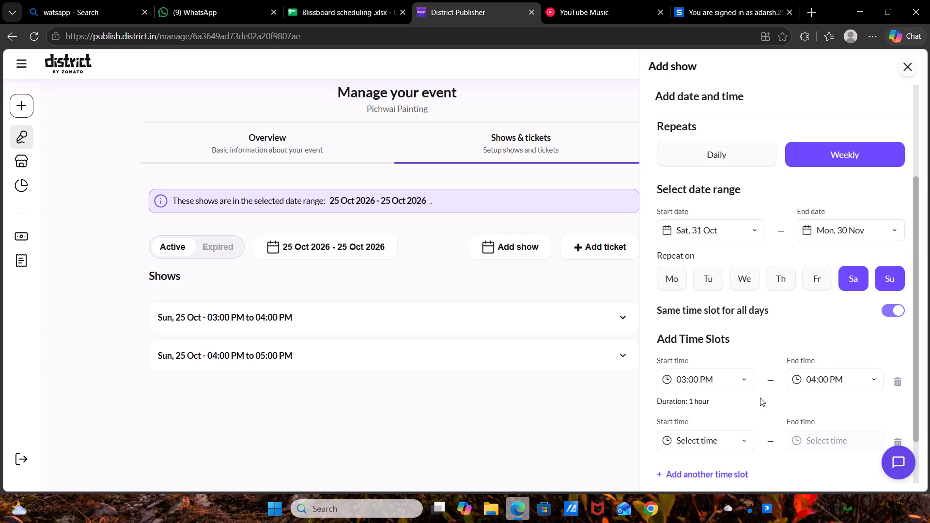
click(722, 438)
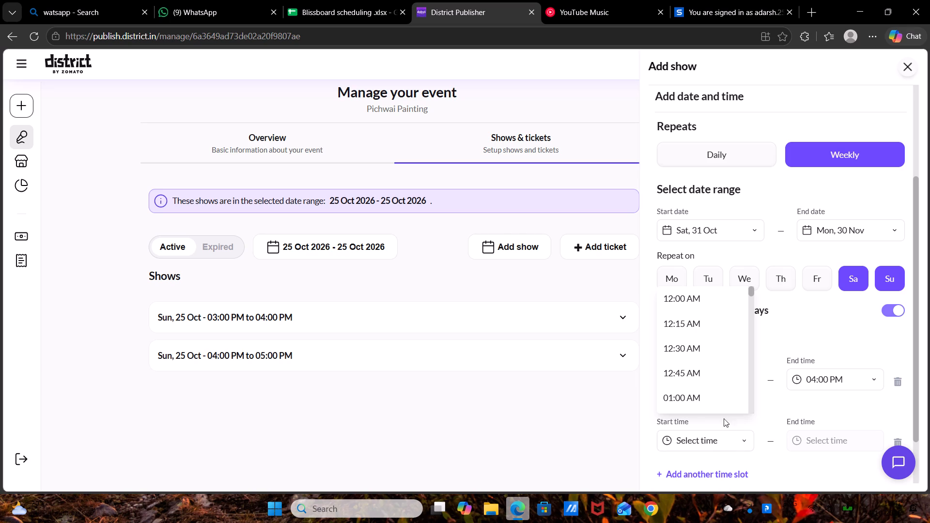
drag(752, 359, 723, 368)
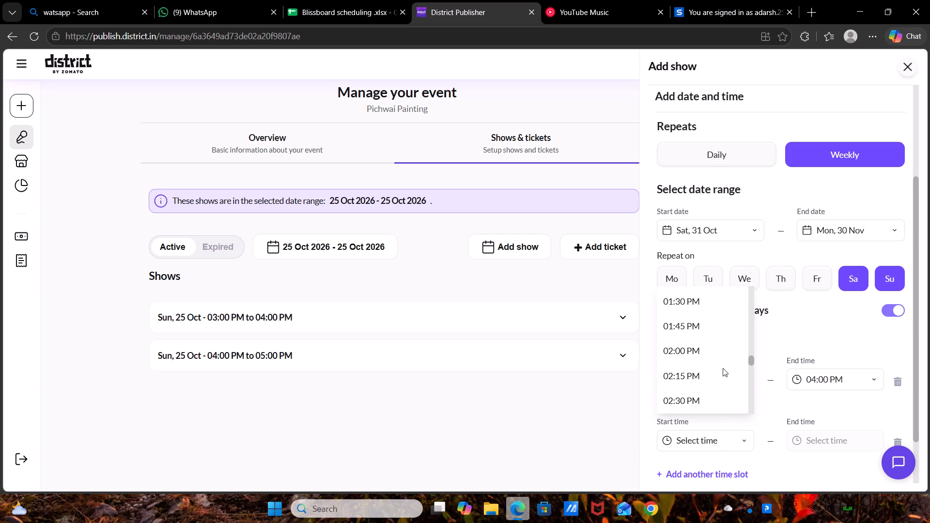
drag(723, 368, 725, 375)
drag(725, 375, 723, 375)
scroll(723, 375, down, 2)
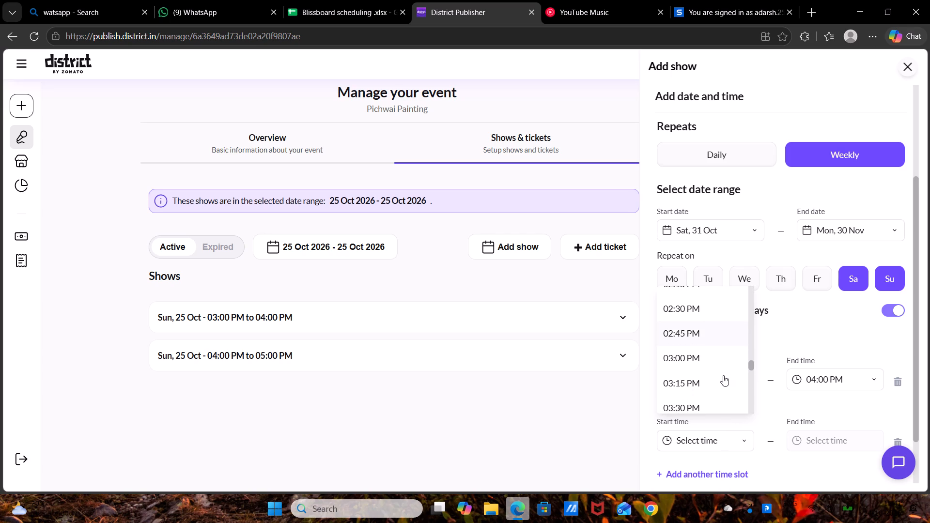
scroll(723, 375, down, 2)
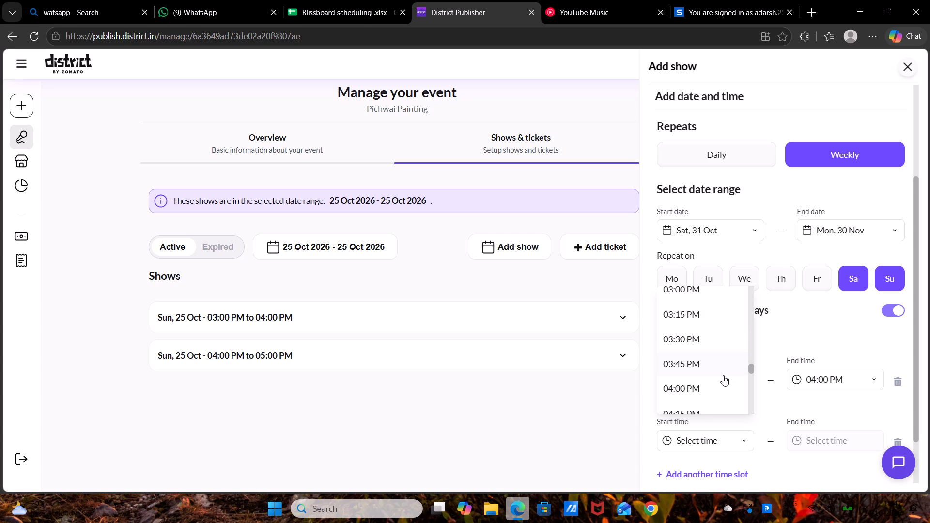
click(718, 383)
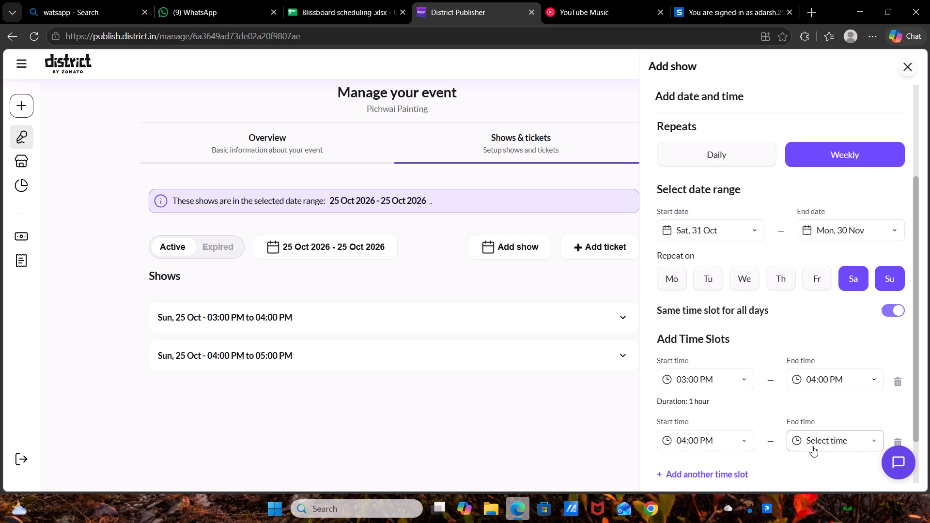
click(812, 446)
click(818, 383)
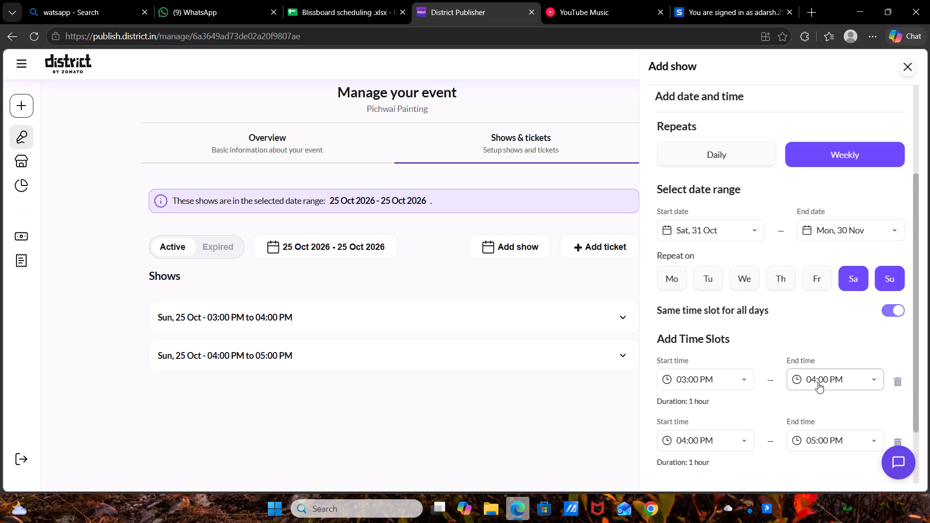
Save the recurring weekend shows, reviewing the full list of dates and slots before confirming their creation.
scroll(818, 383, down, 2)
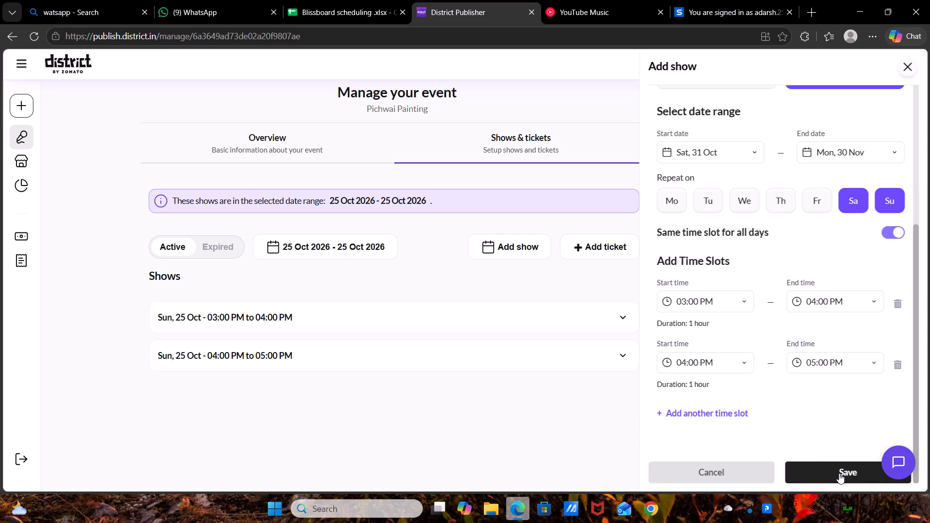
click(839, 473)
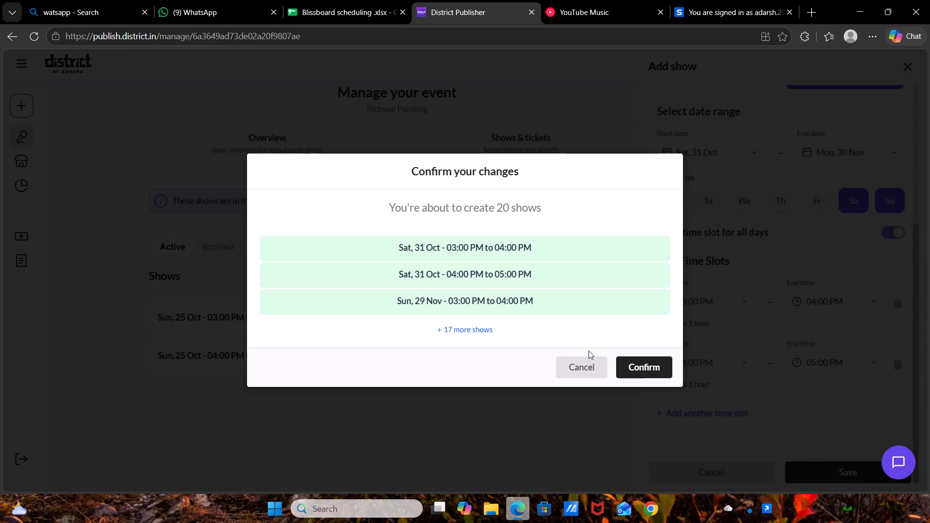
click(462, 329)
scroll(462, 329, down, 2)
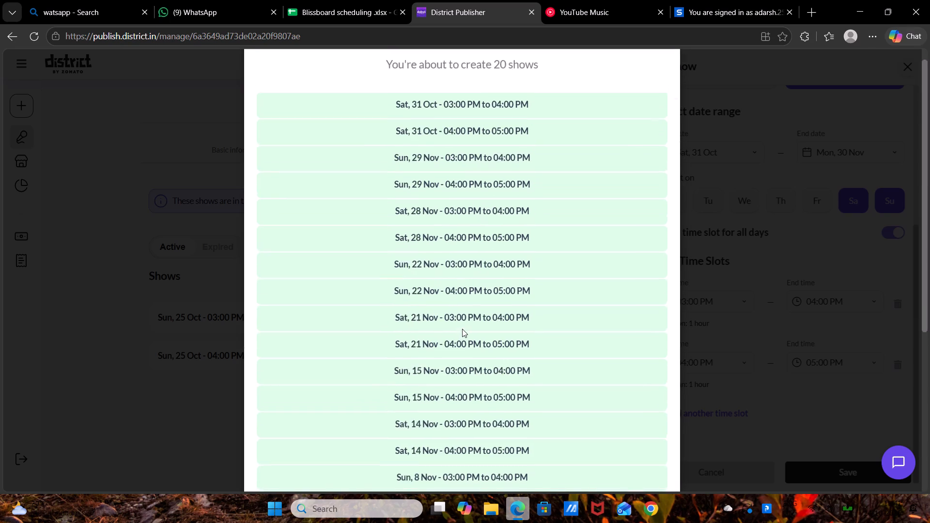
scroll(462, 329, down, 1)
click(638, 452)
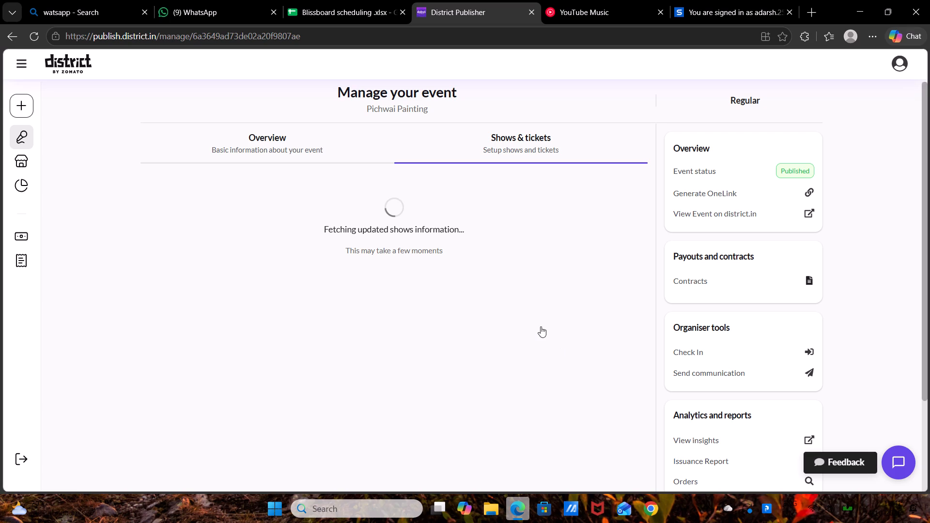
Disable only the Sun, 8 Nov show from 03:00 PM to 04:00 PM, without selecting a reason.
scroll(541, 326, down, 5)
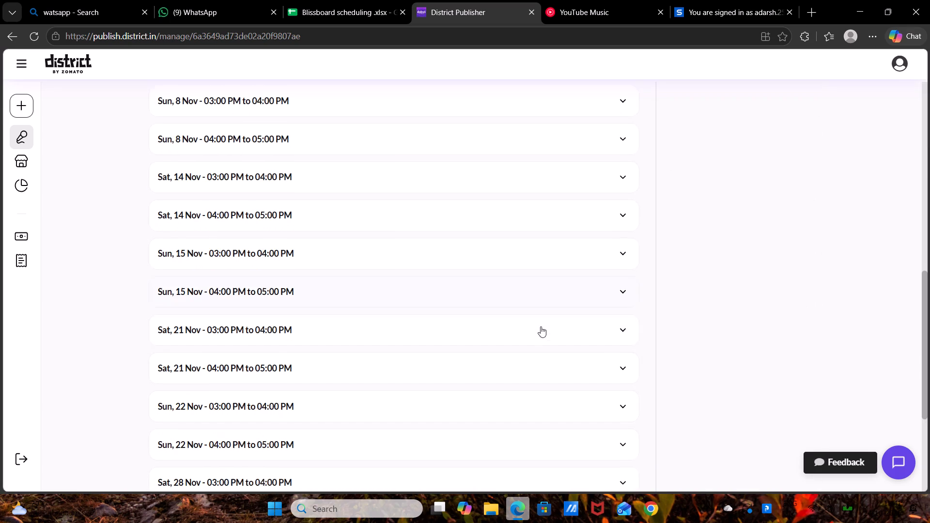
scroll(541, 326, down, 1)
click(613, 107)
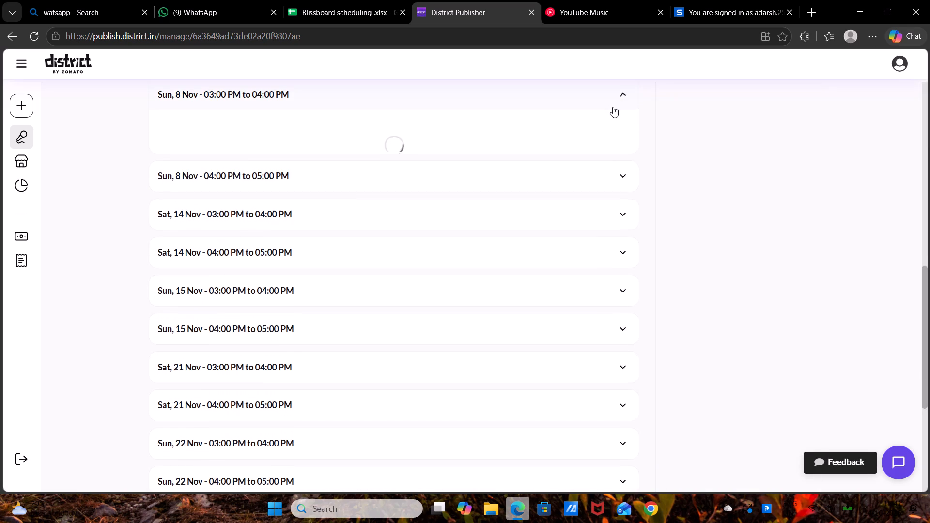
click(615, 173)
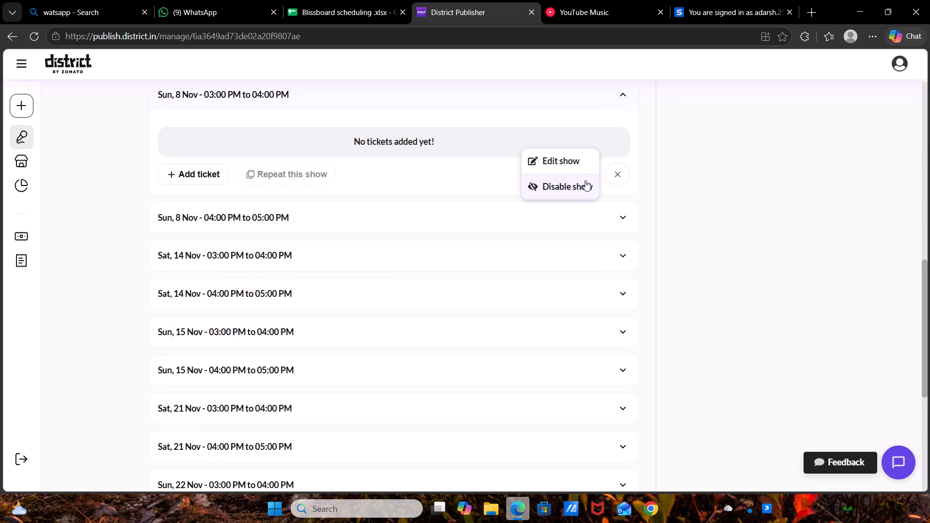
click(582, 181)
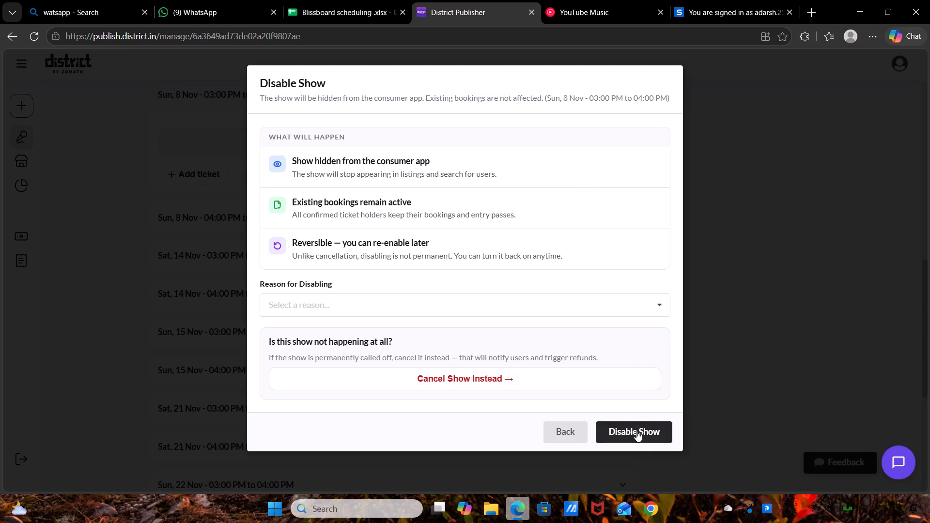
click(636, 432)
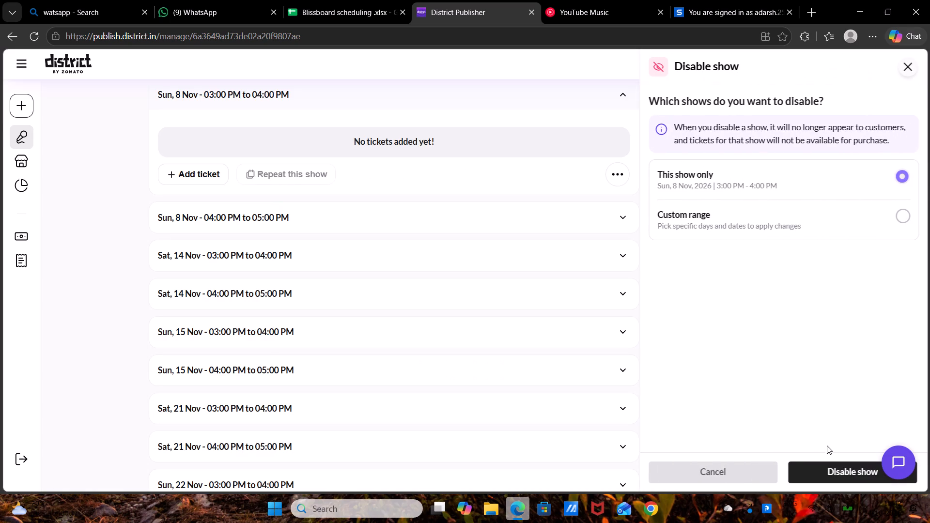
click(831, 472)
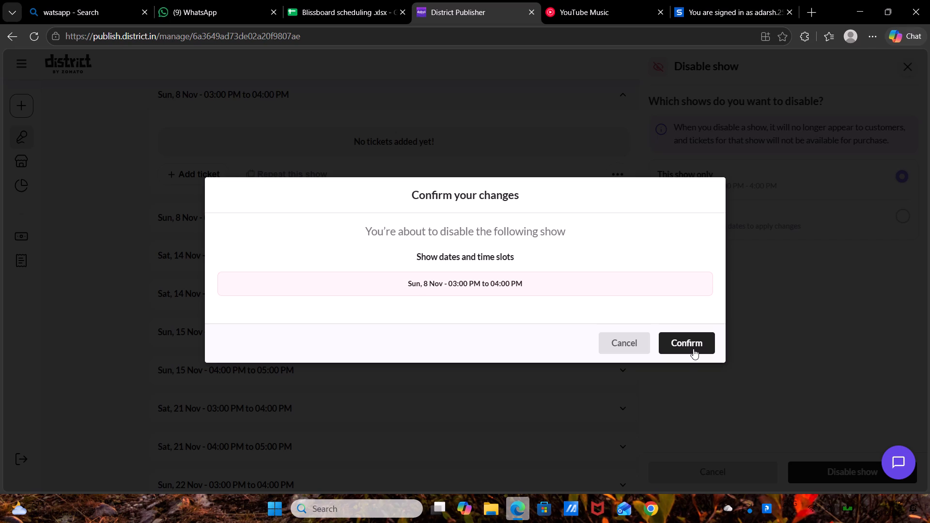
click(686, 340)
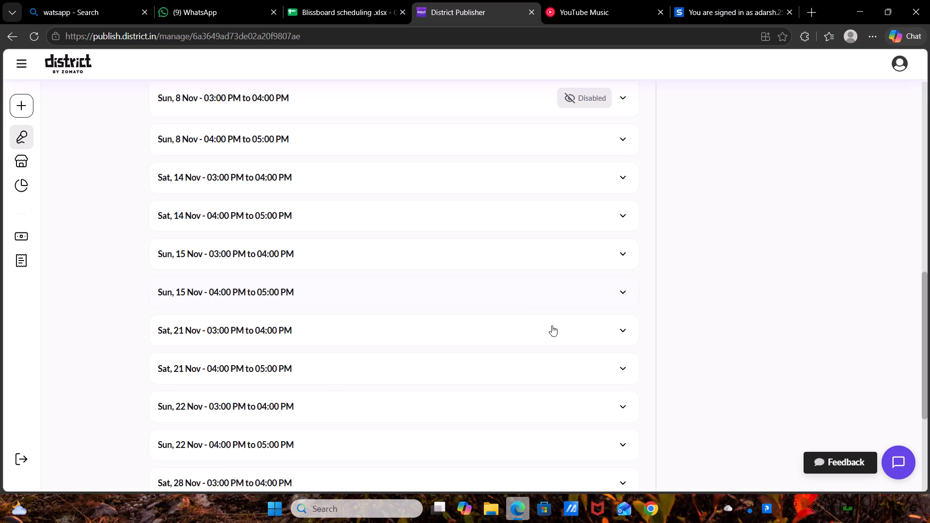
Disable only the Sun, 8 Nov show from 04:00 PM to 05:00 PM, without selecting a reason.
click(589, 167)
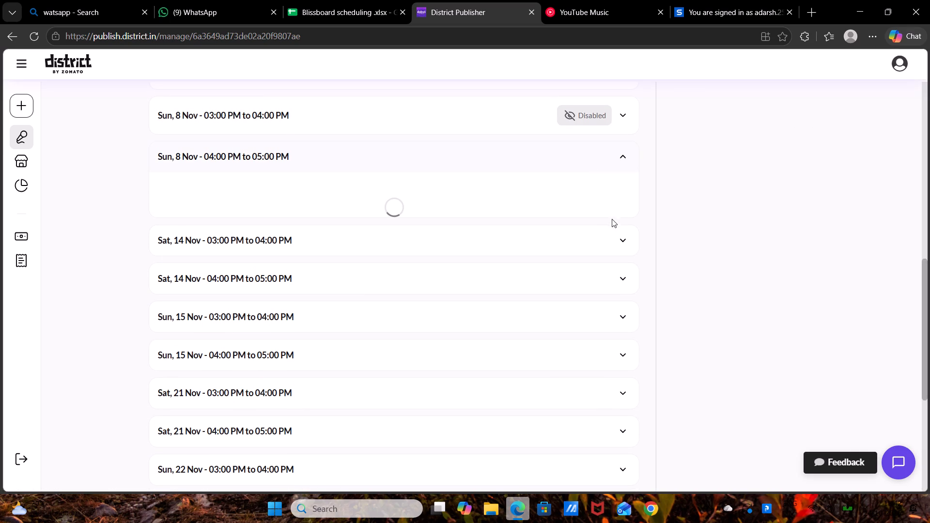
click(614, 232)
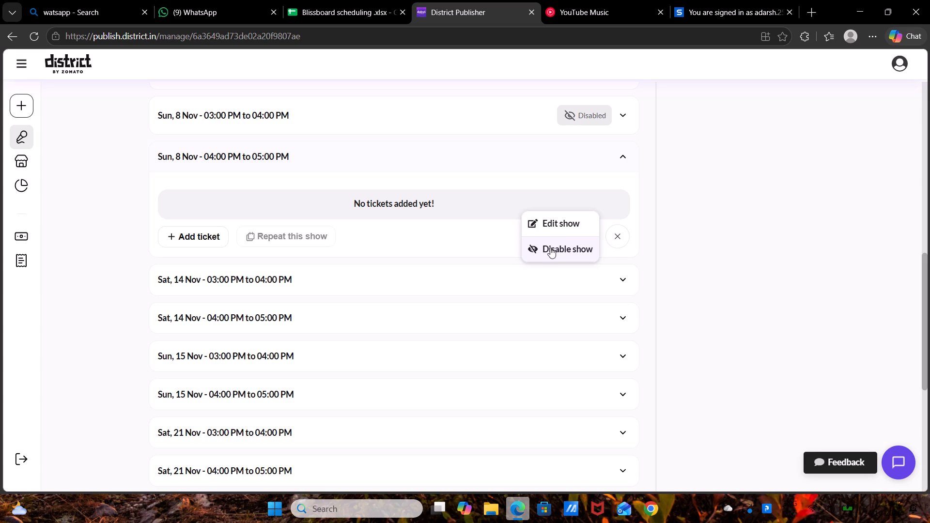
click(550, 248)
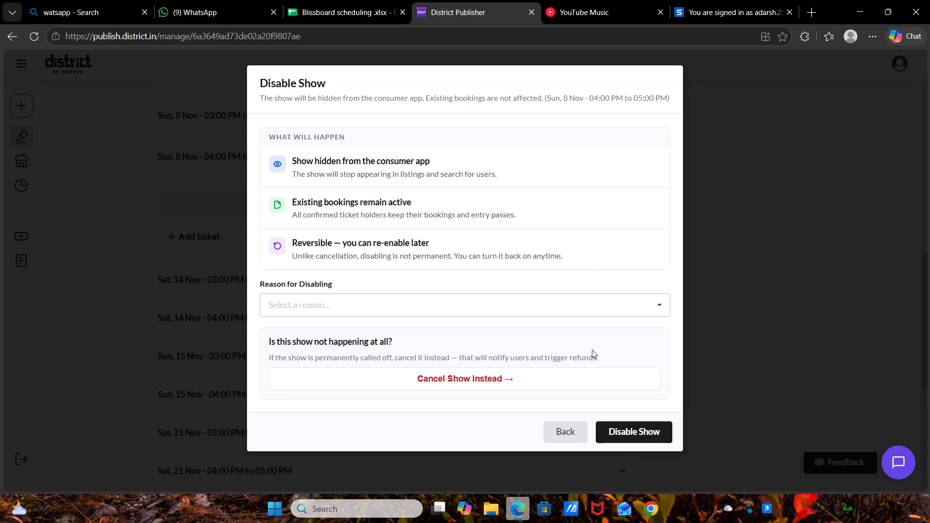
click(620, 433)
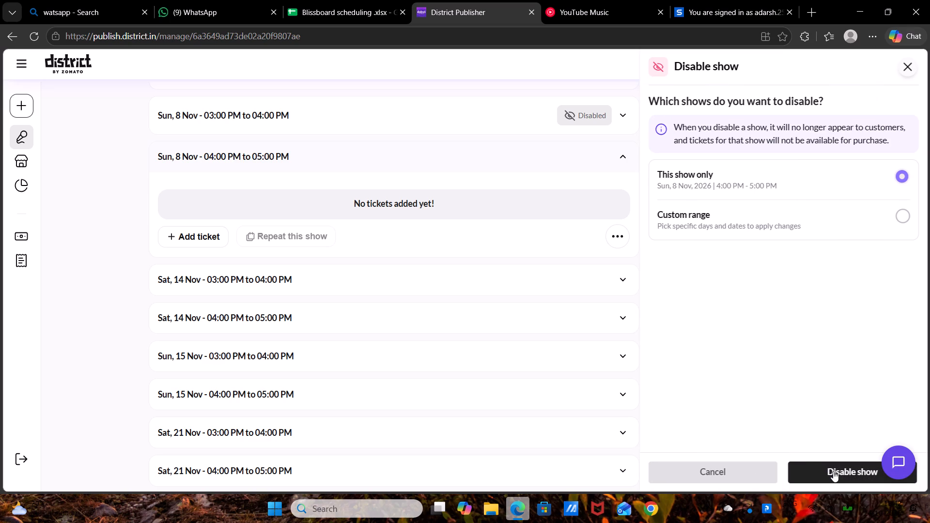
click(833, 471)
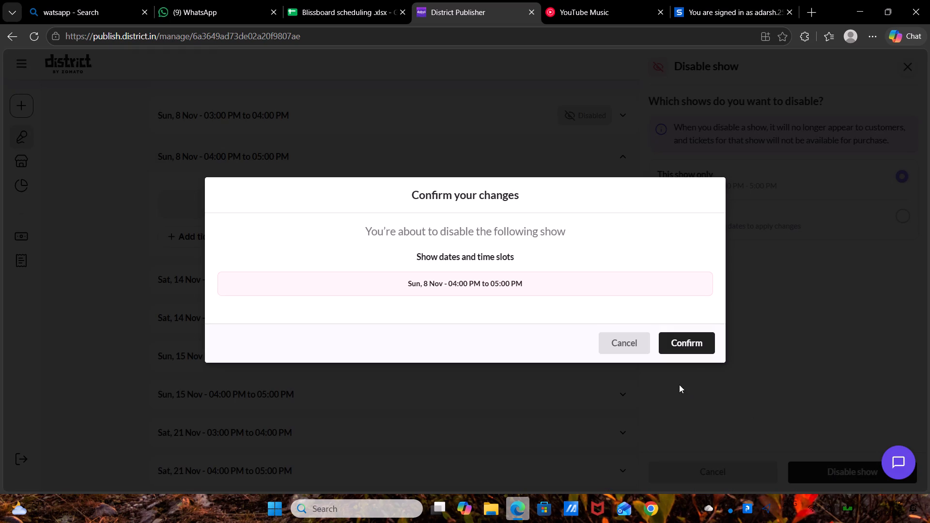
click(696, 336)
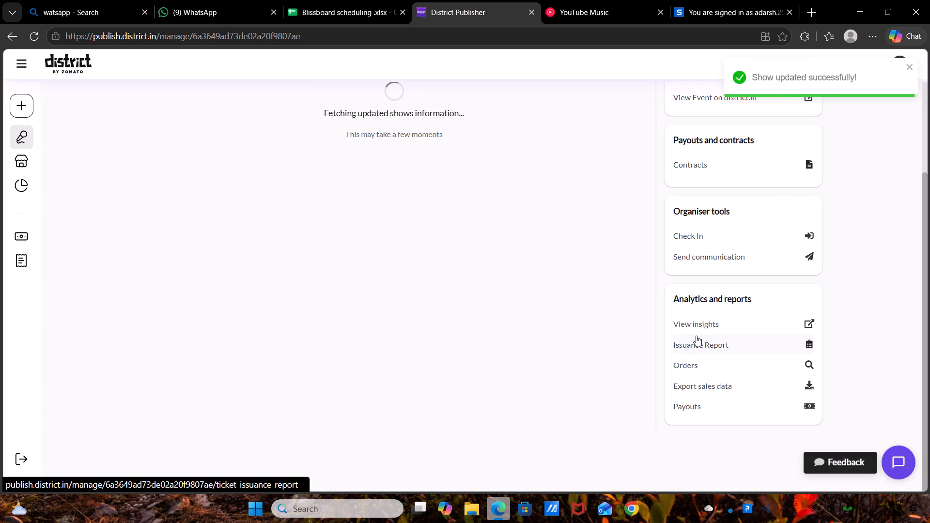
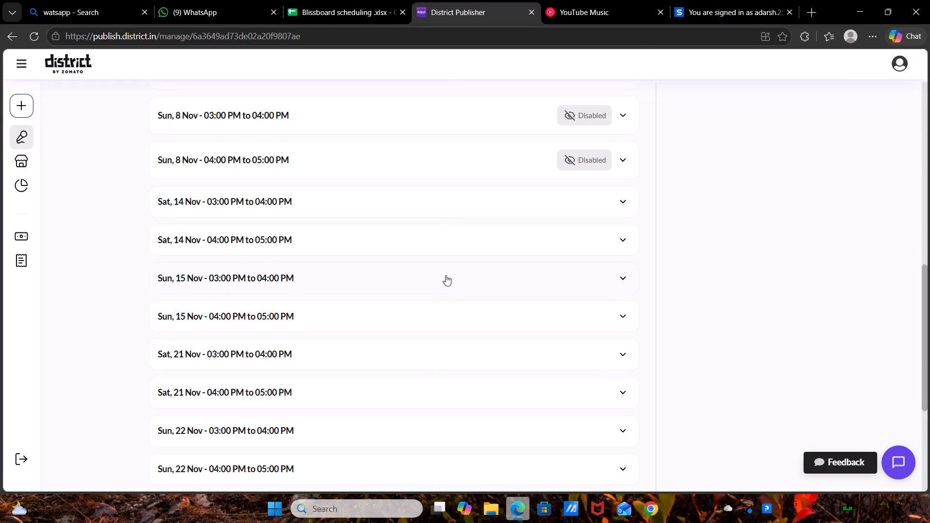
Start a custom ticket named Entry pass with quantity 10 for the Sat, 31 Oct 03:00 PM to 04:00 PM show.
scroll(446, 275, up, 5)
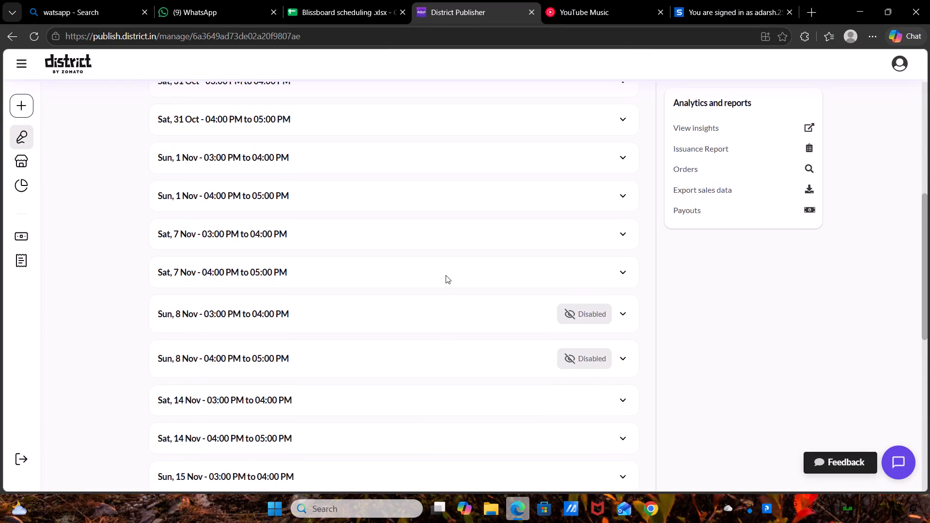
scroll(446, 275, up, 1)
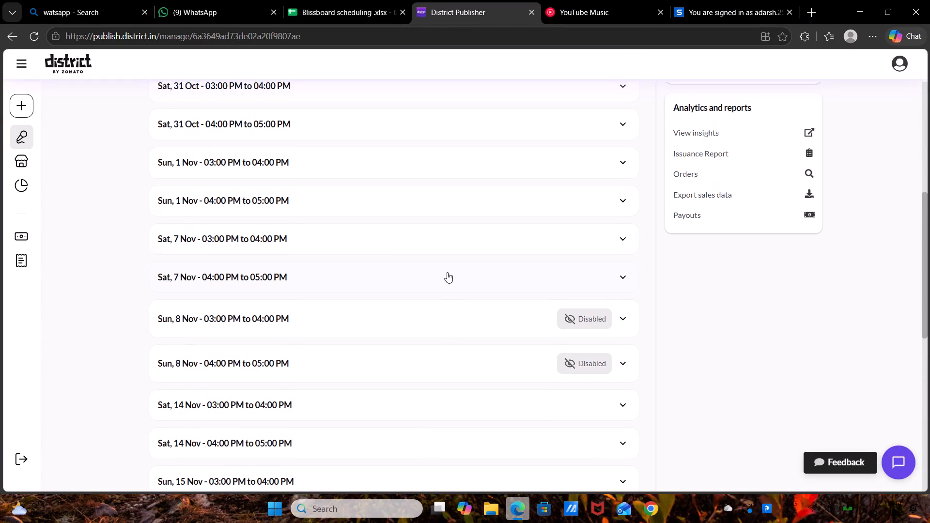
scroll(533, 144, up, 1)
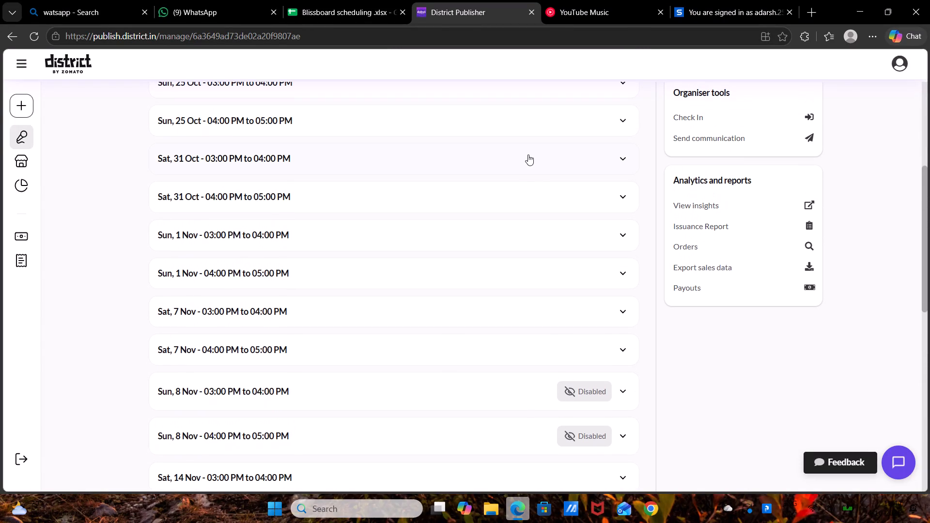
click(527, 159)
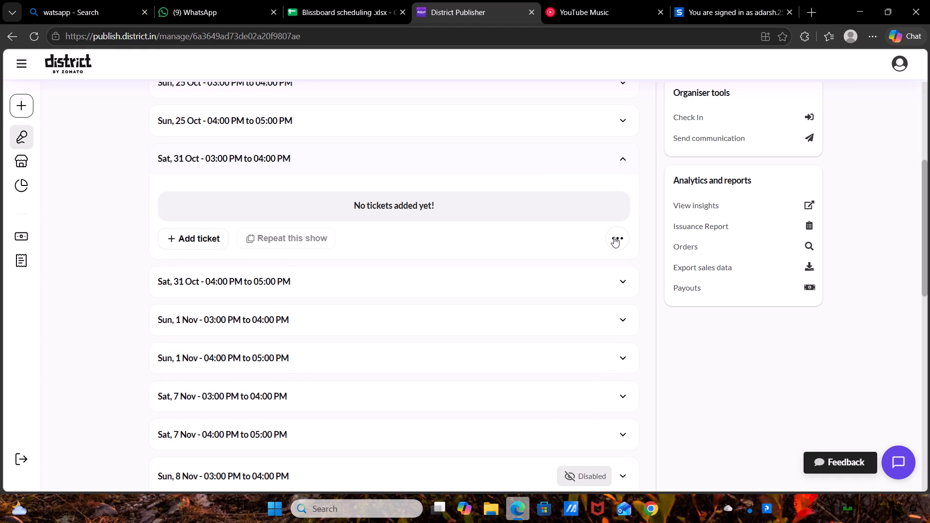
click(171, 240)
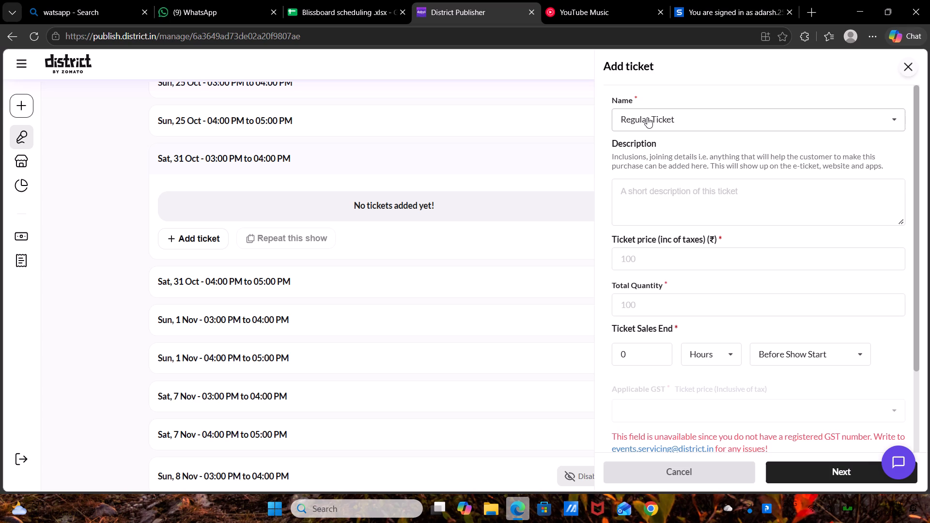
click(647, 117)
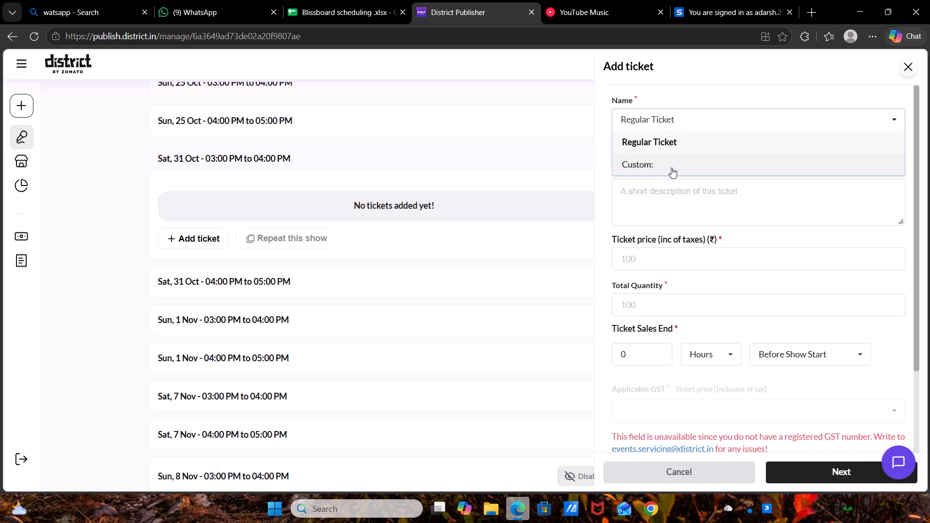
click(671, 168)
click(712, 121)
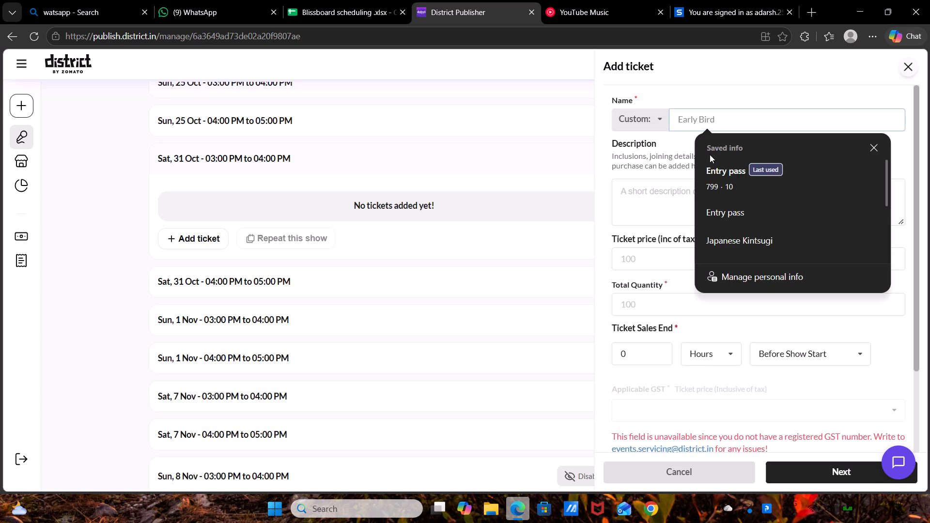
click(714, 165)
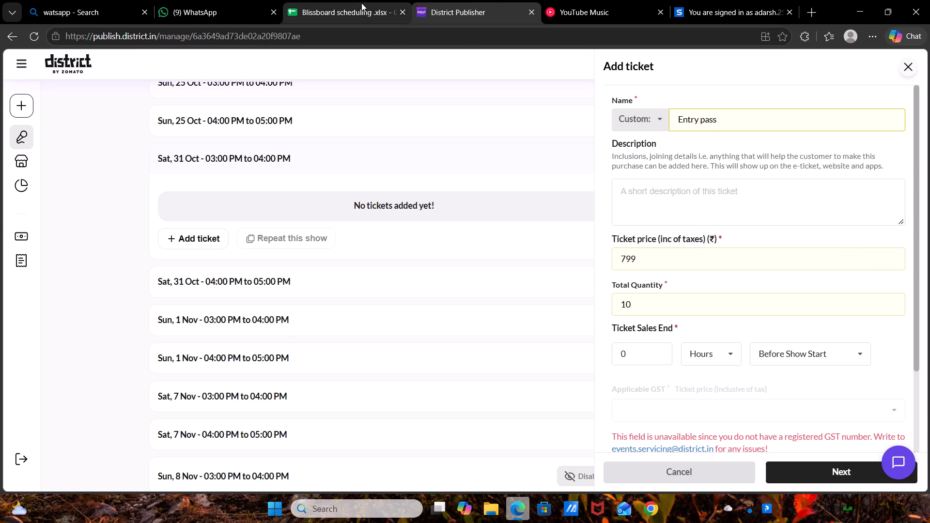
Check the Pichwai Painting price in the Blissboard scheduling sheet and set the ticket price to 699.
click(361, 3)
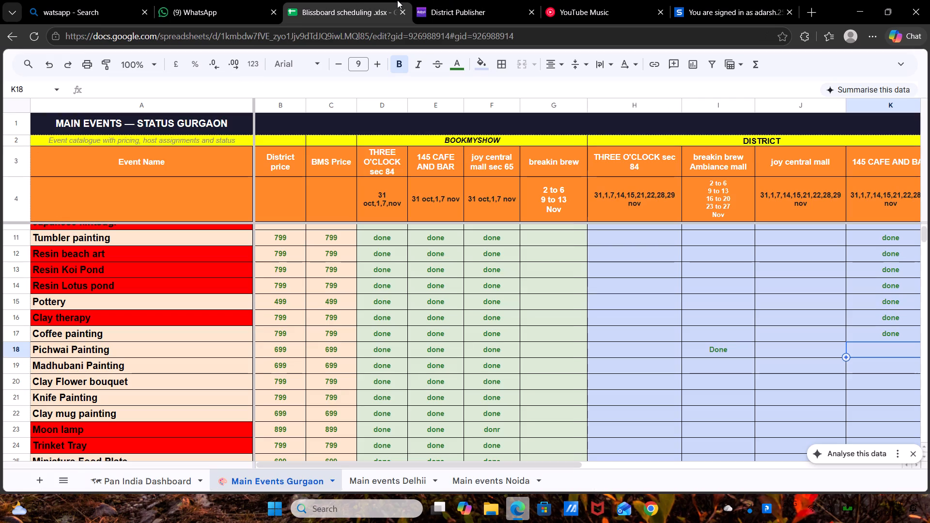
click(415, 0)
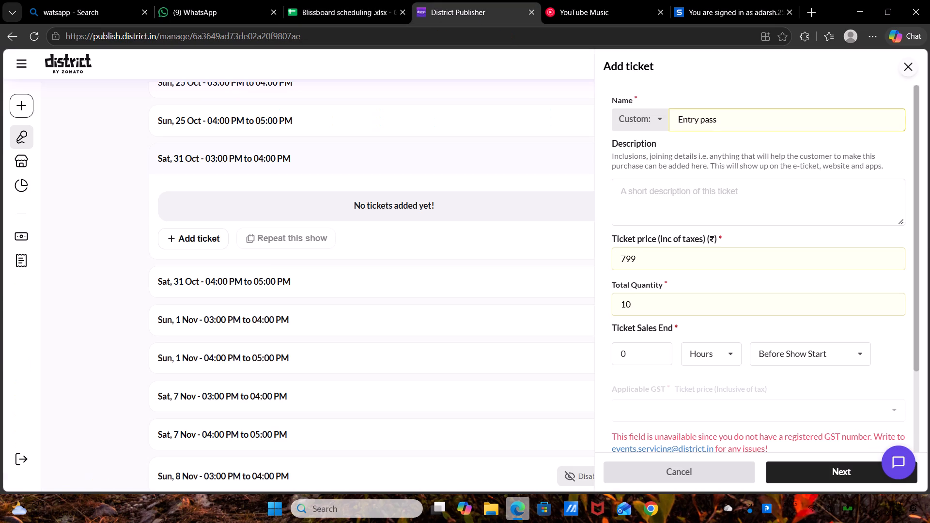
click(625, 263)
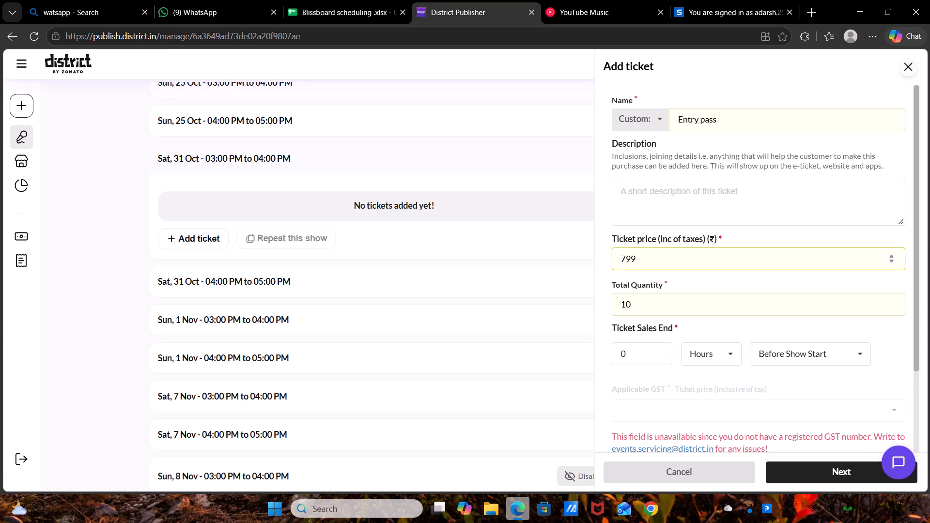
key(BackSpace)
key(6)
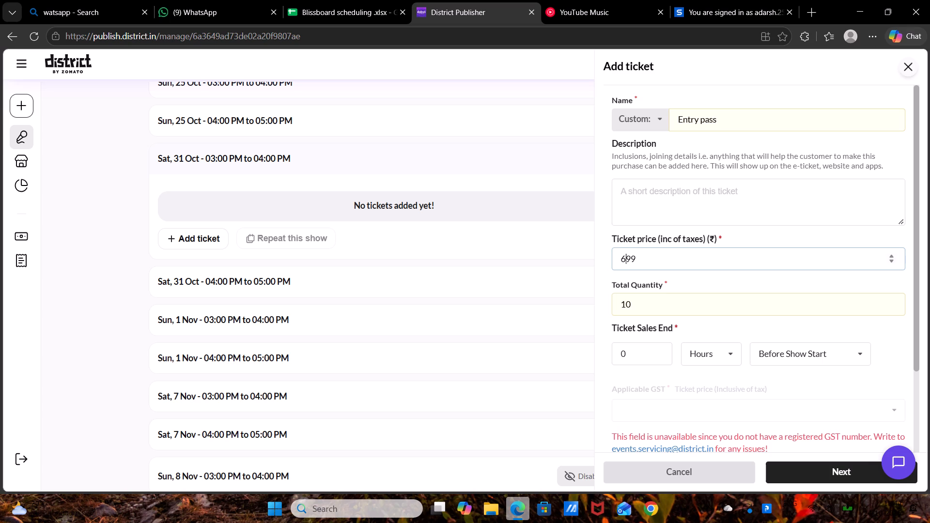
Paste the ticket description with the INR 300 cover charge terms, end sales 30 minutes before show start, and proceed to show selection.
click(646, 200)
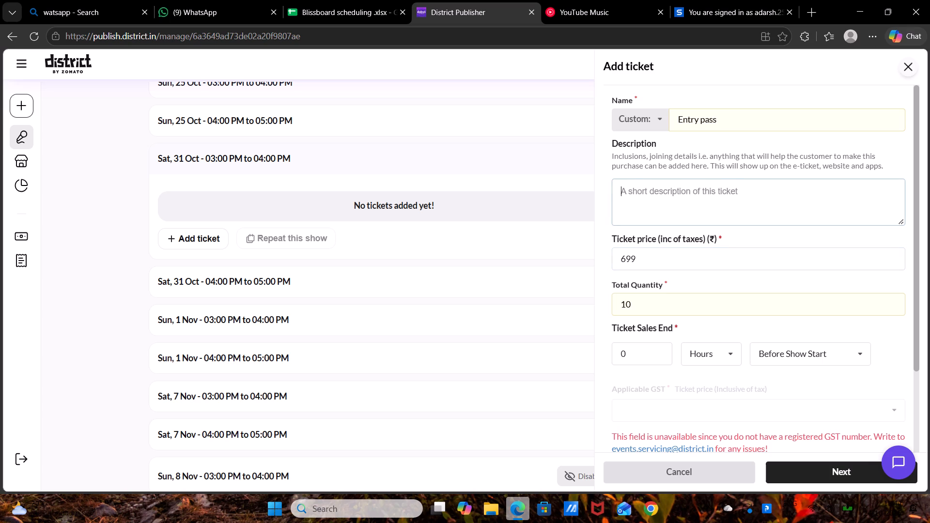
key(ctrl+v)
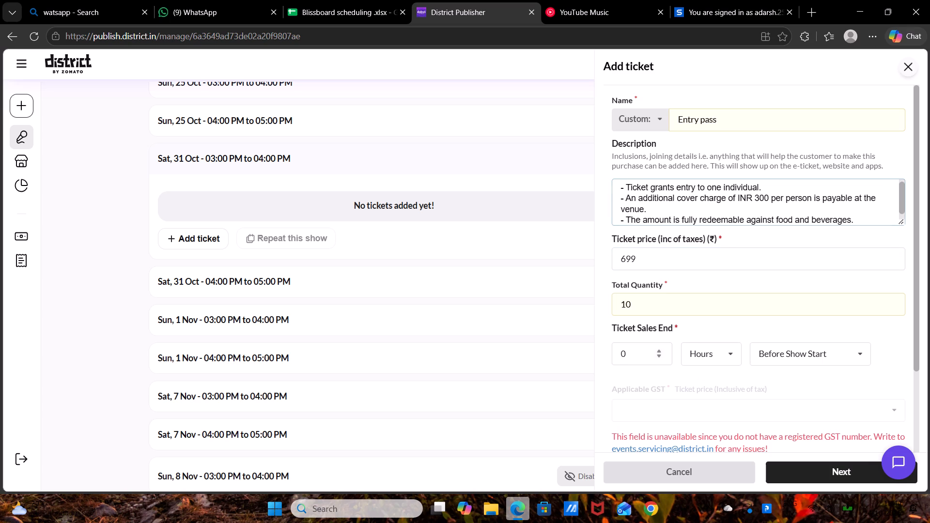
click(620, 353)
key(3)
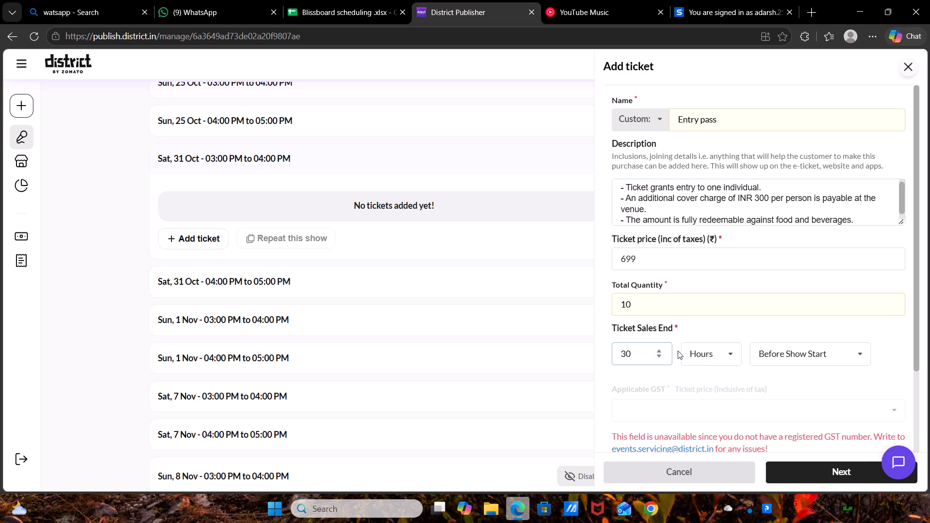
click(696, 357)
click(699, 383)
scroll(699, 383, down, 3)
click(818, 477)
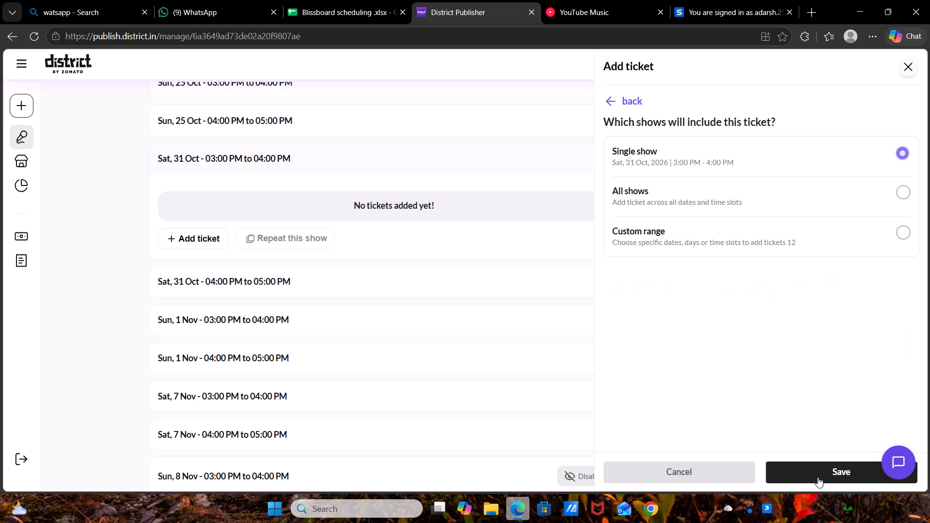
Apply the ticket to Saturday and Sunday shows from 31 Oct to 29 Nov in both time slots, and confirm the changes.
click(757, 249)
click(767, 232)
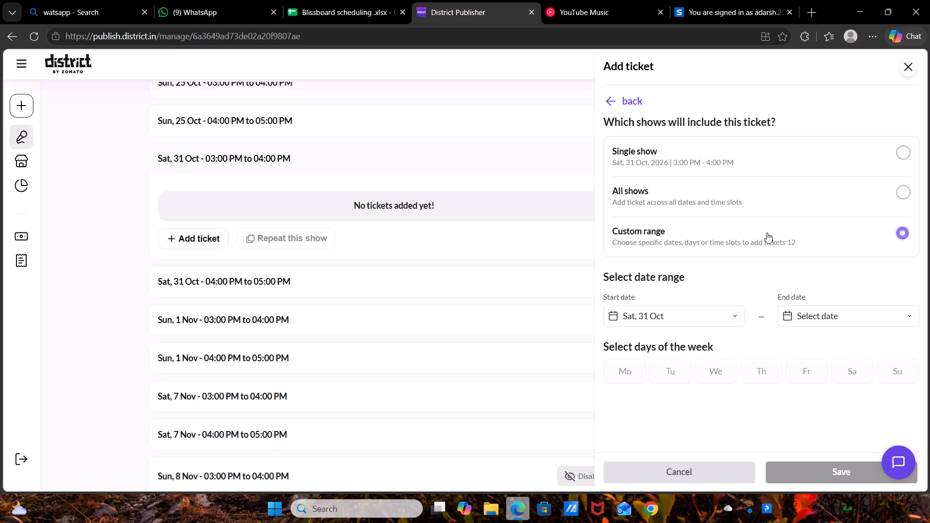
click(831, 313)
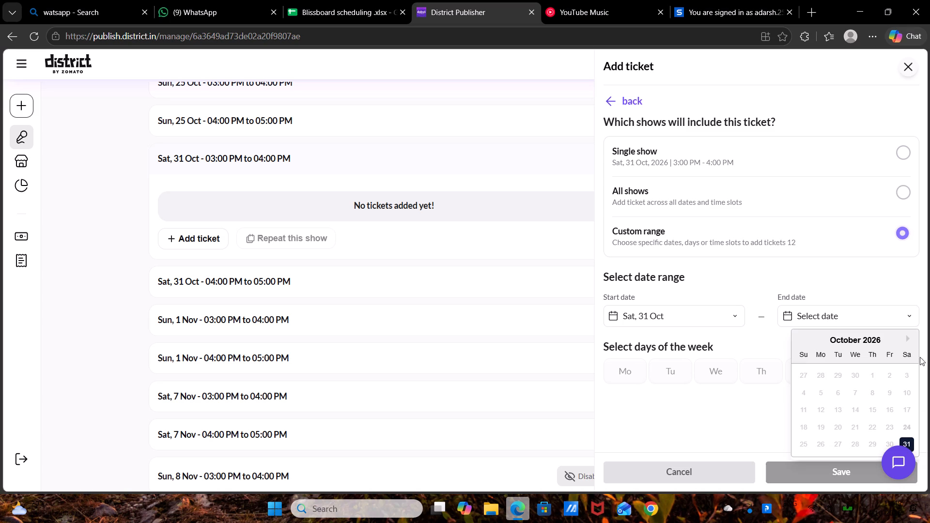
click(910, 338)
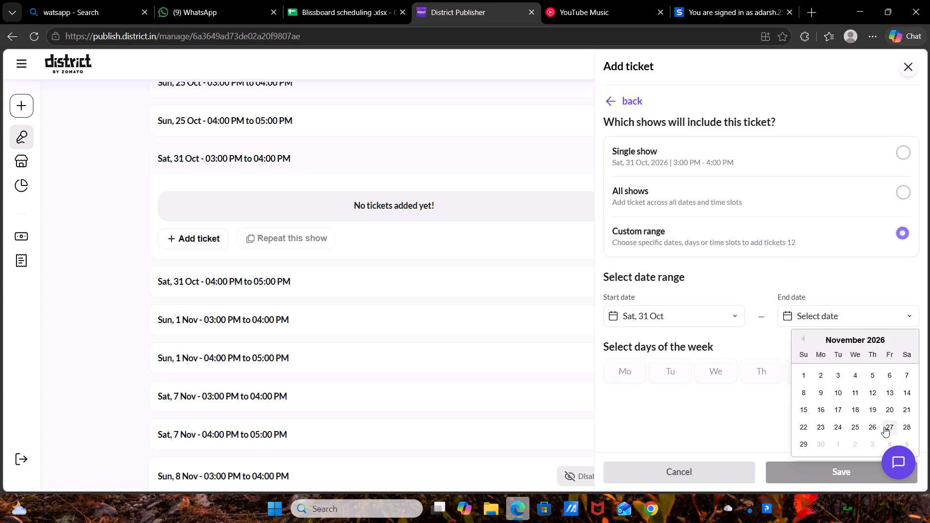
click(804, 441)
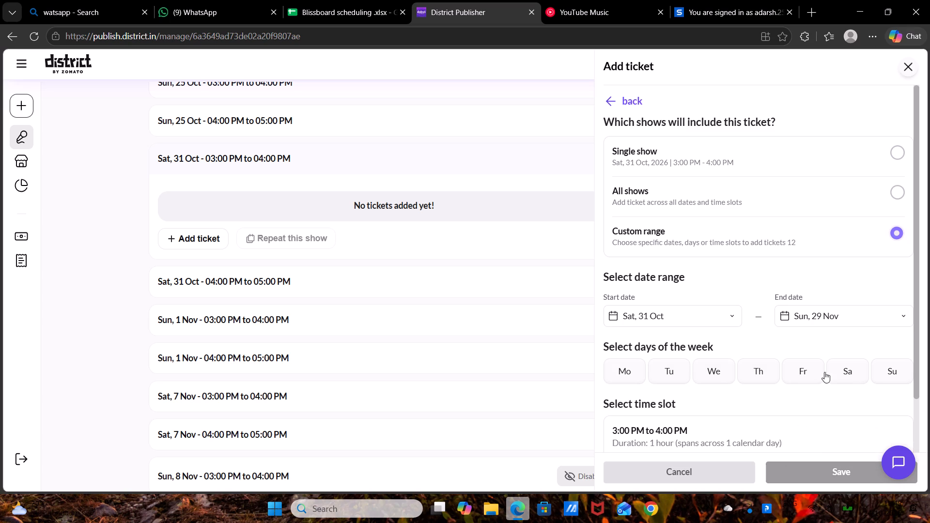
click(845, 369)
click(908, 374)
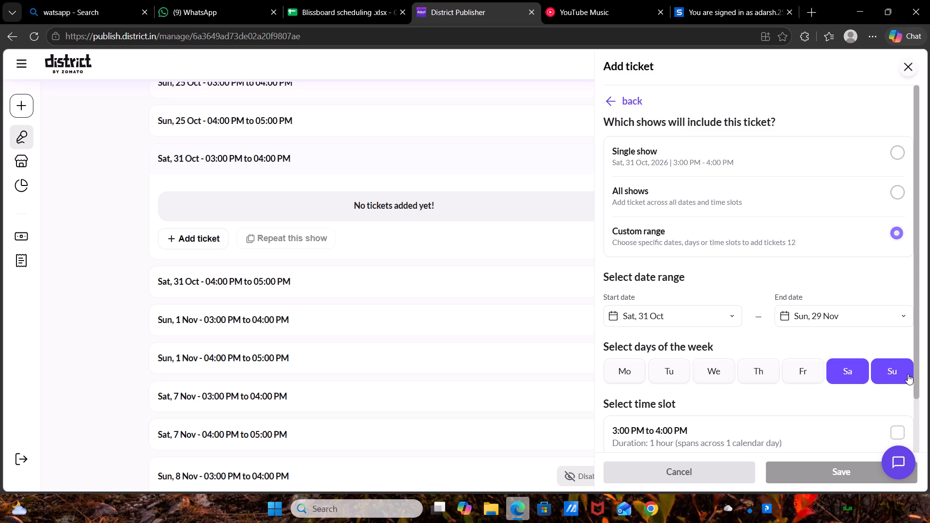
scroll(908, 374, down, 3)
click(902, 338)
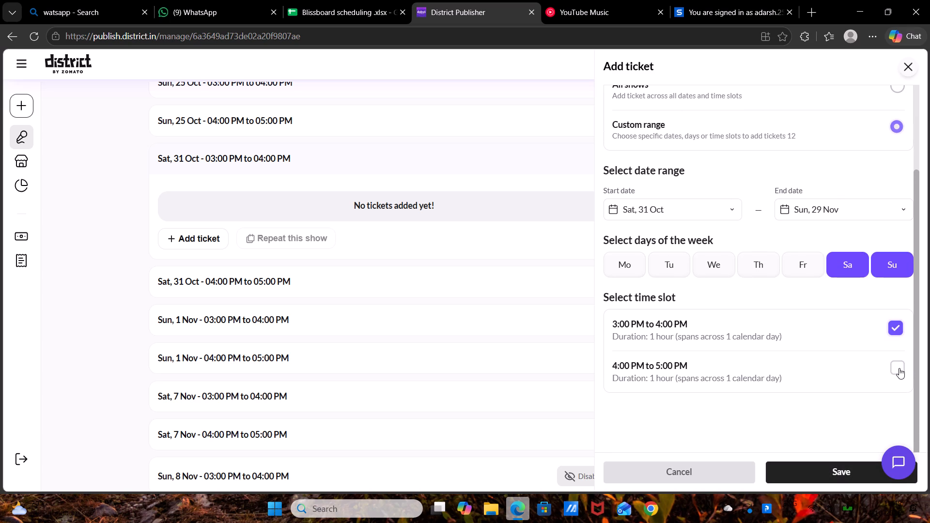
click(899, 368)
click(821, 474)
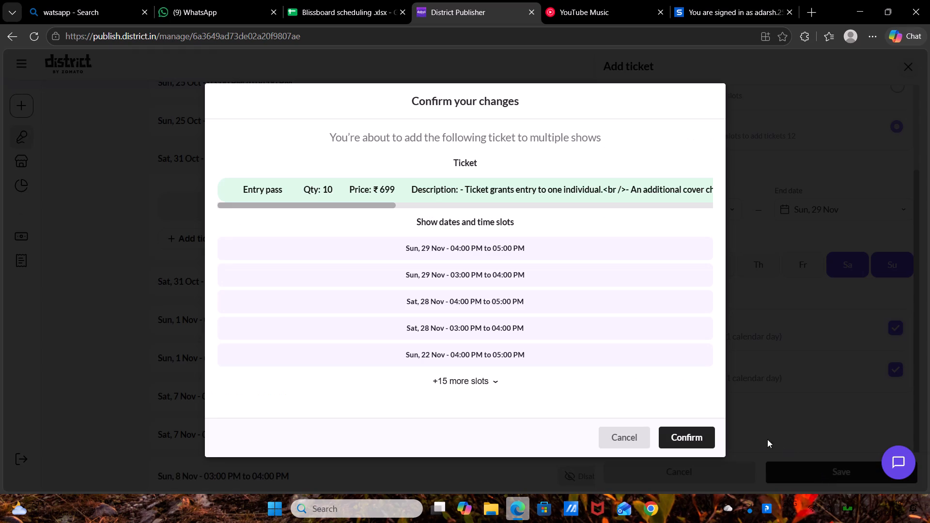
click(700, 440)
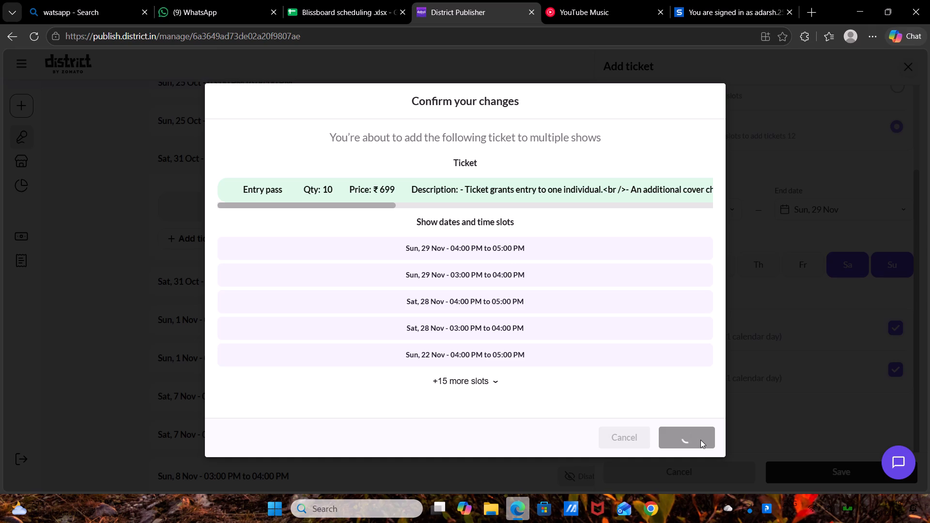
Check the ticket on the Sat, 31 Oct 03:00 PM show, then mark Pichwai Painting done for District's 145 CAFE AND BAR in the scheduling sheet.
click(532, 136)
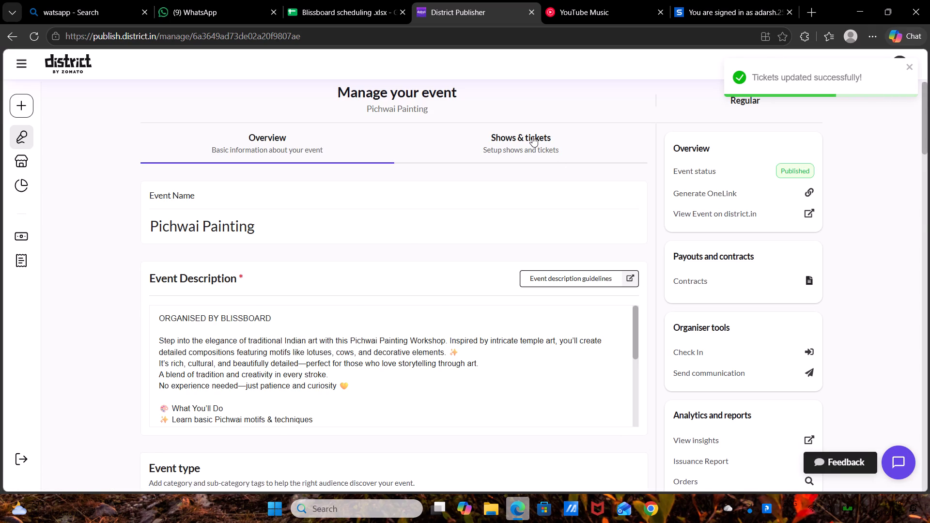
scroll(514, 315, down, 2)
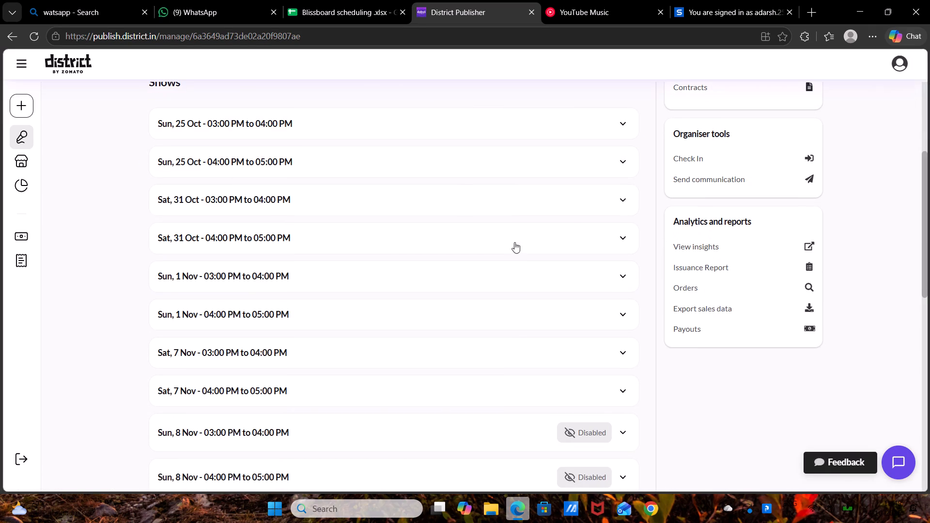
click(521, 206)
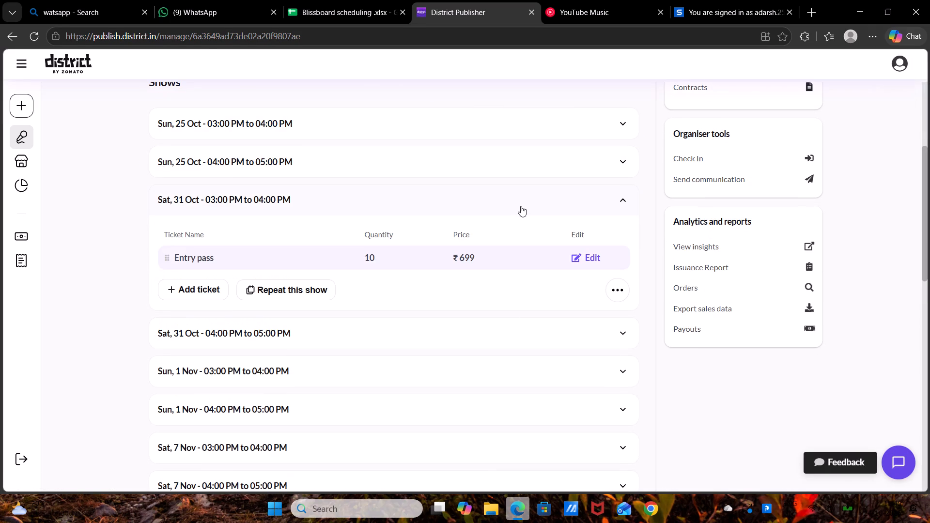
scroll(521, 206, down, 2)
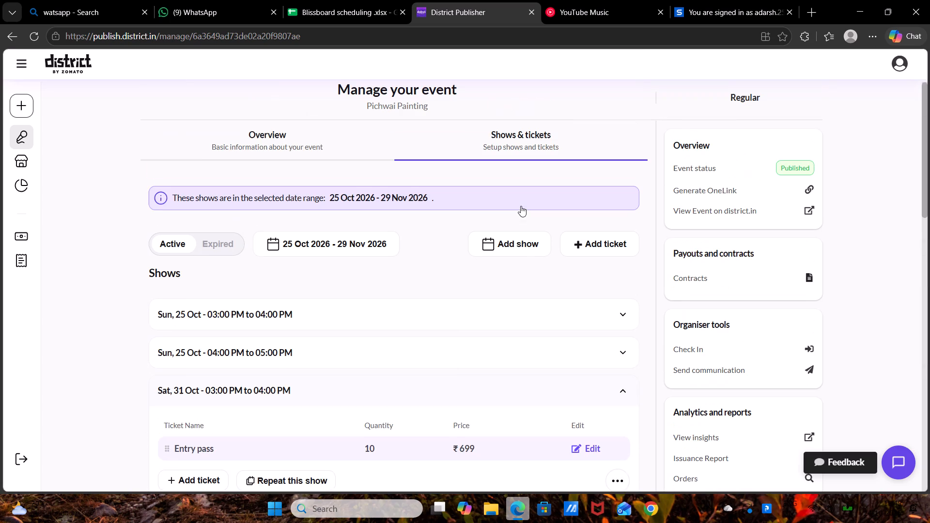
click(358, 0)
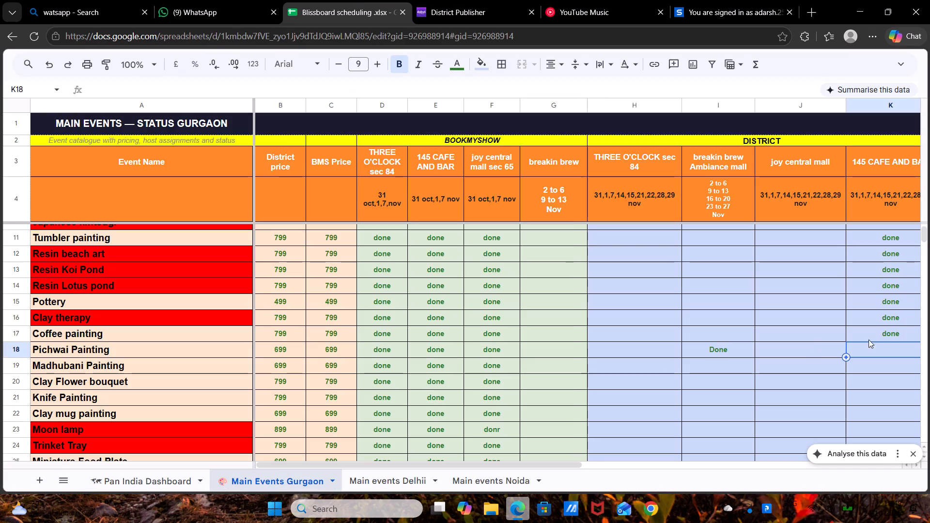
key(d)
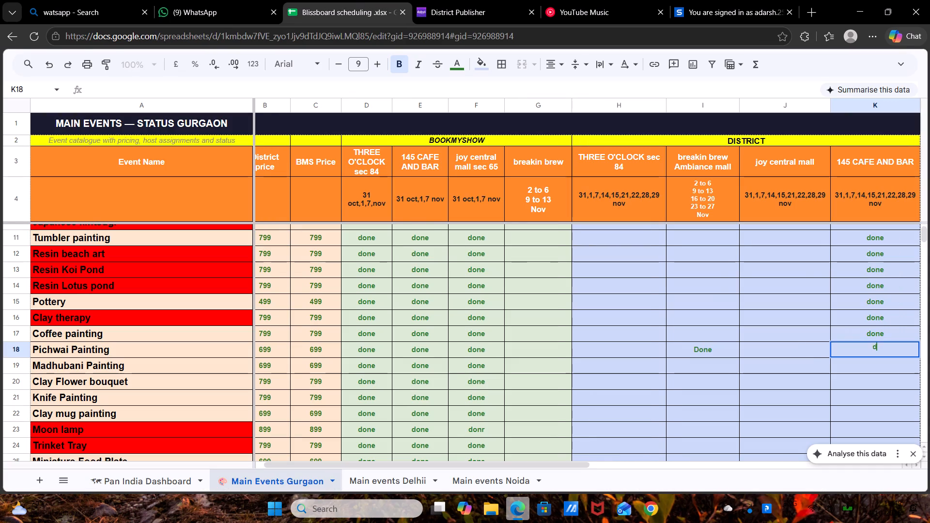
key(Return)
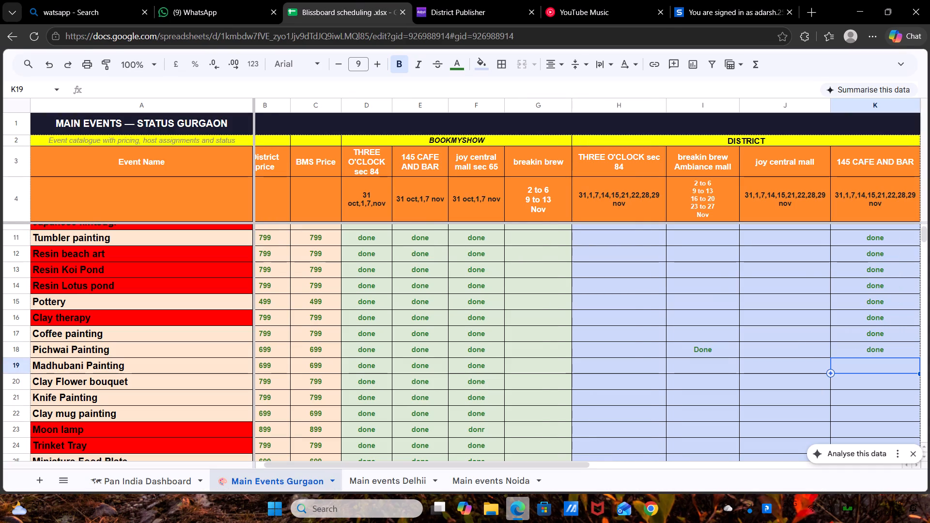
Switch back to the Pichwai Painting event in District Publisher.
click(472, 0)
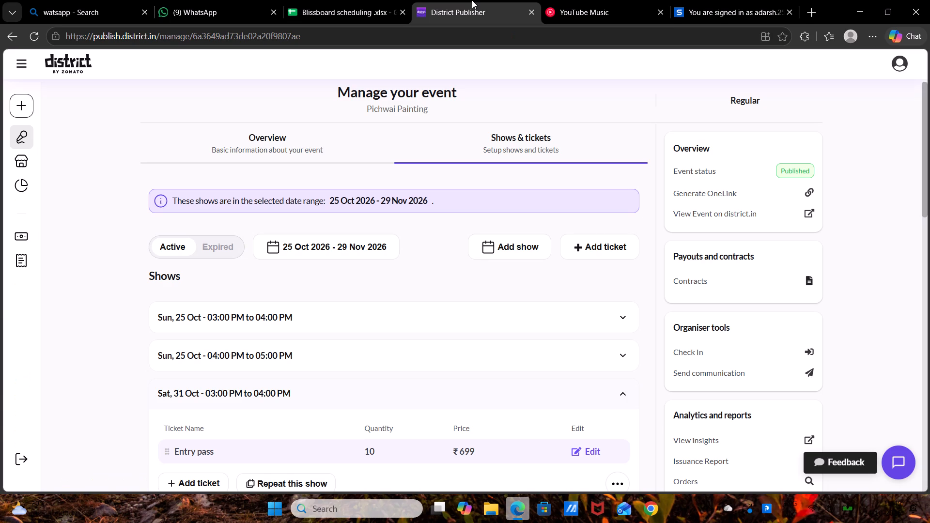
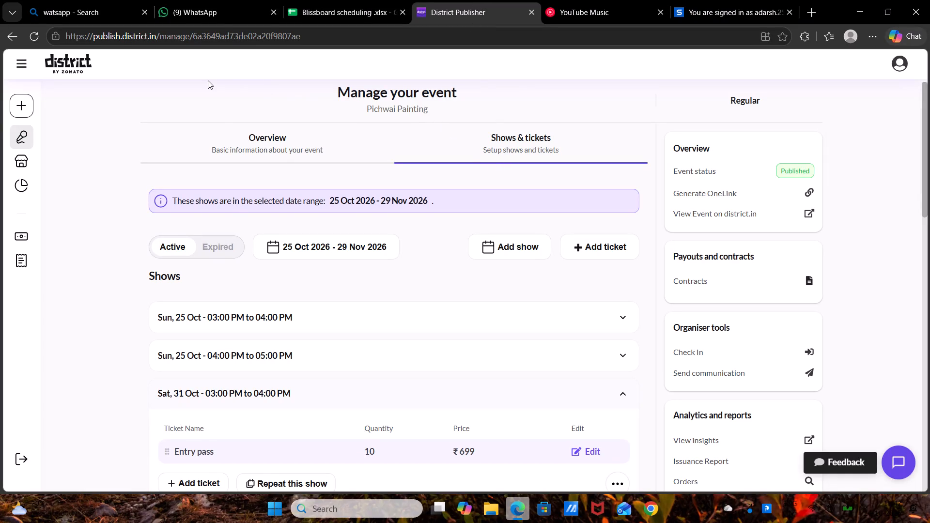
Return from the Pichwai Painting event to the overview of all events.
click(316, 420)
scroll(316, 420, down, 1)
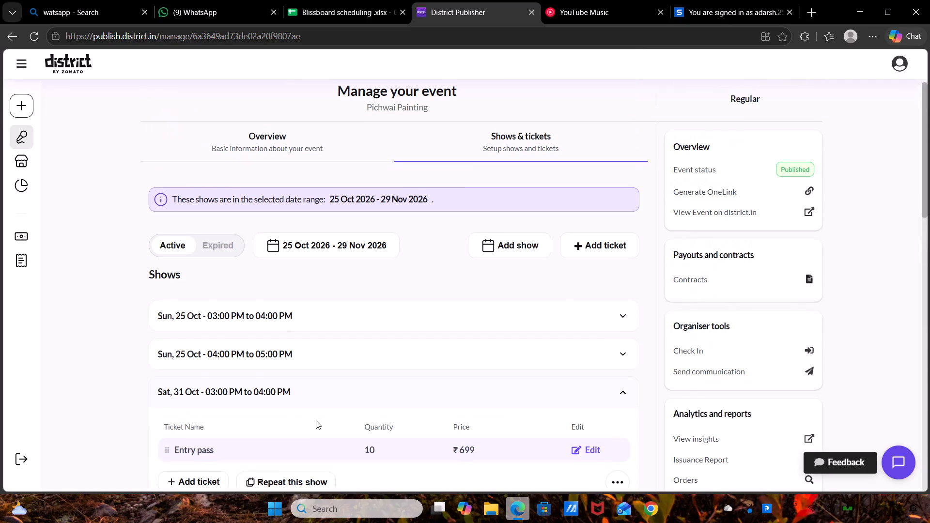
click(12, 47)
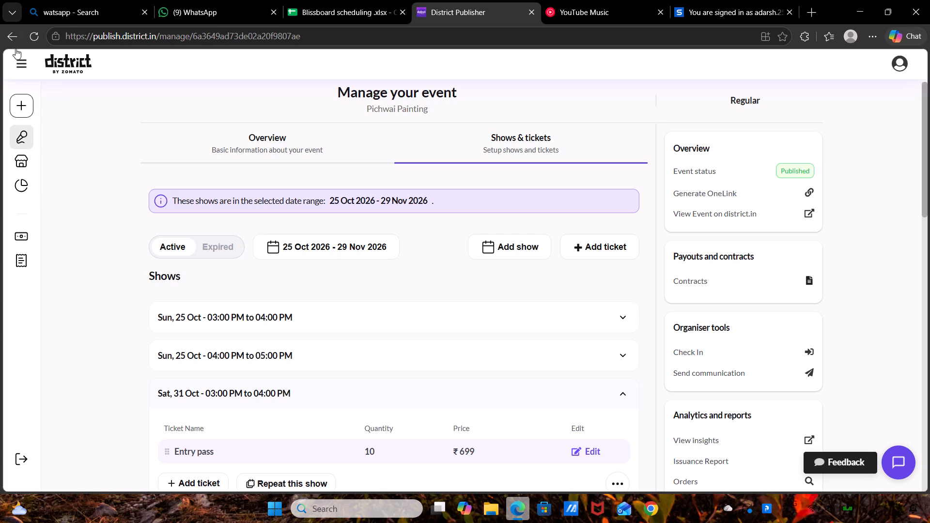
click(13, 38)
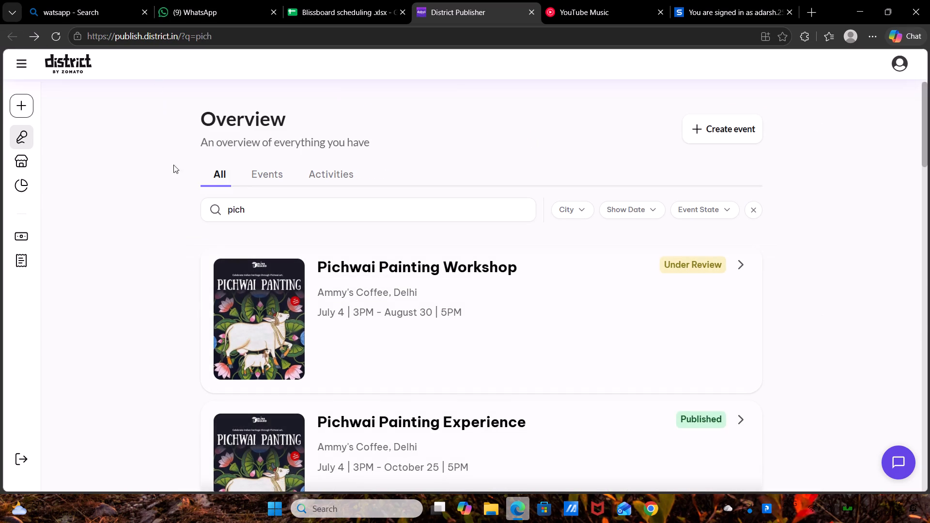
Replace the search term in the events overview with "madhu" to find the Madhubani events.
click(269, 210)
drag(269, 210, 229, 211)
key(BackSpace)
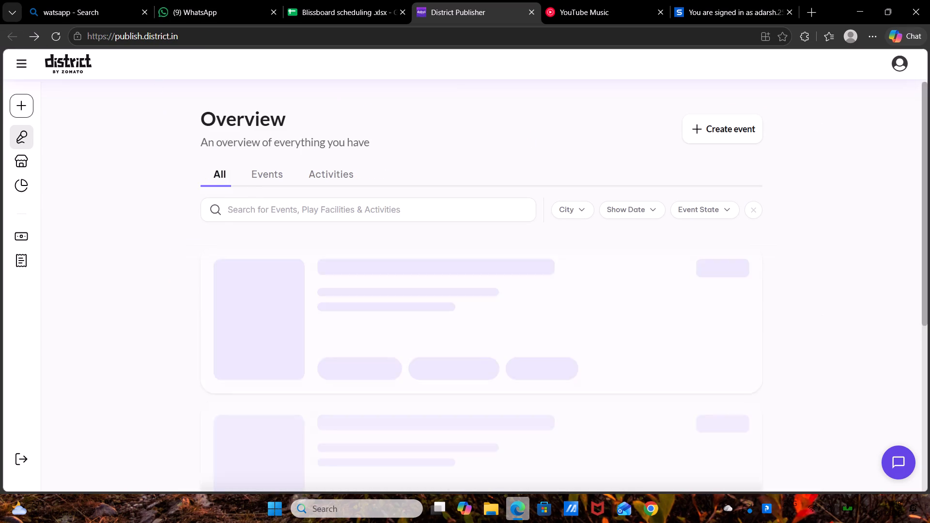
key(comma)
key(BackSpace)
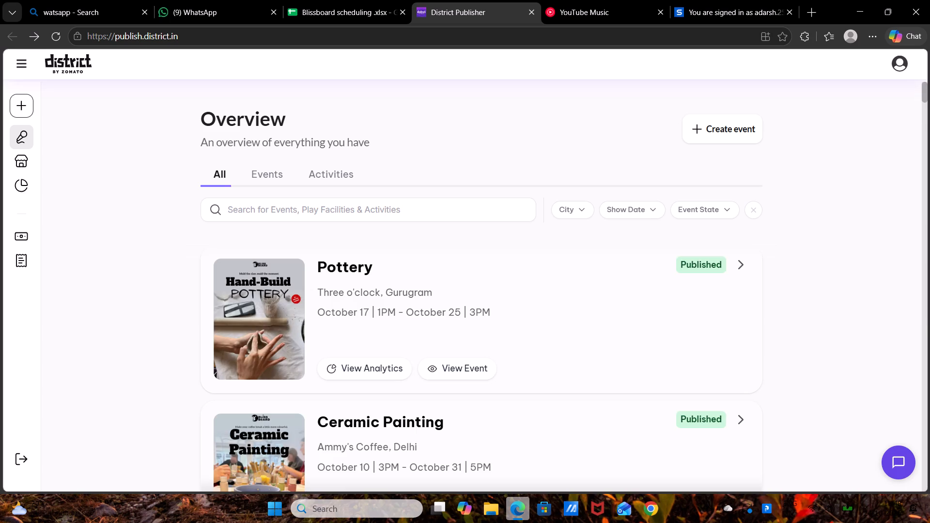
key(m)
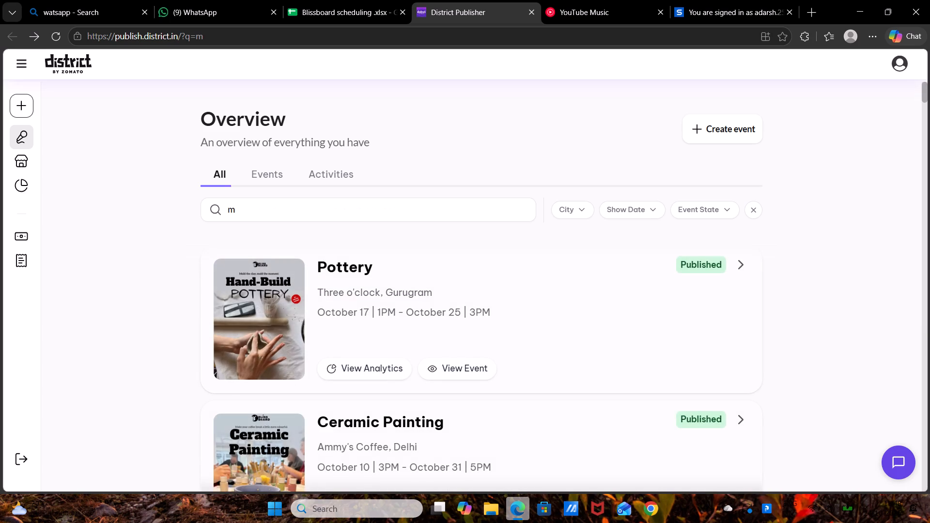
key(a)
key(d)
scroll(229, 211, right, 2)
key(h)
key(u)
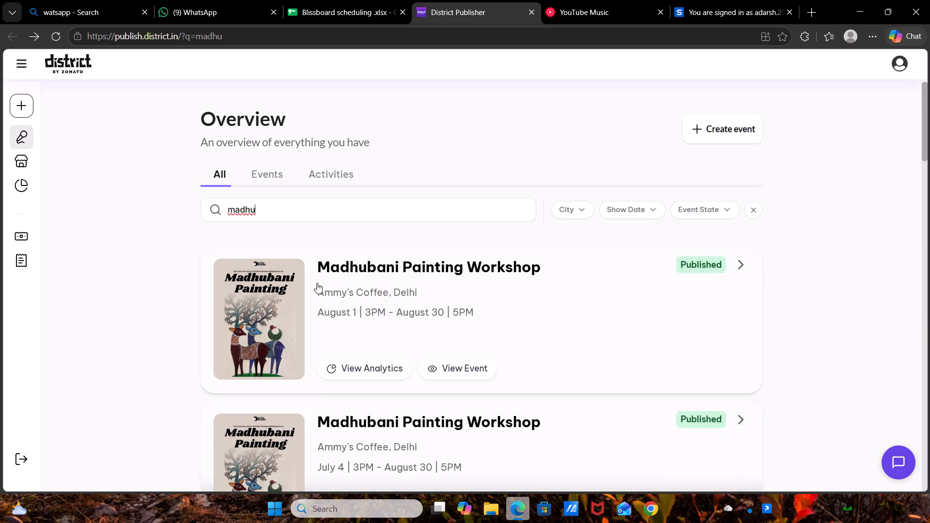
Find and open the Madhubani Painting event held at 145 Cafe & Bar, Gurugram.
scroll(333, 322, down, 7)
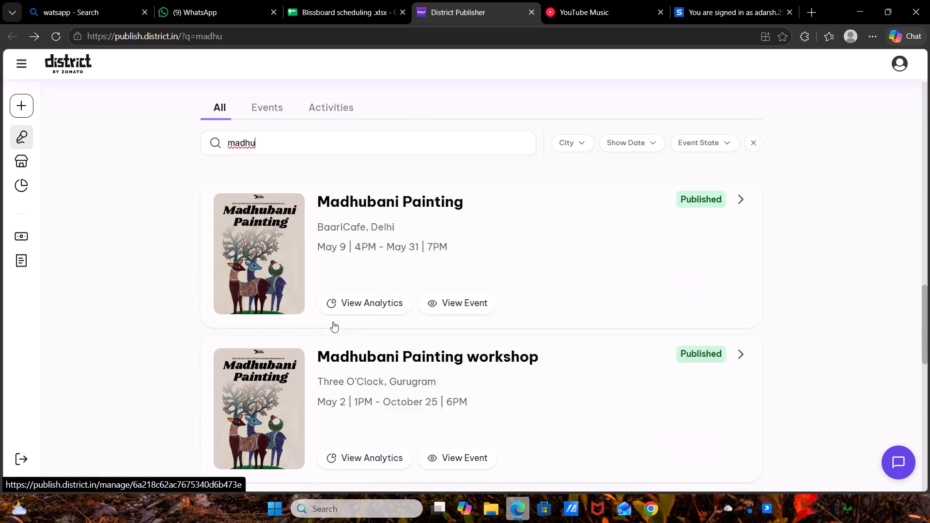
scroll(333, 322, down, 3)
scroll(333, 322, up, 4)
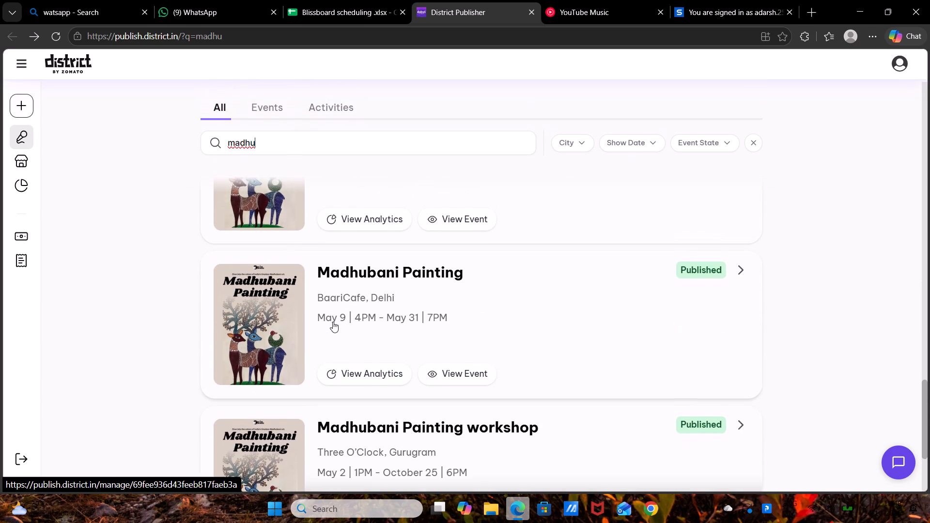
scroll(333, 322, up, 3)
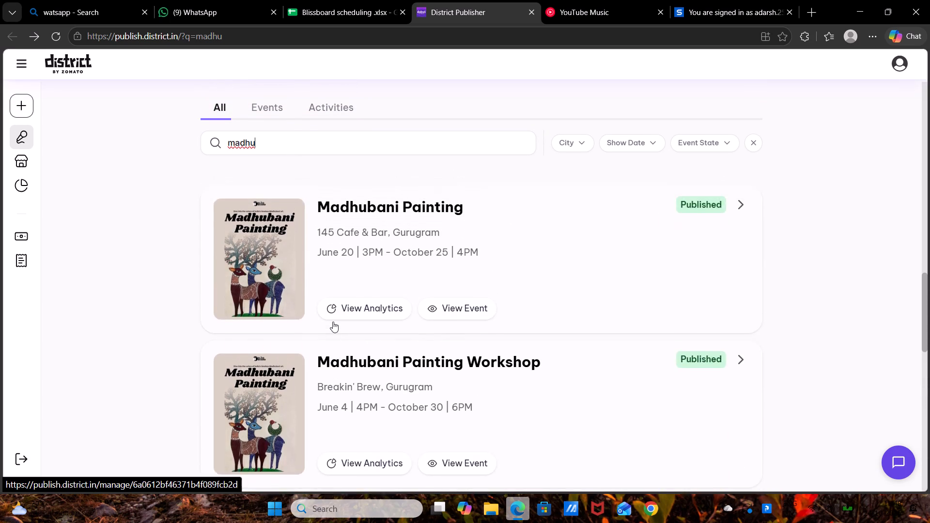
scroll(333, 322, up, 1)
scroll(333, 322, down, 2)
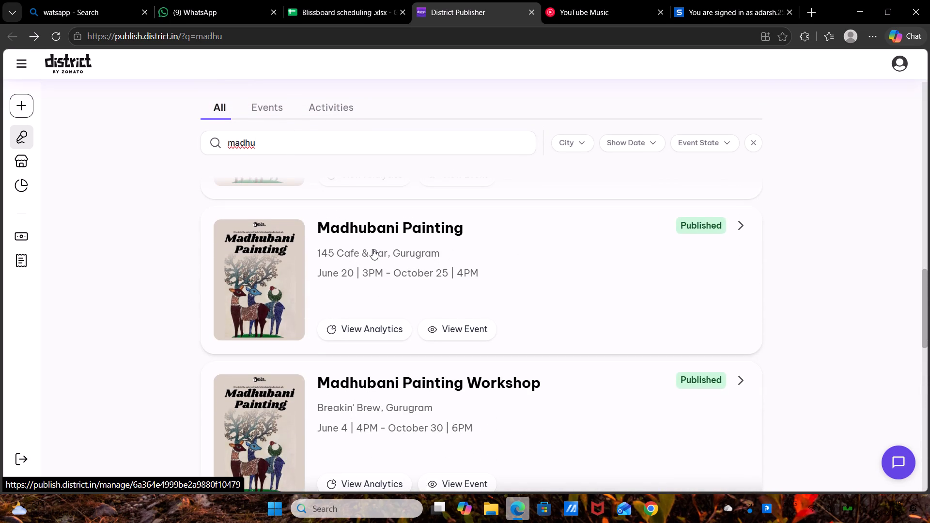
click(372, 249)
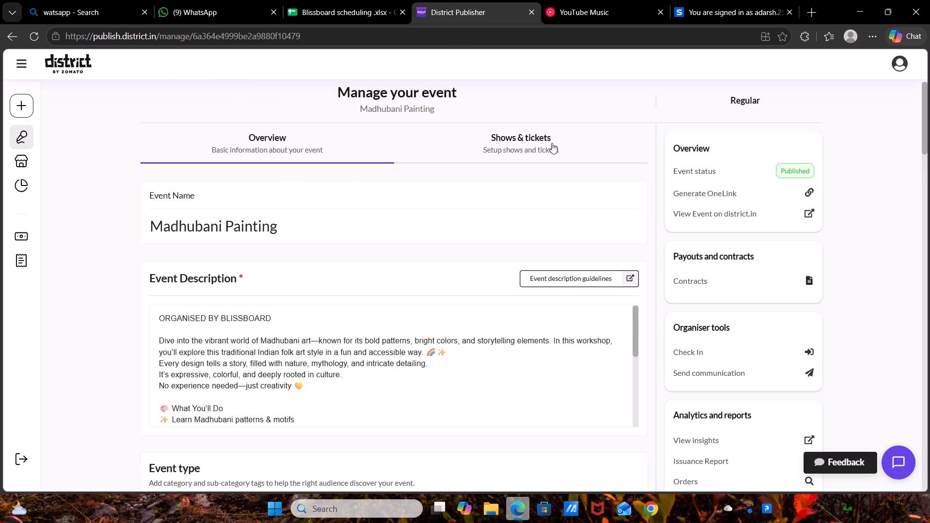
Add a recurring weekly show to the event from Sat, 31 Oct to Mon, 30 Nov, repeating on Saturday and Sunday.
click(510, 142)
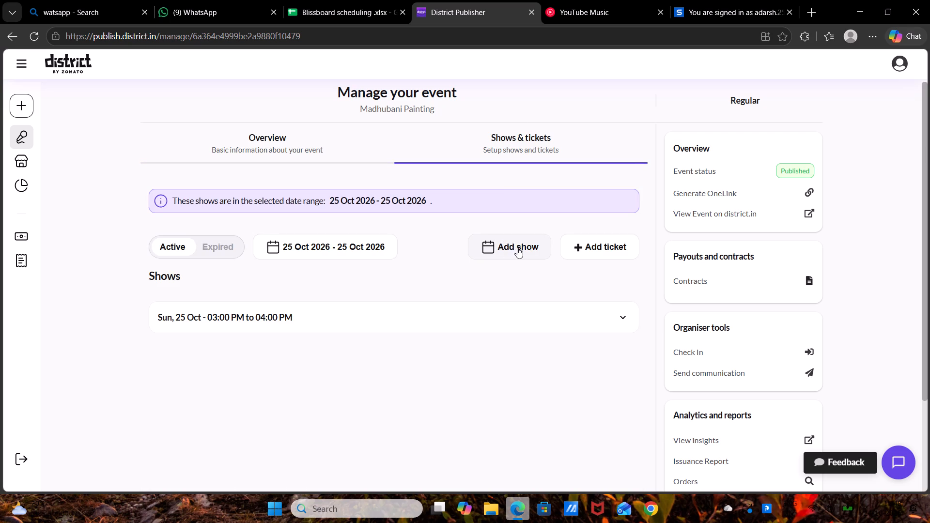
click(519, 246)
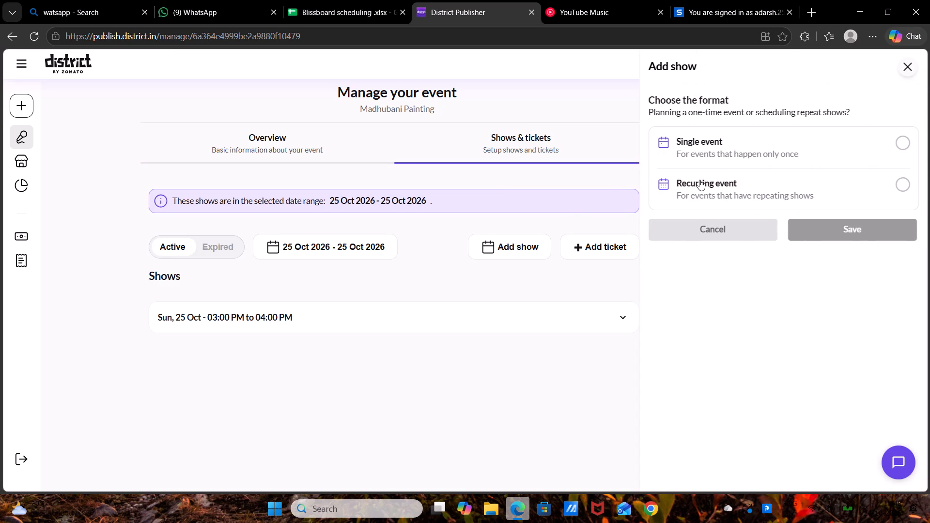
click(700, 180)
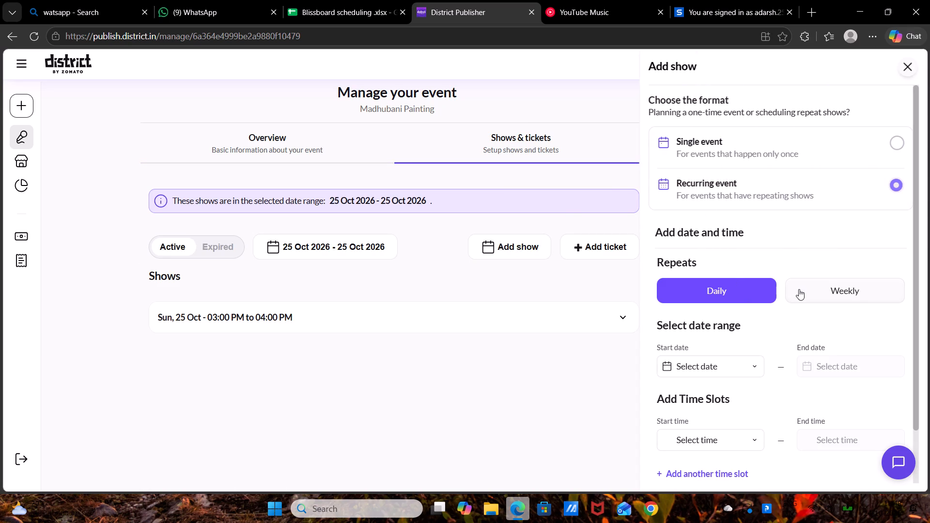
click(802, 288)
scroll(802, 288, down, 2)
click(731, 264)
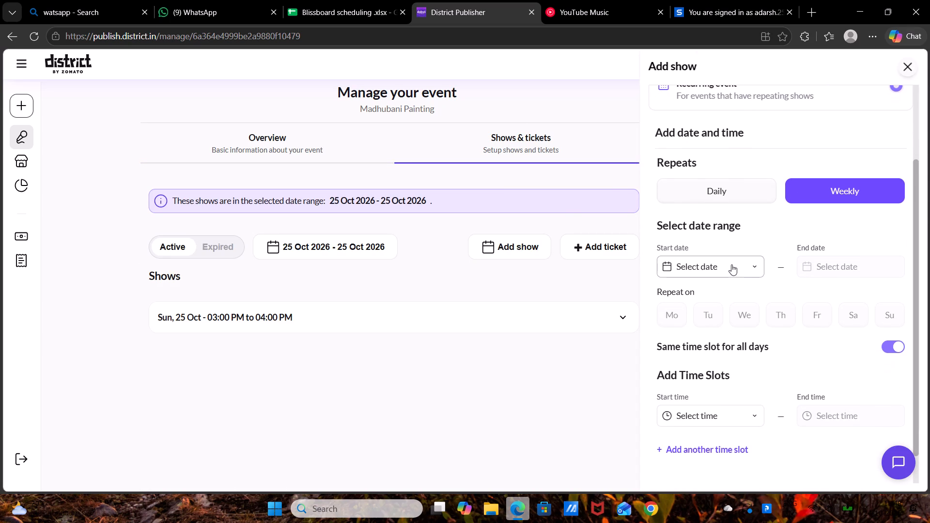
click(769, 387)
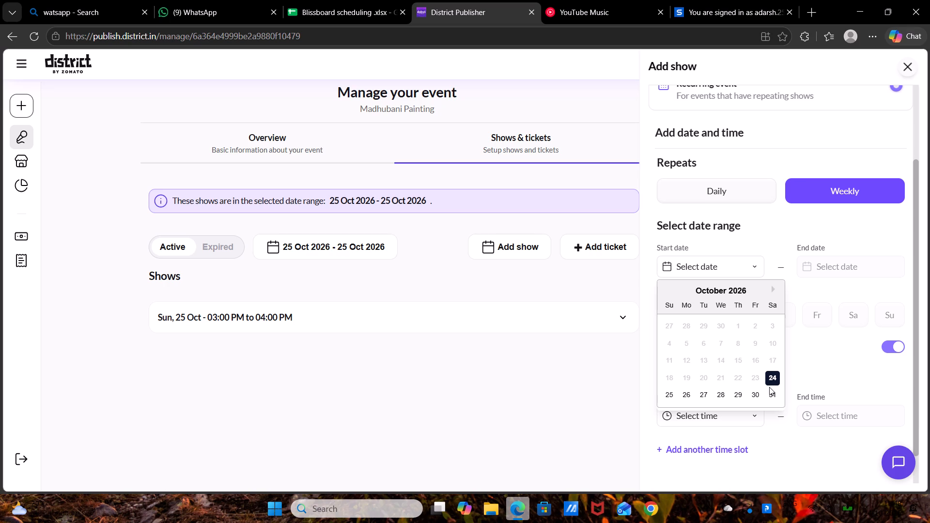
click(769, 391)
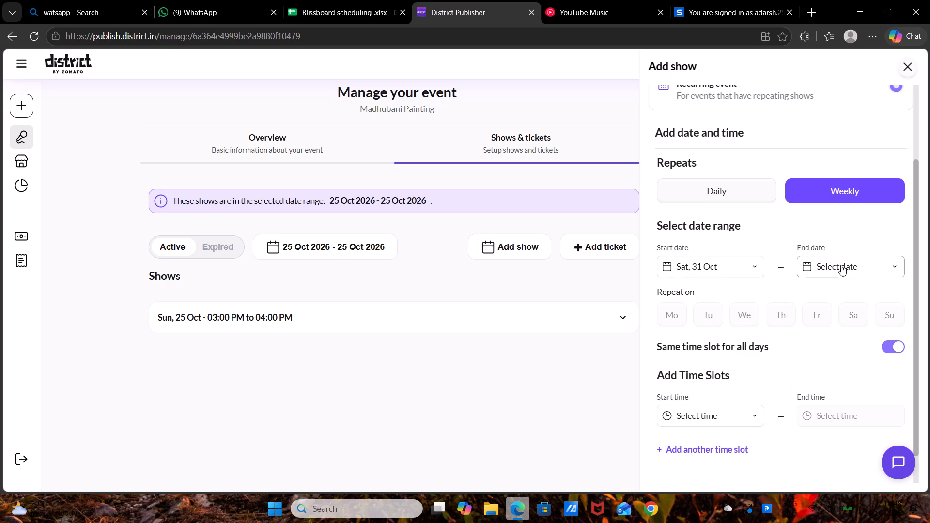
click(842, 261)
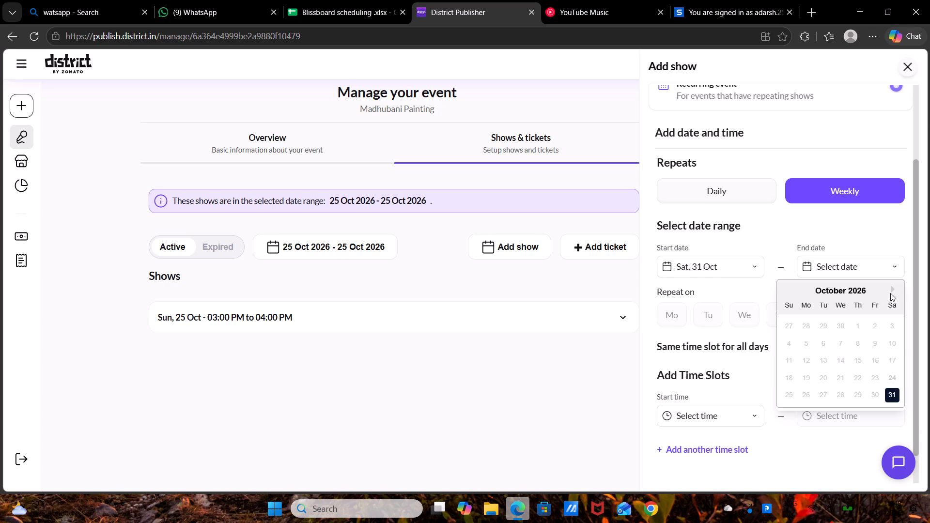
click(892, 288)
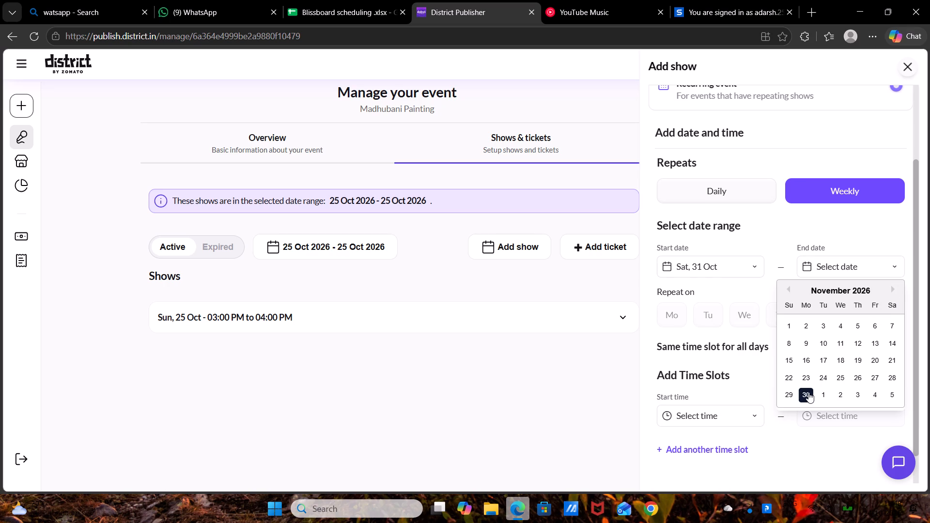
click(807, 393)
click(854, 318)
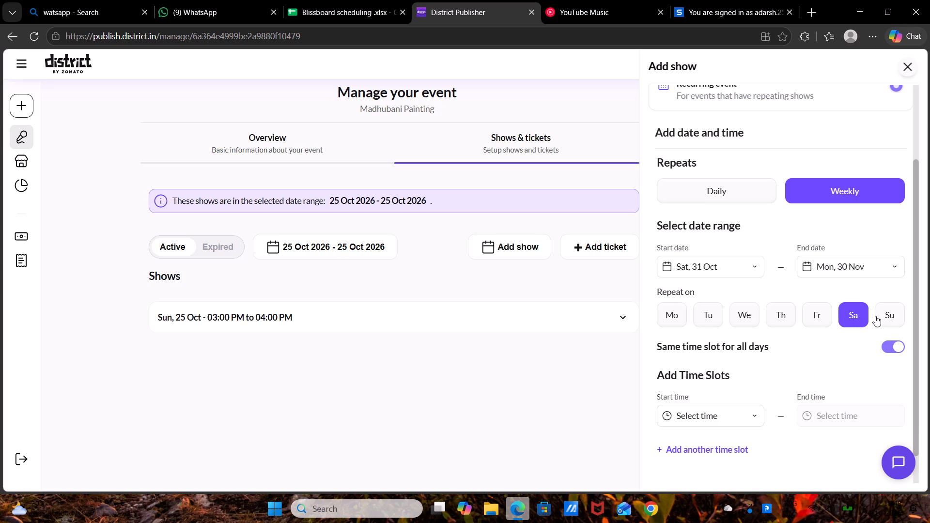
click(883, 316)
Set the recurring show's first time slot to 03:00 PM to 04:00 PM.
scroll(883, 316, down, 1)
drag(702, 394, 719, 377)
click(719, 377)
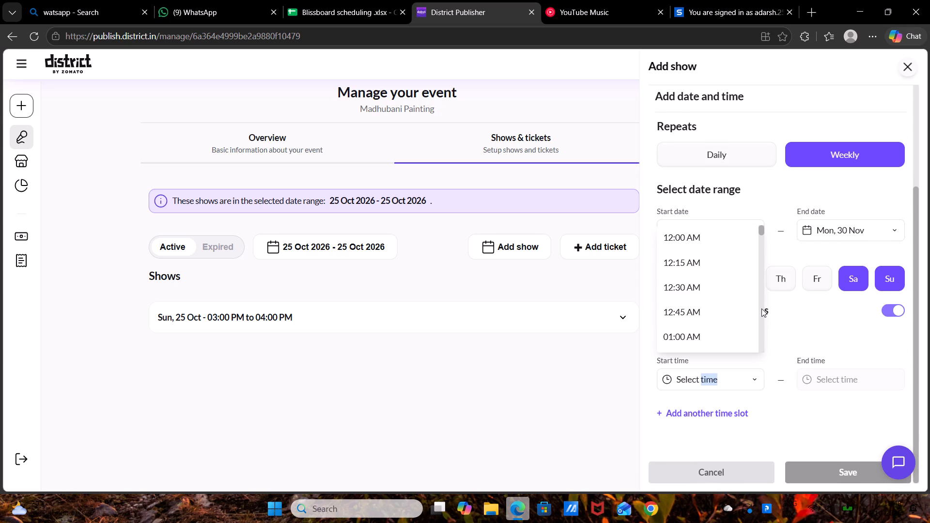
drag(761, 308, 721, 305)
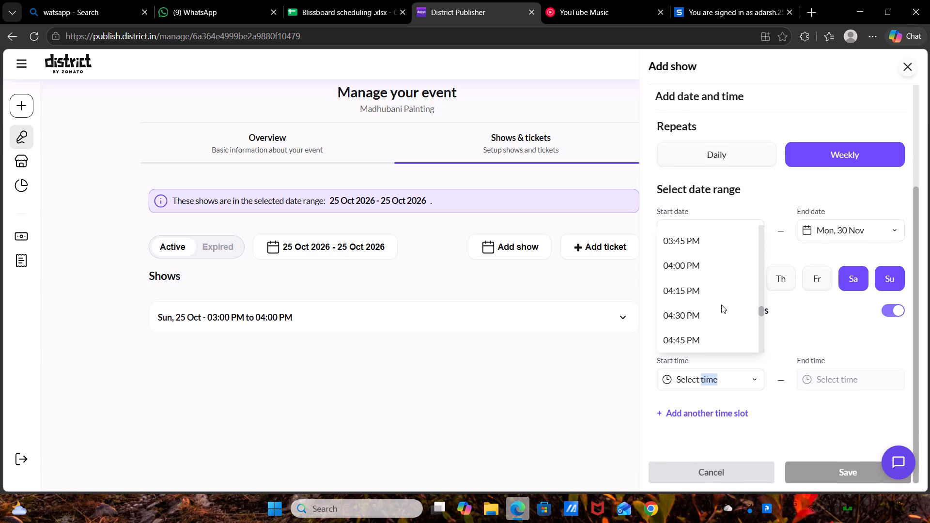
drag(721, 305, 704, 252)
scroll(704, 252, up, 1)
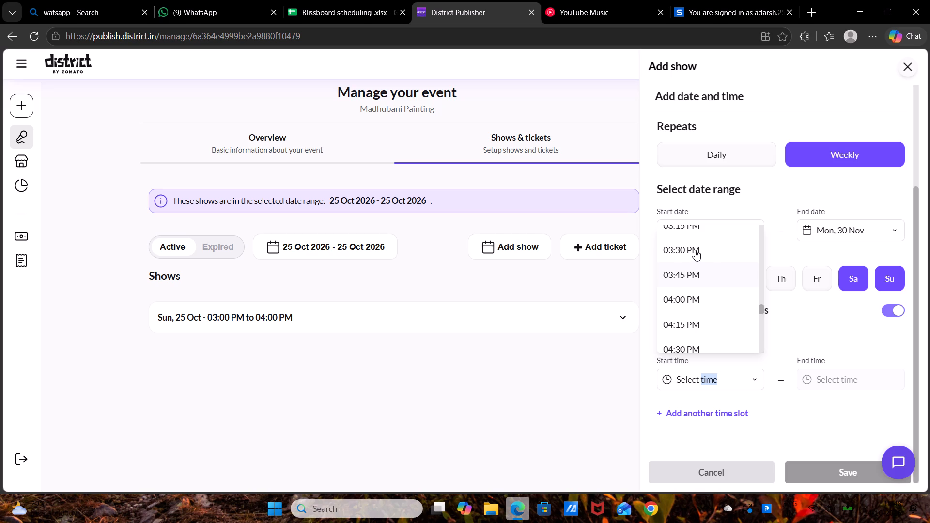
scroll(693, 256, up, 2)
click(693, 261)
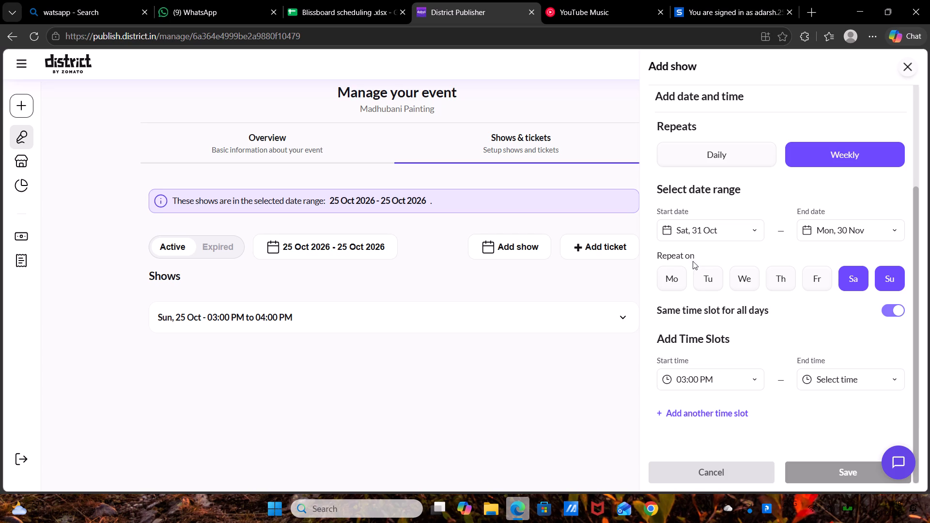
click(821, 377)
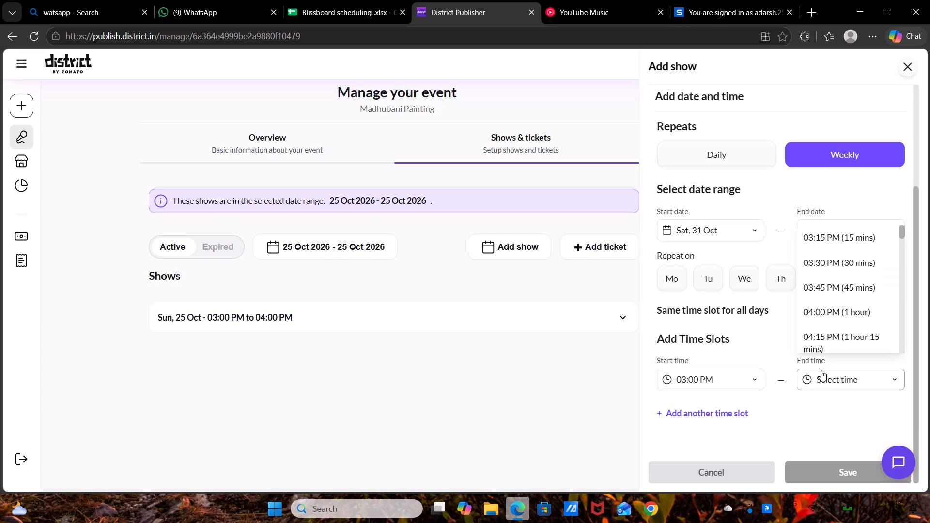
click(821, 309)
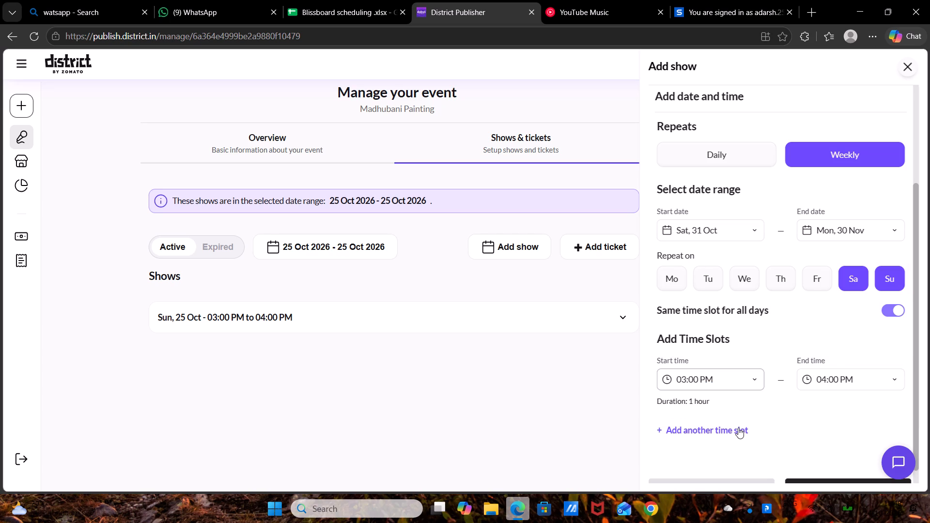
Add a second time slot to the recurring show from 04:00 PM to 05:00 PM.
click(738, 428)
click(729, 440)
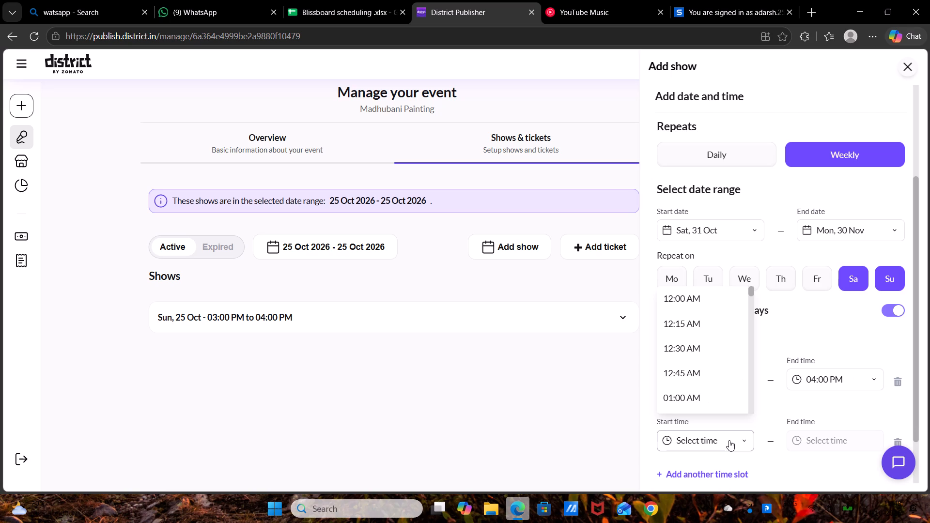
drag(751, 357, 737, 353)
scroll(737, 353, down, 1)
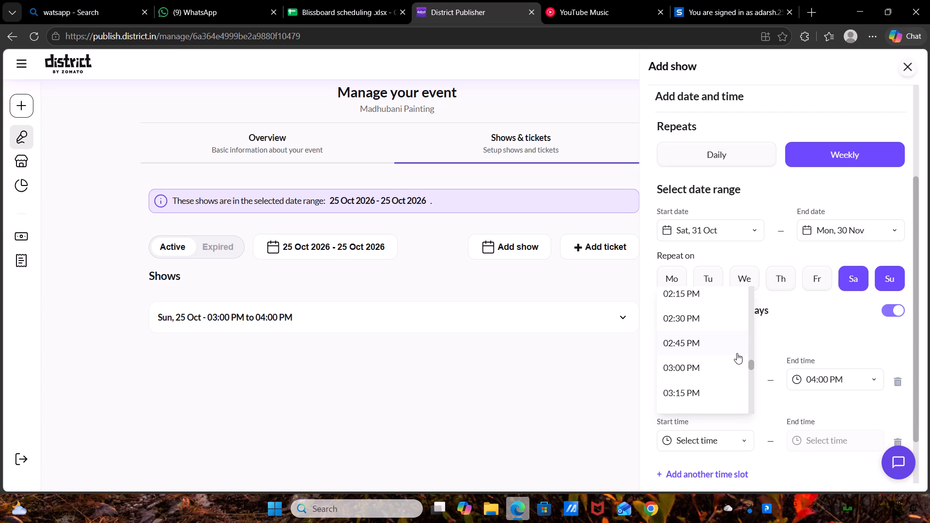
scroll(737, 353, down, 2)
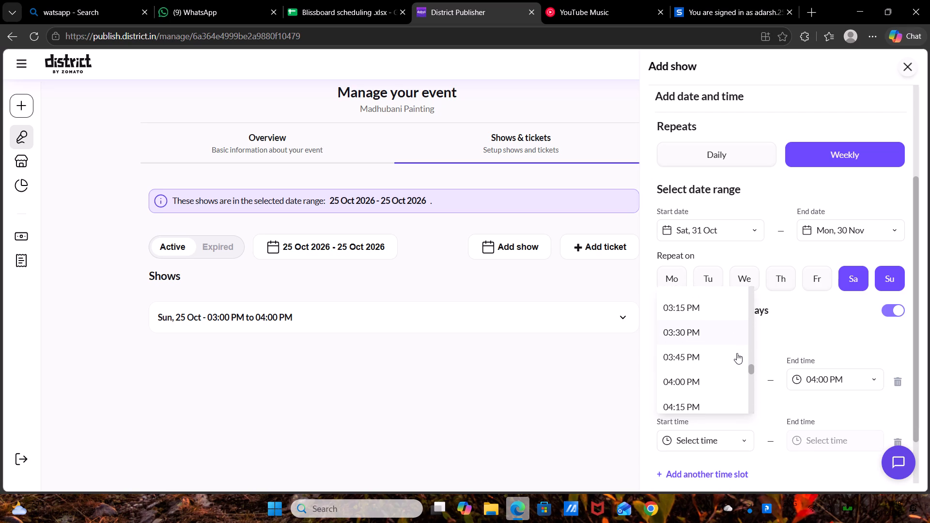
click(721, 378)
click(821, 440)
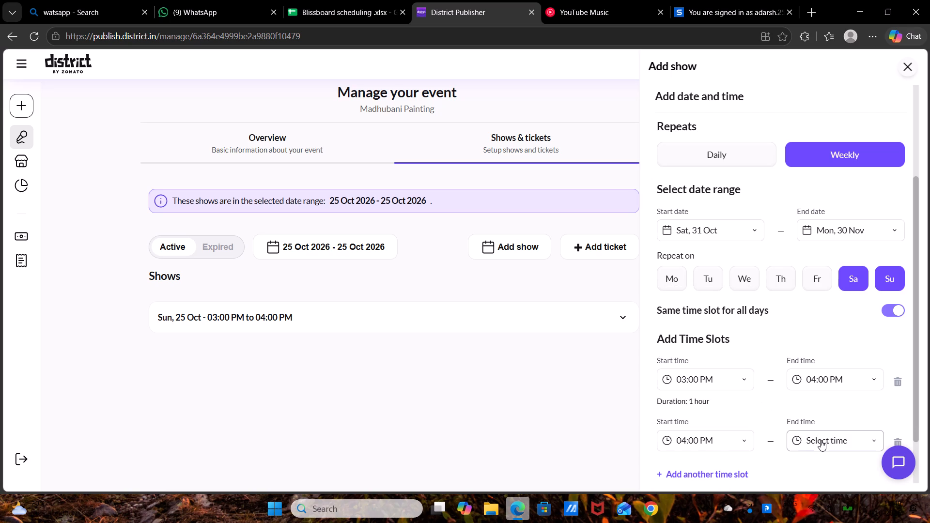
click(821, 375)
scroll(821, 375, down, 2)
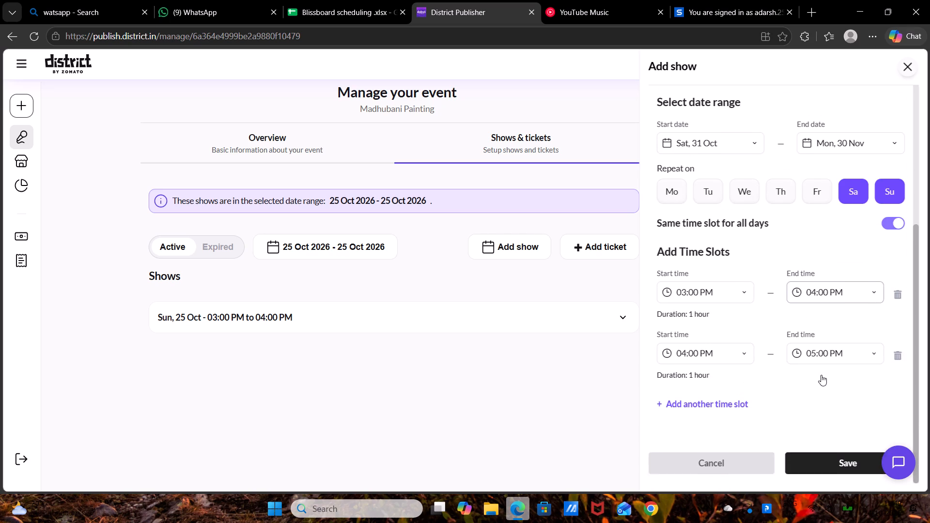
Save the recurring weekend show with its two time slots and confirm creating the shows.
click(835, 474)
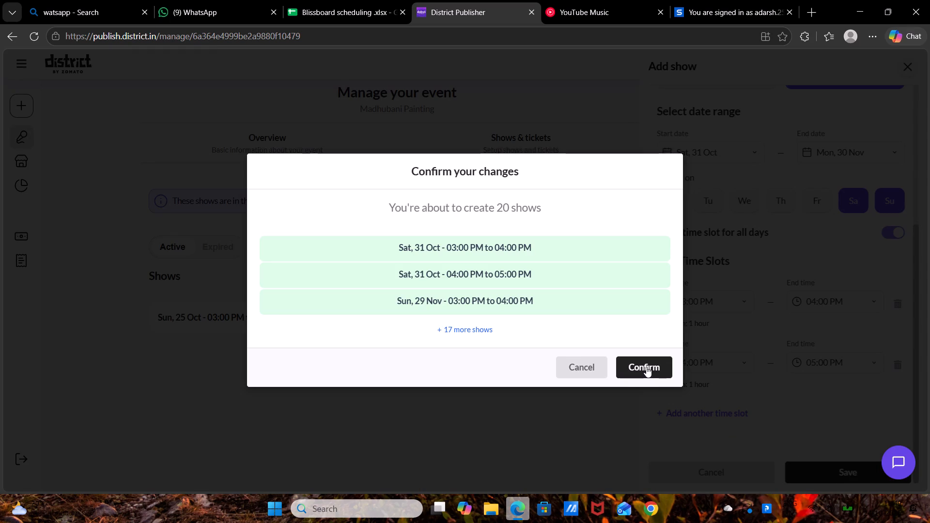
click(646, 367)
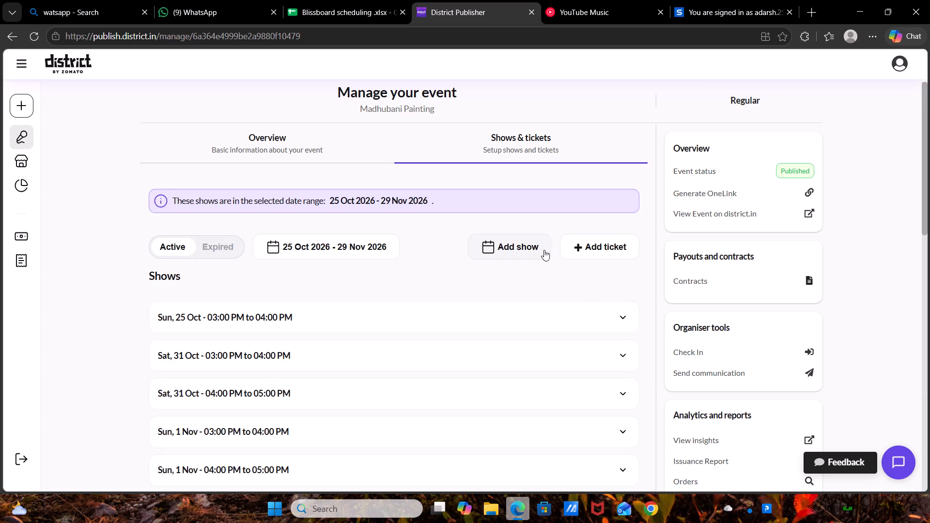
Disable only the Sun, 8 Nov show from 03:00 PM to 04:00 PM.
scroll(523, 324, down, 6)
scroll(523, 324, up, 3)
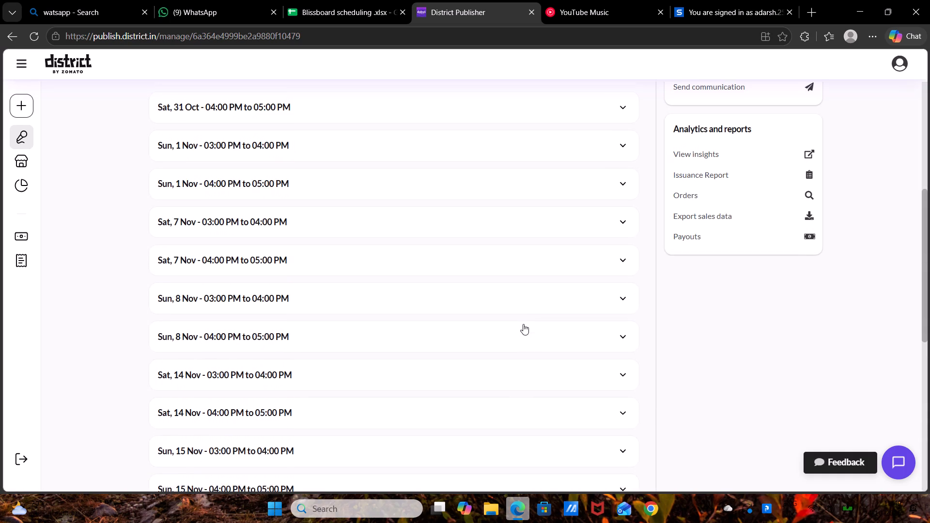
scroll(523, 324, up, 1)
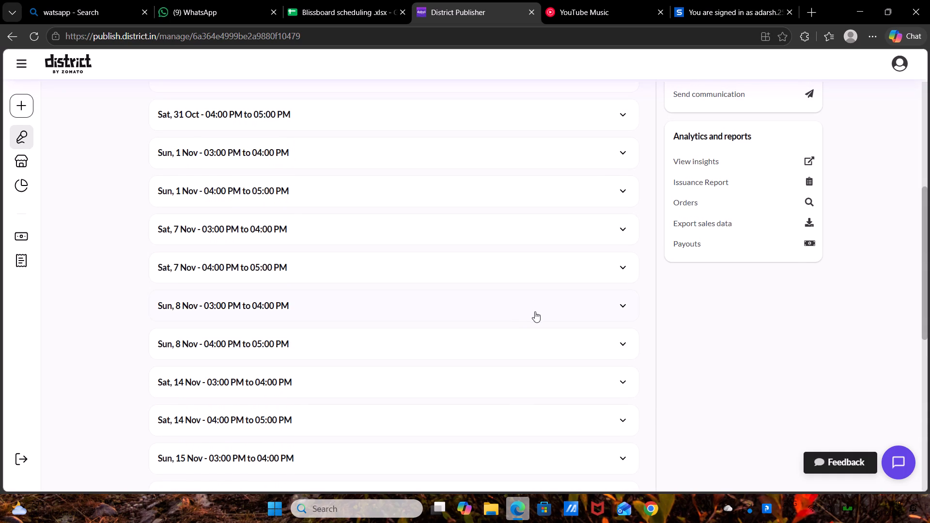
click(535, 311)
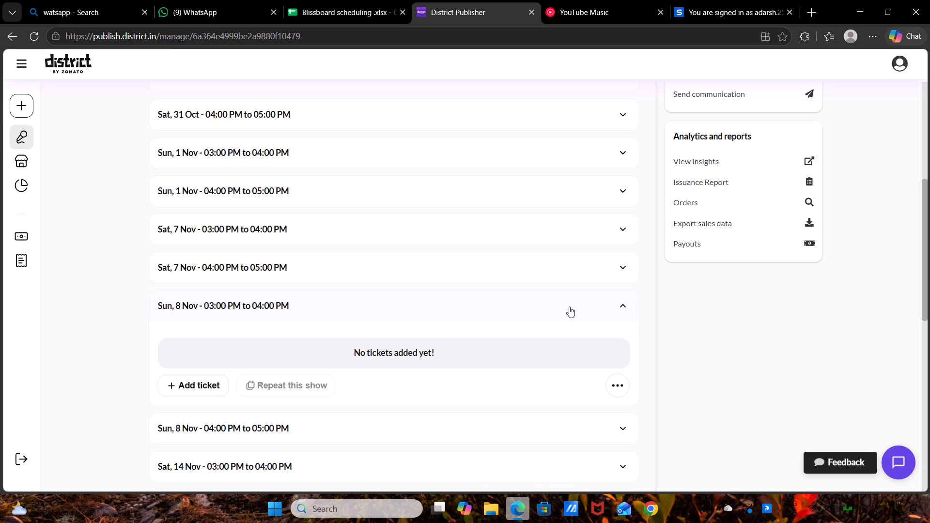
click(621, 385)
click(575, 390)
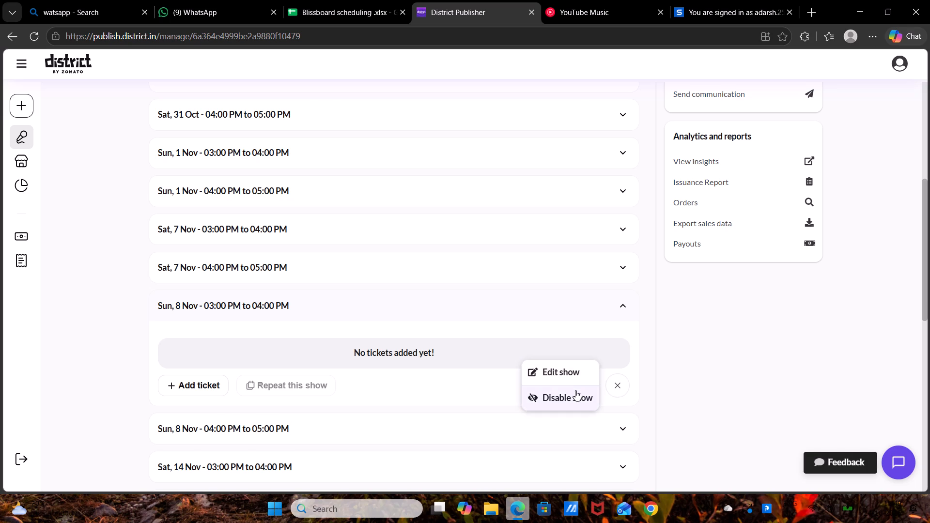
click(632, 430)
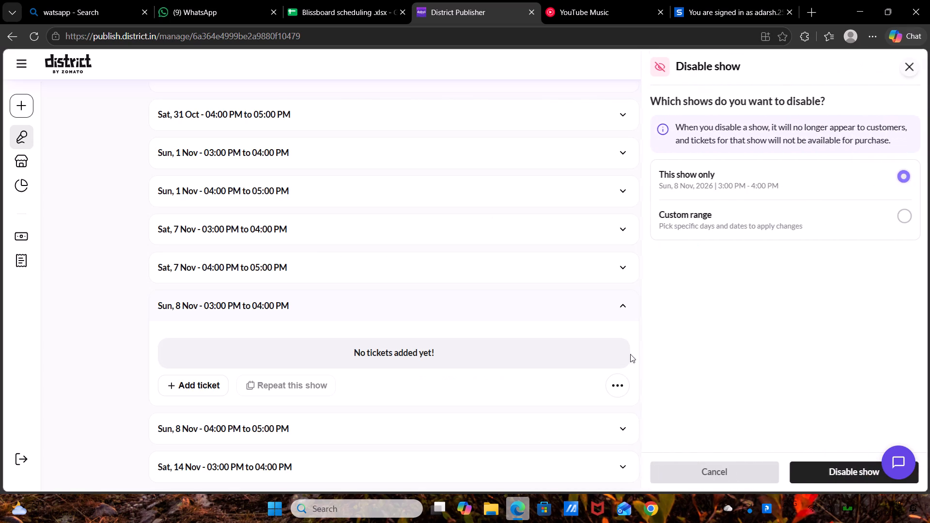
click(824, 478)
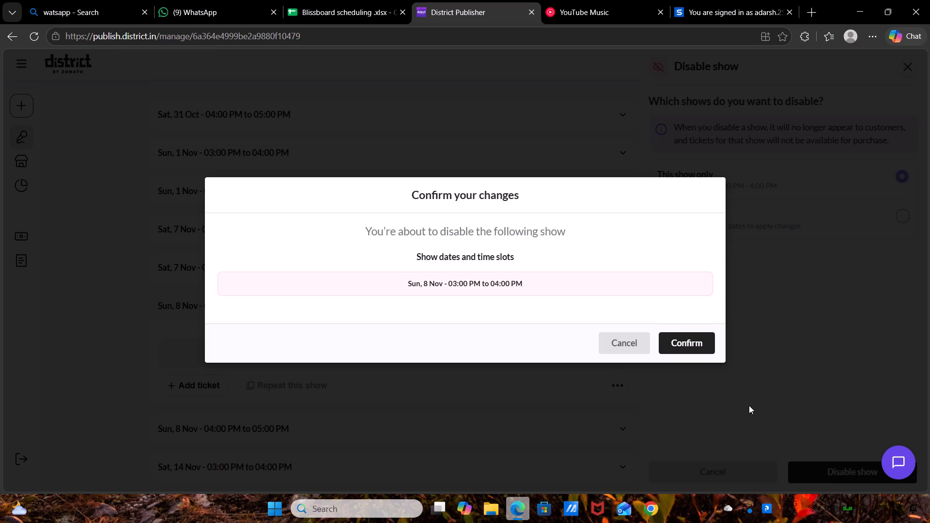
click(659, 323)
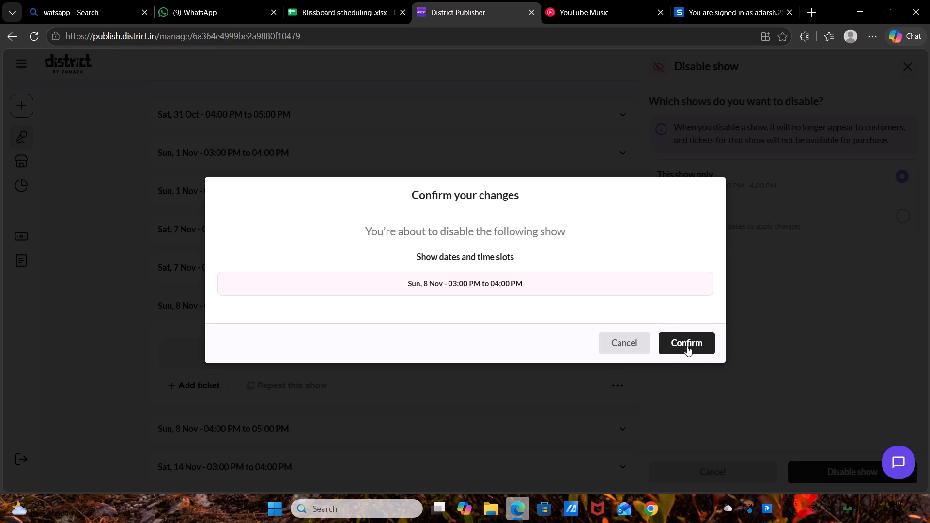
click(688, 348)
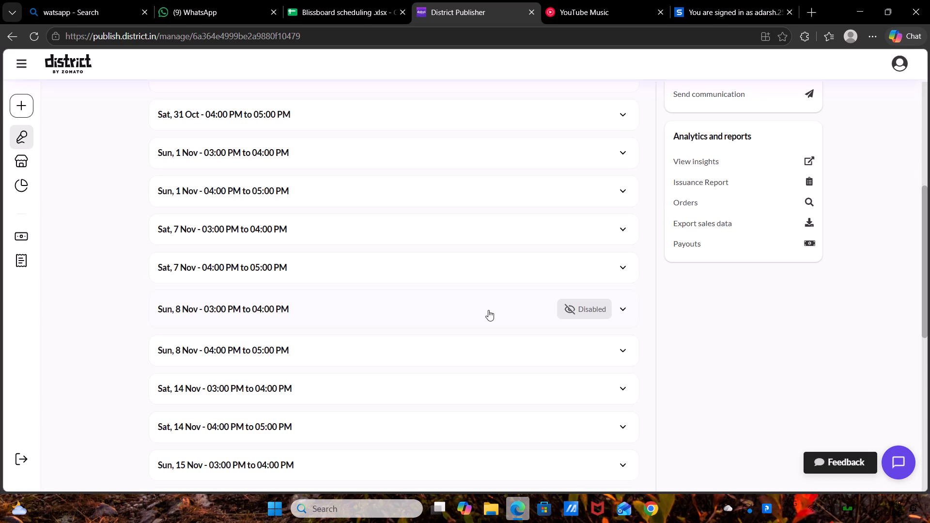
Disable only the Sun, 8 Nov show from 04:00 PM to 05:00 PM.
click(616, 358)
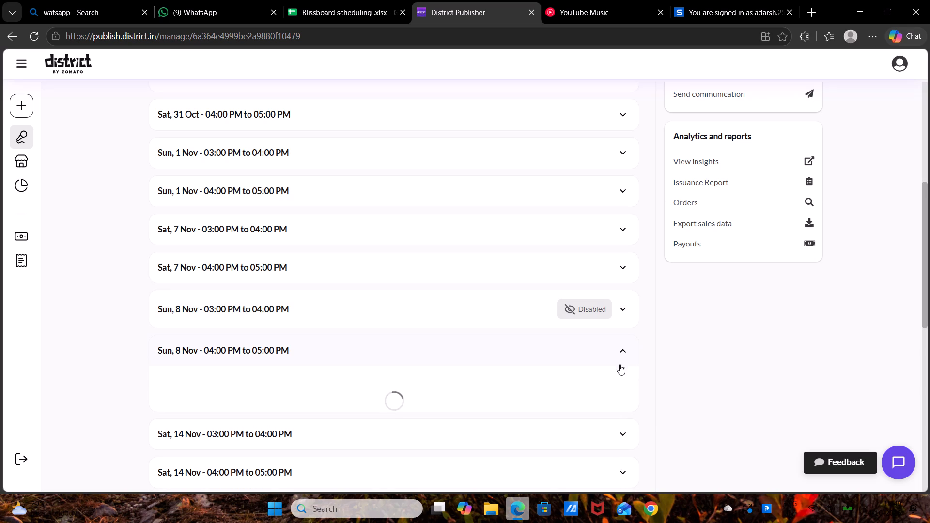
scroll(615, 405, down, 3)
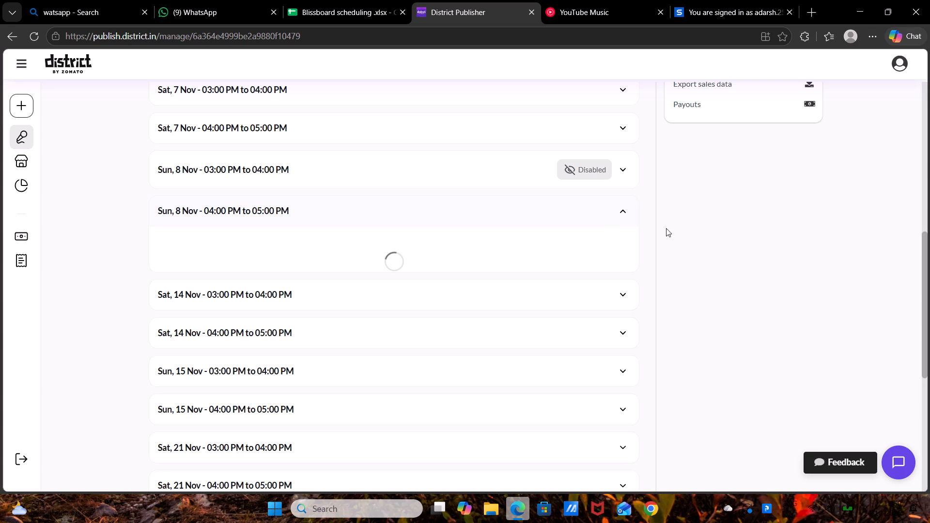
click(612, 295)
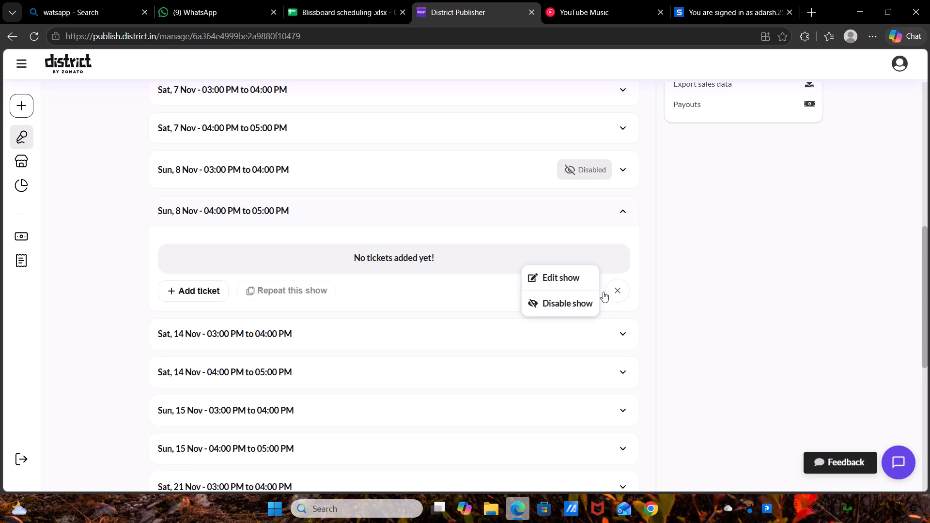
click(564, 298)
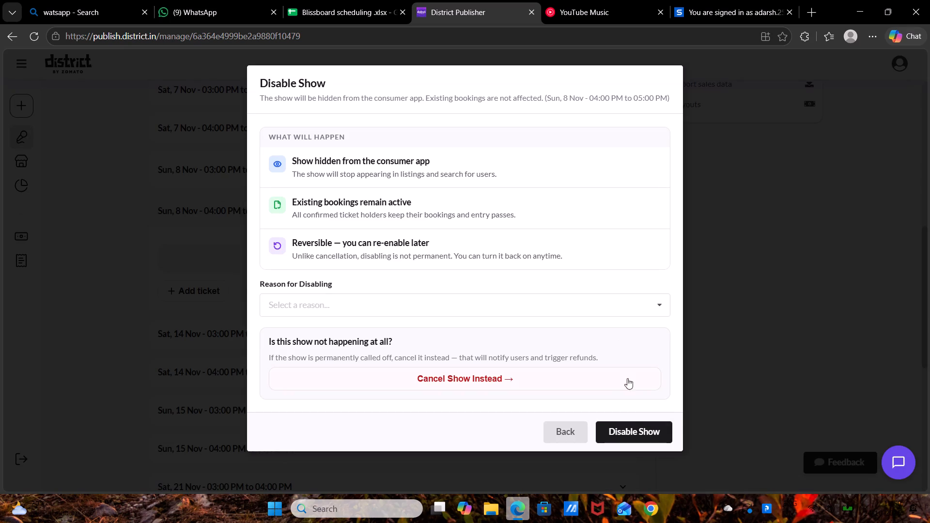
click(632, 431)
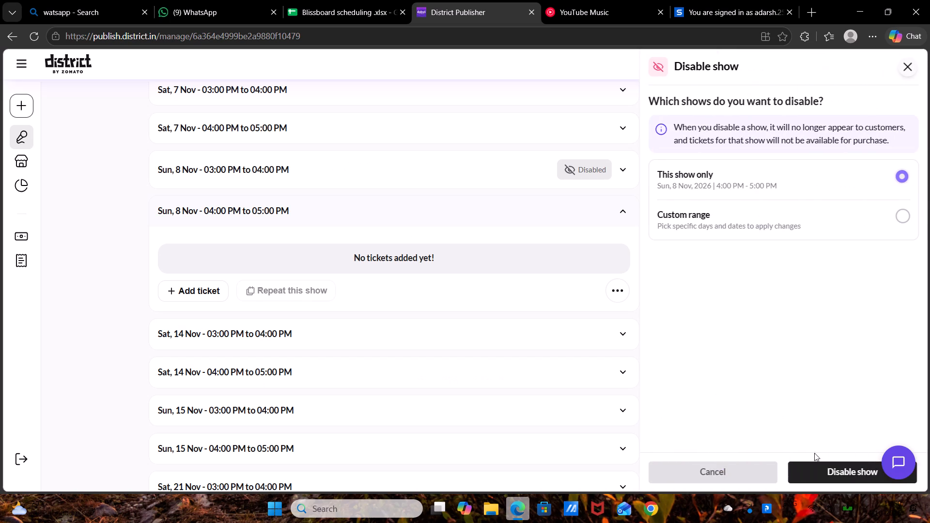
click(843, 474)
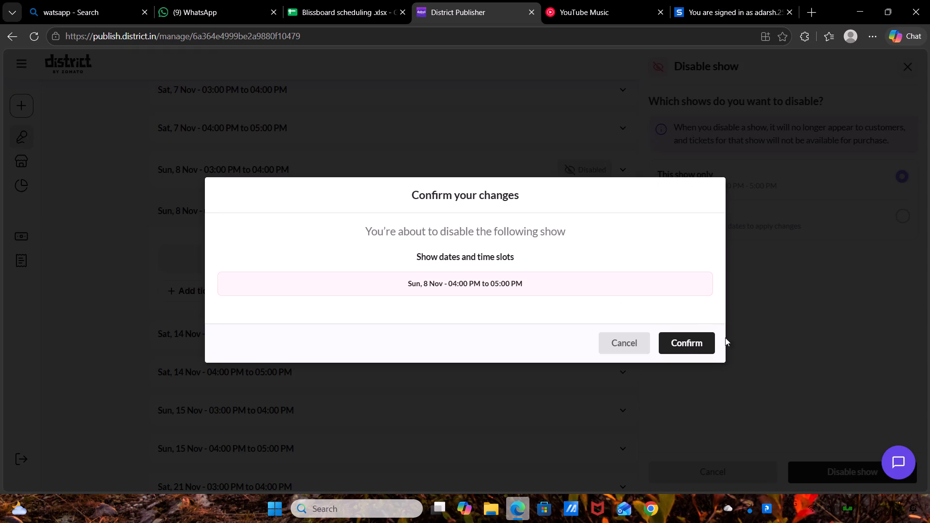
click(686, 338)
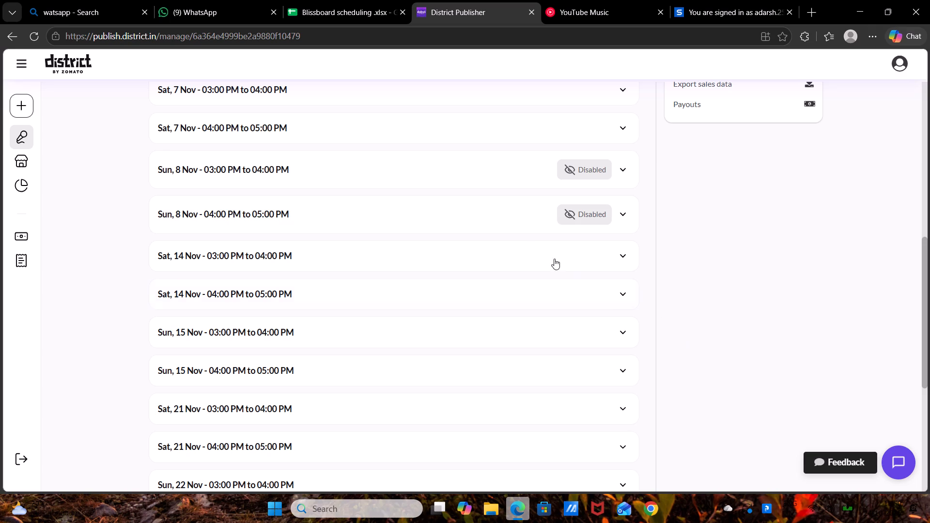
Expand the details of the Sat, 31 Oct show from 04:00 PM to 05:00 PM.
scroll(526, 246, up, 4)
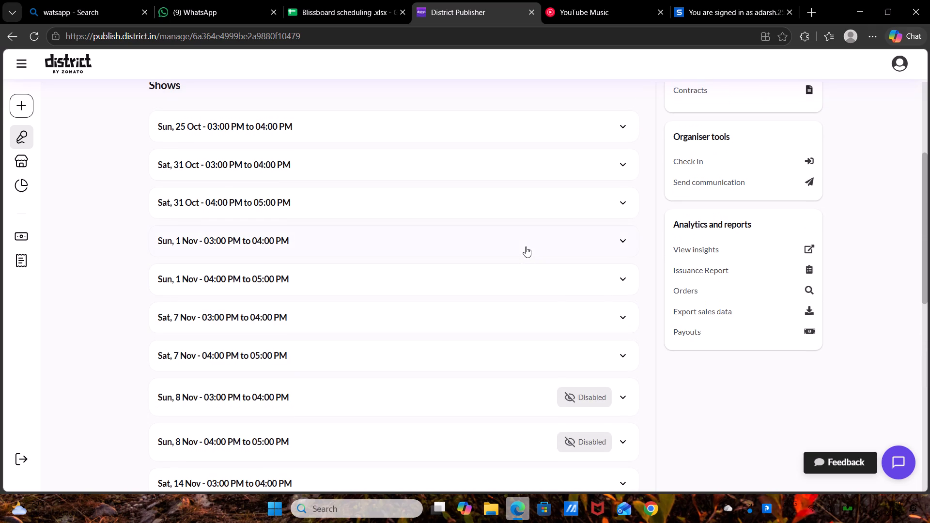
scroll(526, 246, up, 1)
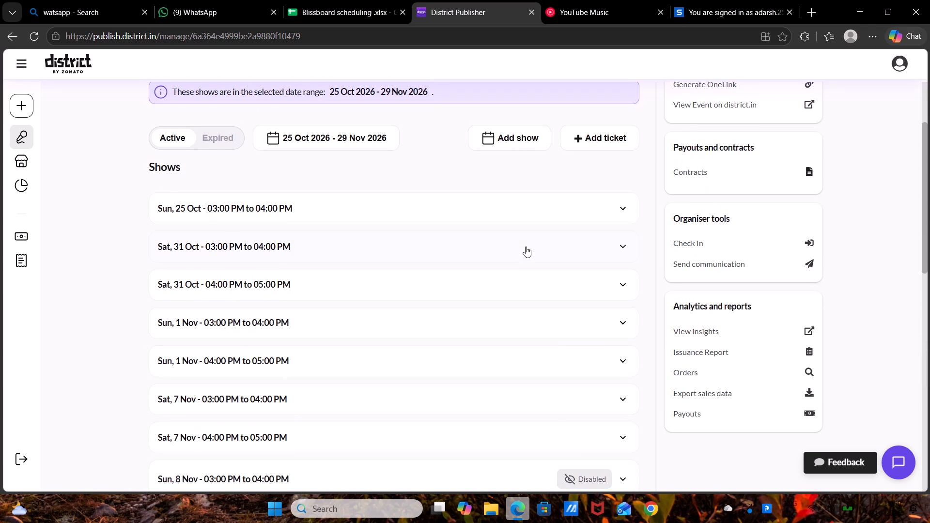
click(601, 291)
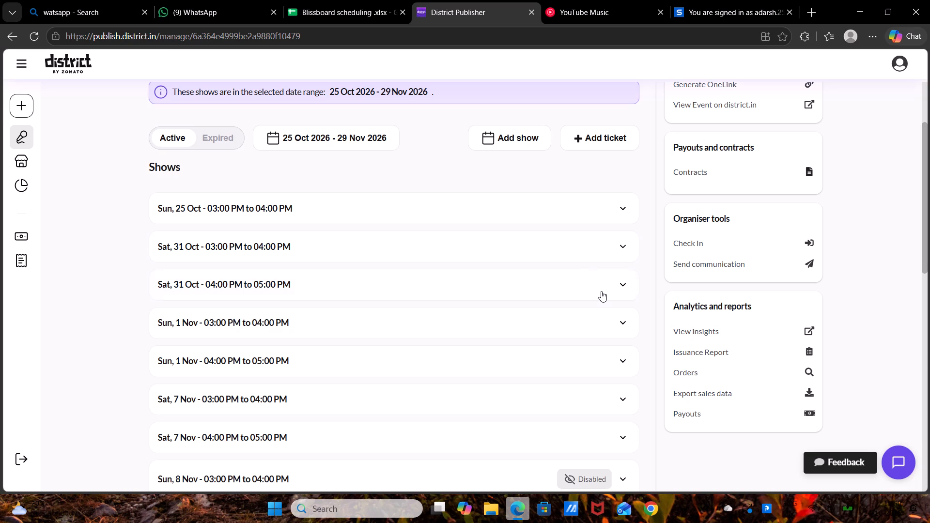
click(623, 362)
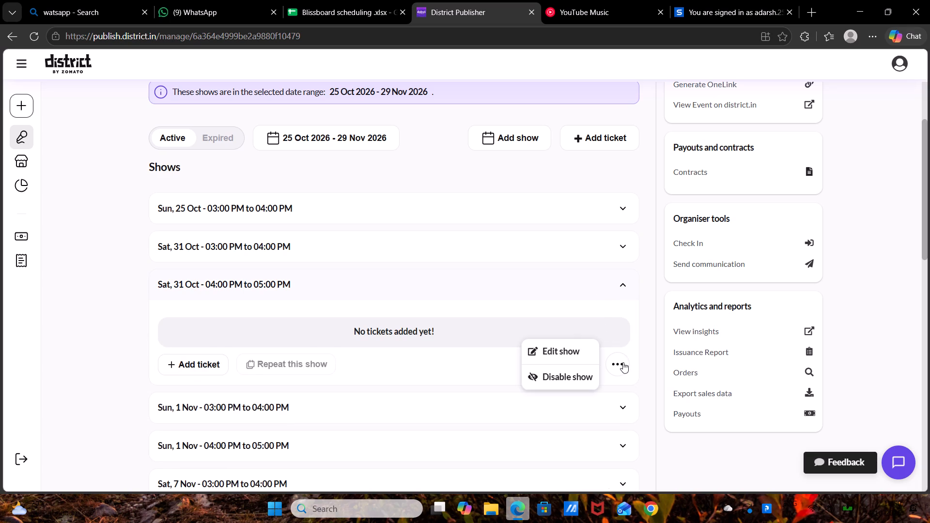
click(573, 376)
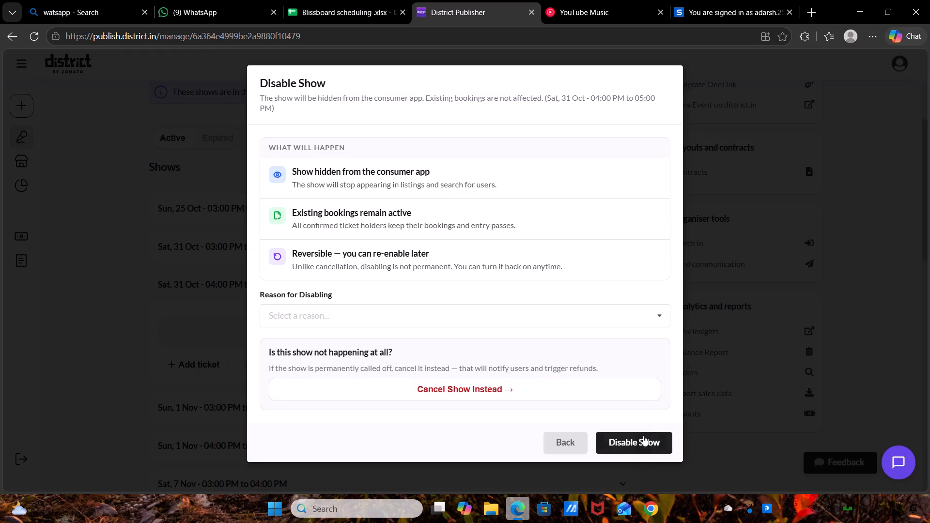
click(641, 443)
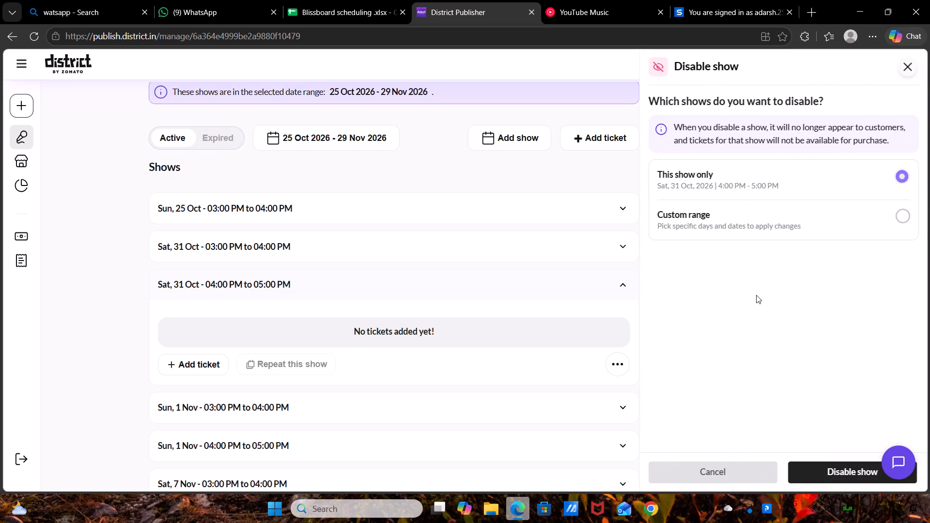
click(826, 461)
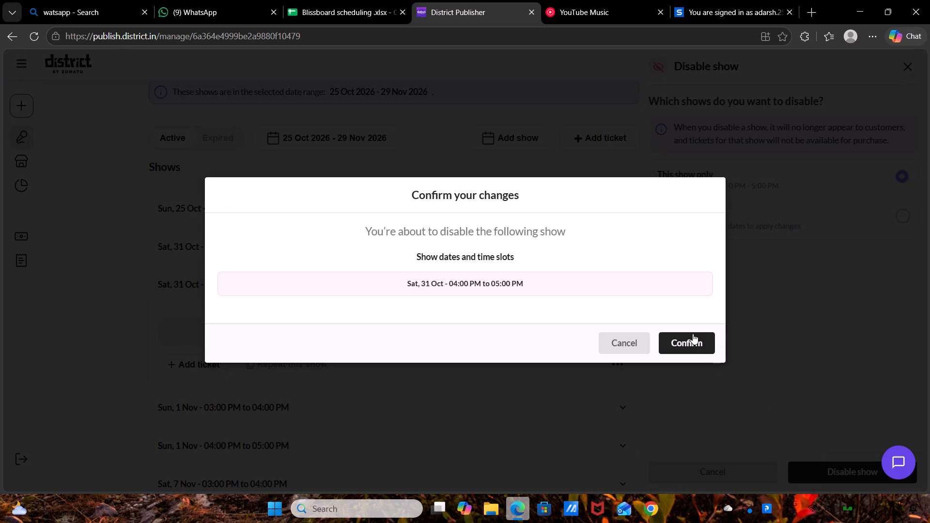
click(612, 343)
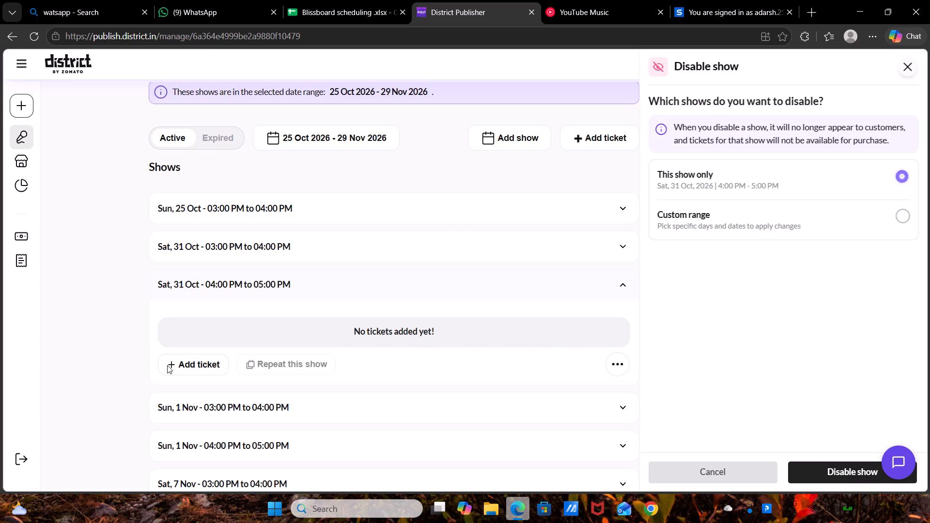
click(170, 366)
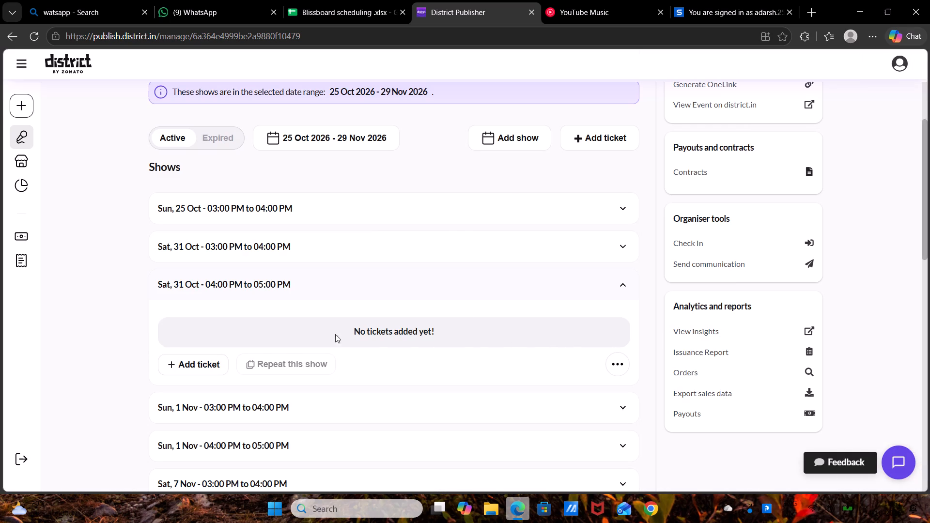
Fill in a custom ticket for the 31 Oct 04:00 PM show: Entry pass, price 699, quantity 10, description with entry and INR 300 cover charge terms.
click(170, 364)
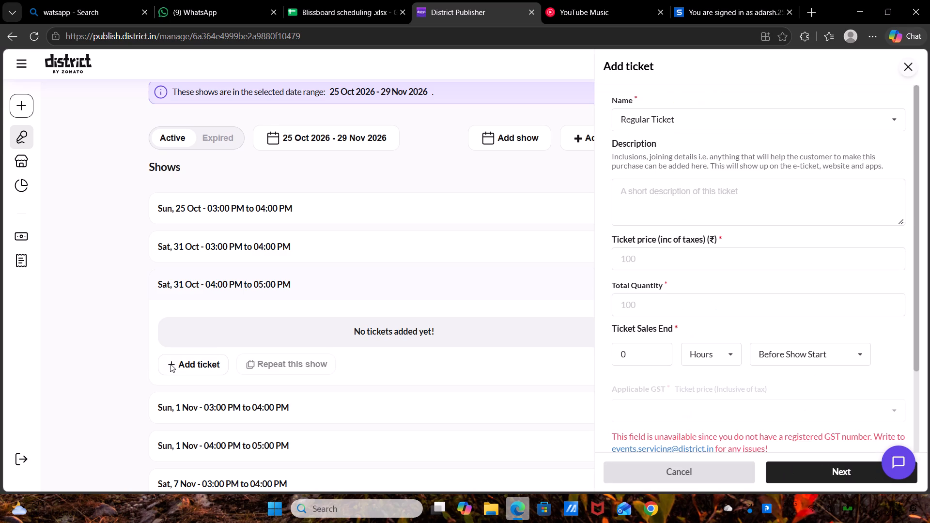
click(170, 364)
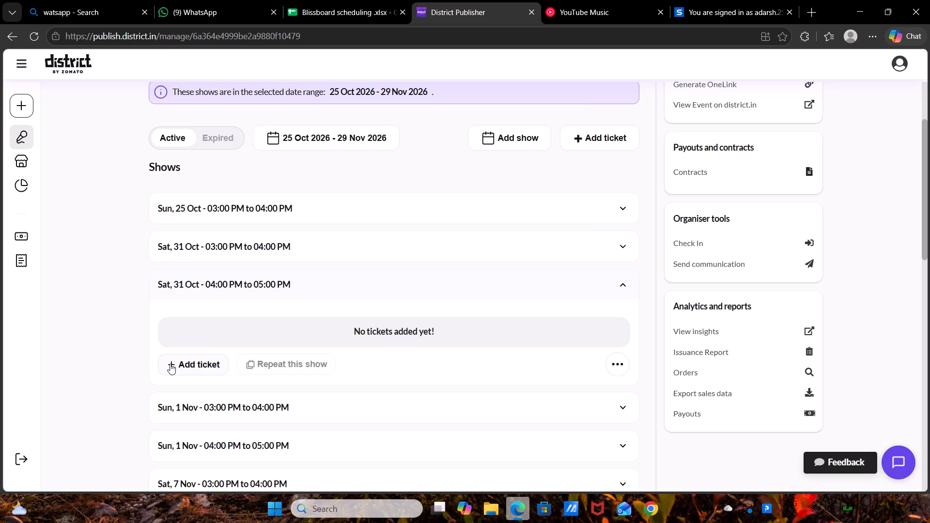
click(181, 365)
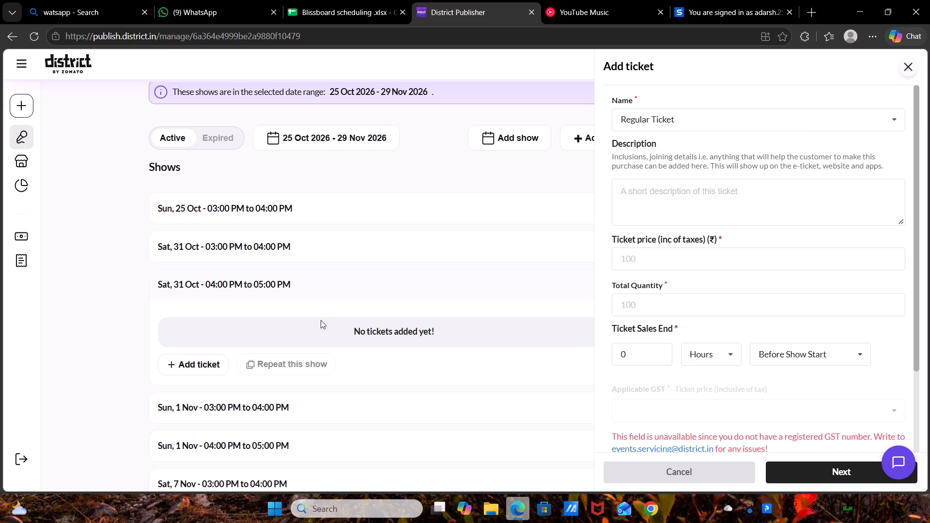
click(642, 120)
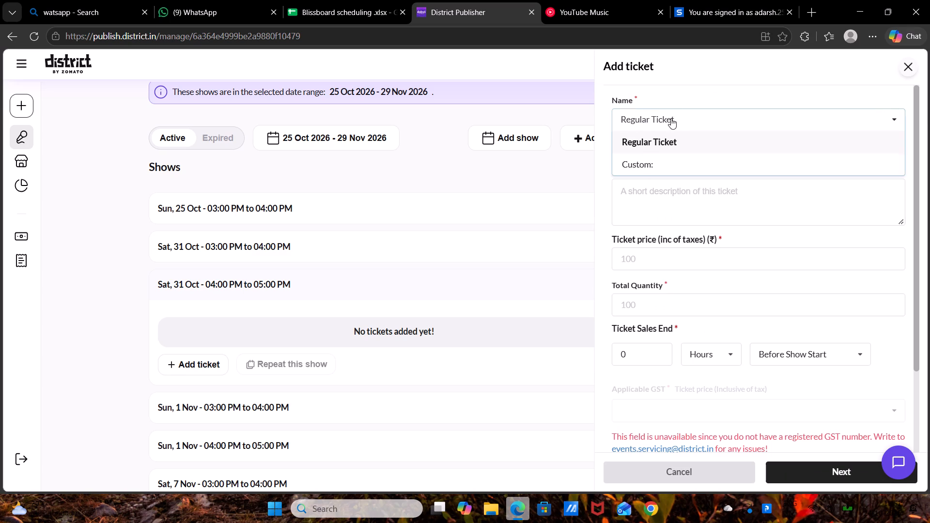
click(655, 167)
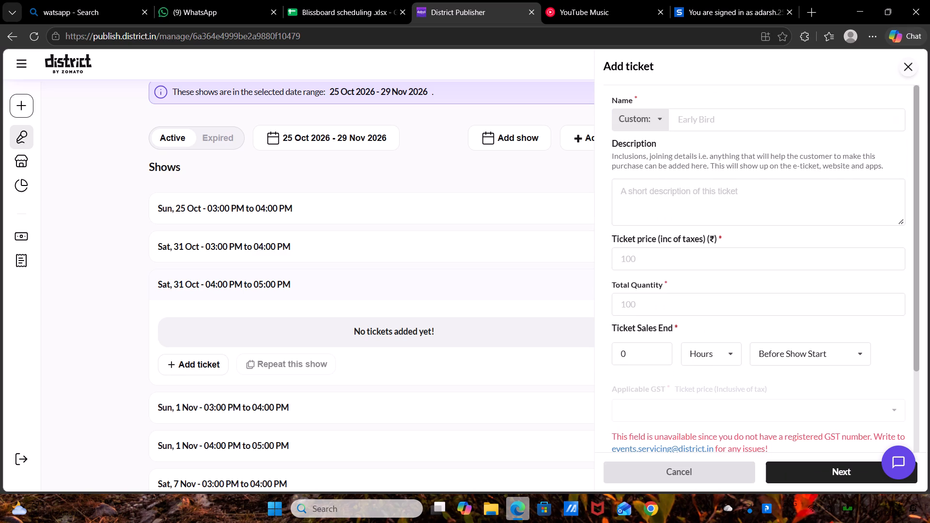
drag(691, 121, 720, 183)
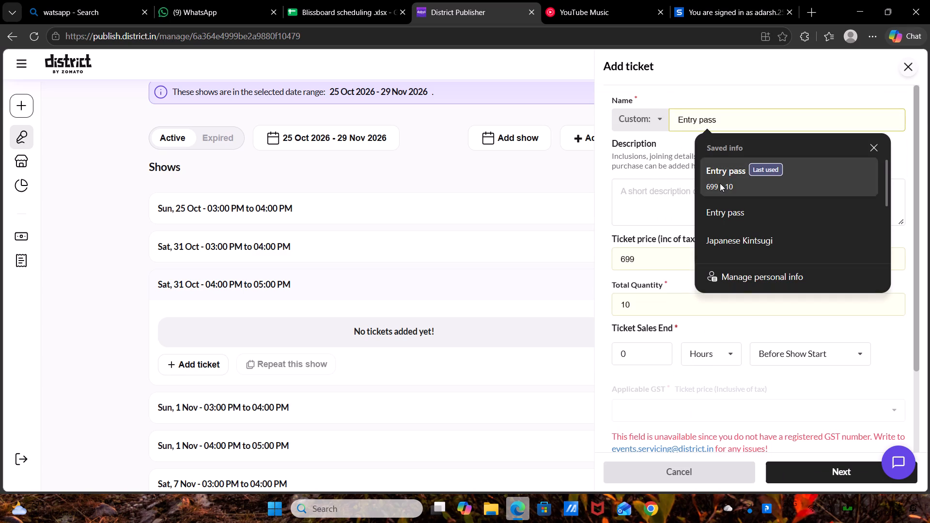
click(720, 183)
click(635, 190)
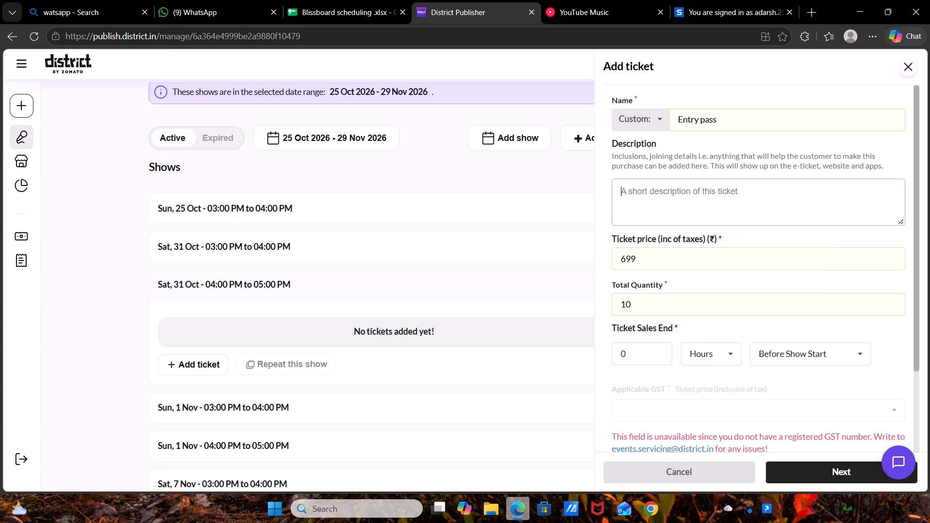
key(ctrl+v)
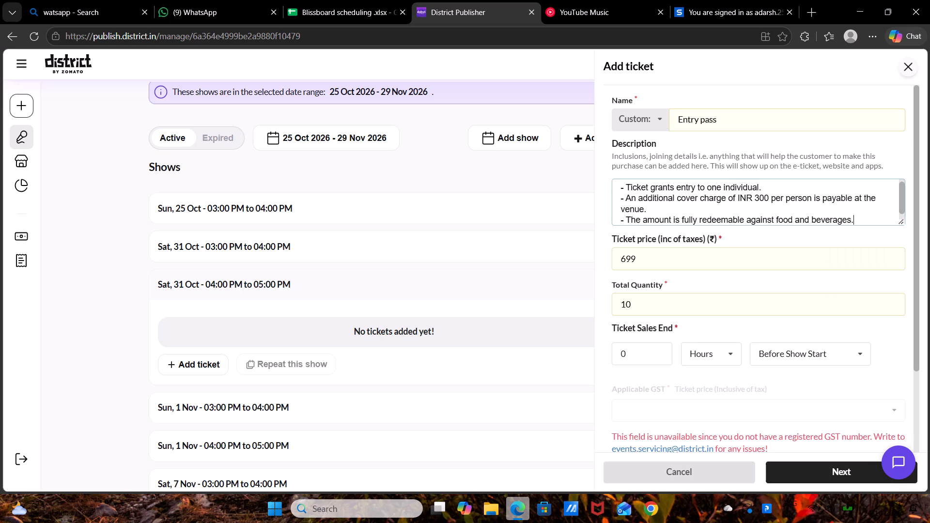
Set the Entry pass ticket sales to end 30 minutes before show start and proceed to choosing its shows.
click(332, 0)
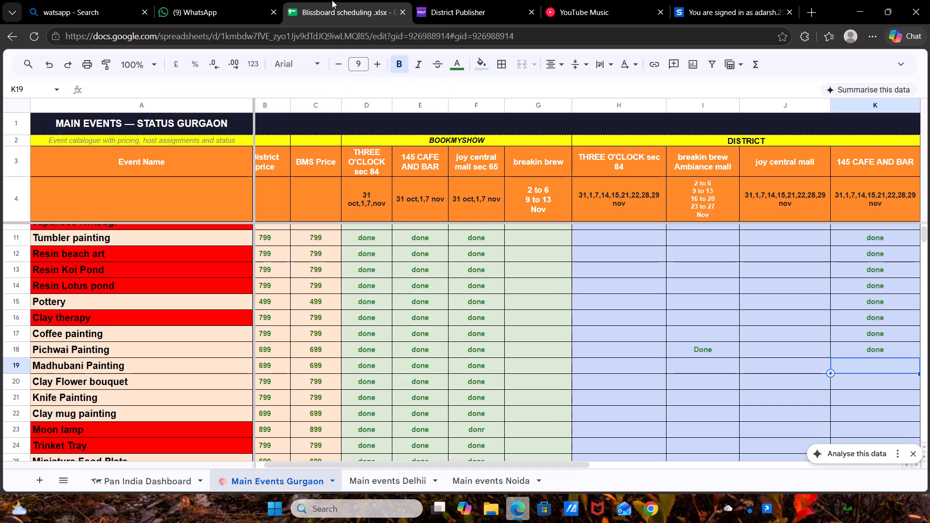
click(468, 0)
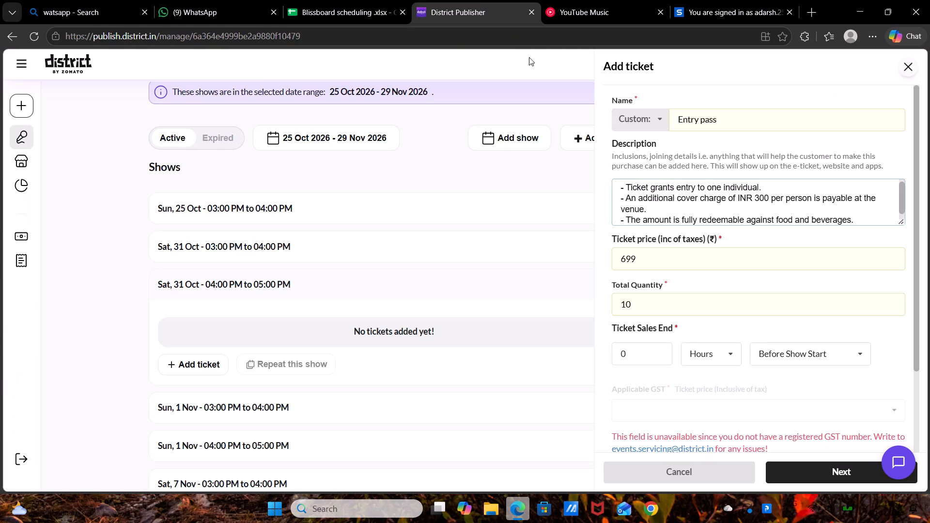
double_click(622, 351)
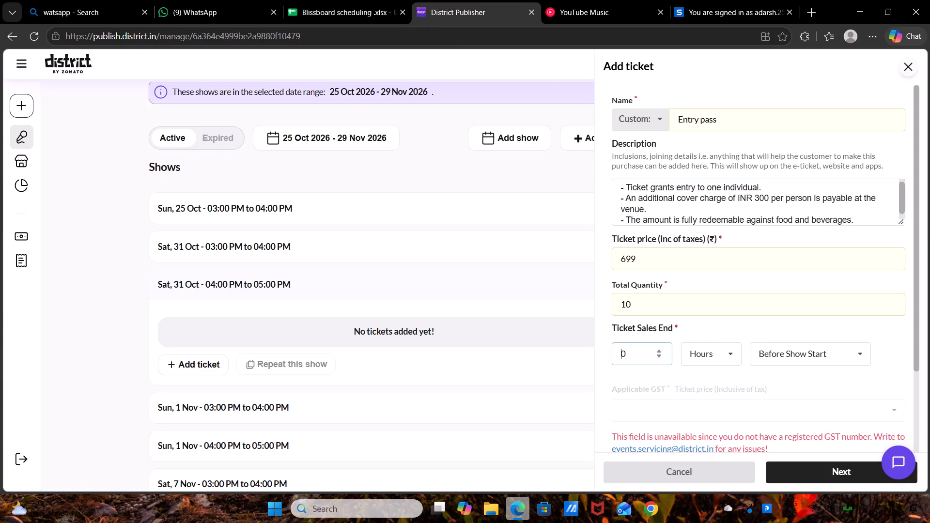
text(30)
click(707, 351)
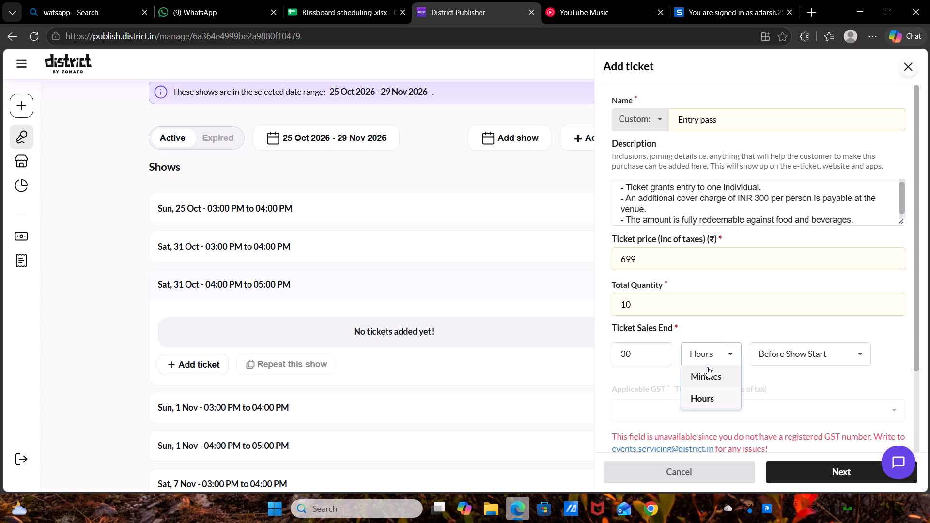
click(707, 371)
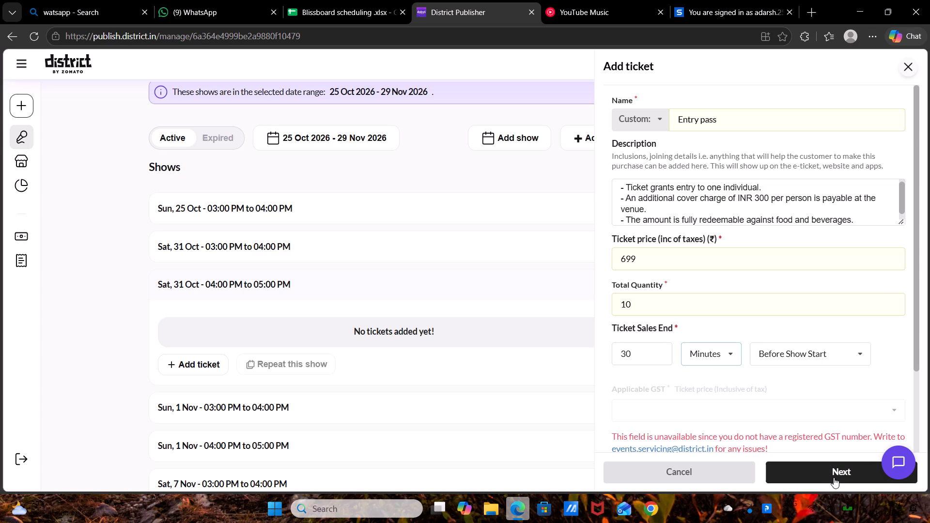
click(834, 477)
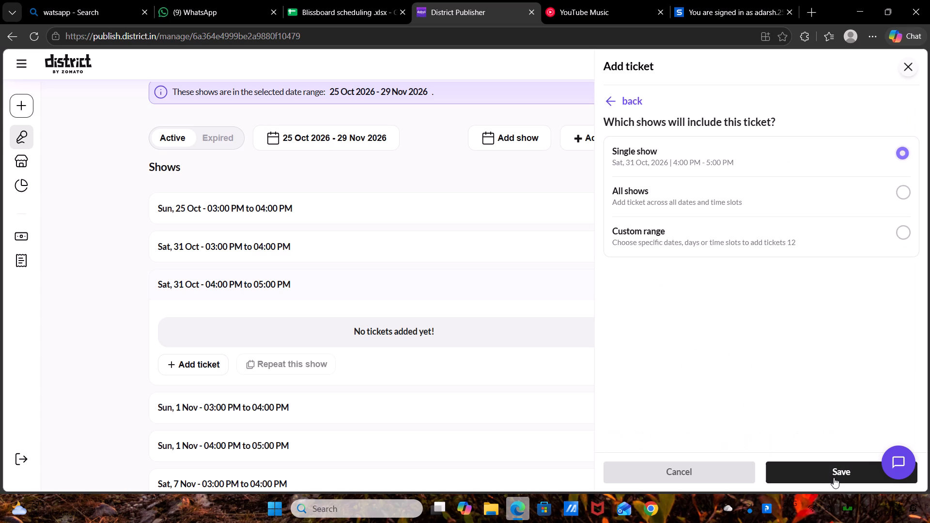
Apply the ticket to a custom range from Sat, 31 Oct to Sun, 29 Nov, Saturdays and Sundays, both 3:00 PM and 4:00 PM slots, and save.
click(711, 244)
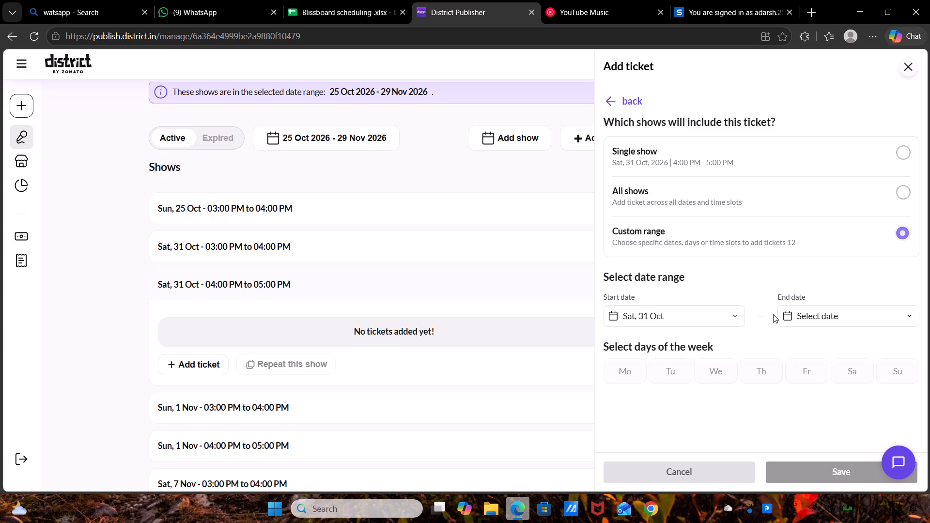
click(799, 313)
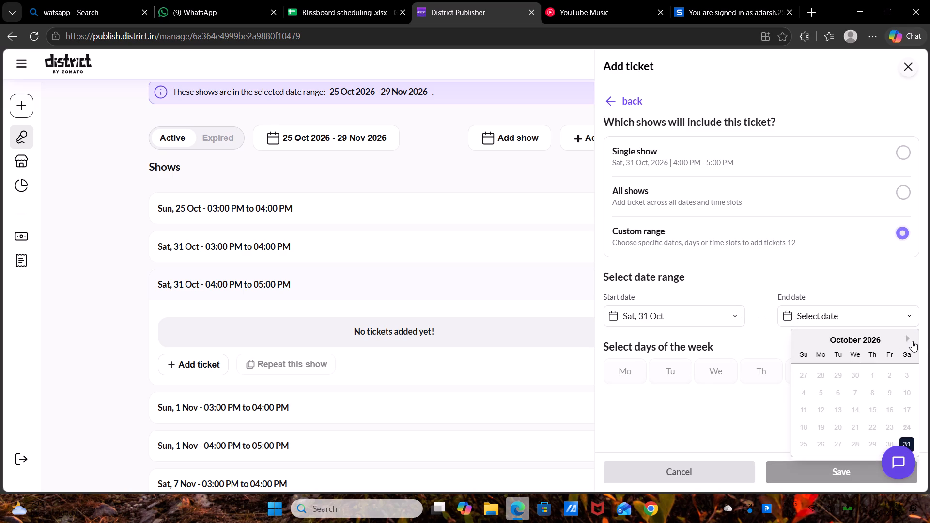
click(908, 340)
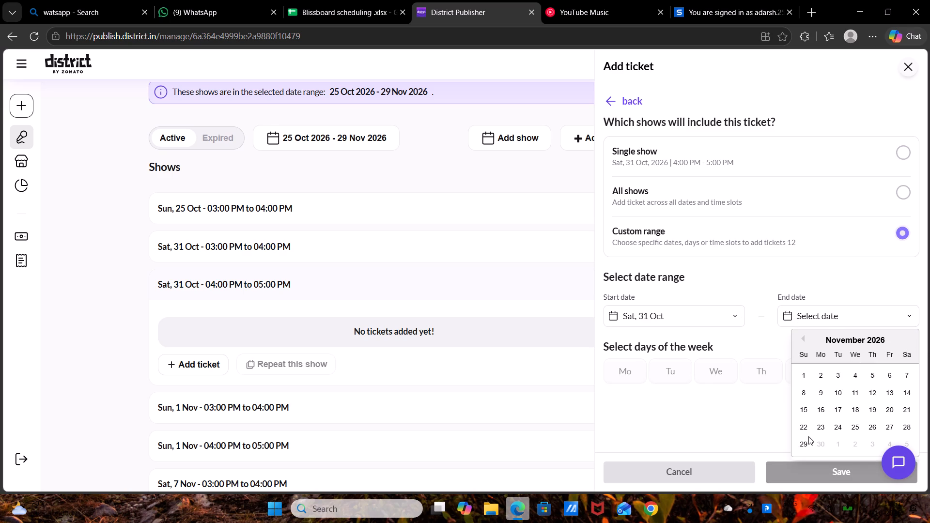
click(808, 438)
click(841, 373)
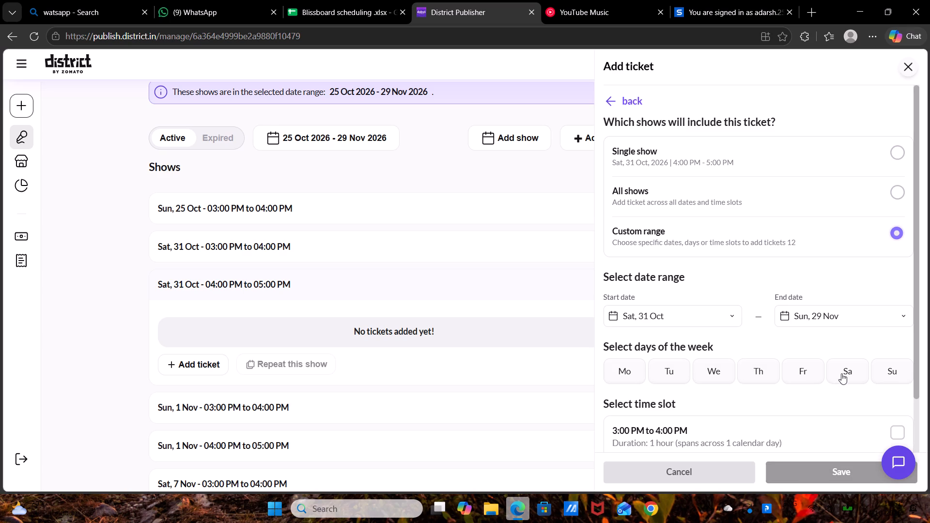
click(895, 369)
scroll(895, 369, down, 3)
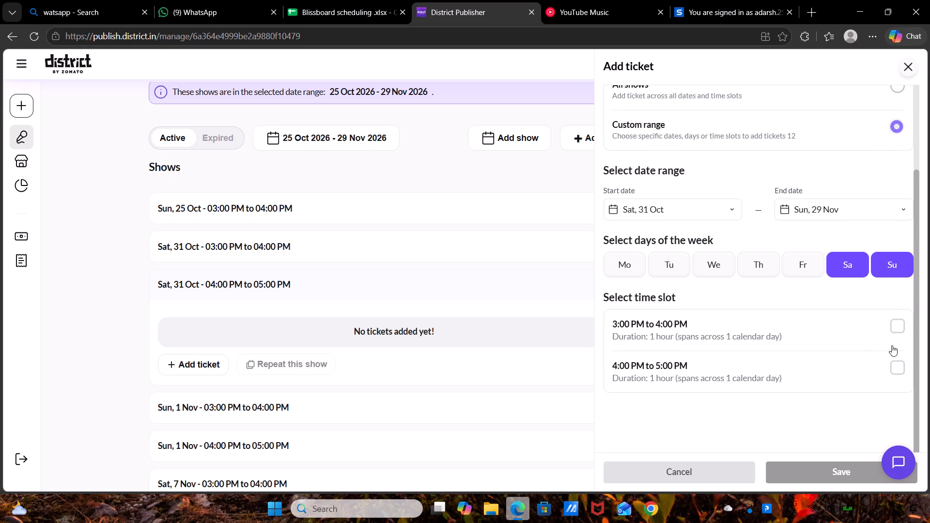
click(890, 333)
click(887, 363)
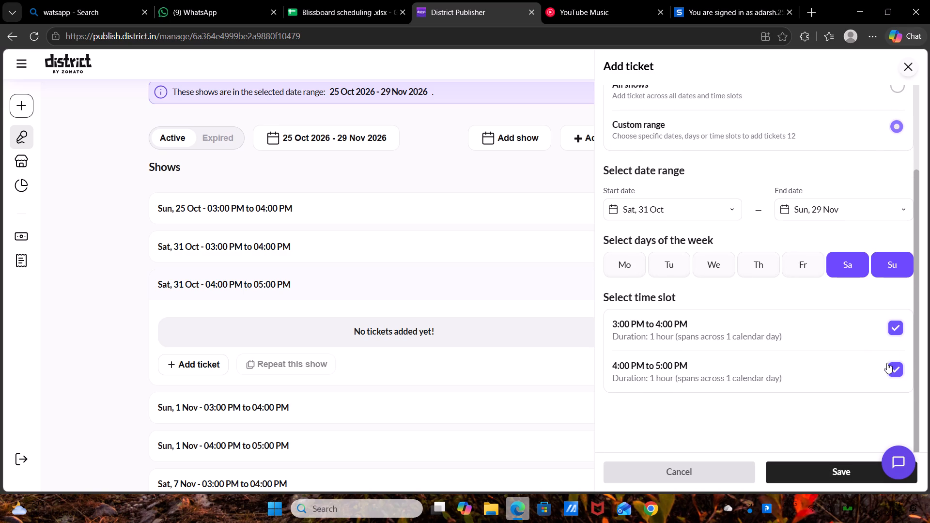
click(860, 478)
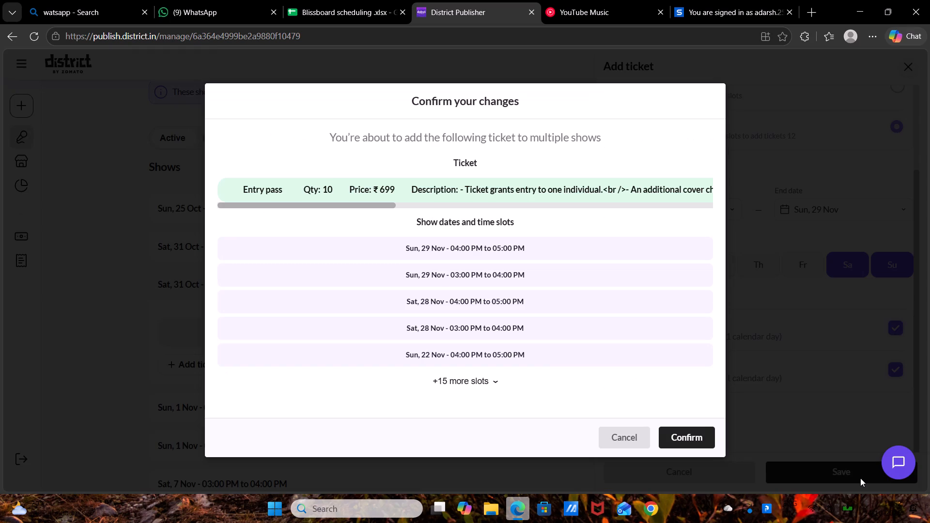
click(691, 437)
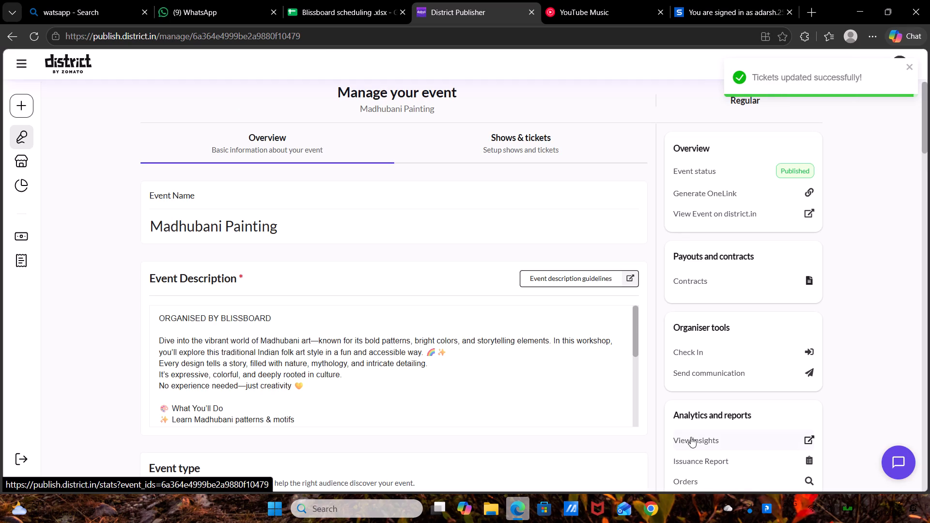
Review the Madhubani Painting event's list of shows through November, including the 8 Nov slots.
scroll(473, 387, down, 1)
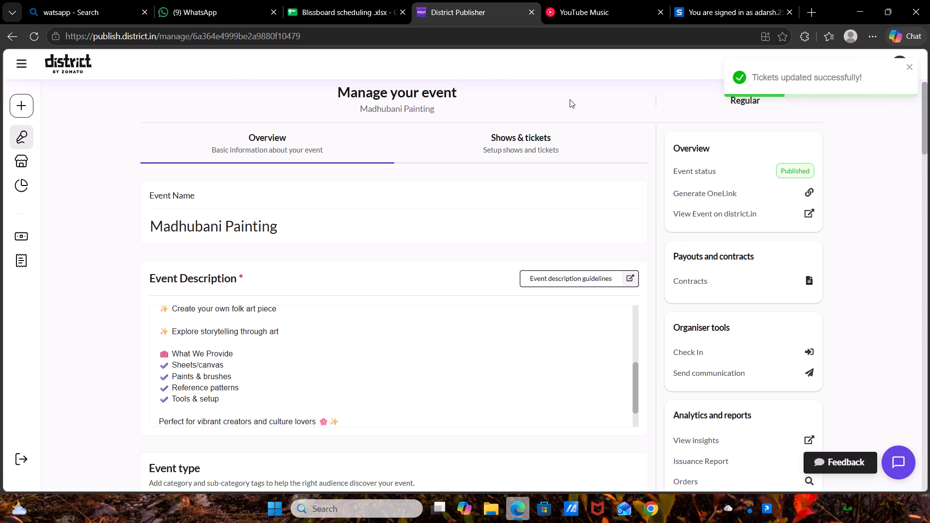
click(529, 158)
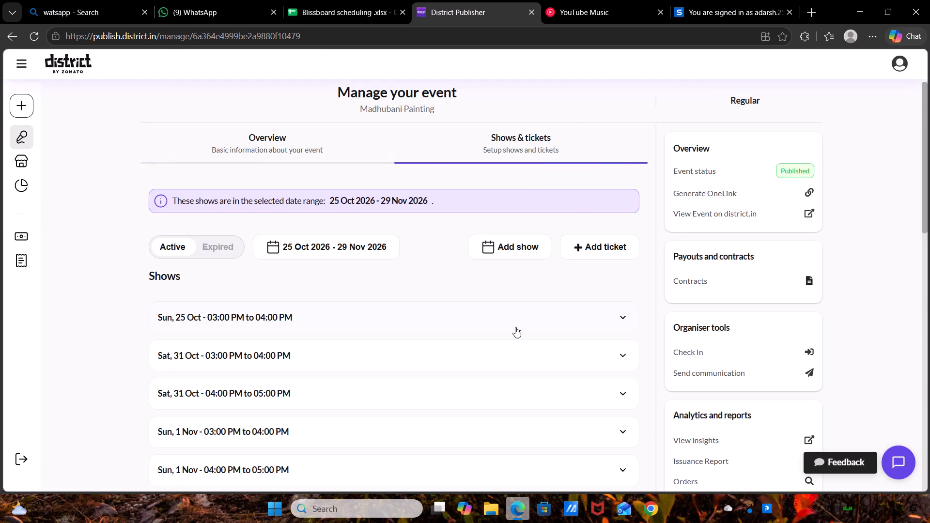
scroll(515, 327, down, 4)
click(515, 318)
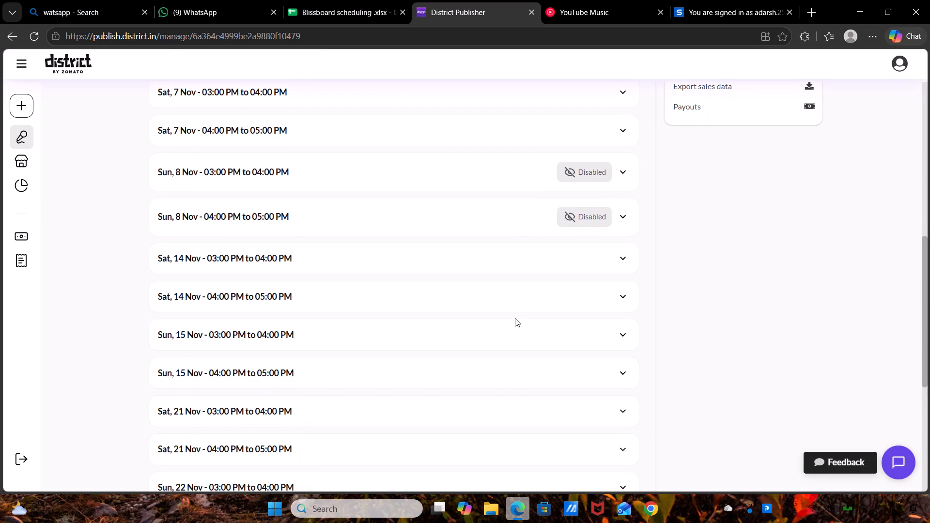
click(501, 294)
scroll(494, 261, up, 6)
In the scheduling sheet, mark Madhubani Painting as done in the District column for 145 CAFE AND BAR.
click(370, 0)
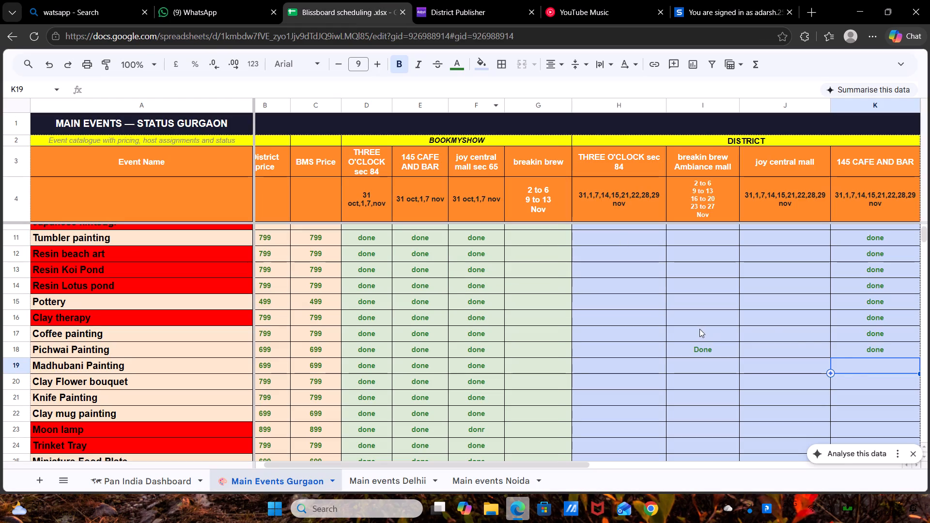
key(d)
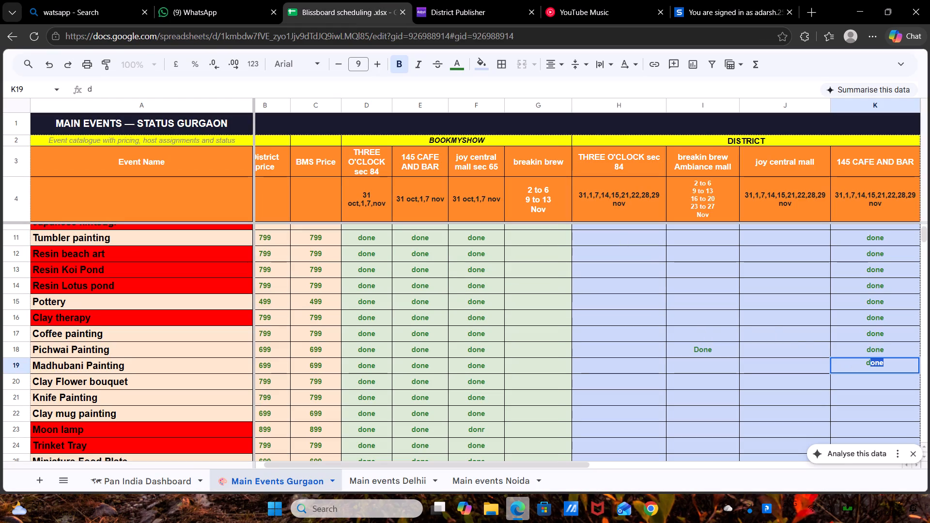
key(Return)
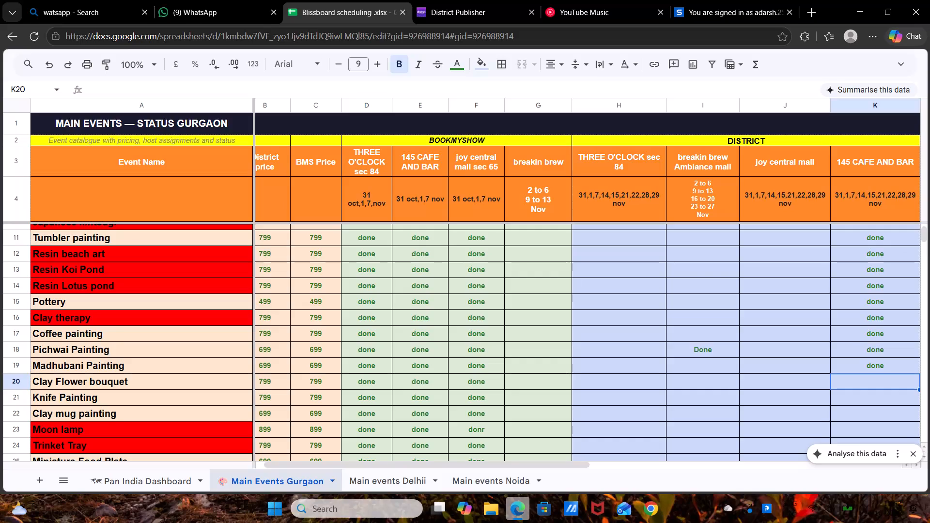
double_click(854, 362)
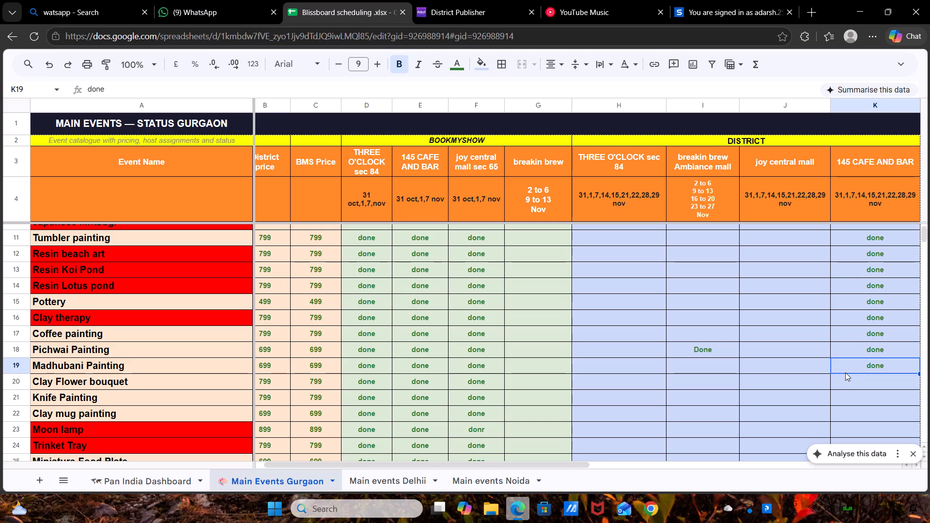
click(859, 380)
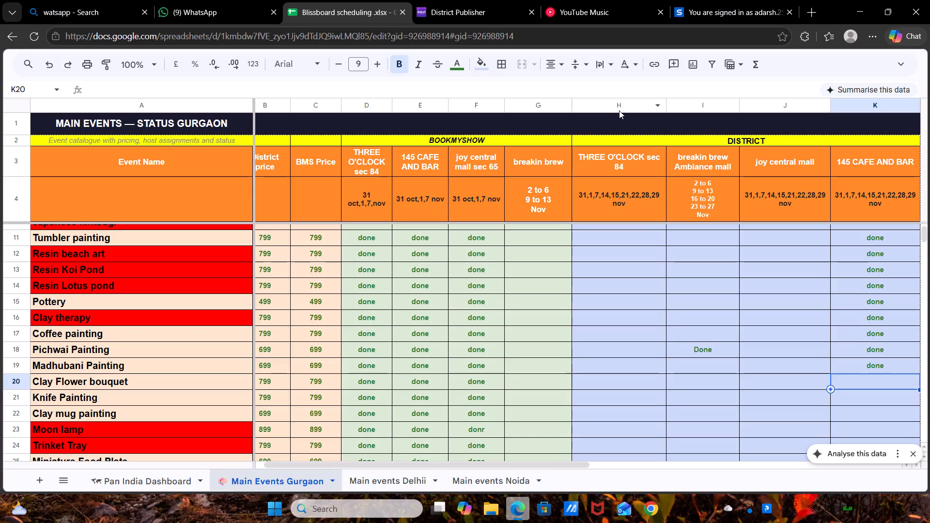
Return to the District events overview and replace the event search with "clay f".
click(520, 7)
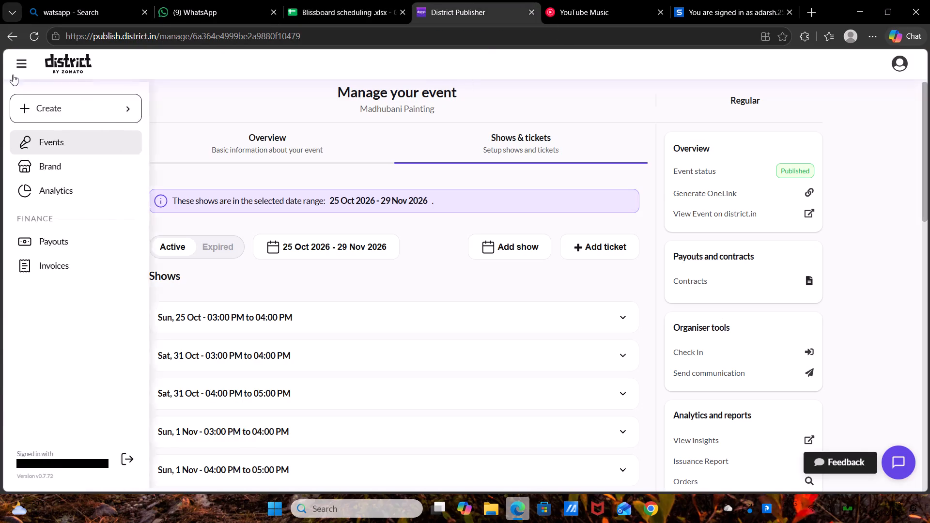
click(9, 42)
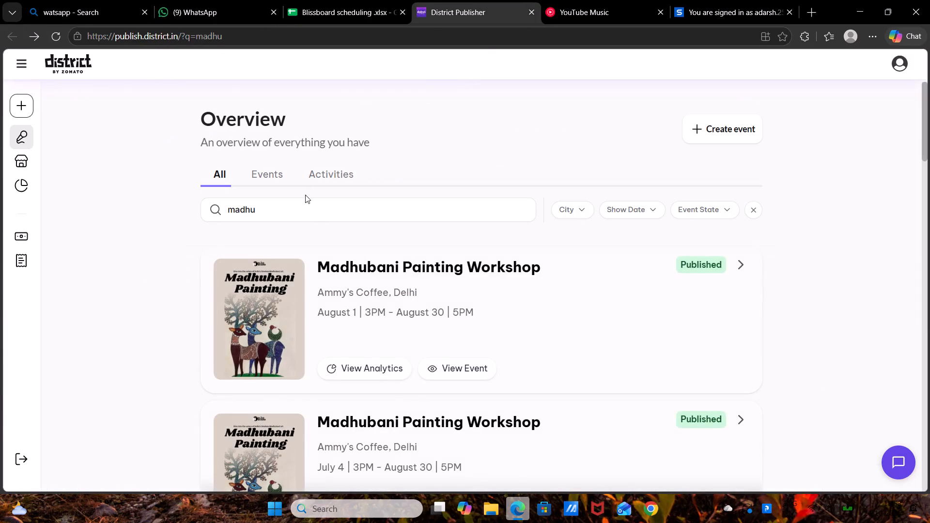
drag(296, 207, 110, 209)
key(BackSpace)
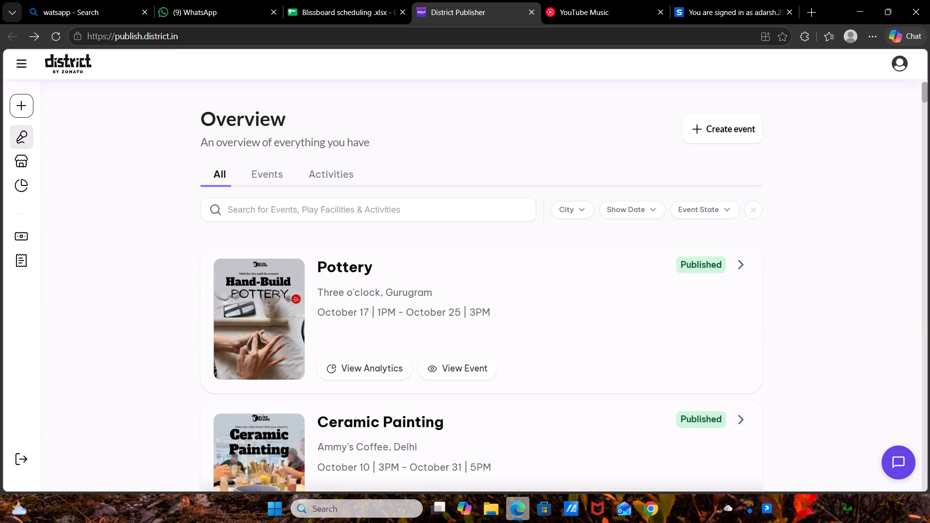
text(cl)
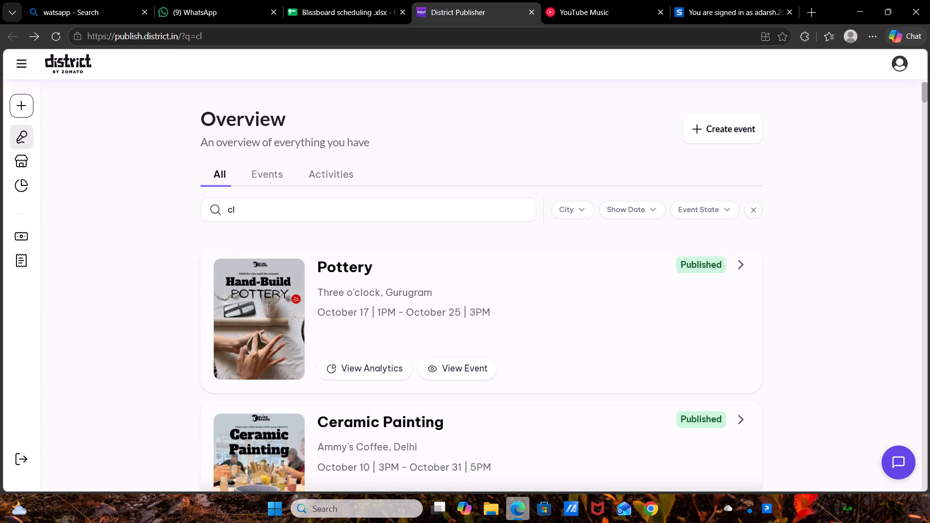
key(a)
key(y)
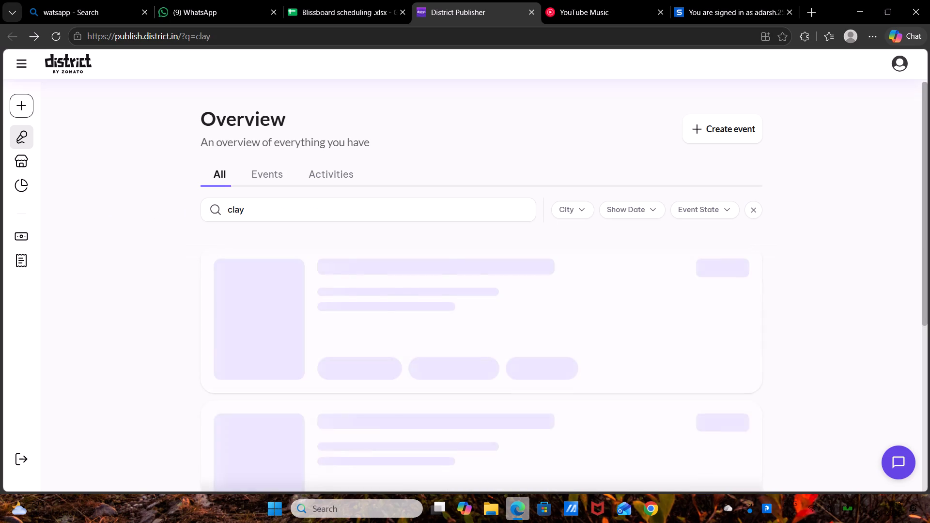
key(space)
key(f)
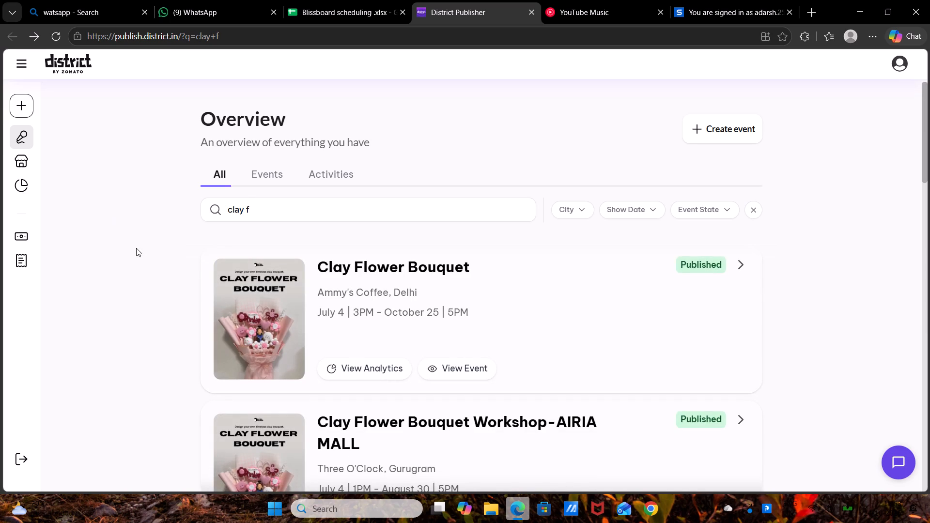
Open the shows and tickets of the Clay Flower Bouquet Workshop at 145 Cafe & Bar, Gurugram.
scroll(373, 307, down, 4)
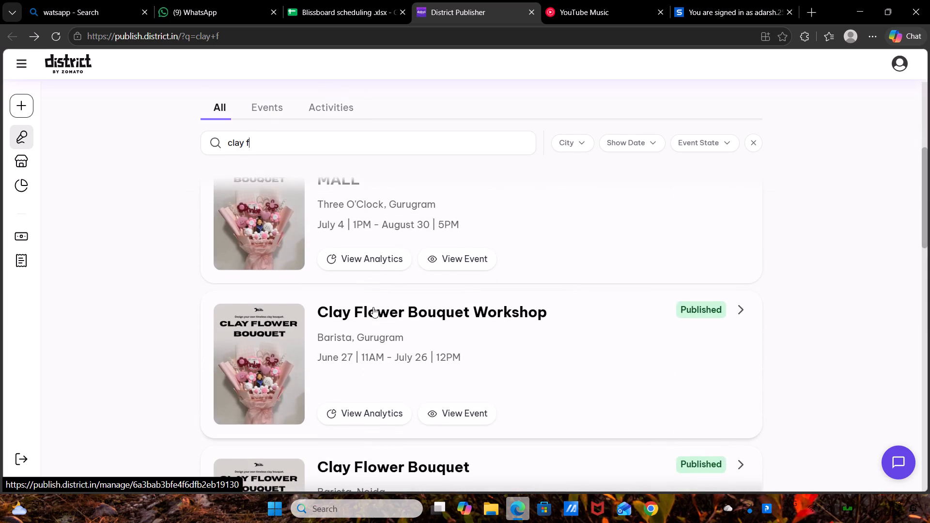
scroll(373, 307, down, 2)
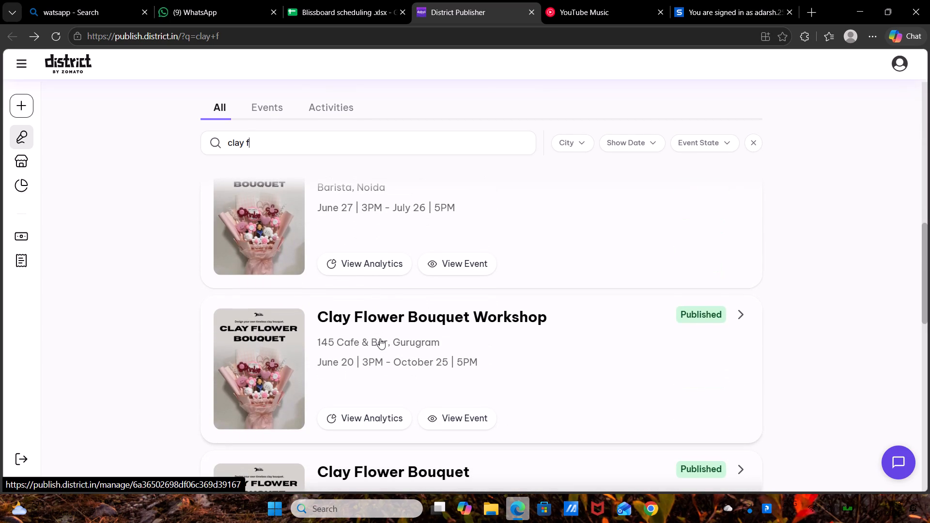
click(380, 338)
click(380, 338)
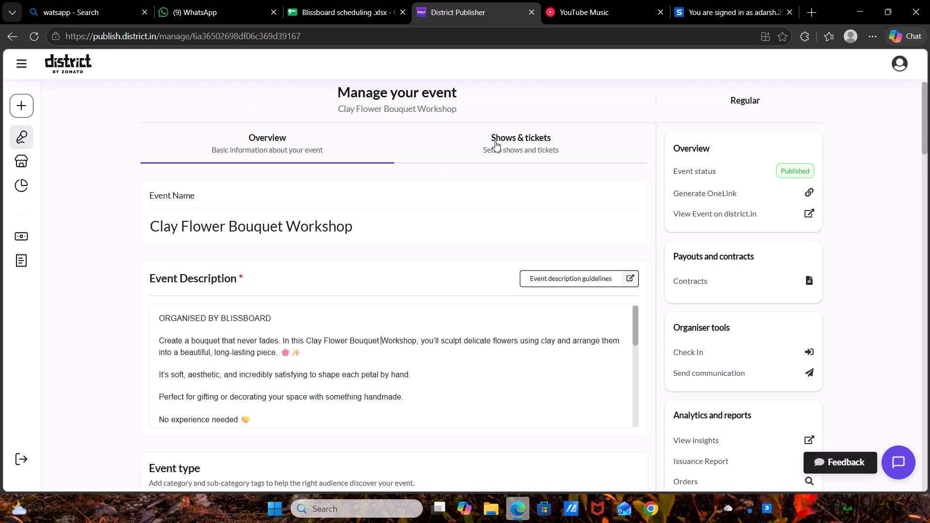
click(531, 130)
click(518, 157)
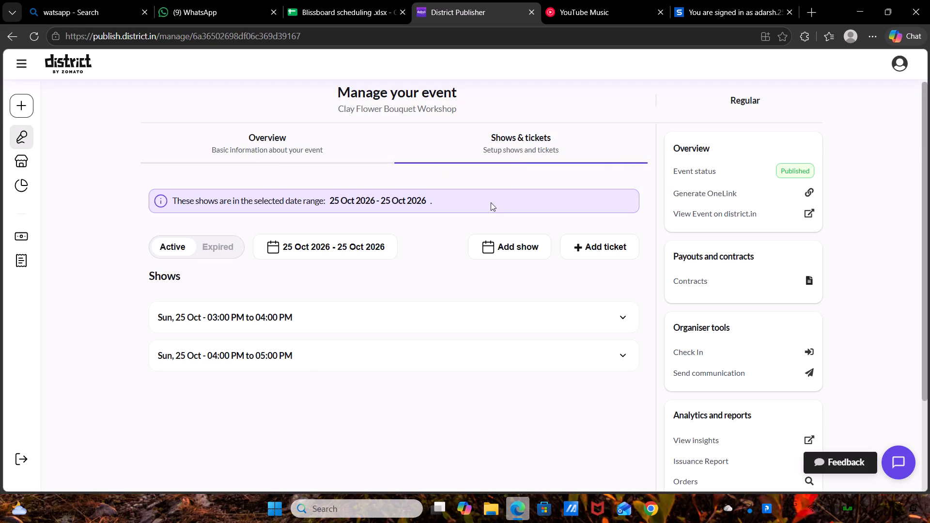
Start a weekly recurring show for the workshop from 31 Oct to 30 Nov, repeating on Saturdays and Sundays.
scroll(471, 230, down, 1)
click(496, 219)
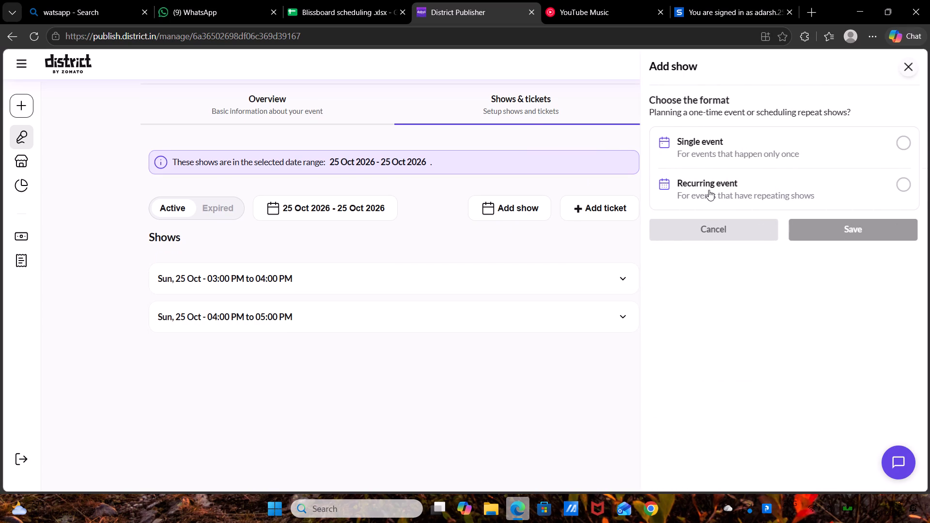
click(709, 190)
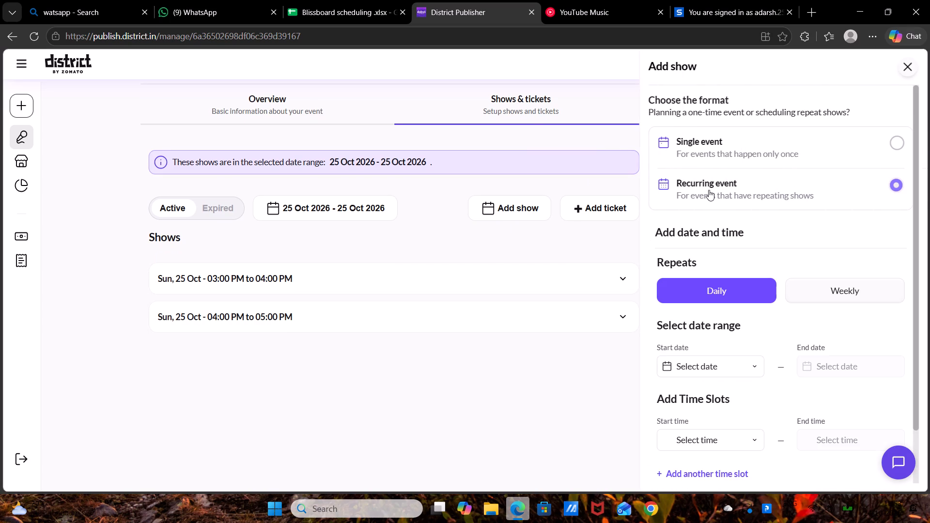
click(848, 279)
scroll(848, 279, down, 2)
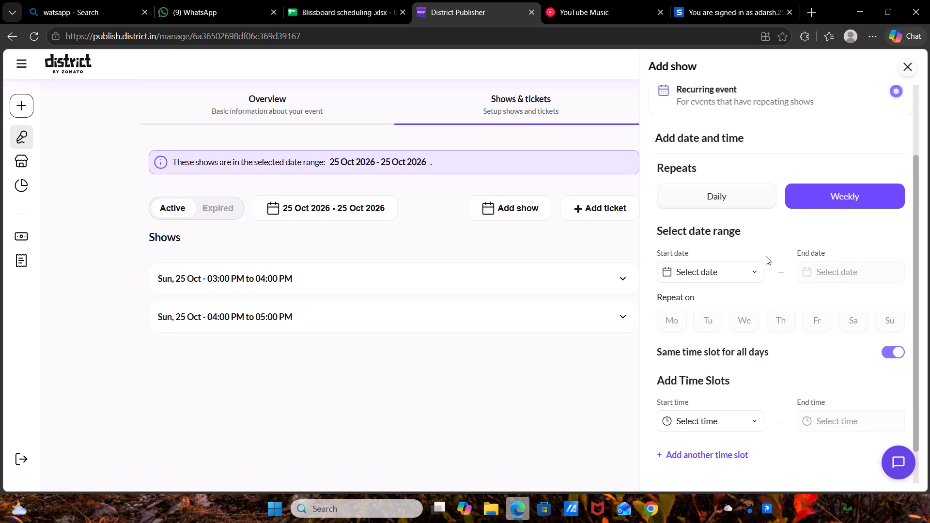
click(736, 280)
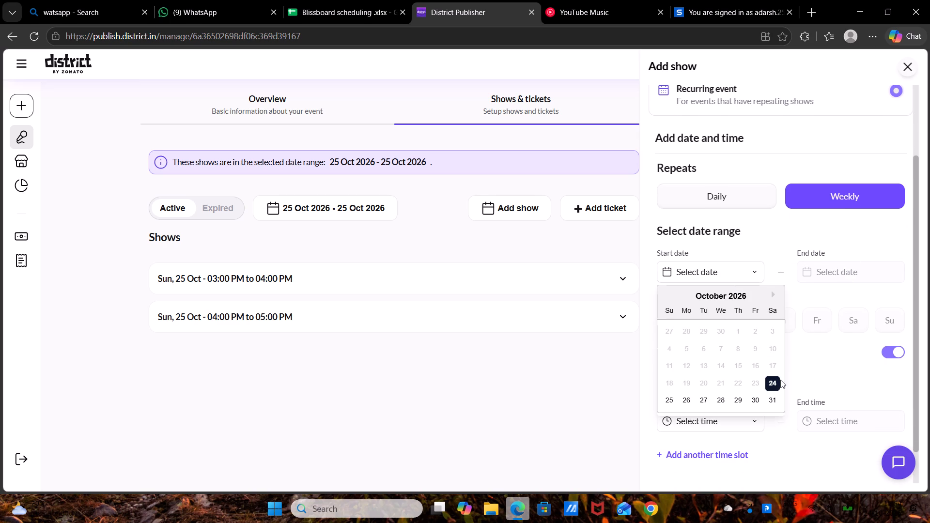
click(775, 398)
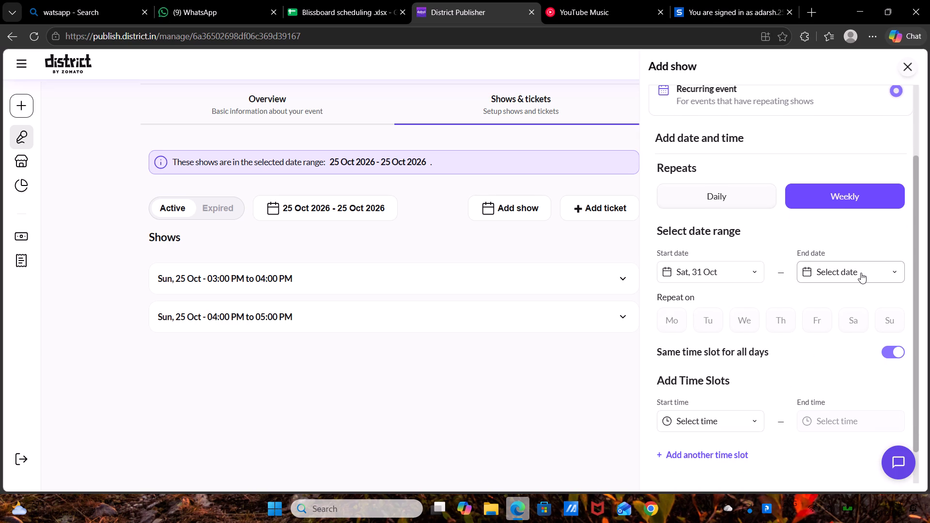
click(869, 273)
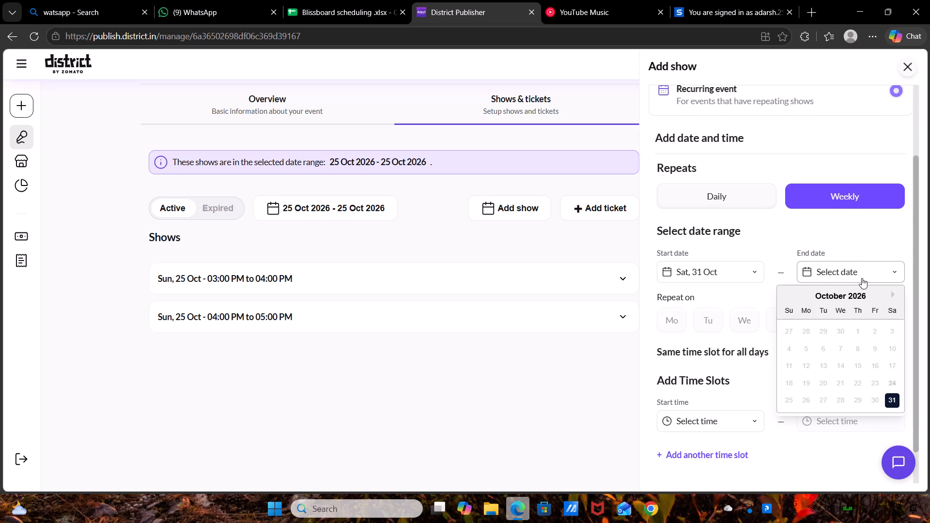
click(895, 296)
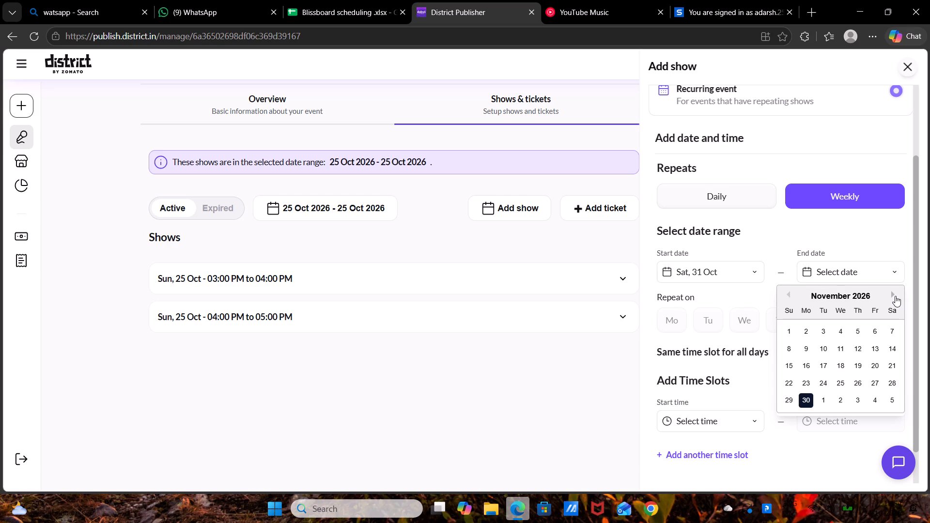
click(806, 396)
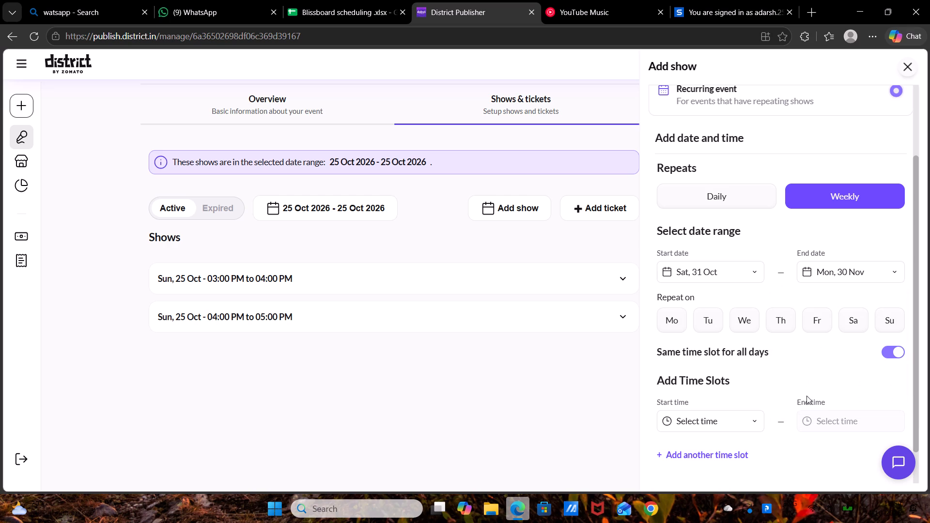
click(842, 313)
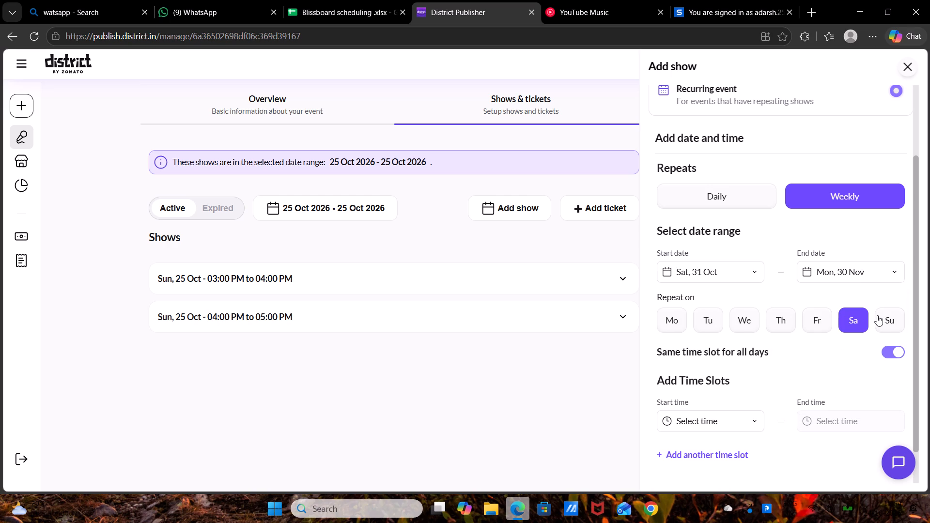
click(877, 315)
Set the first time slot of the recurring show to 03:00 PM to 04:00 PM.
scroll(877, 315, down, 2)
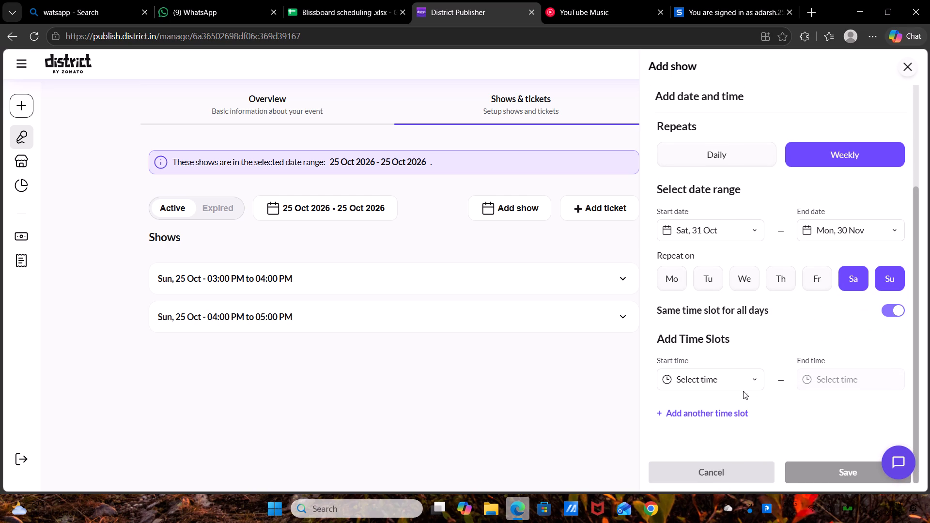
click(738, 380)
drag(762, 309, 727, 276)
scroll(727, 276, up, 1)
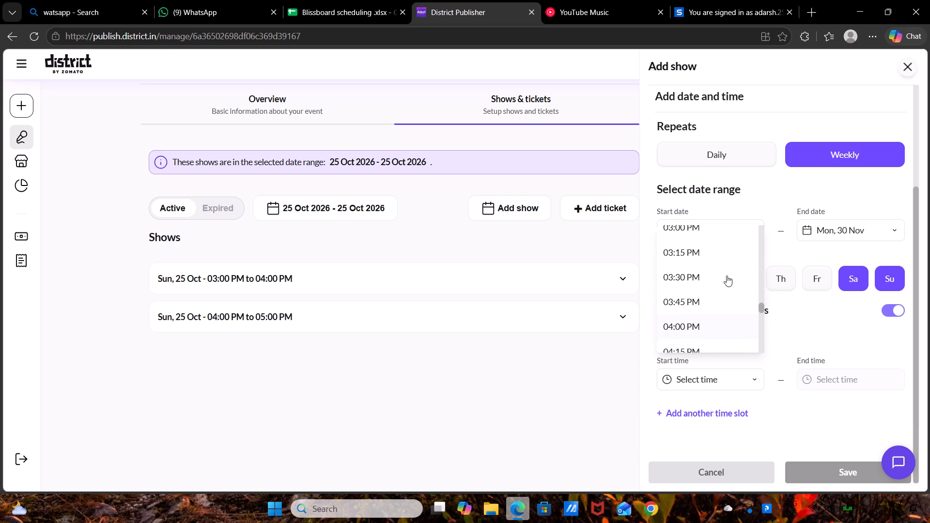
scroll(727, 276, up, 1)
click(696, 231)
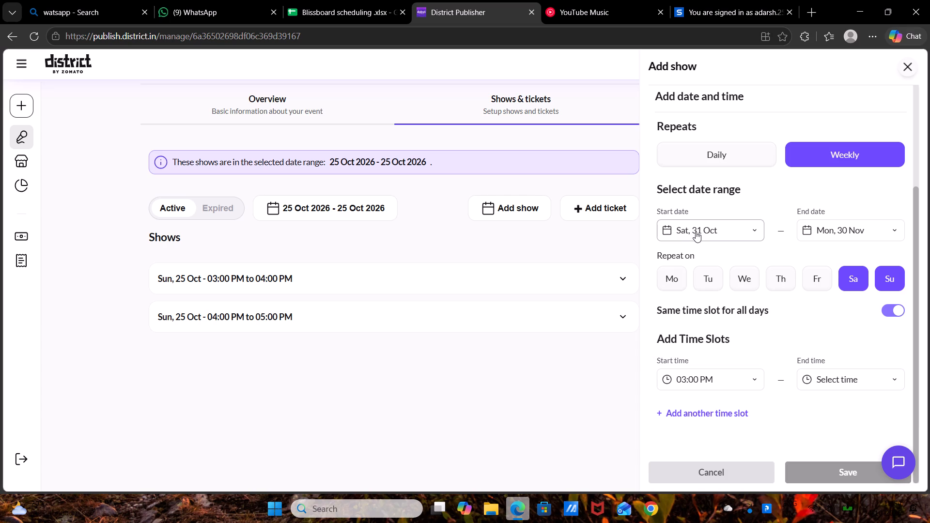
click(835, 378)
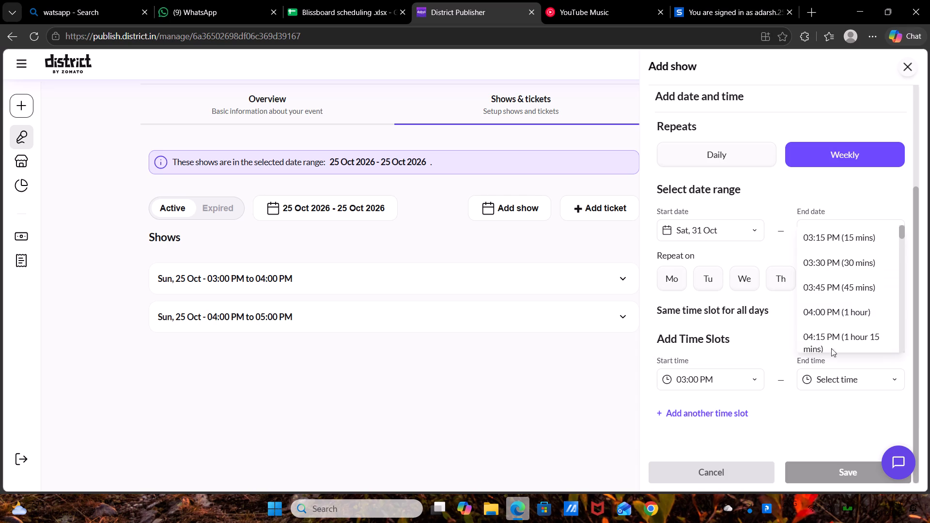
click(828, 309)
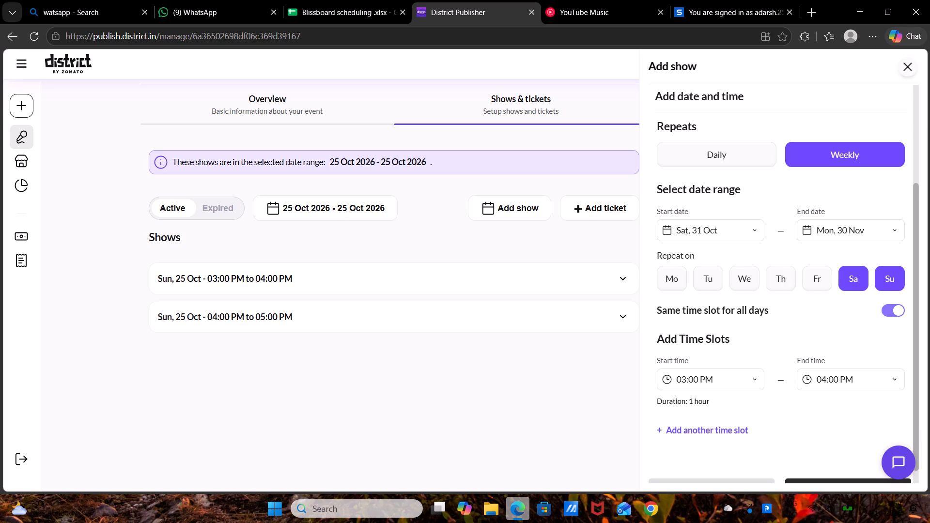
Add a second time slot from 04:00 PM to 05:00 PM, then save and confirm the new recurring shows.
scroll(806, 360, down, 1)
double_click(727, 421)
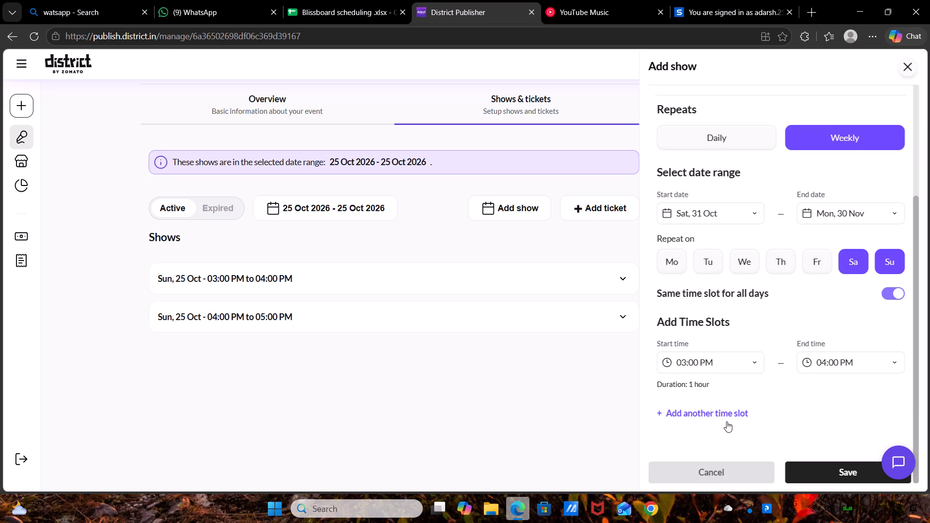
drag(751, 352, 697, 311)
click(697, 311)
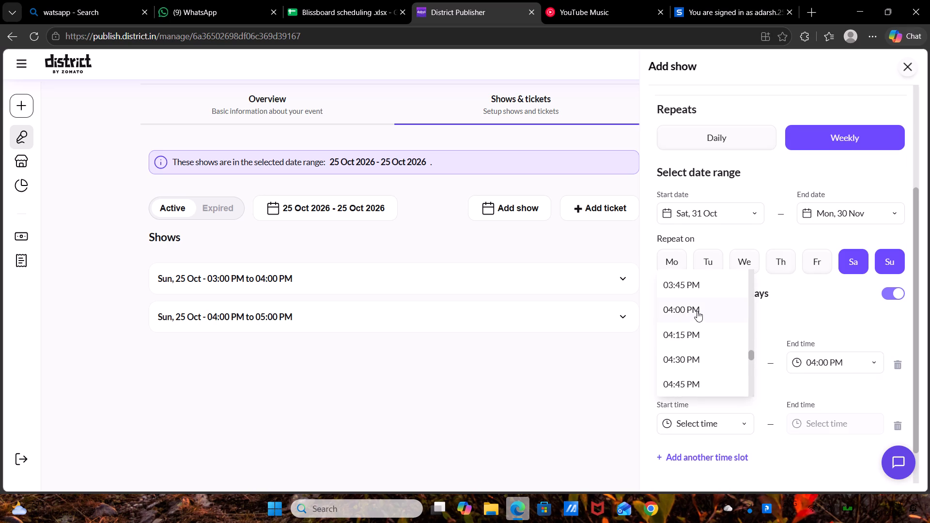
click(798, 420)
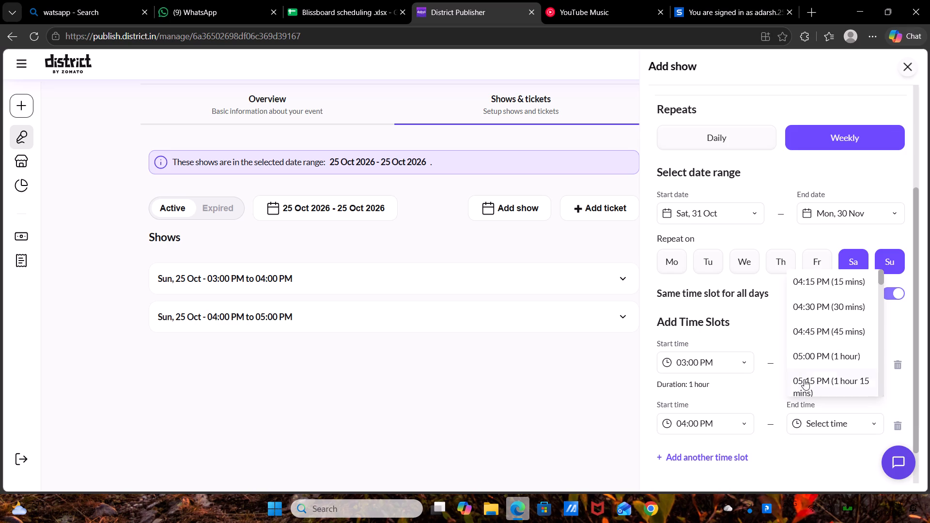
click(809, 354)
scroll(809, 354, down, 3)
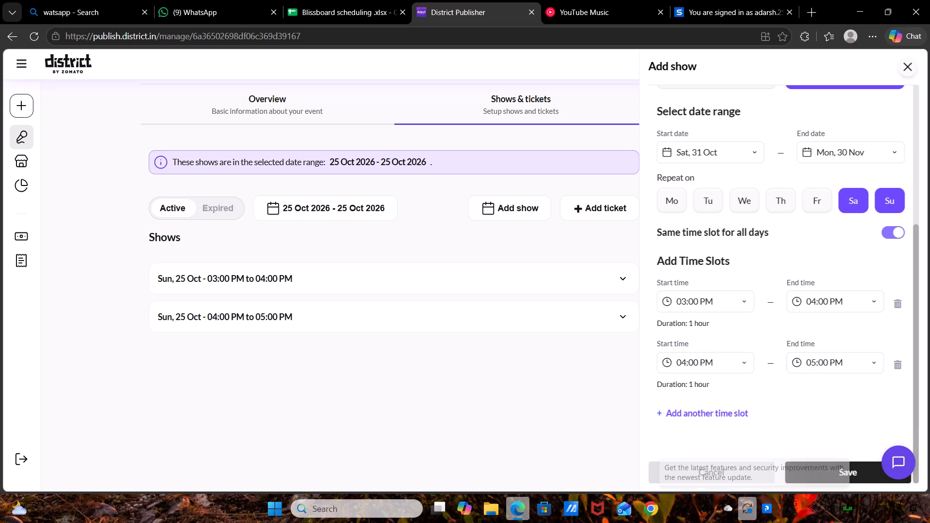
scroll(776, 413, down, 2)
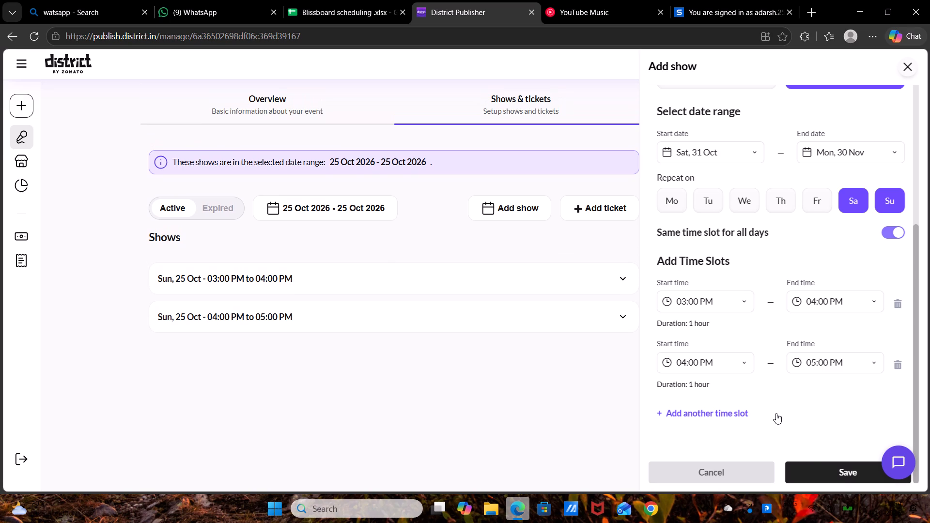
click(822, 464)
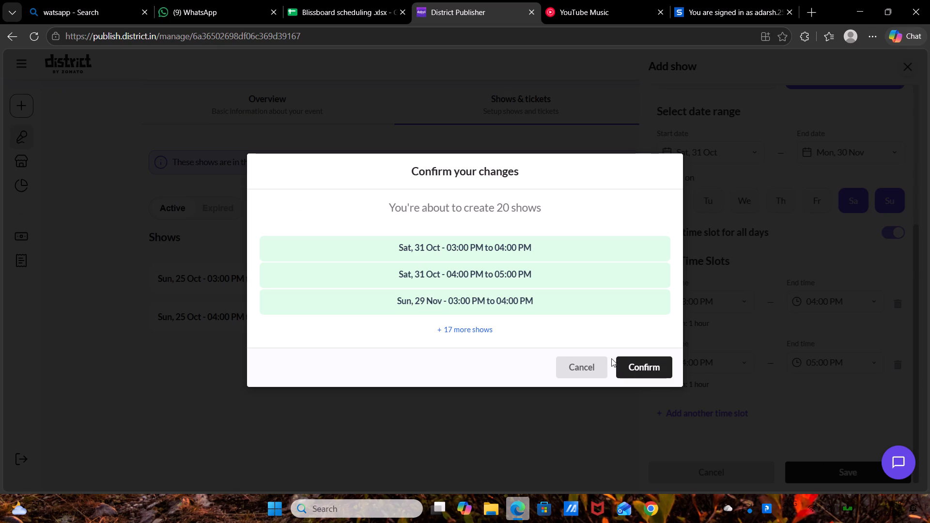
click(642, 363)
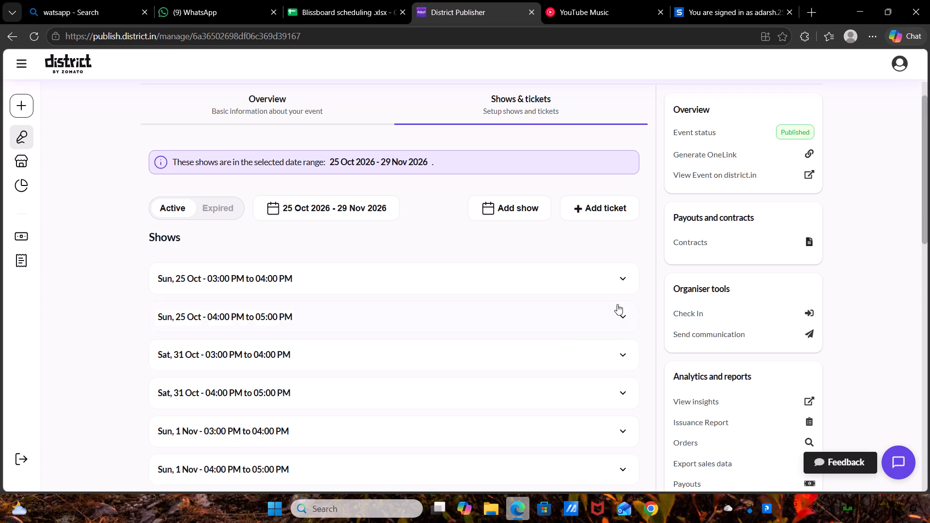
Disable only the Sun, 8 Nov 03:00 PM to 04:00 PM show.
scroll(575, 344, down, 1)
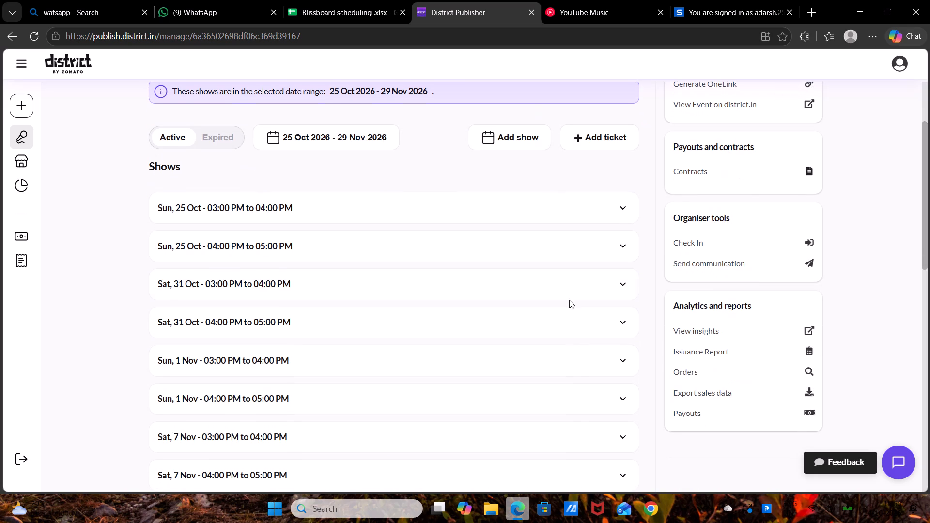
click(572, 291)
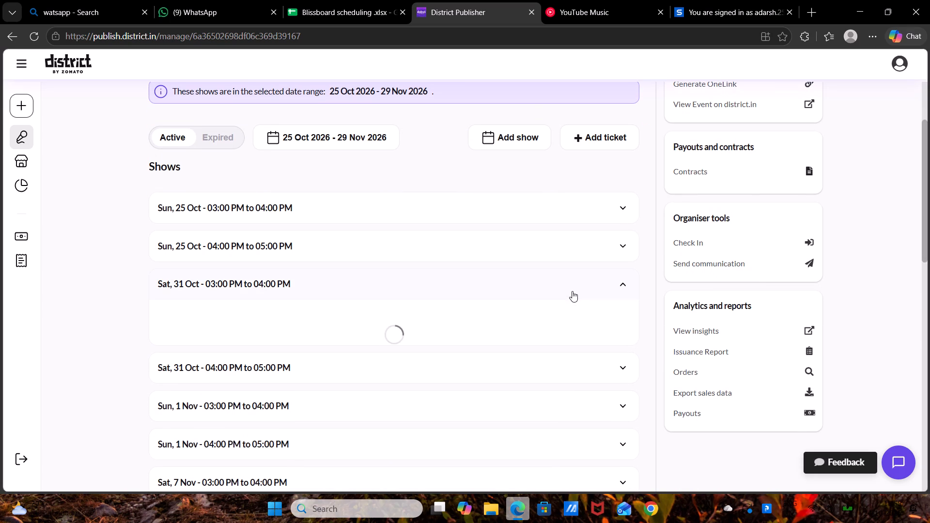
scroll(572, 291, down, 2)
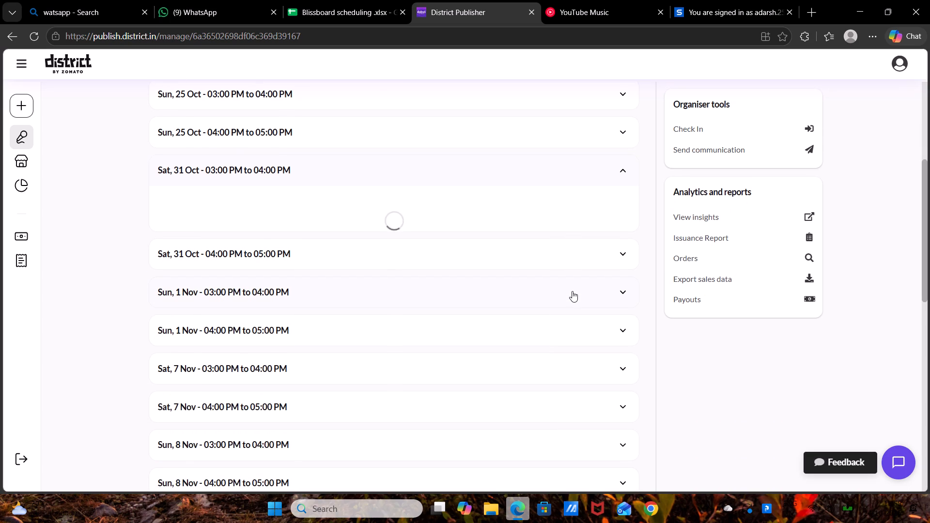
scroll(572, 291, down, 1)
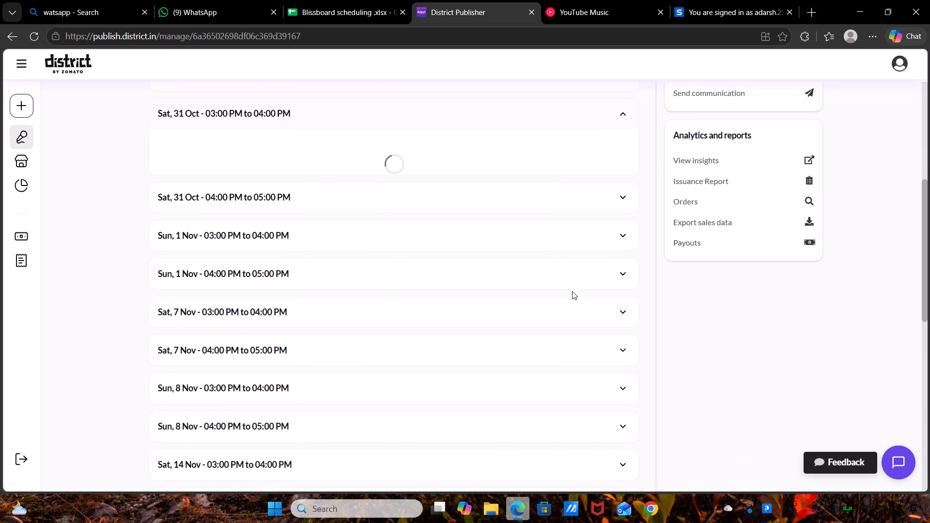
scroll(572, 291, down, 2)
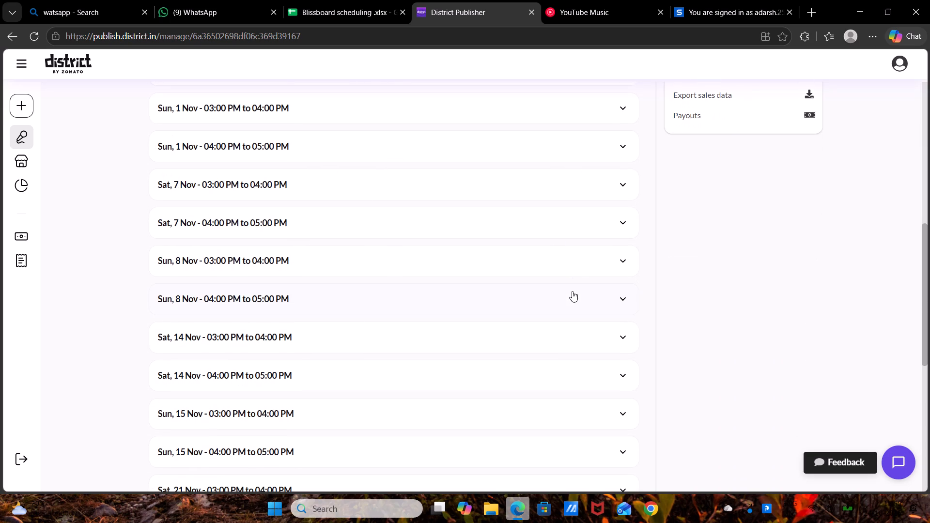
click(629, 259)
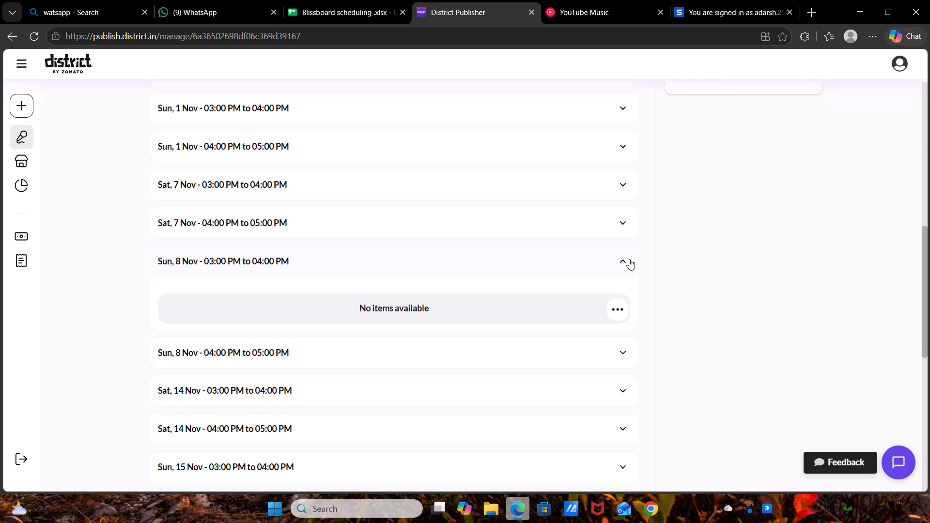
click(615, 308)
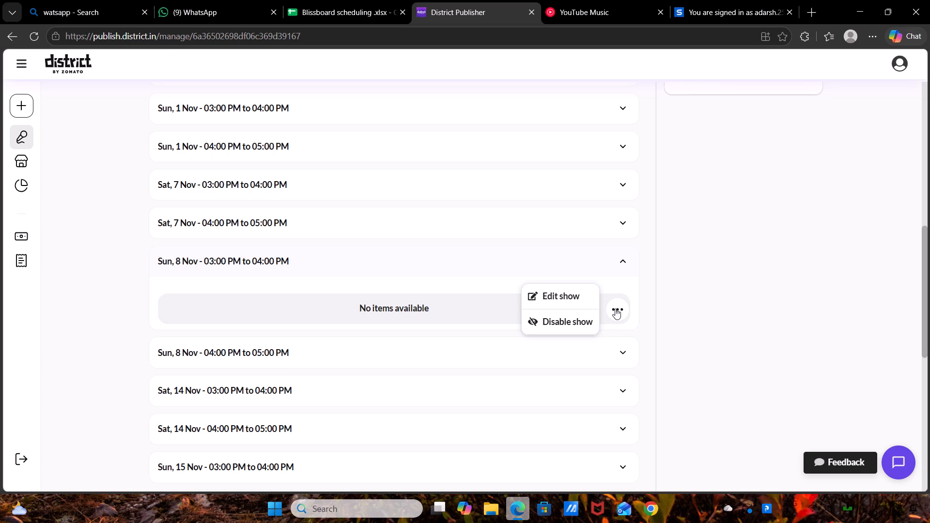
click(578, 318)
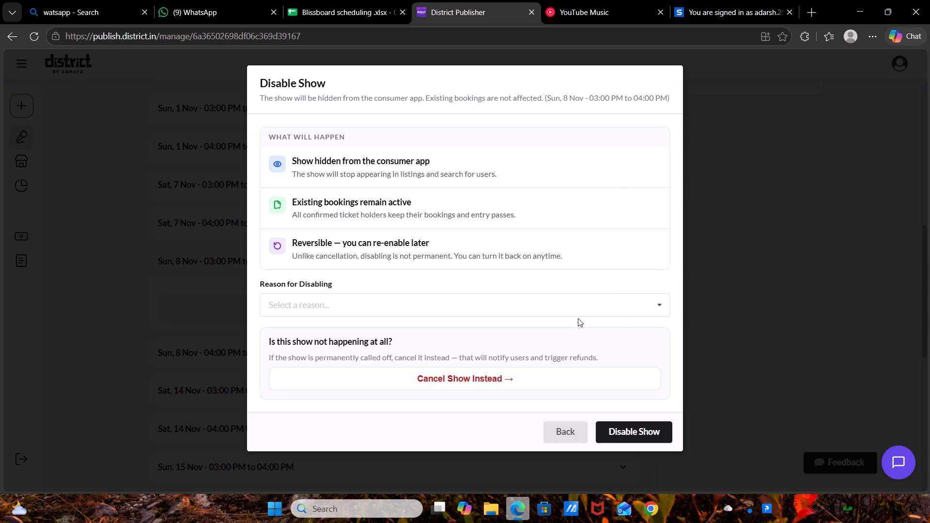
click(620, 427)
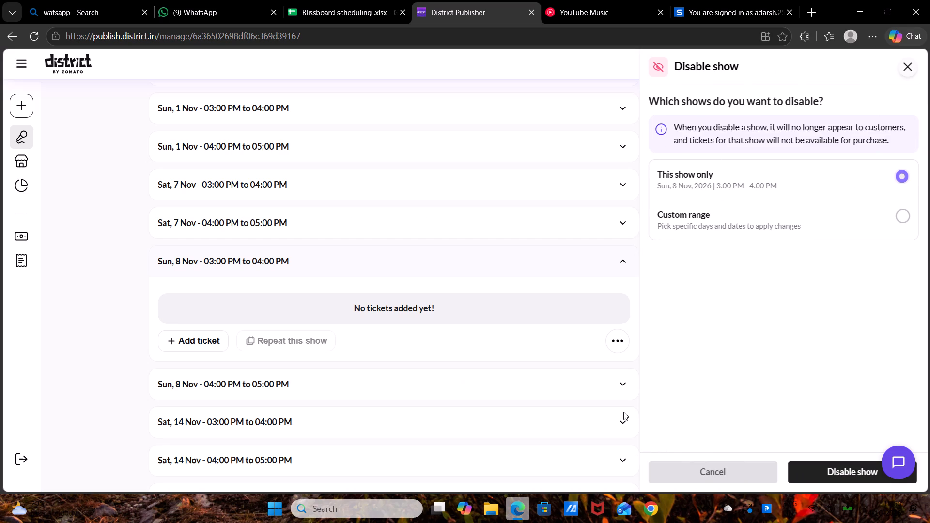
click(841, 463)
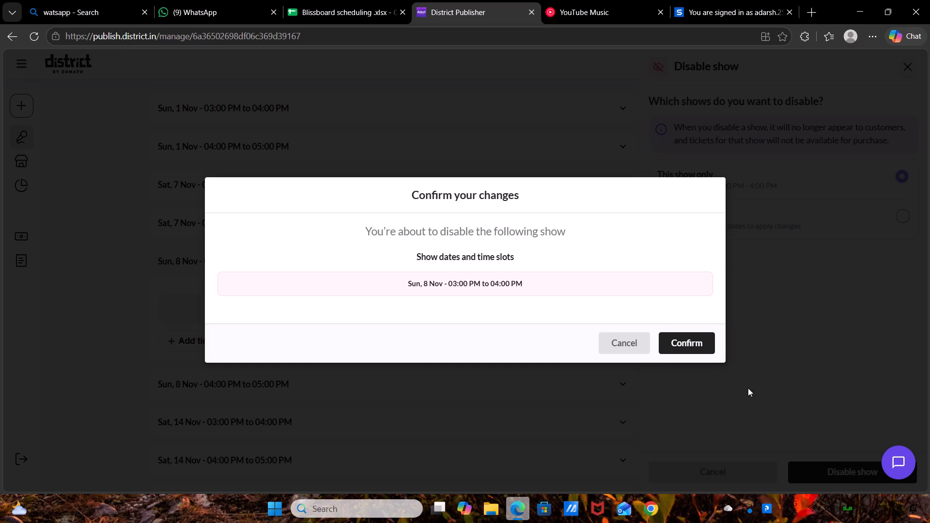
click(684, 334)
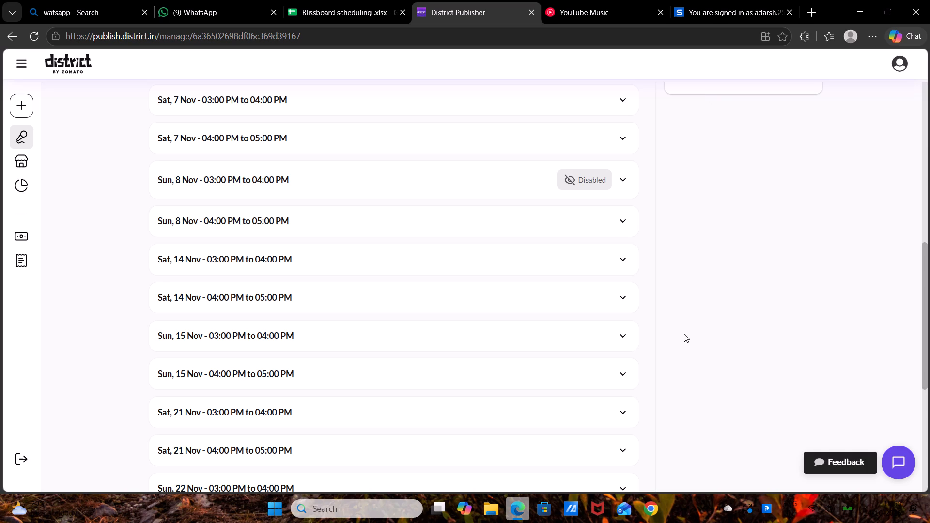
Disable only the Sun, 8 Nov 04:00 PM to 05:00 PM show and confirm the change.
click(605, 214)
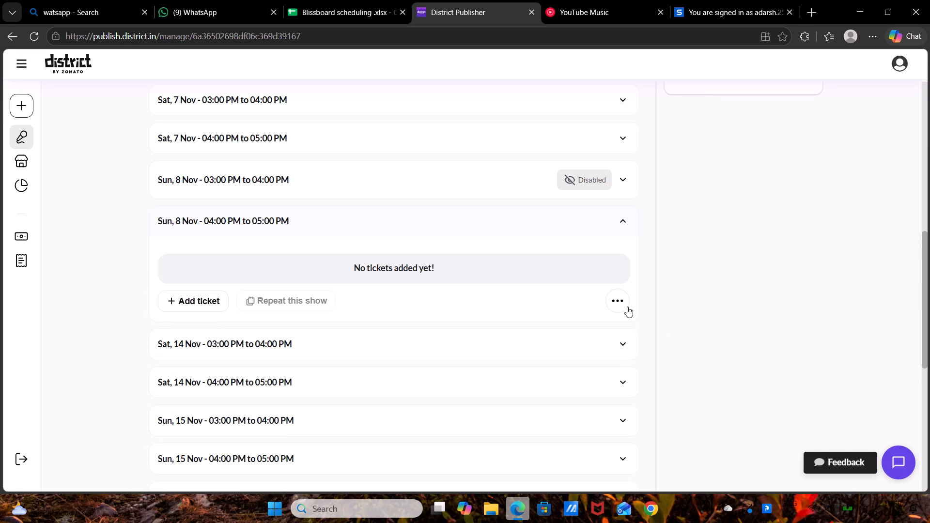
click(616, 295)
click(583, 319)
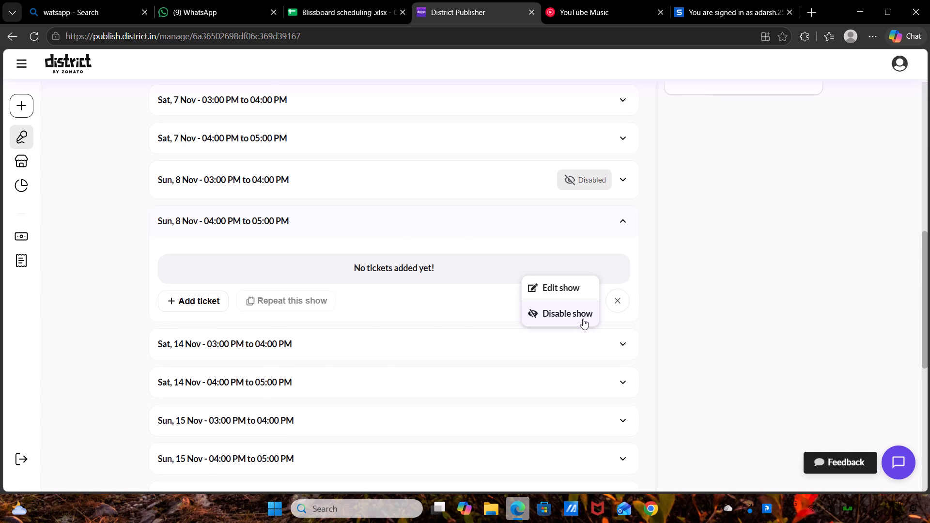
click(642, 427)
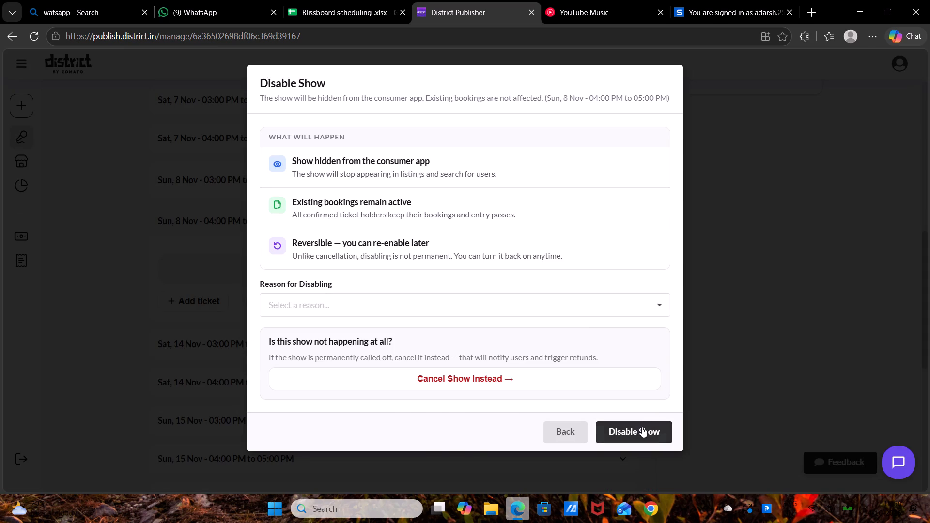
click(760, 220)
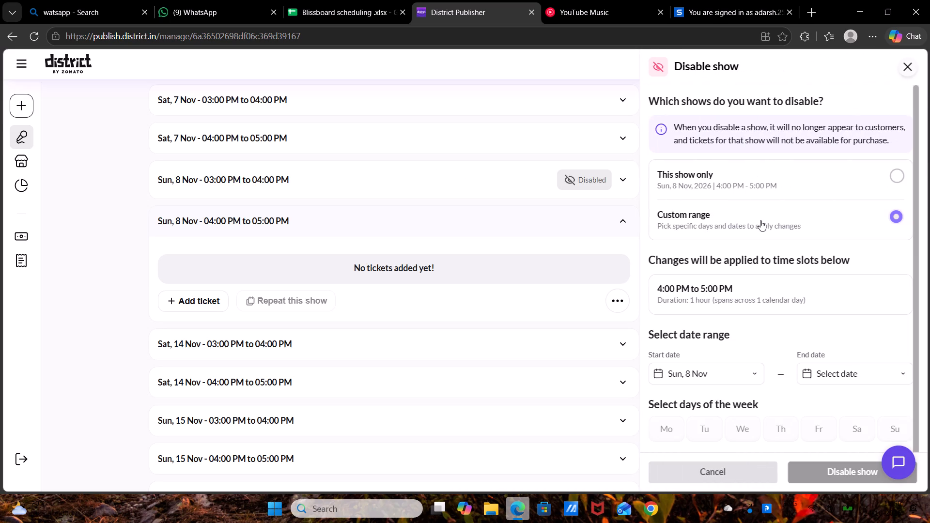
click(784, 178)
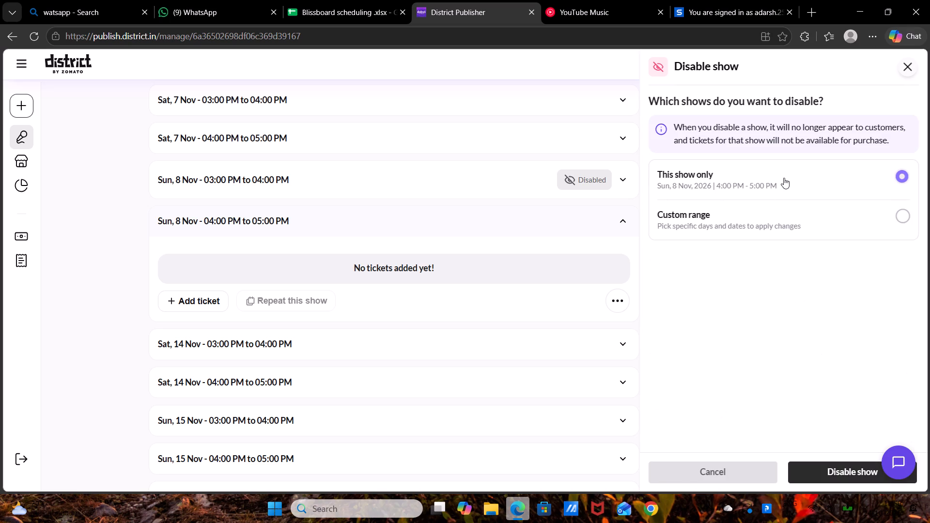
click(829, 463)
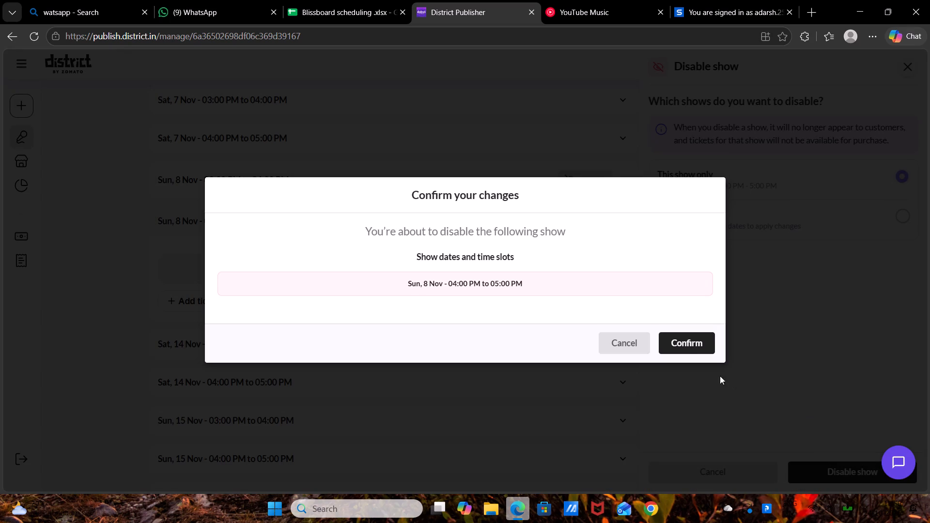
click(693, 337)
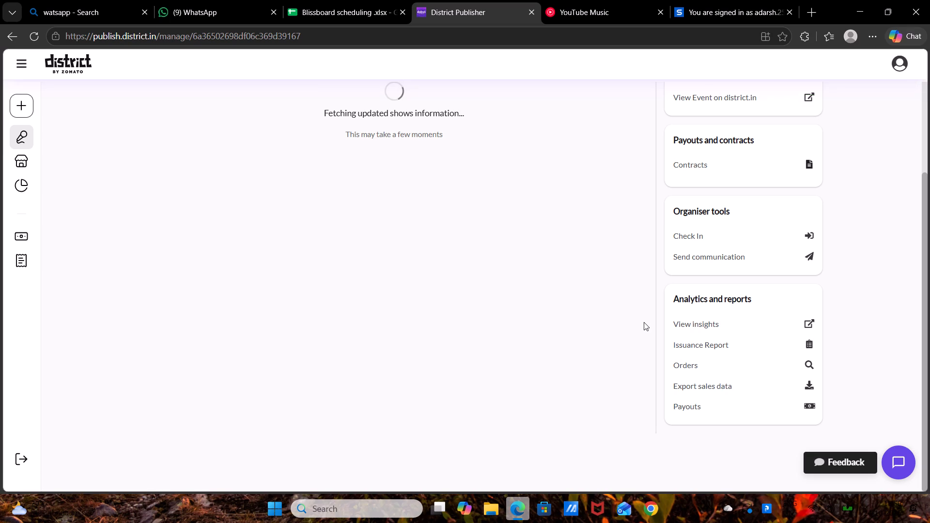
Start a custom ticket for the Sat, 31 Oct 03:00 PM to 04:00 PM show using the saved Entry pass details, price 699 and quantity 10.
scroll(587, 266, up, 1)
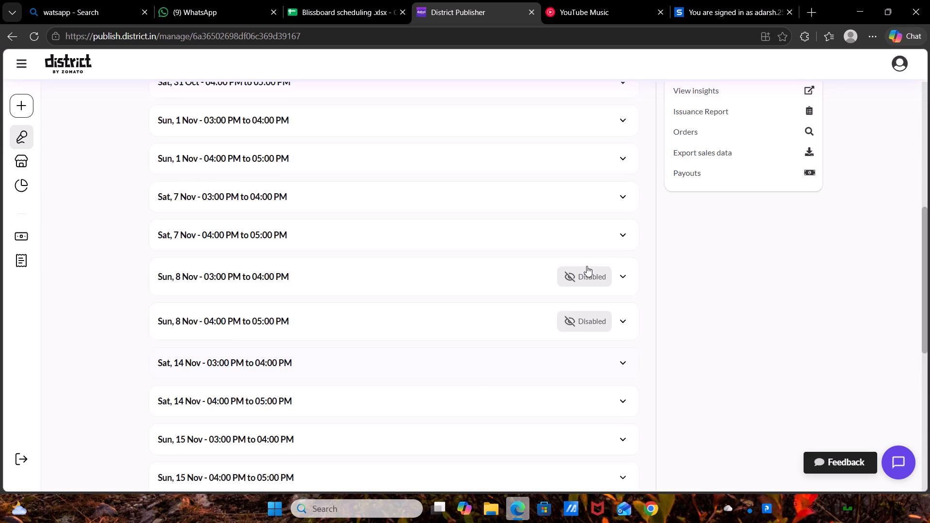
scroll(587, 266, up, 2)
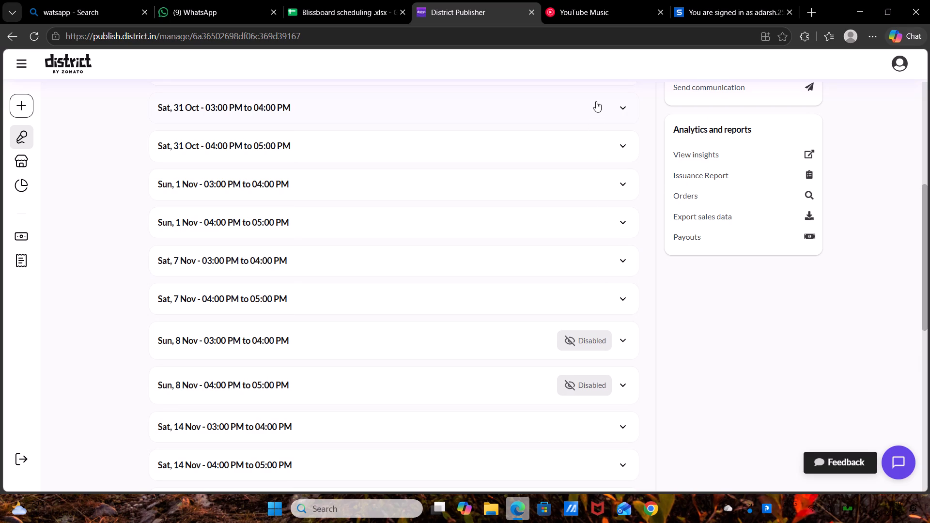
click(596, 101)
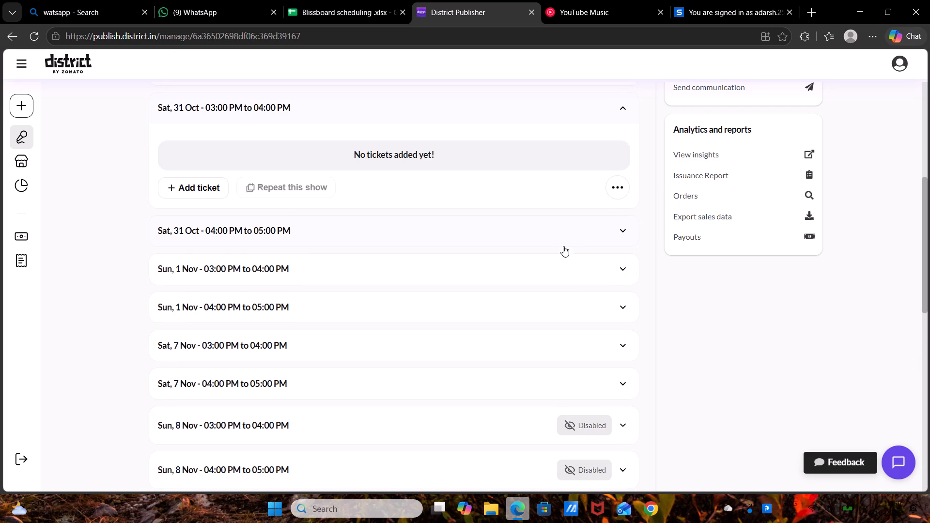
click(180, 193)
drag(659, 112, 656, 128)
click(656, 122)
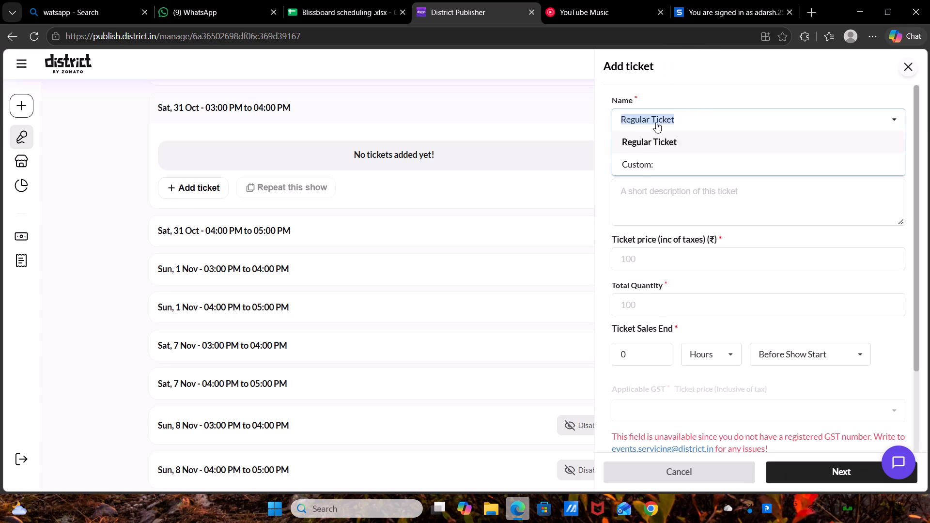
click(656, 122)
click(652, 118)
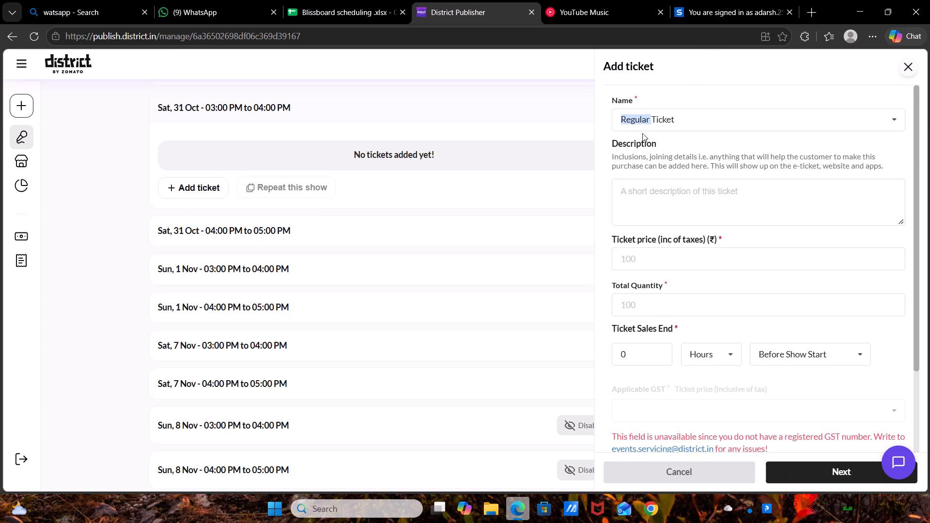
click(650, 116)
click(639, 158)
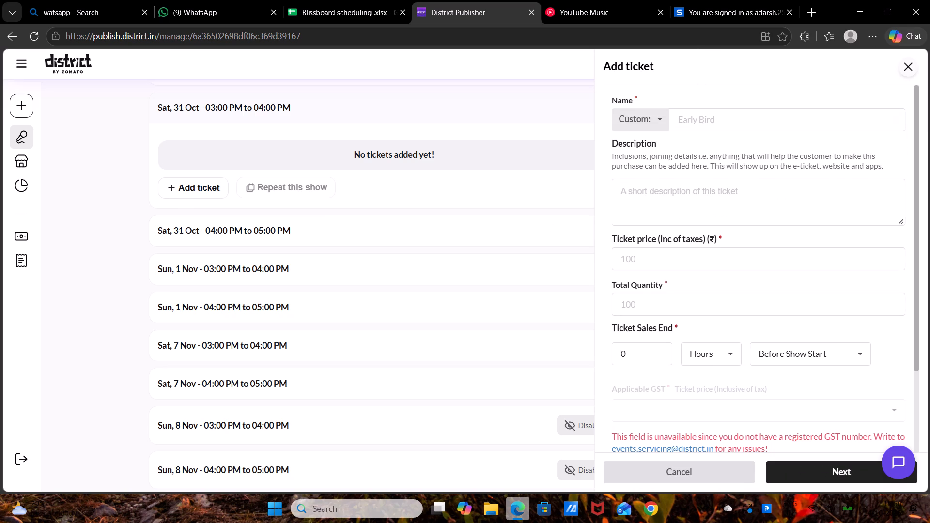
click(693, 114)
click(726, 182)
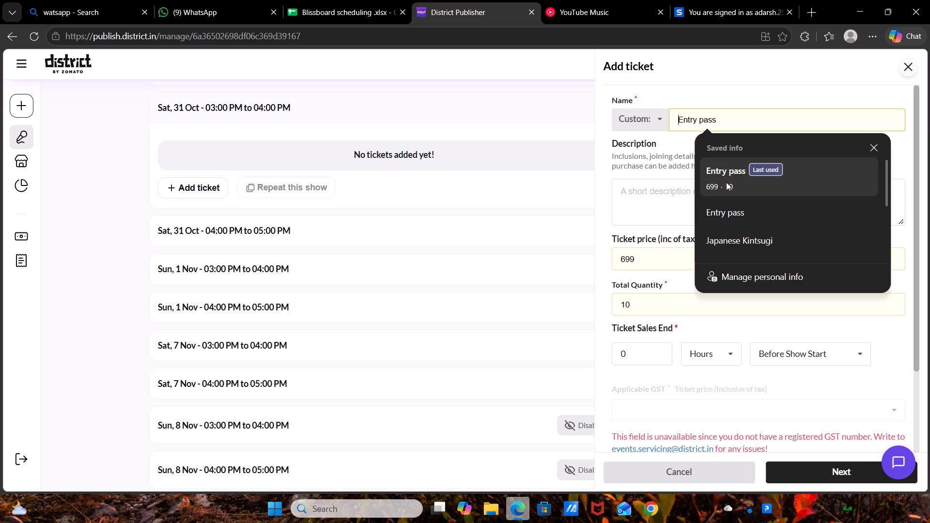
Paste the copied ticket description covering single-person entry and the redeemable INR 300 cover charge payable at the venue.
click(672, 210)
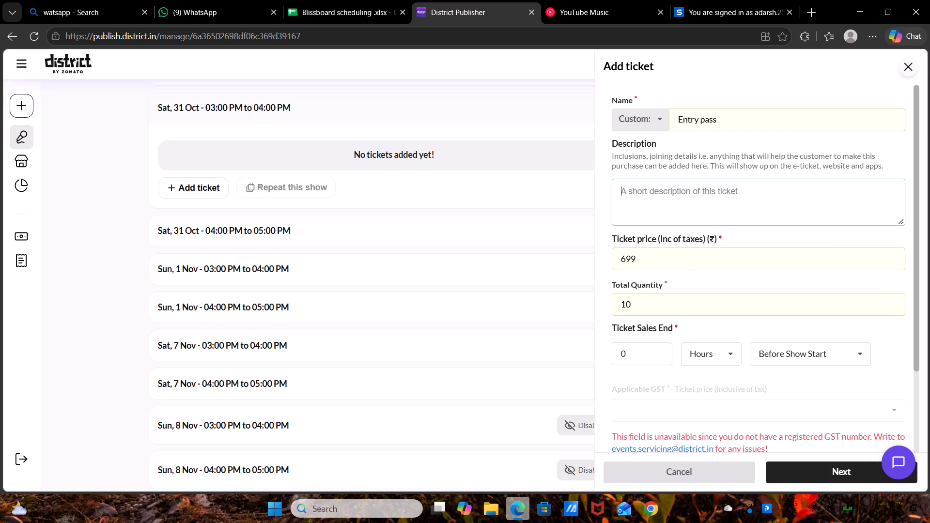
key(ctrl+v)
Set ticket sales to end 30 minutes before show start.
scroll(672, 210, down, 1)
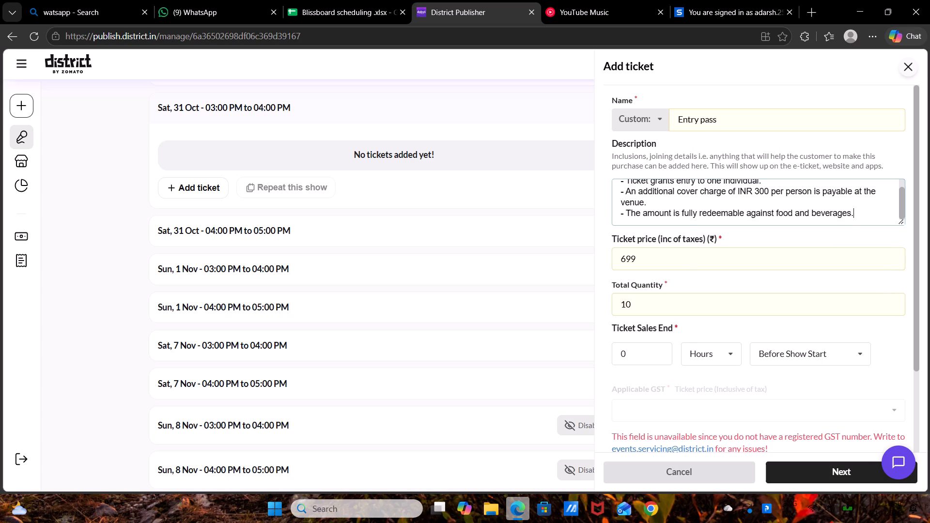
scroll(672, 210, down, 1)
click(620, 348)
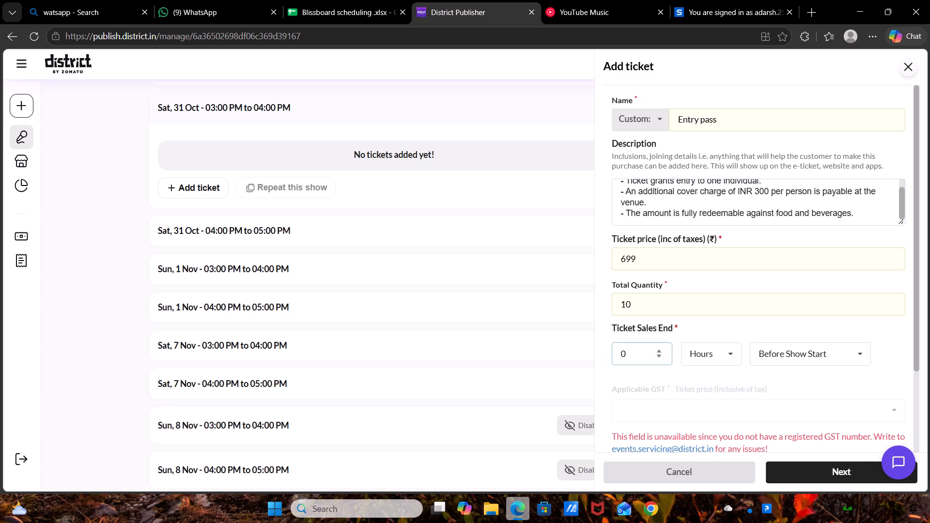
key(3)
click(695, 359)
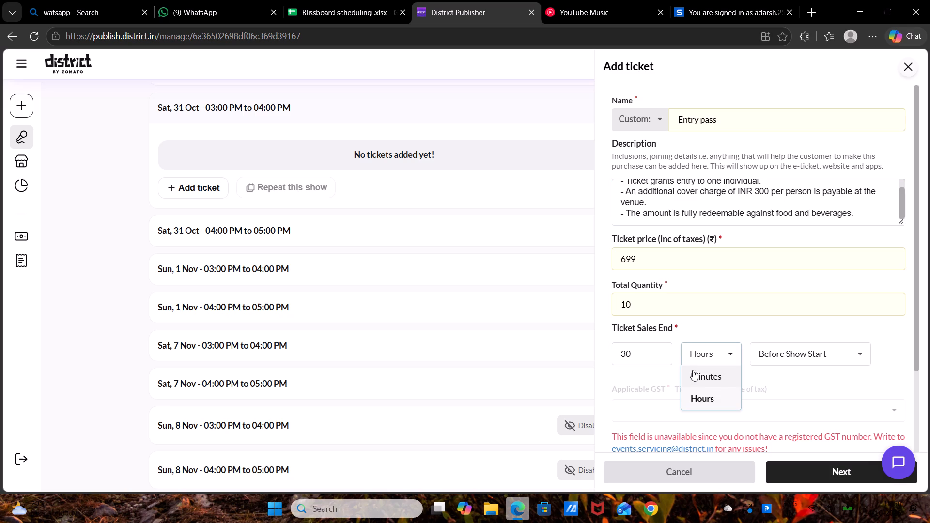
click(696, 376)
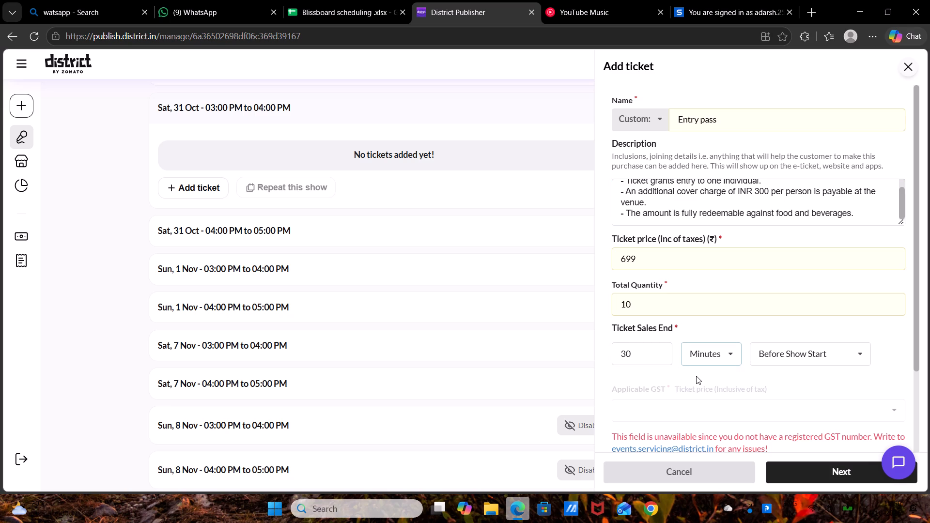
Check the Clay Flower bouquet price in the scheduling sheet, set the ticket price to 799, and proceed to the show selection.
scroll(696, 376, down, 2)
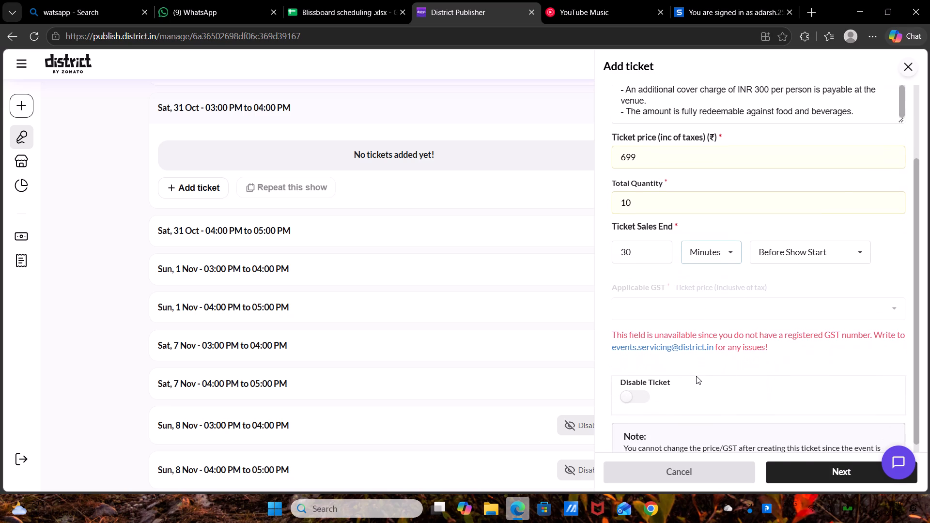
scroll(696, 376, down, 2)
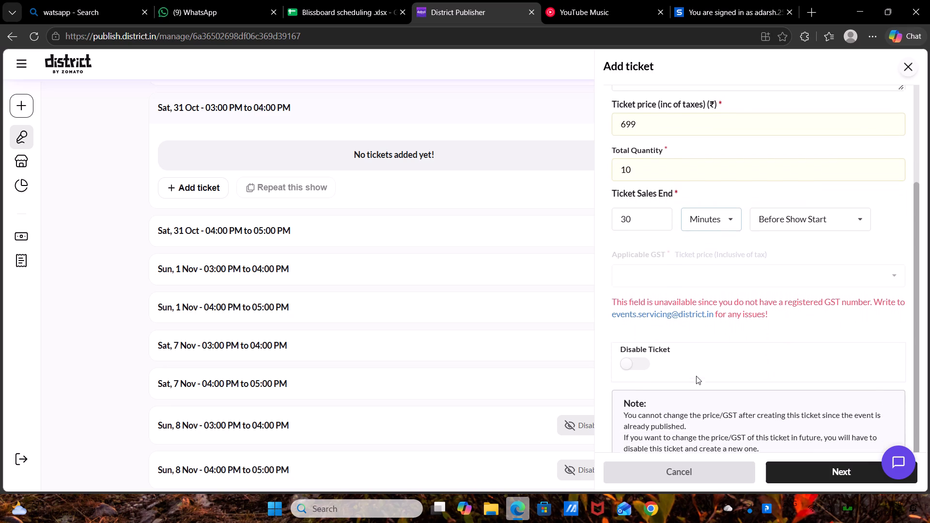
scroll(696, 376, down, 1)
scroll(696, 376, up, 3)
scroll(696, 376, down, 6)
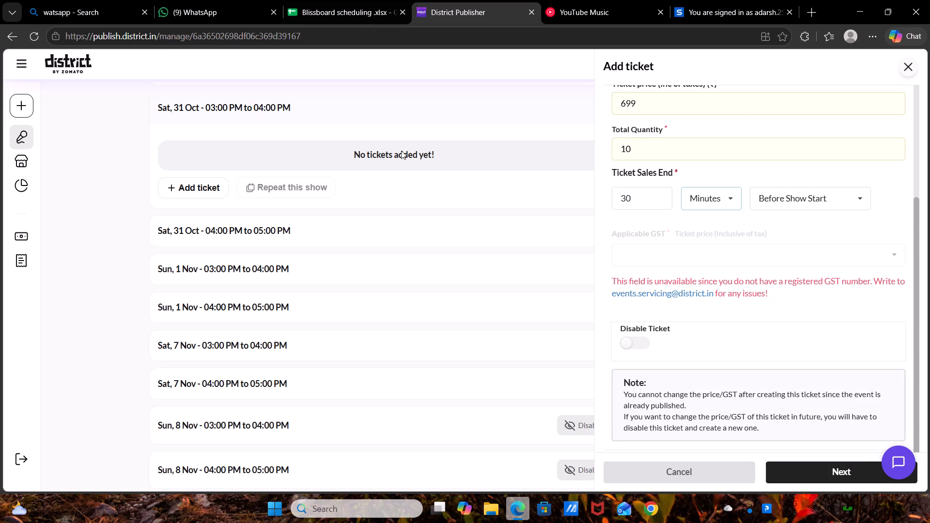
click(357, 18)
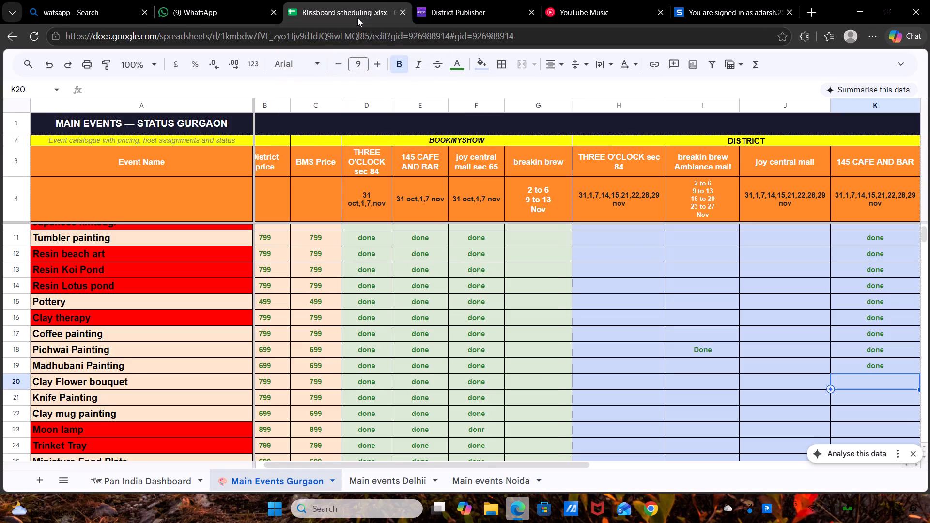
click(470, 0)
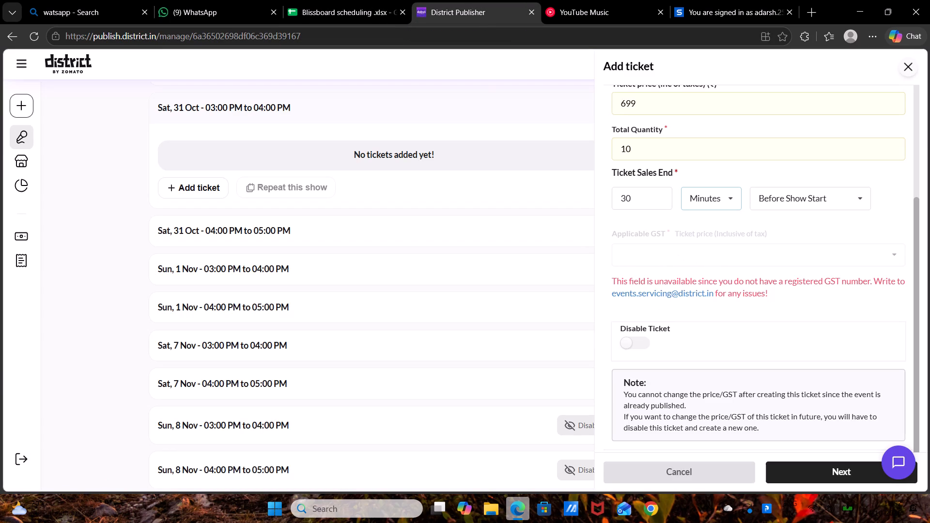
click(625, 105)
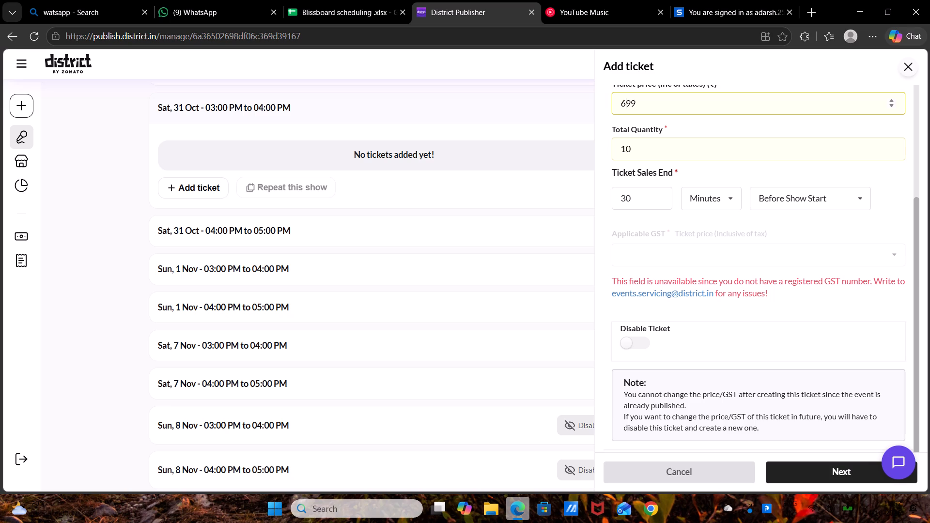
key(BackSpace)
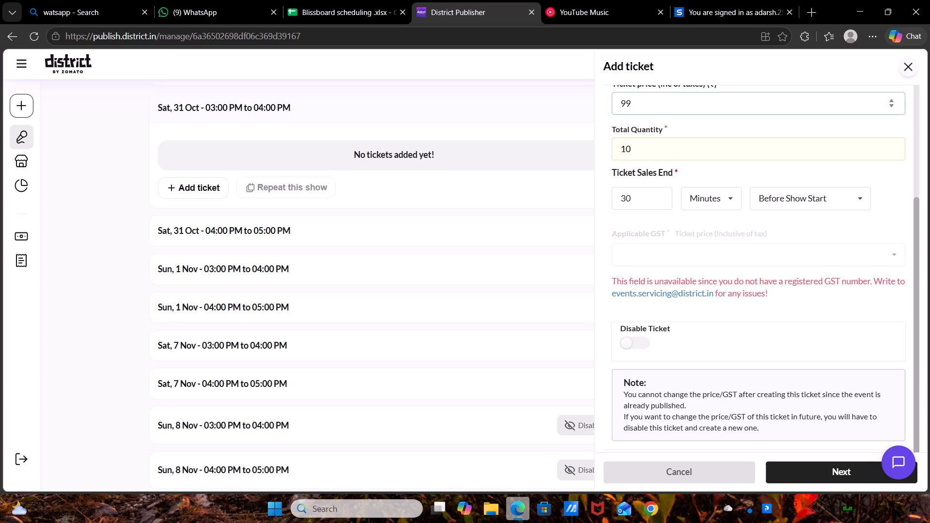
key(7)
scroll(679, 192, down, 1)
click(828, 473)
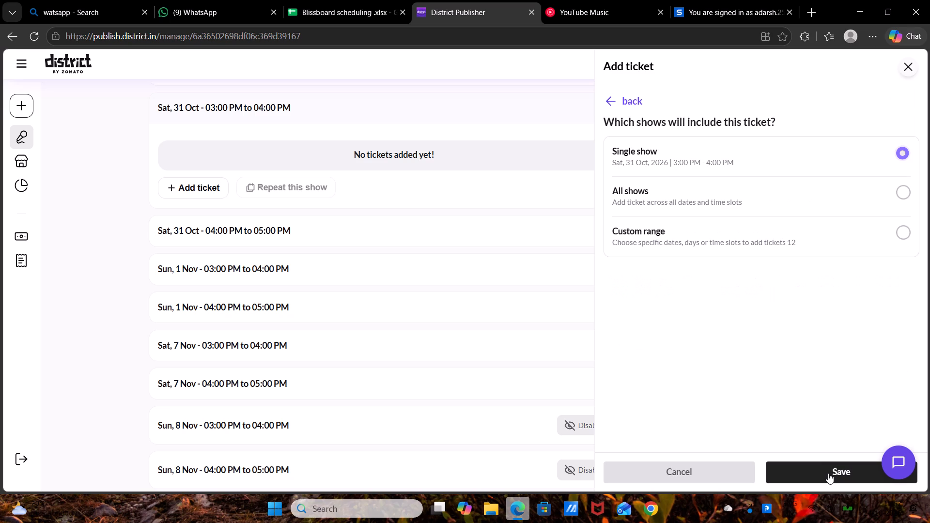
Choose a custom range of shows for the ticket and open the end date calendar.
click(821, 236)
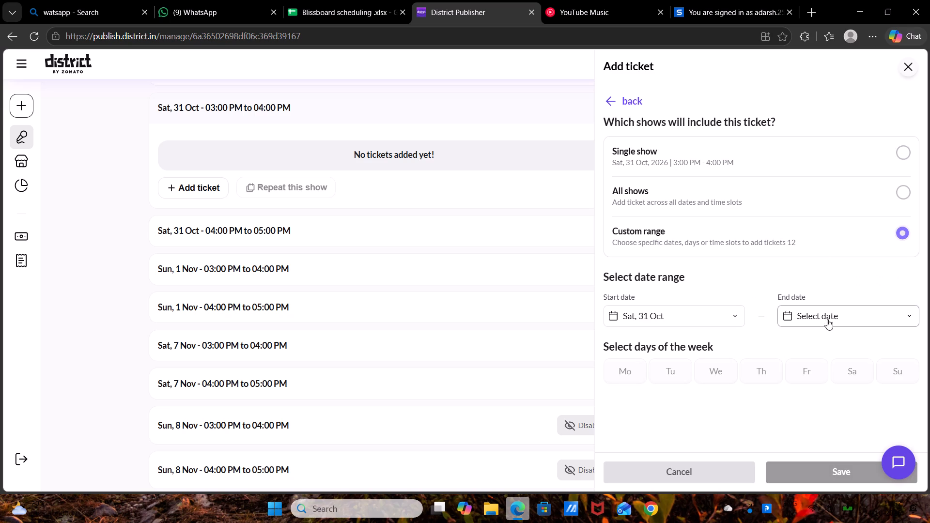
click(830, 320)
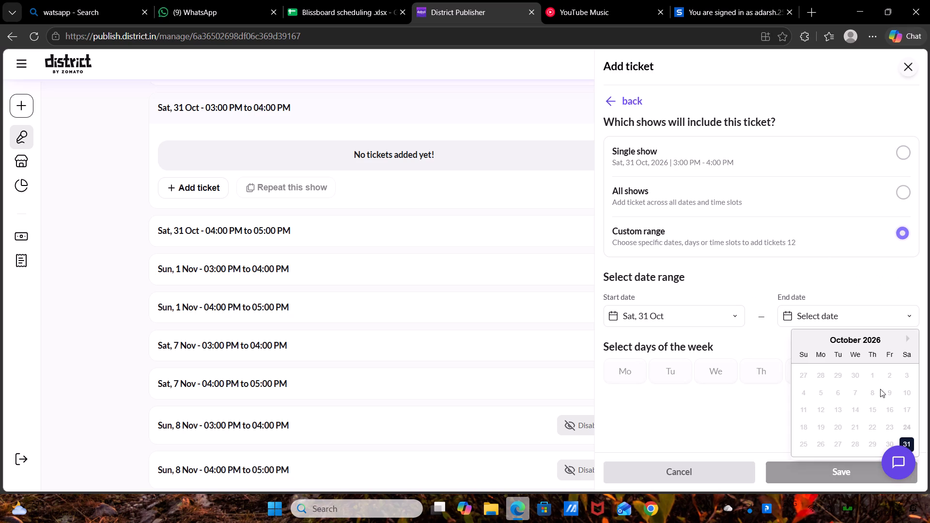
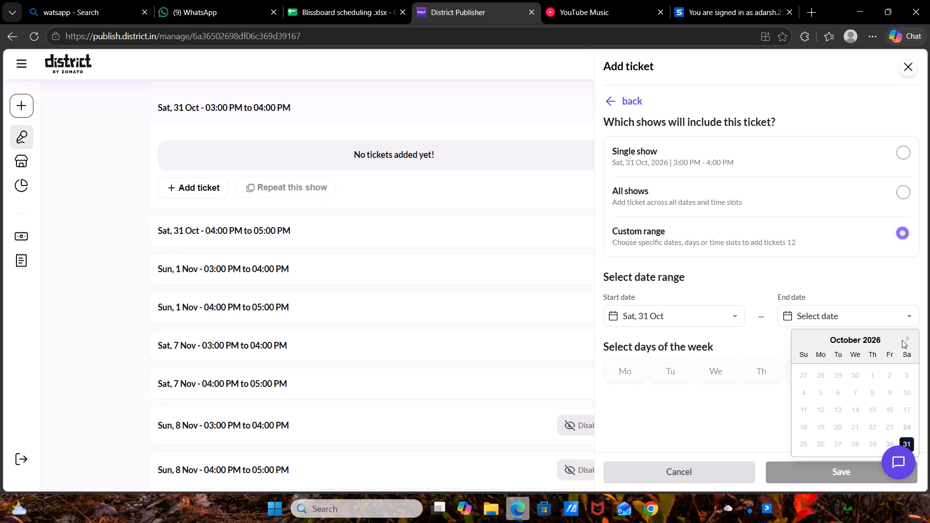
Set the ticket range's end date to 29 November, include Saturdays and Sundays with both the 3–4 PM and 4–5 PM slots, and save.
click(907, 338)
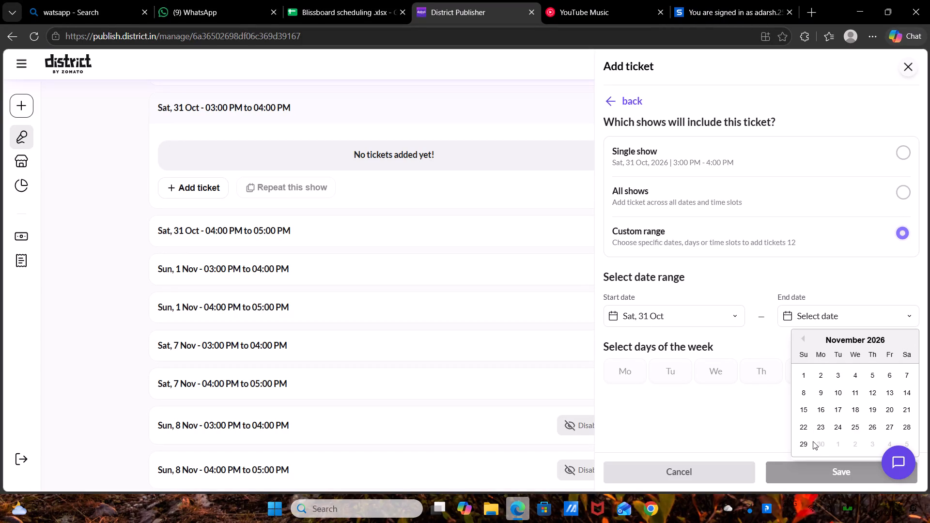
click(805, 443)
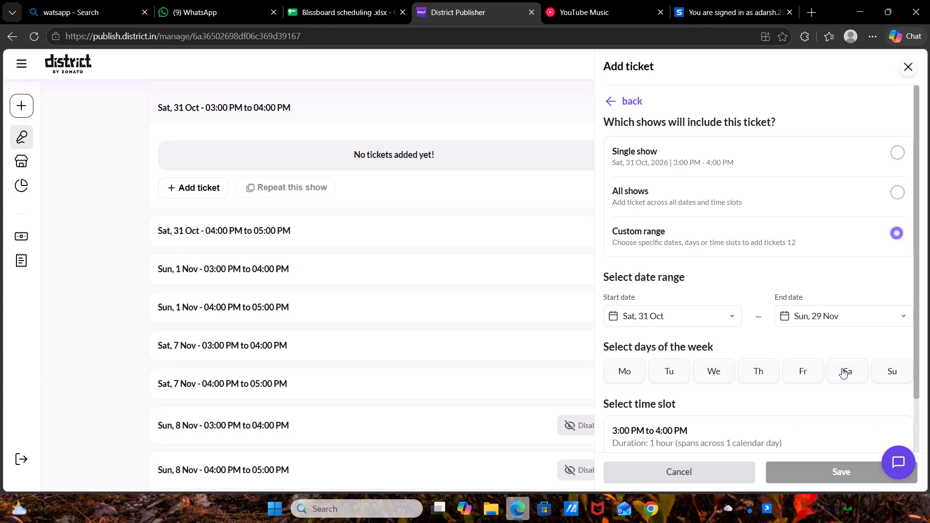
click(842, 368)
click(875, 365)
scroll(875, 365, down, 2)
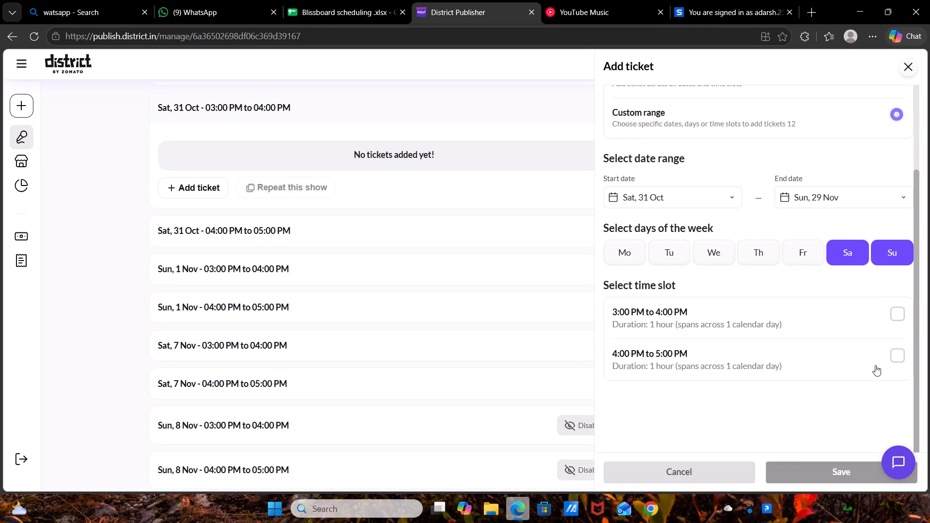
click(876, 339)
click(875, 368)
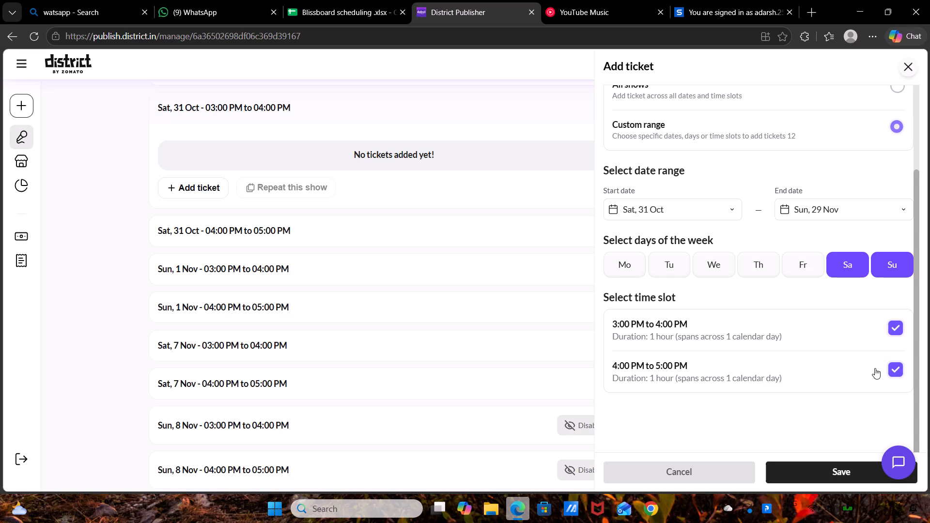
scroll(875, 368, down, 1)
click(853, 471)
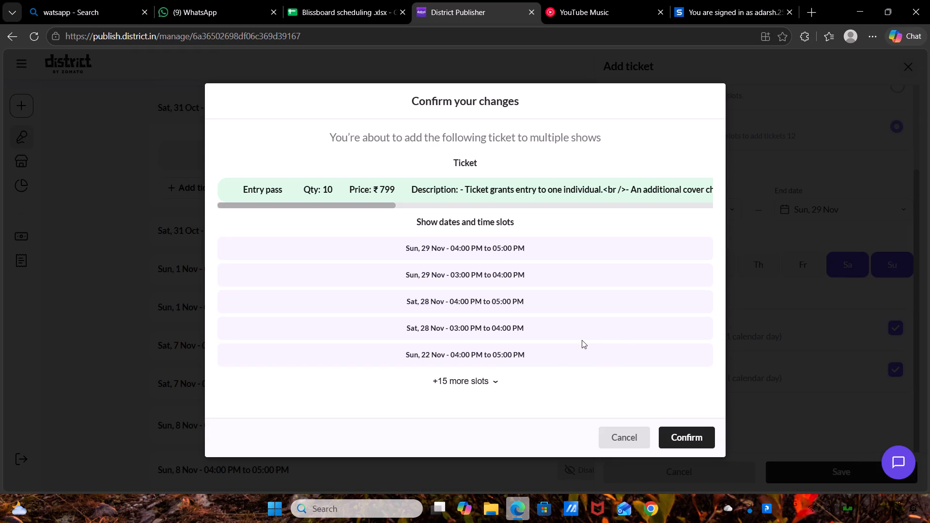
Expand and review the full list of show slots for the Entry pass ticket, and confirm adding it.
click(484, 385)
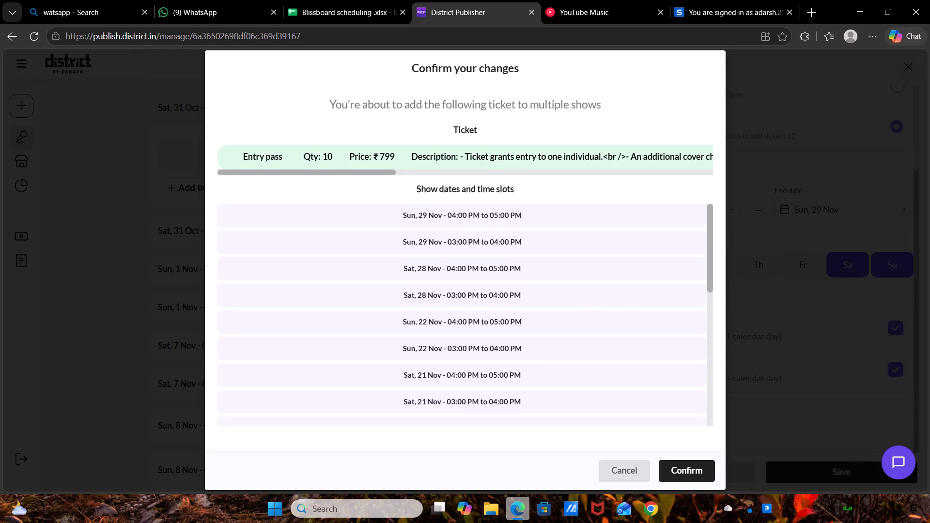
scroll(484, 385, down, 1)
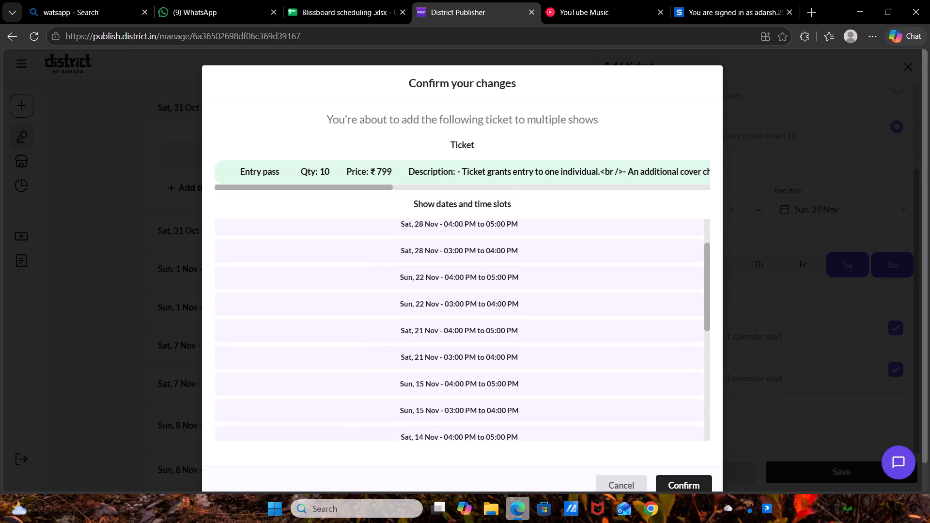
scroll(484, 385, down, 5)
click(677, 484)
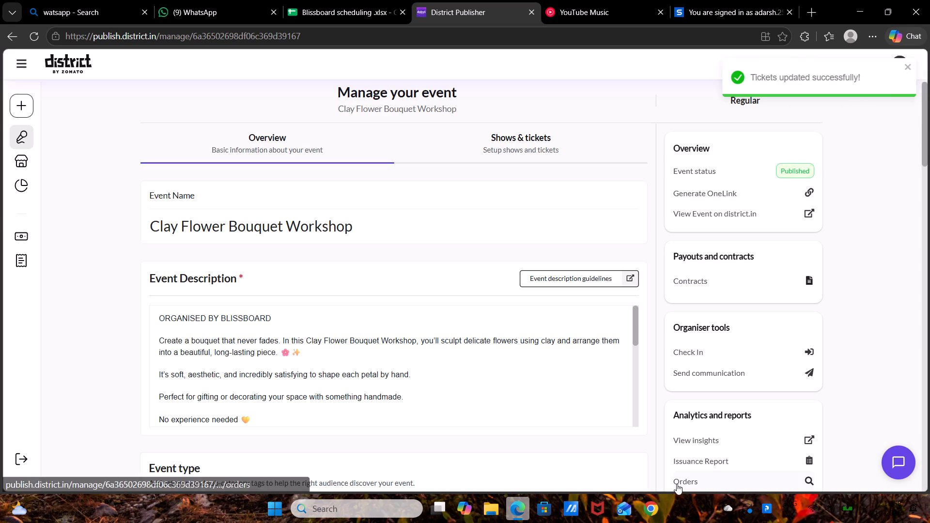
Review the Clay Flower Bouquet Workshop's show list through 29 November, including the 8 November slots, and leave the event page.
click(541, 138)
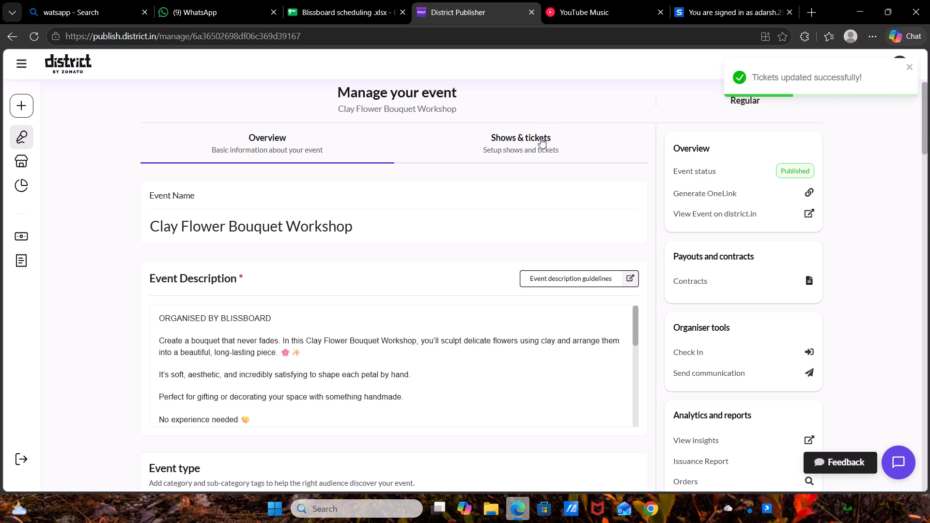
scroll(530, 265, down, 3)
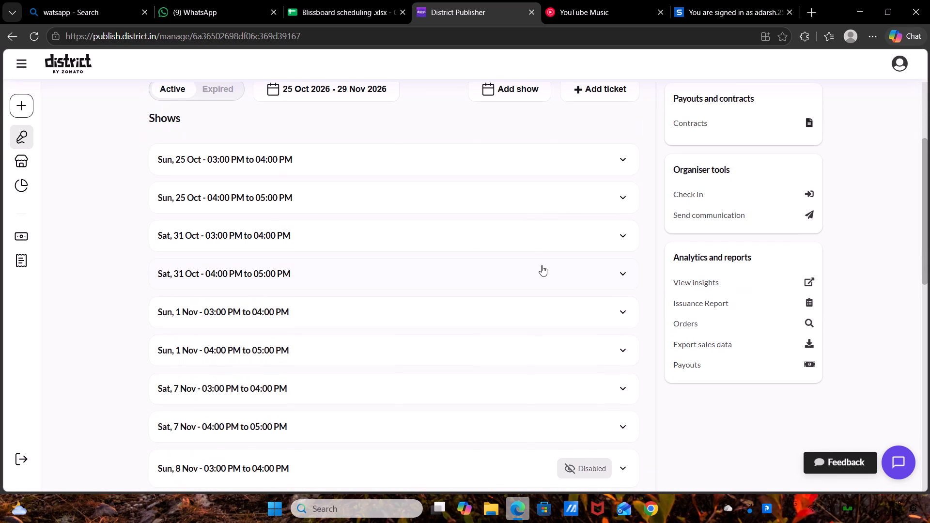
scroll(544, 264, down, 2)
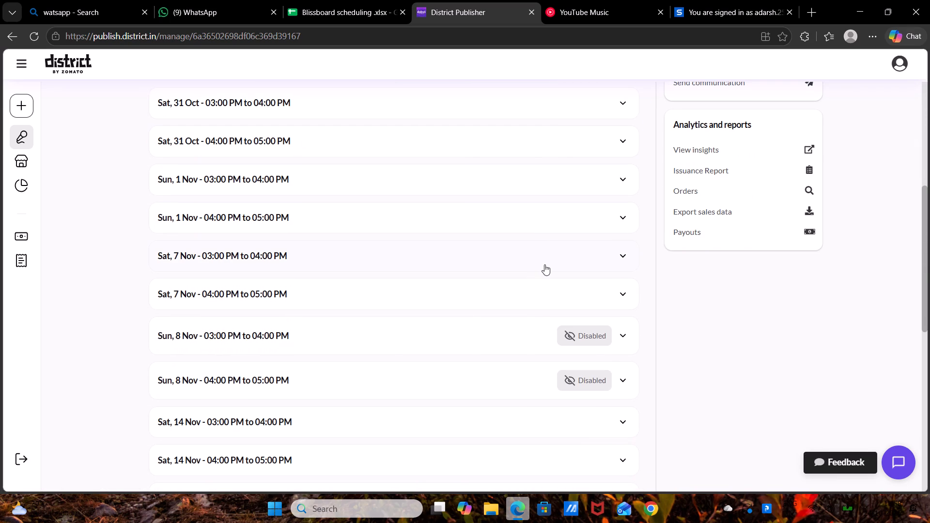
scroll(524, 314, down, 3)
click(521, 280)
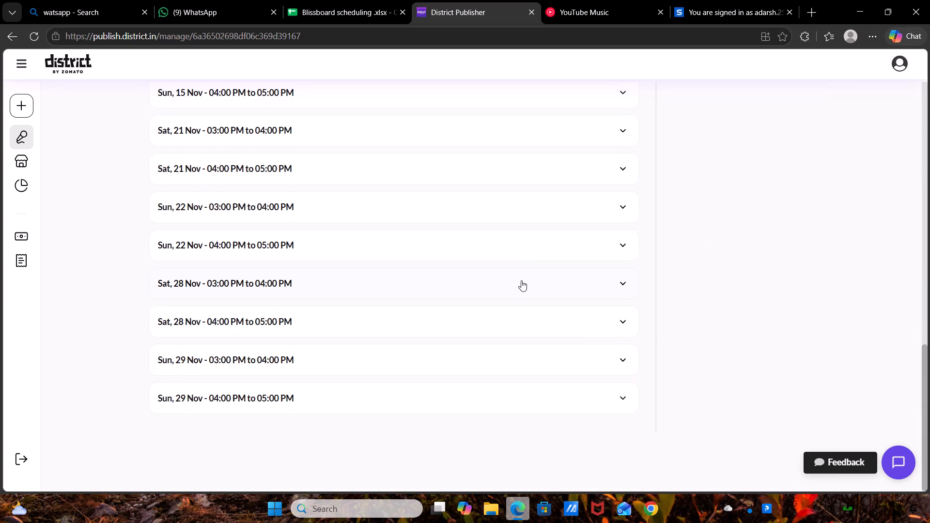
scroll(521, 280, up, 9)
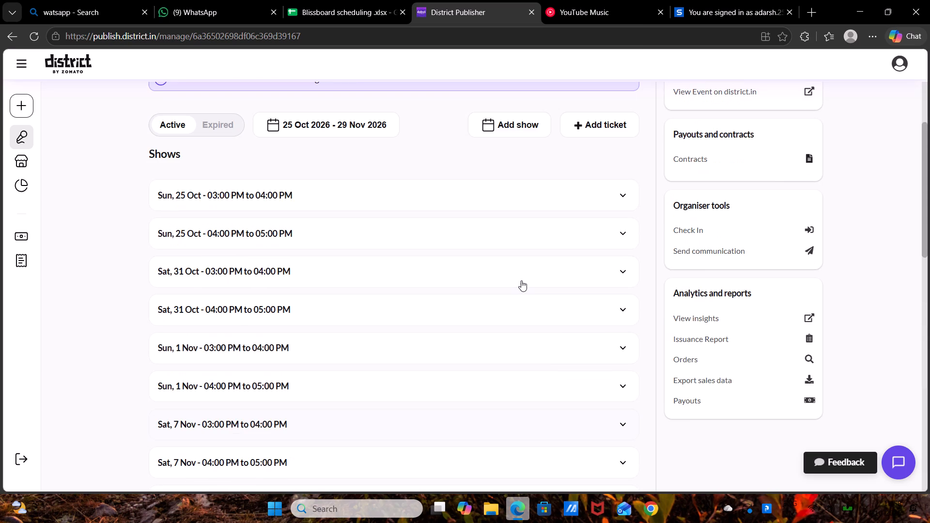
click(5, 35)
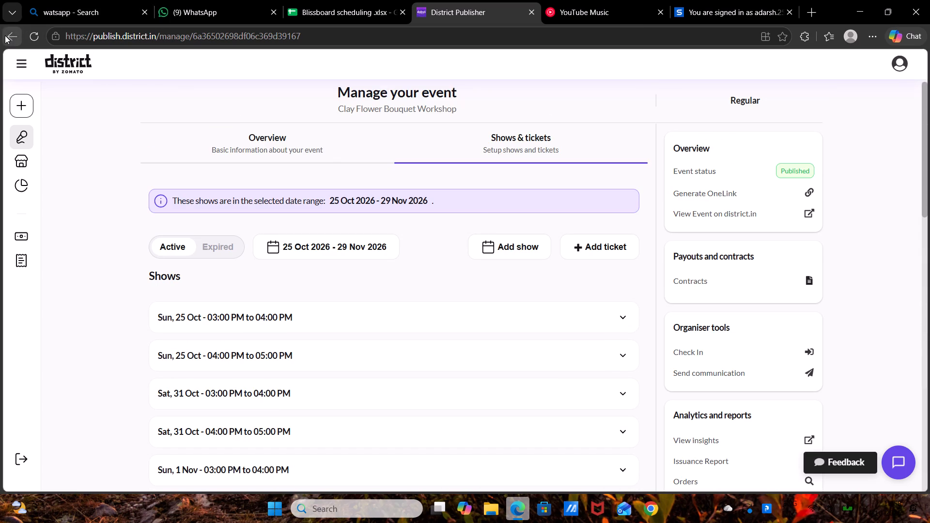
In the scheduling sheet, mark Clay Flower bouquet as done under District's 145 CAFE AND BAR column.
click(333, 2)
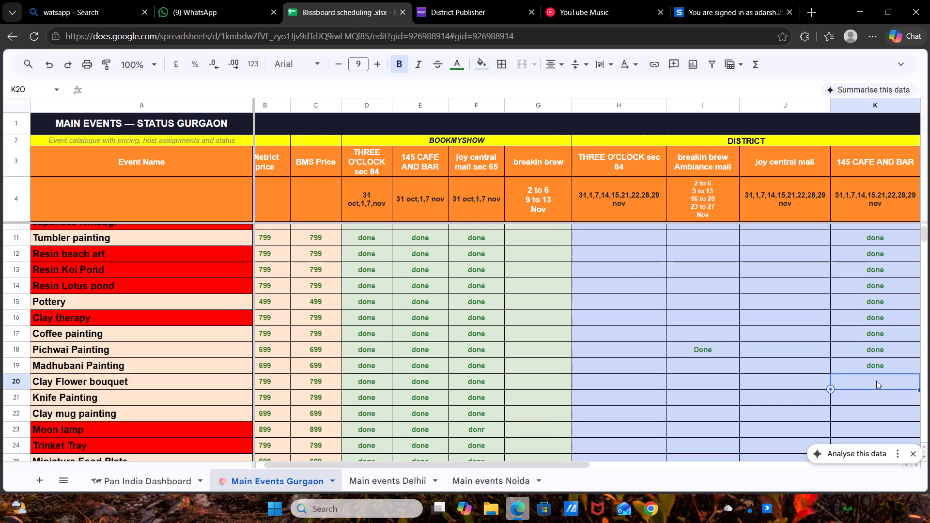
key(d)
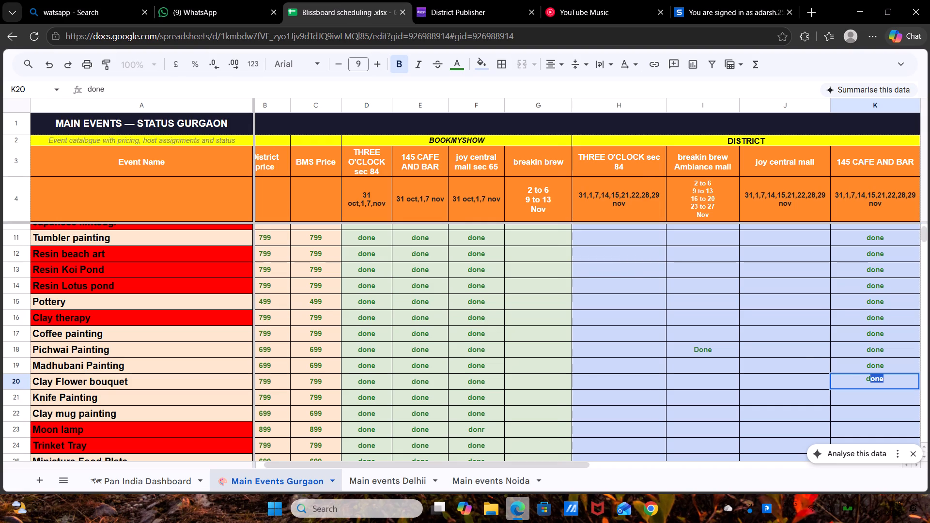
key(Return)
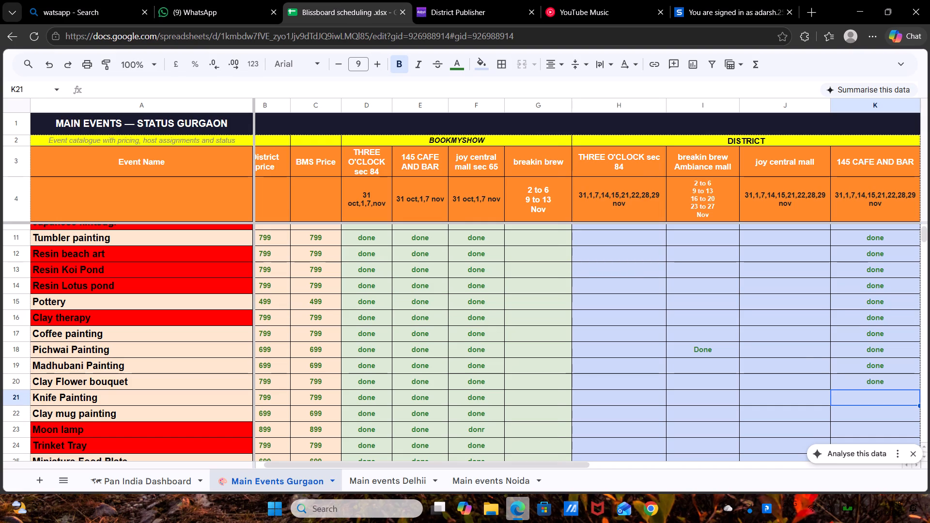
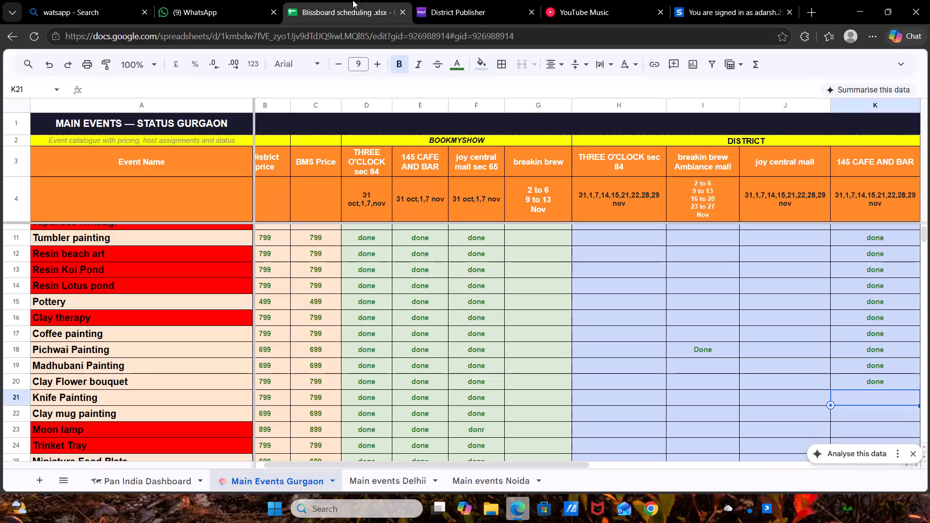
Switch to District Publisher and search the events overview for "knife painting", replacing the previous search term.
click(452, 1)
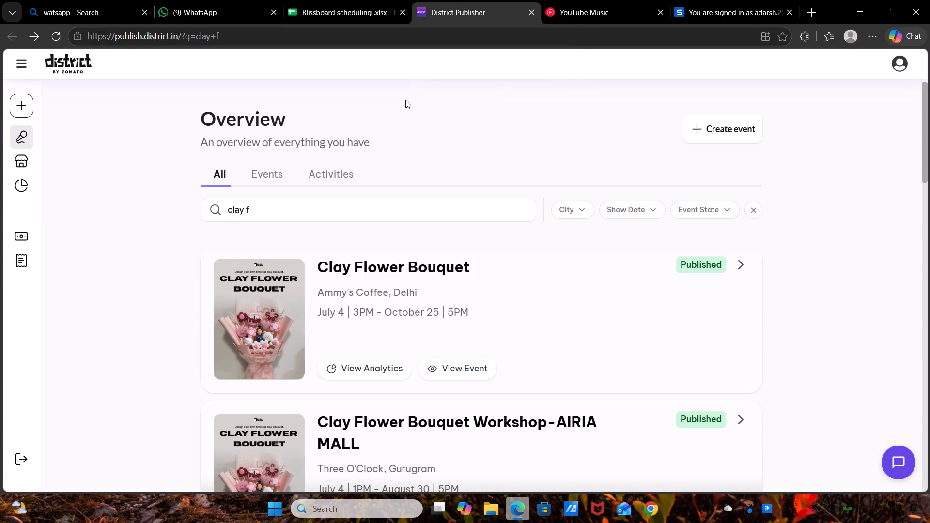
click(292, 207)
drag(292, 207, 246, 202)
key(BackSpace)
key(BackSpace)
key(BackSpace)
key(BackSpace)
key(BackSpace)
key(BackSpace)
key(BackSpace)
key(BackSpace)
key(BackSpace)
key(BackSpace)
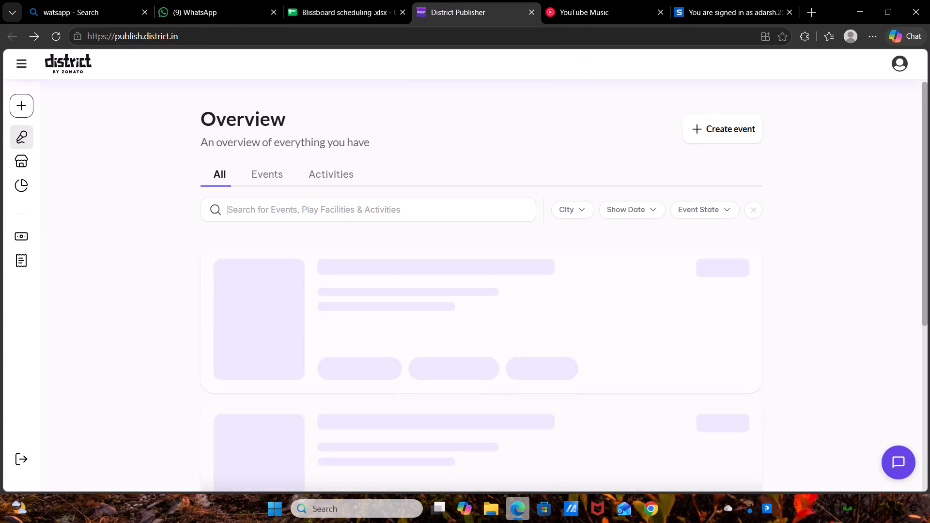
text(knife)
key(space)
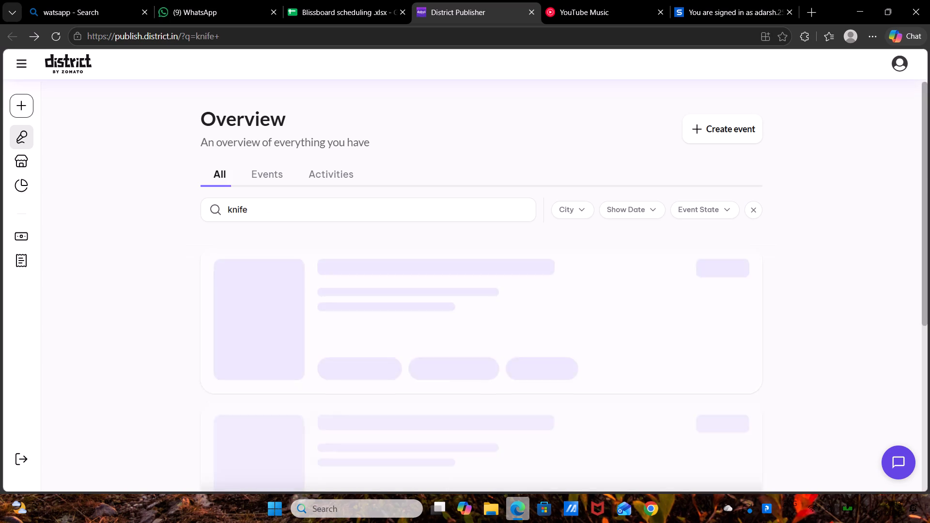
text(painting)
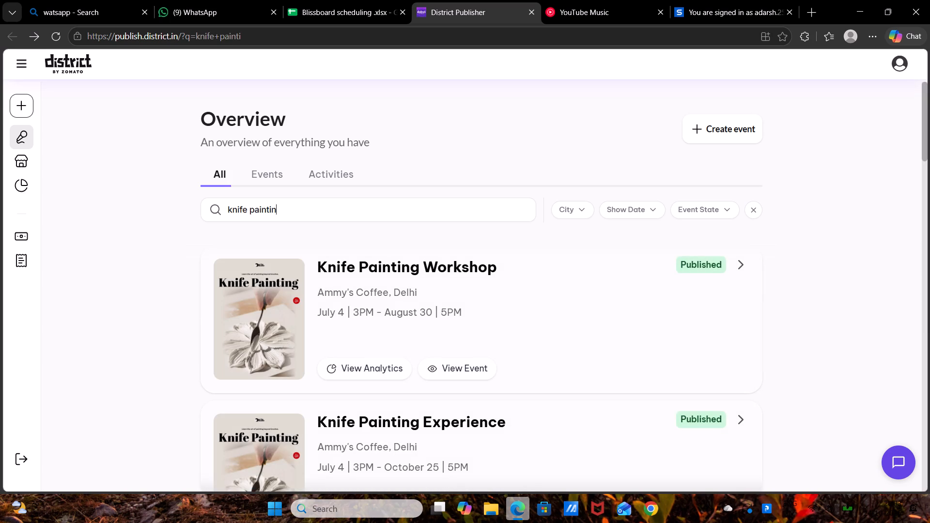
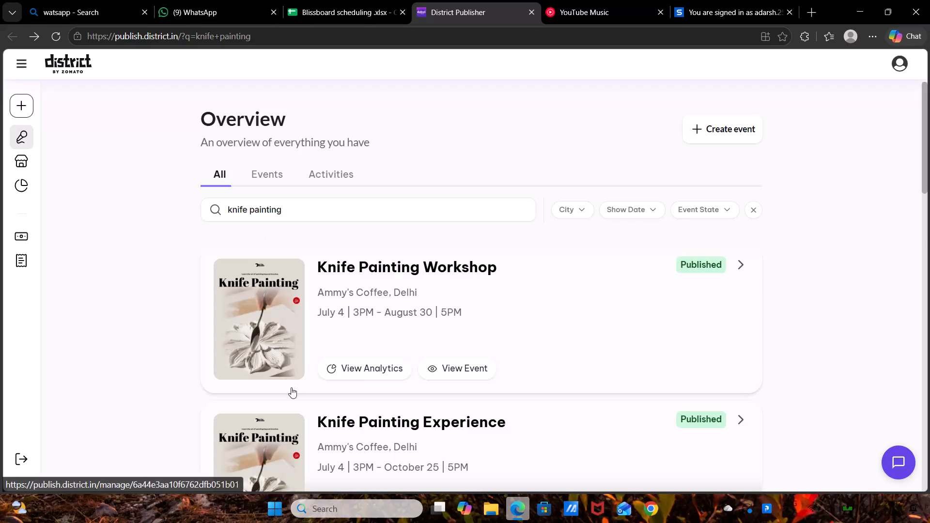
Look through the "knife painting" search results for the Knife Painting event at 145 Cafe & Bar.
scroll(291, 387, down, 4)
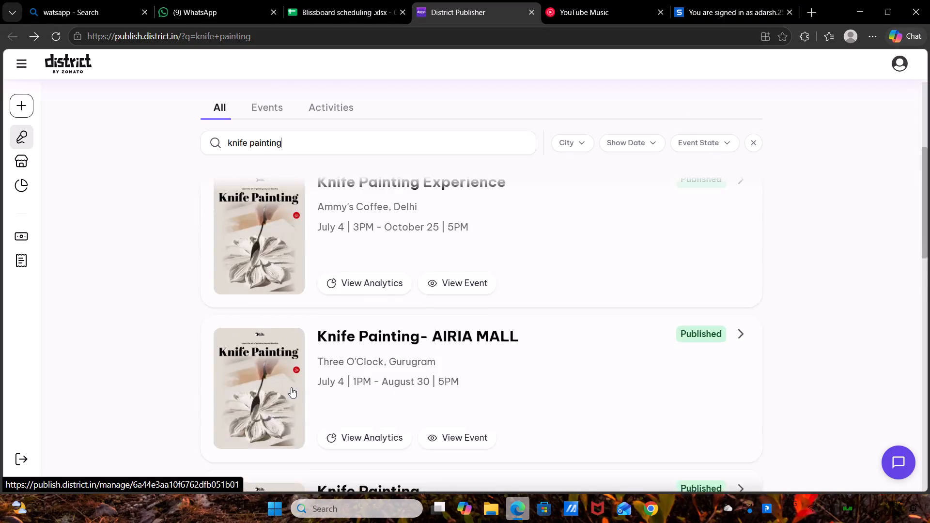
scroll(291, 387, down, 3)
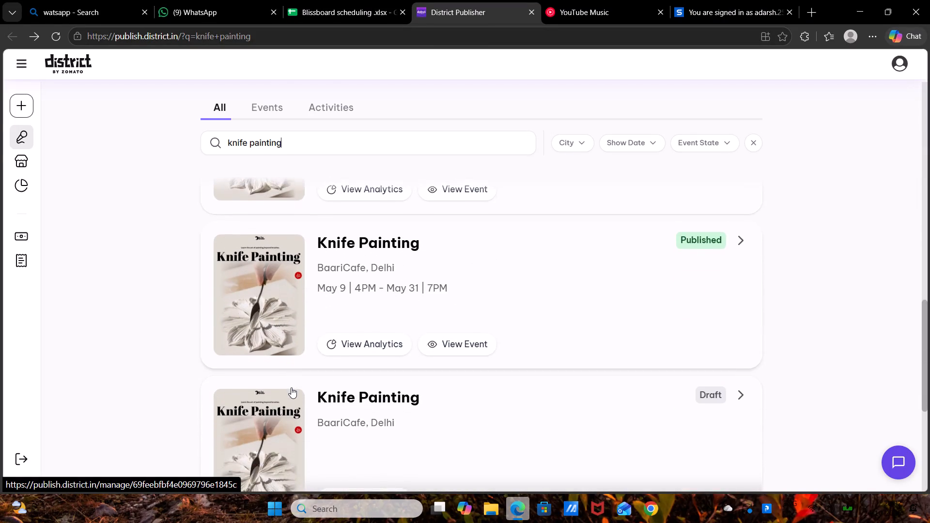
scroll(291, 387, down, 1)
scroll(291, 387, up, 6)
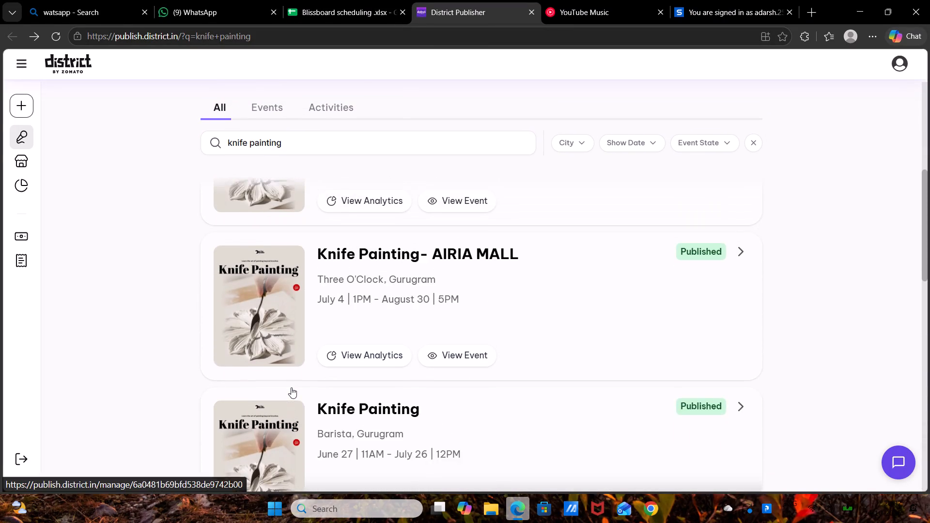
scroll(291, 387, up, 3)
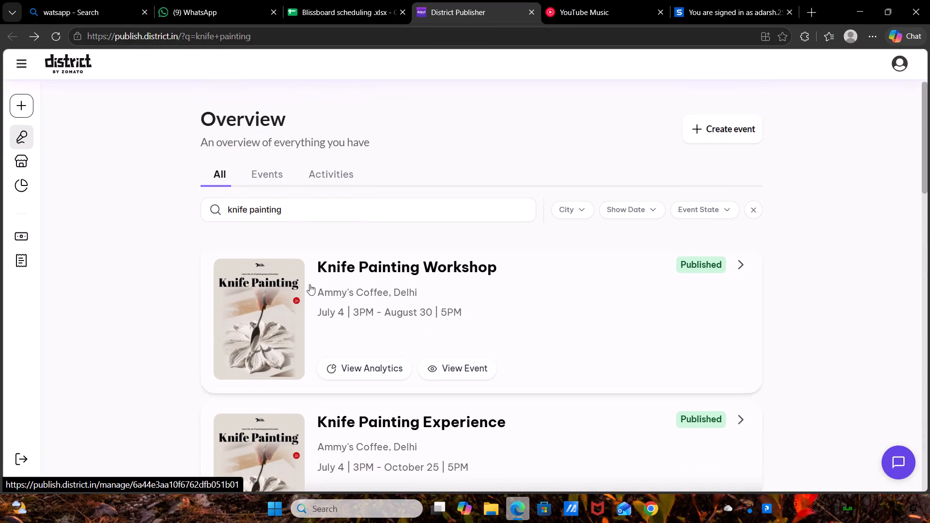
click(324, 215)
scroll(324, 215, down, 5)
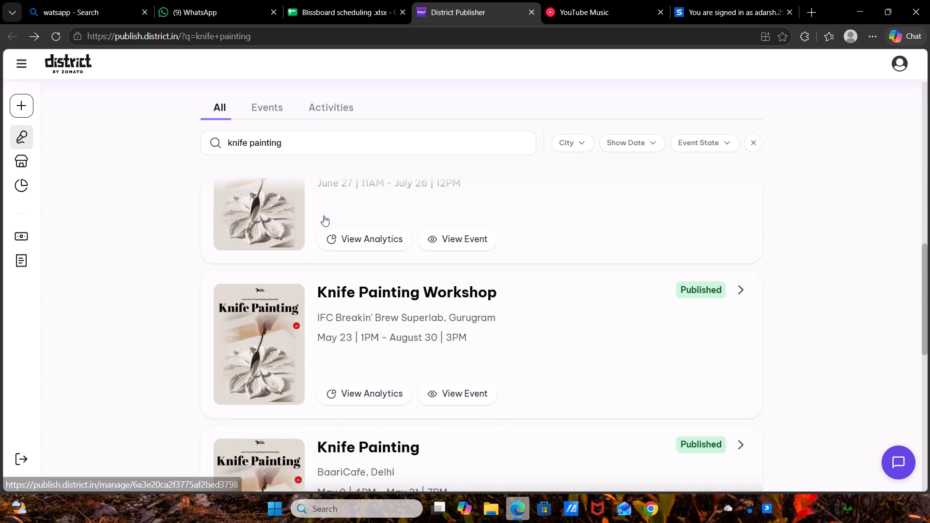
scroll(324, 215, down, 1)
scroll(324, 215, up, 3)
scroll(324, 215, down, 3)
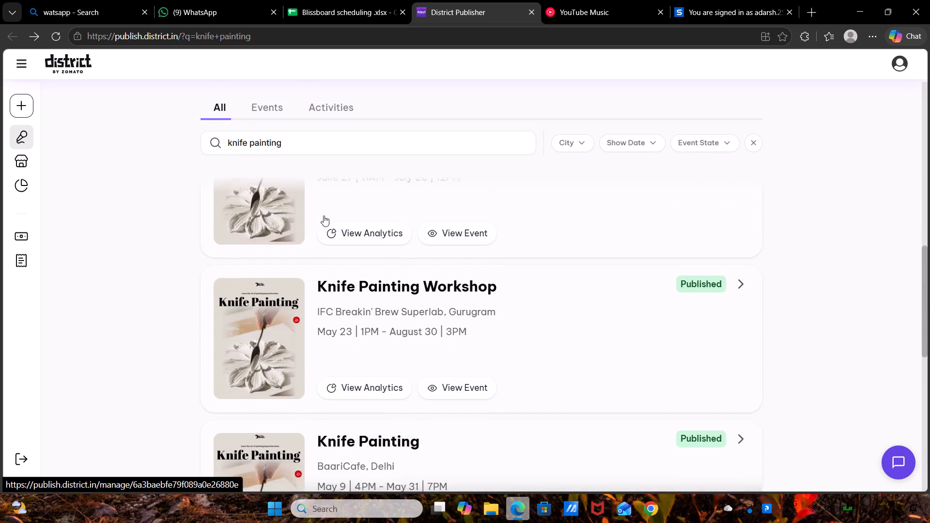
scroll(324, 215, down, 2)
scroll(324, 215, up, 2)
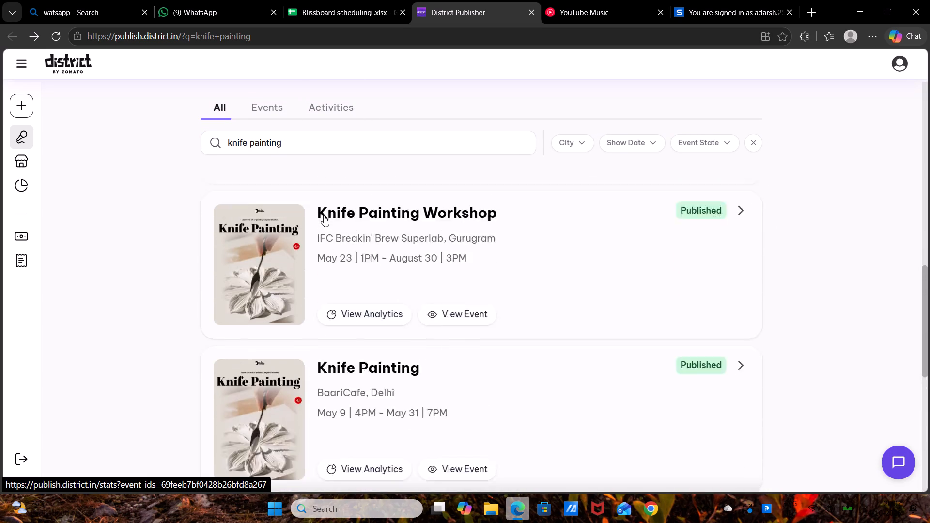
scroll(324, 215, up, 3)
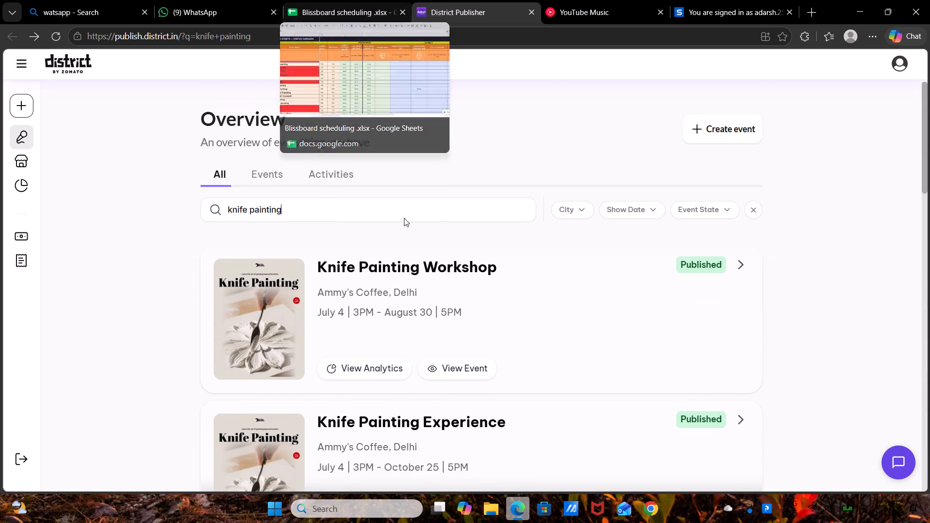
Shorten the events overview search term to "knife".
click(318, 207)
key(BackSpace)
key(BackSpace)
key(BackSpace)
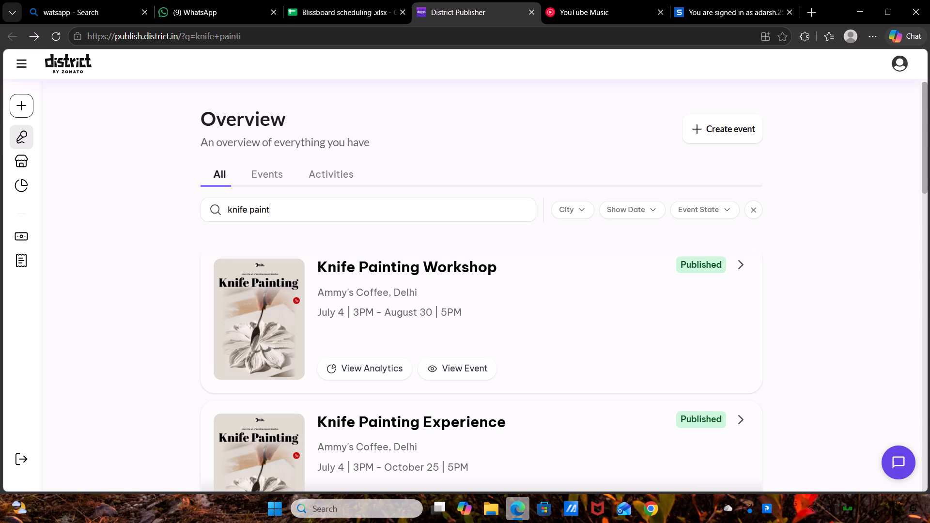
key(BackSpace)
key(BackSpace)
key(BackSpace)
key(BackSpace)
key(BackSpace)
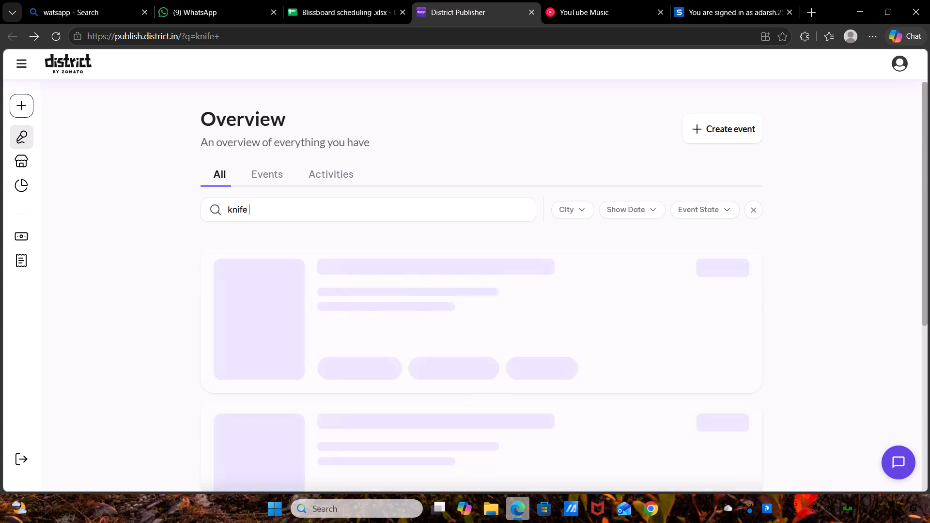
Examine the "knife" results for the Knife Painting event at 145 Cafe & Bar.
scroll(318, 207, right, 1)
scroll(359, 249, down, 3)
scroll(359, 249, up, 1)
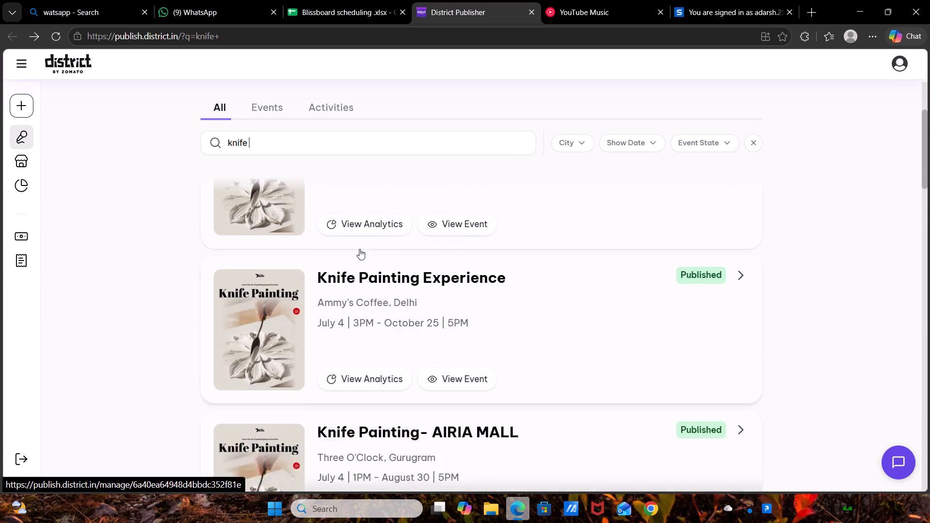
scroll(359, 249, down, 4)
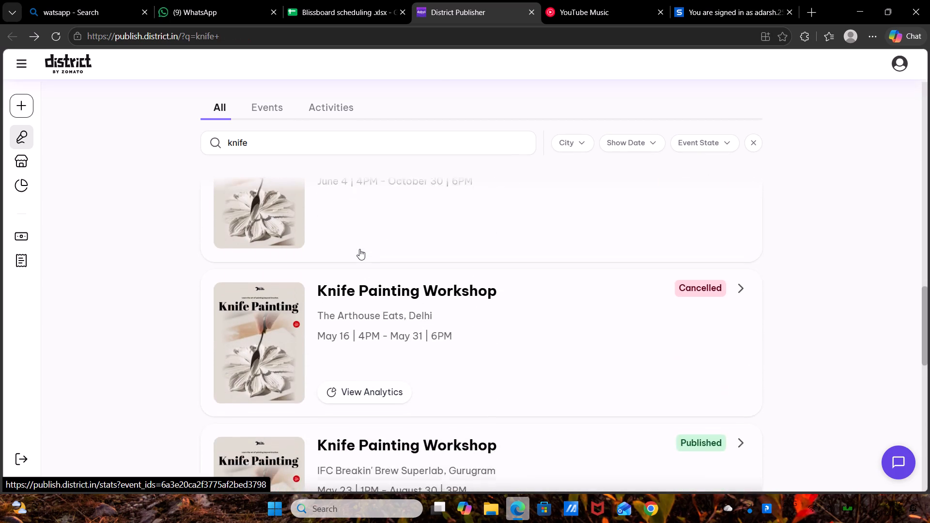
scroll(359, 249, right, 1)
scroll(359, 249, down, 3)
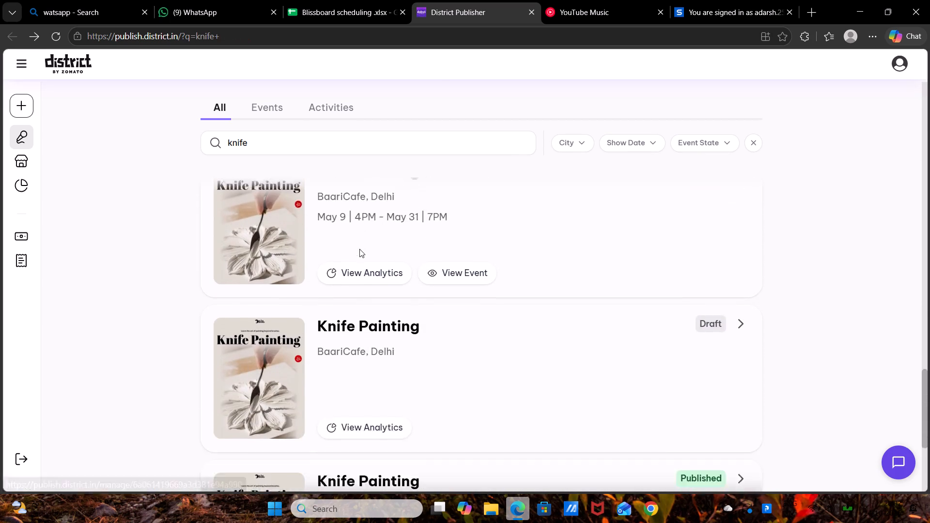
scroll(359, 249, down, 3)
scroll(359, 249, up, 7)
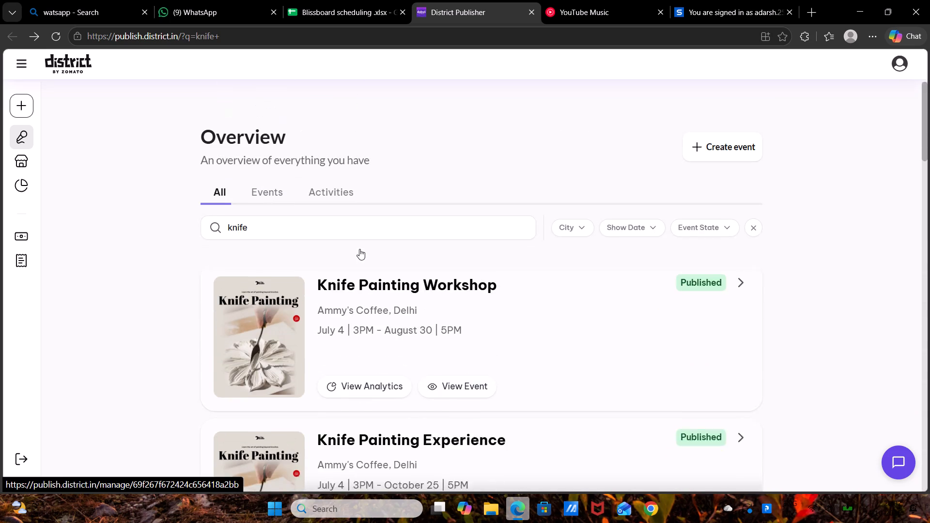
Search the events overview for "knife Pai" and check the listings for the 145 Cafe & Bar event.
click(247, 216)
key(BackSpace)
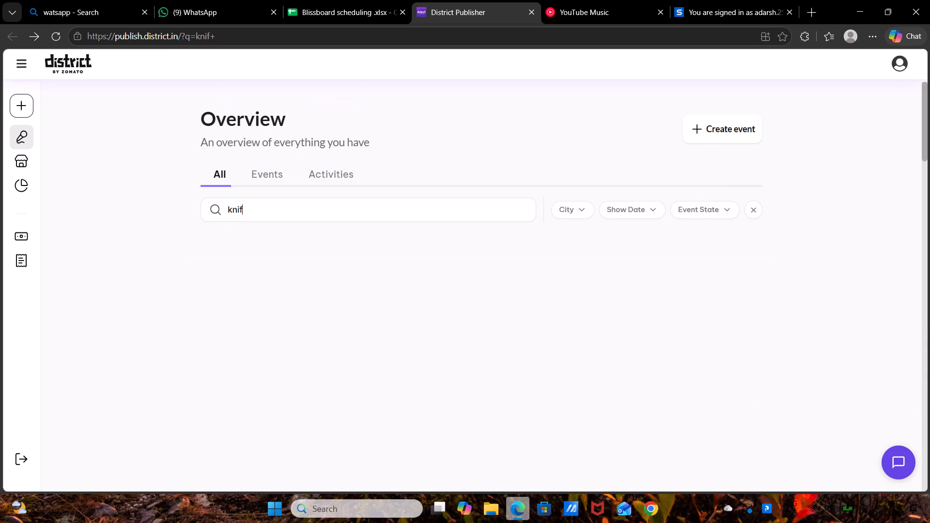
text(e)
key(space)
text(Pa)
key(i)
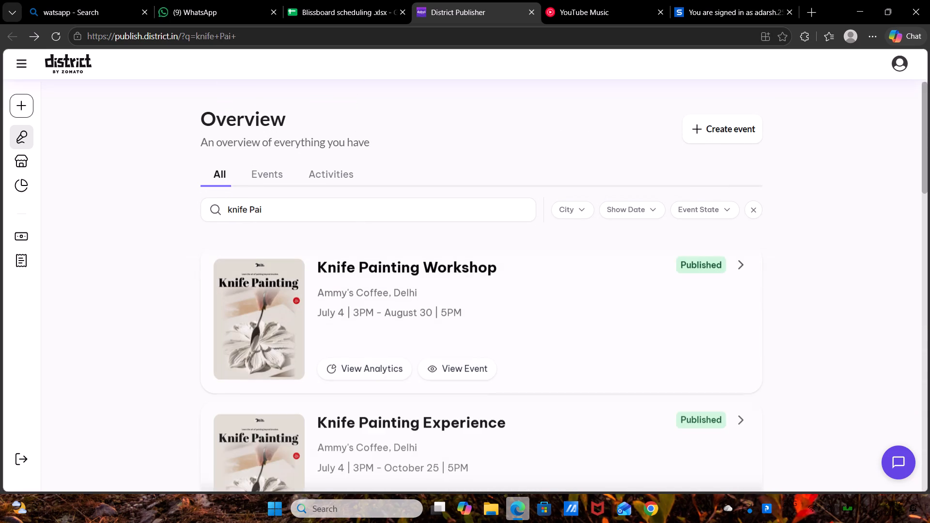
scroll(321, 297, down, 3)
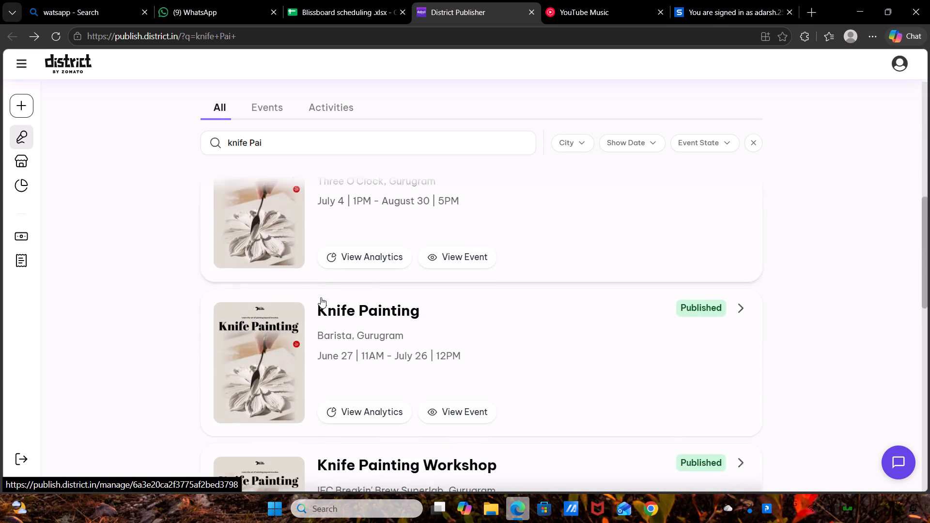
scroll(321, 297, down, 3)
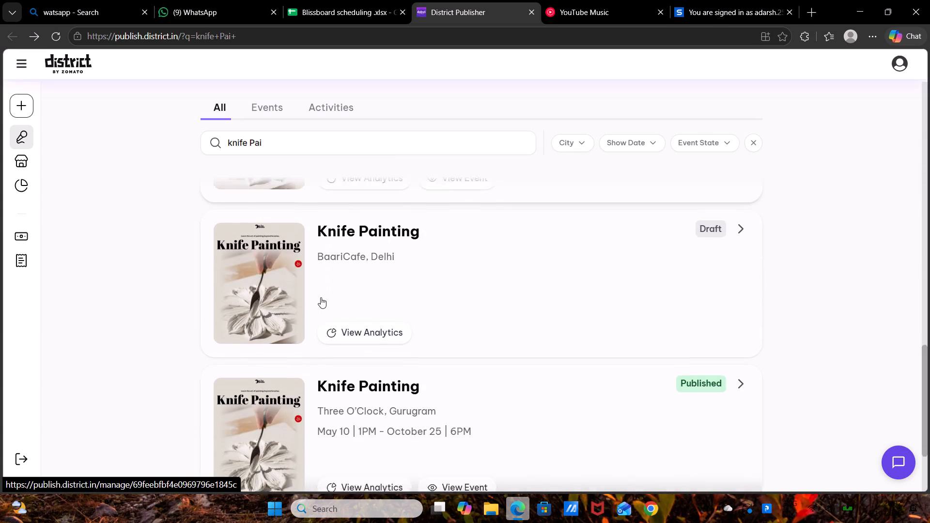
scroll(321, 297, down, 1)
scroll(321, 297, up, 4)
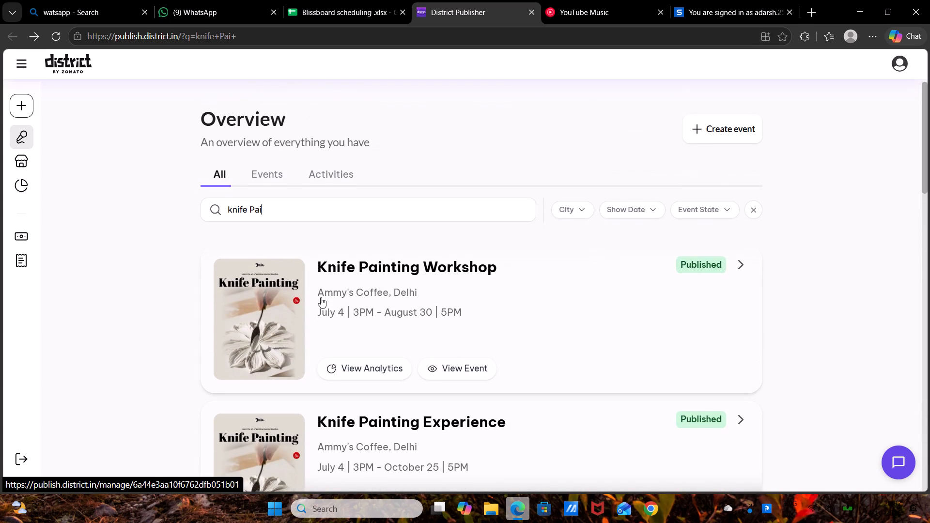
Clear the search term and search the events overview for "Knife" with a capital K.
double_click(268, 208)
key(BackSpace)
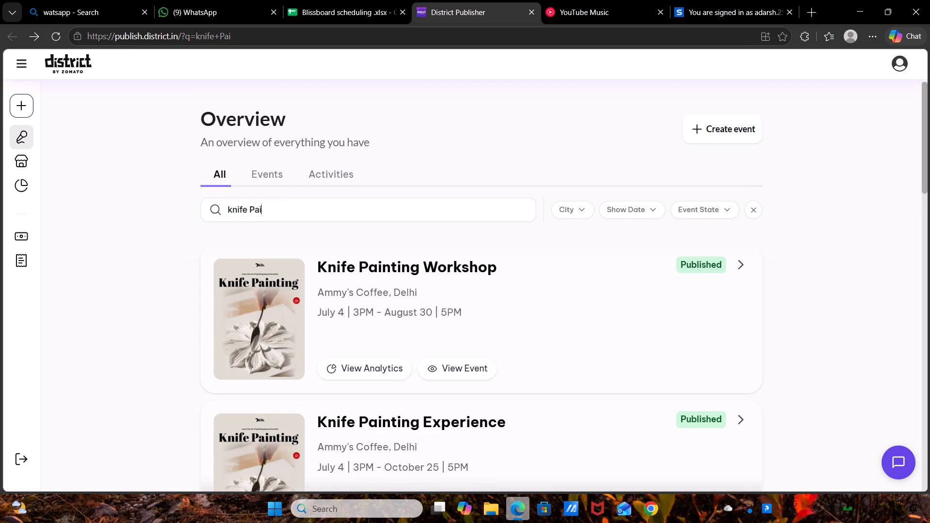
key(BackSpace)
key(BackSpace)
key(BackSpace)
key(BackSpace)
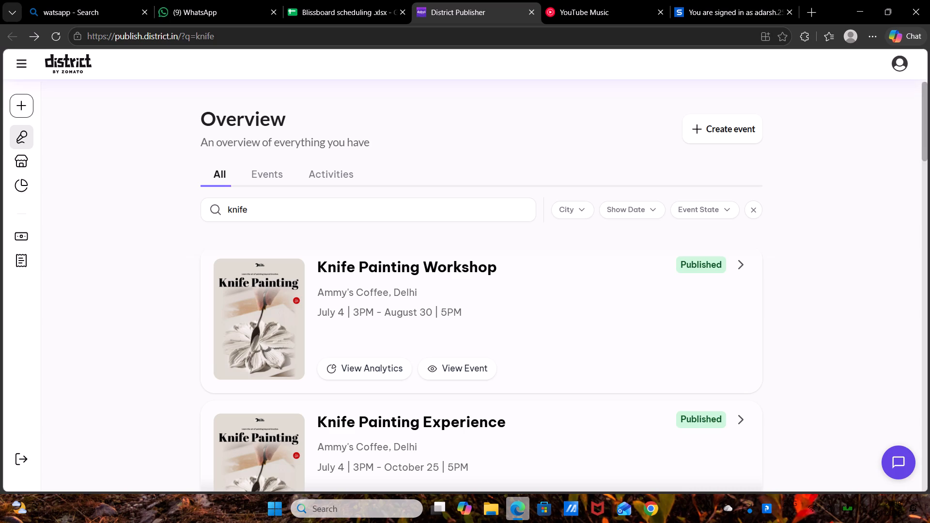
key(BackSpace)
key(BackSpace)
key(BackSpace)
key(BackSpace)
key(BackSpace)
key(BackSpace)
key(BackSpace)
key(BackSpace)
key(BackSpace)
key(BackSpace)
key(BackSpace)
key(BackSpace)
key(shift+k)
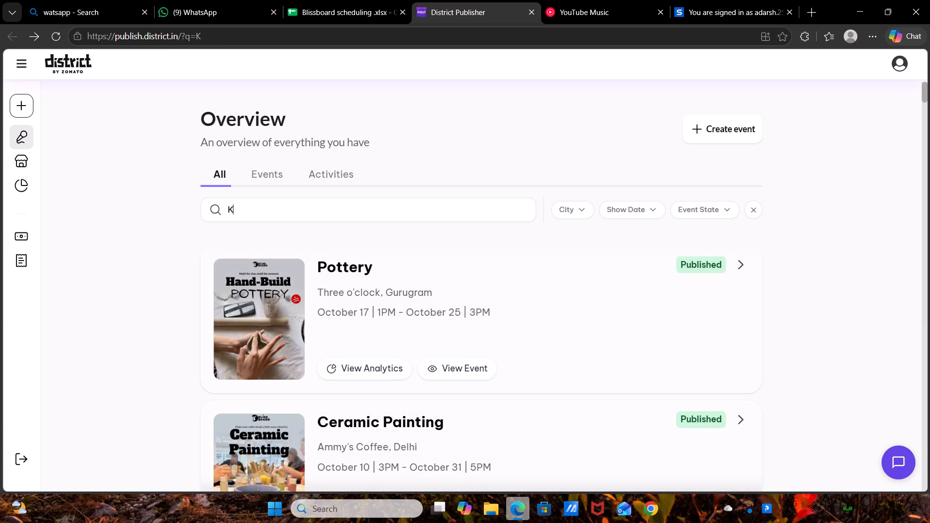
text(nife)
key(space)
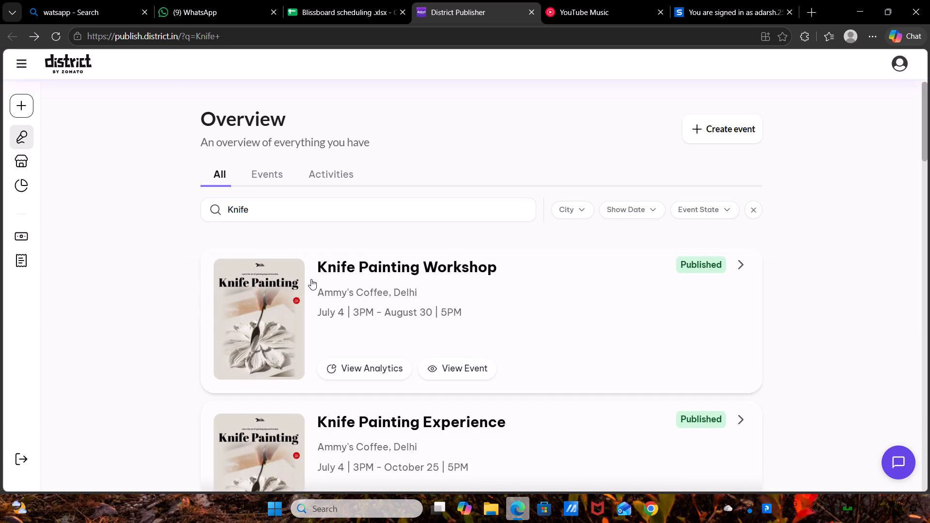
Examine the "Knife" results for the Knife Painting event held at 145 Cafe & Bar.
scroll(311, 279, down, 4)
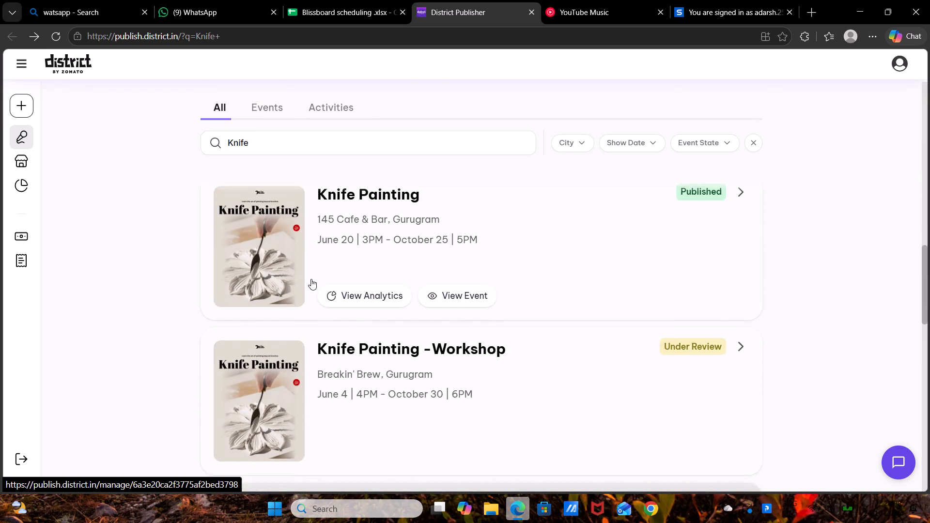
scroll(311, 279, down, 4)
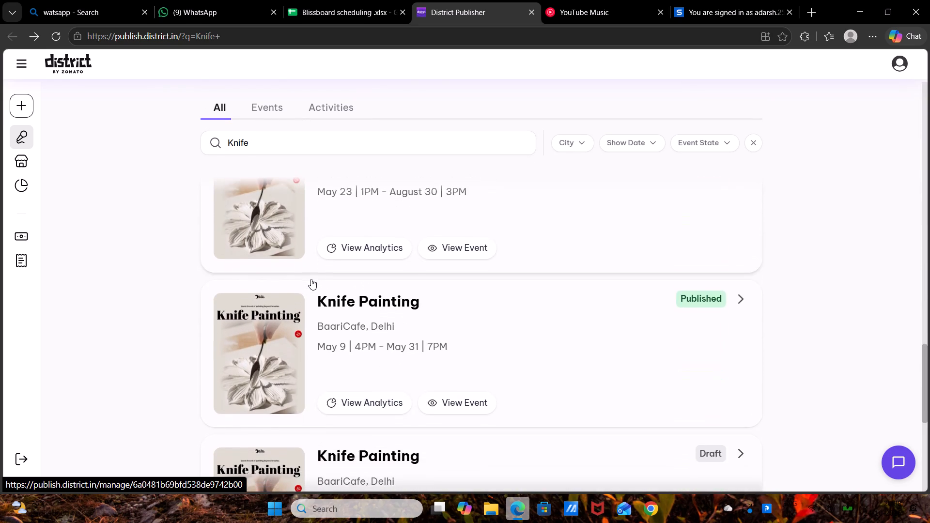
scroll(311, 279, down, 1)
scroll(311, 279, up, 5)
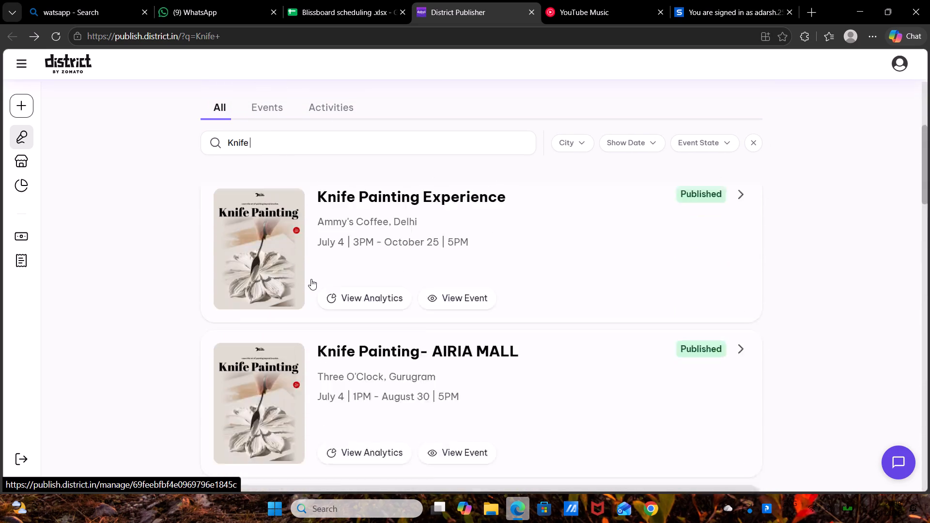
scroll(311, 279, up, 2)
scroll(311, 279, down, 2)
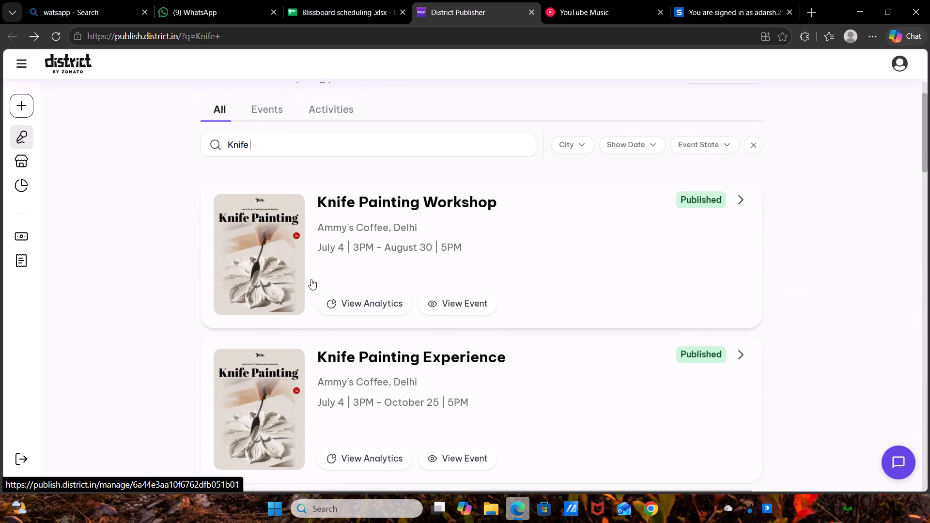
scroll(311, 279, down, 1)
scroll(311, 279, up, 1)
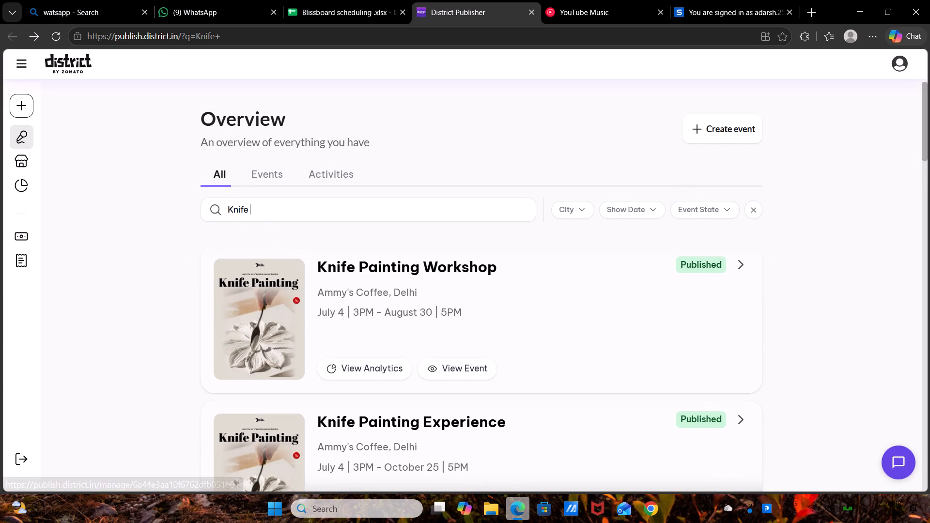
Change the events overview search to the hyphenated term "Knife-Painting".
click(258, 206)
key(BackSpace)
key(minus)
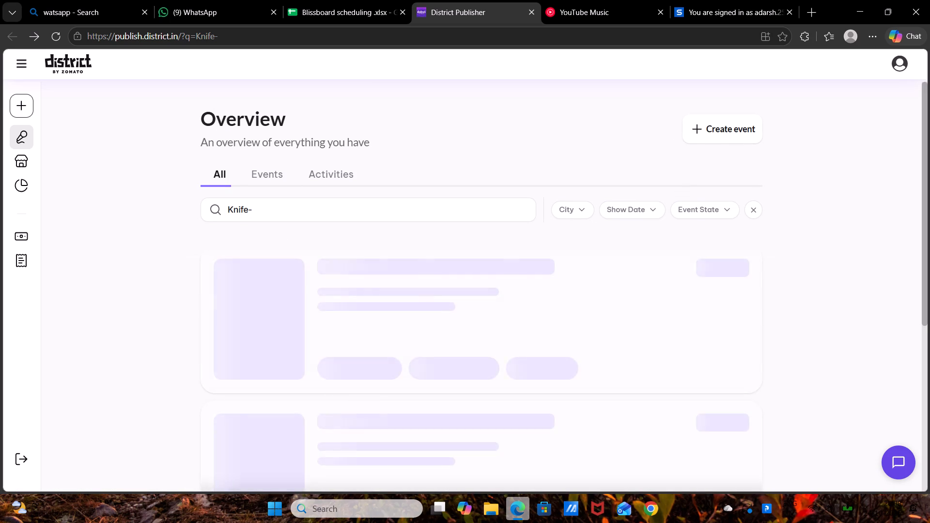
key(BackSpace)
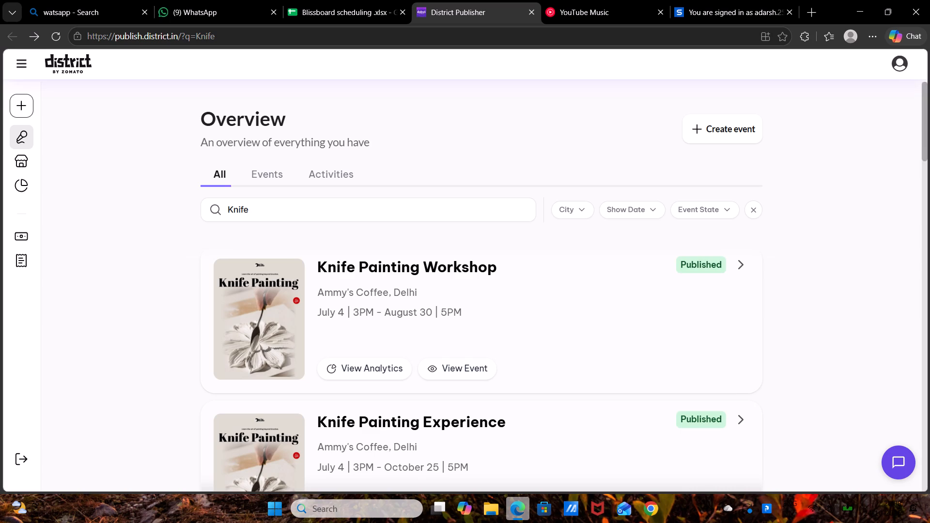
key(BackSpace)
key(e)
key(minus)
key(shift+p)
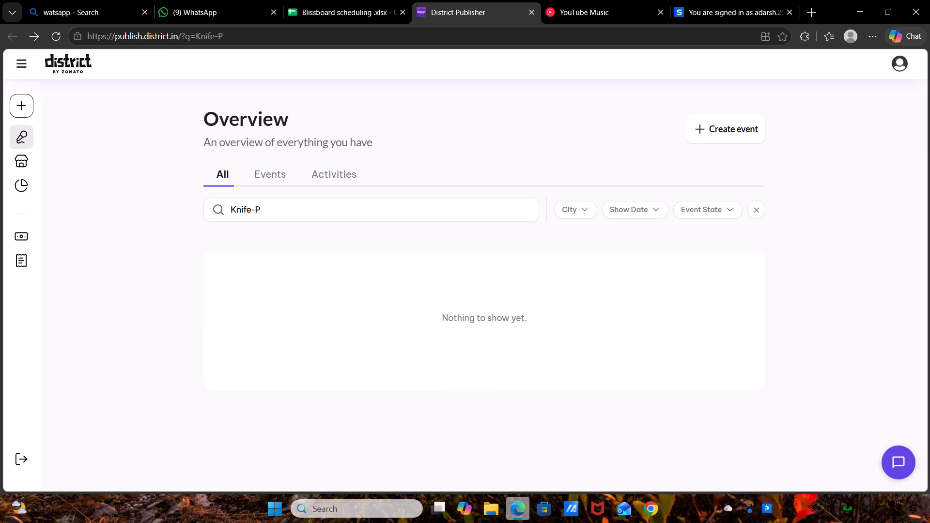
text(pa)
key(BackSpace)
key(BackSpace)
text(ao)
key(BackSpace)
text(in)
text(tig)
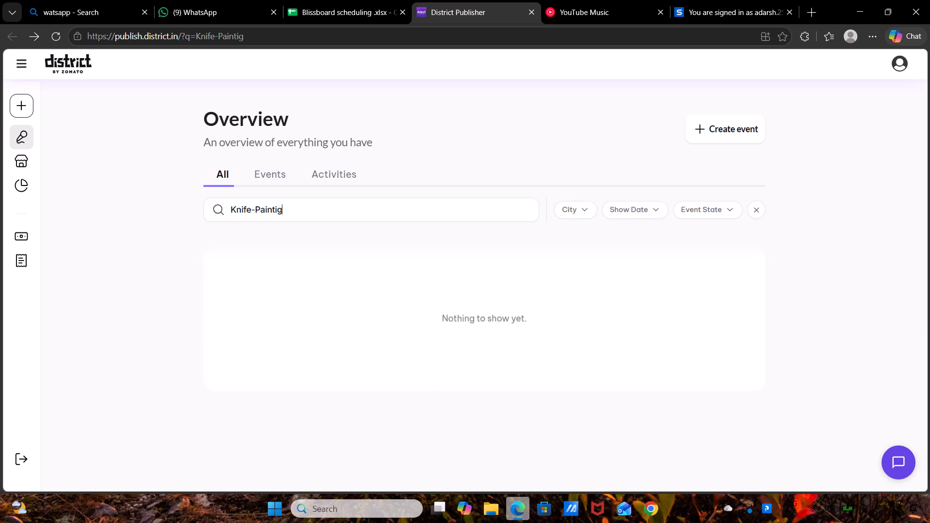
key(BackSpace)
text(ng)
Clear the "Knife-Painting" search term and look at the unfiltered events list.
key(BackSpace)
key(BackSpace)
key(BackSpace)
key(BackSpace)
key(BackSpace)
key(BackSpace)
key(BackSpace)
key(BackSpace)
key(BackSpace)
key(BackSpace)
key(BackSpace)
key(BackSpace)
key(BackSpace)
key(BackSpace)
key(BackSpace)
key(BackSpace)
key(BackSpace)
key(BackSpace)
key(BackSpace)
key(BackSpace)
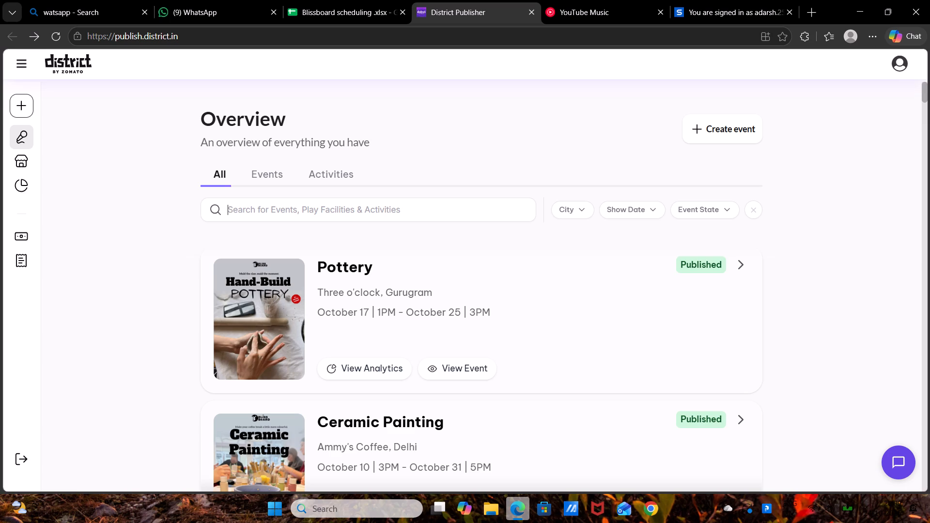
scroll(317, 257, down, 1)
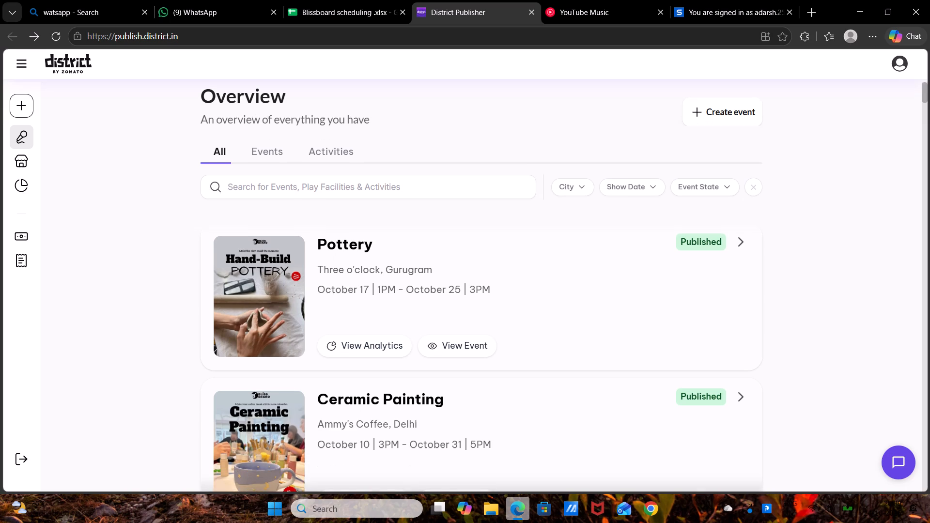
Switch to the Blissboard scheduling sheet and select the Clay mug painting cell in District's 145 CAFE AND BAR column.
click(314, 0)
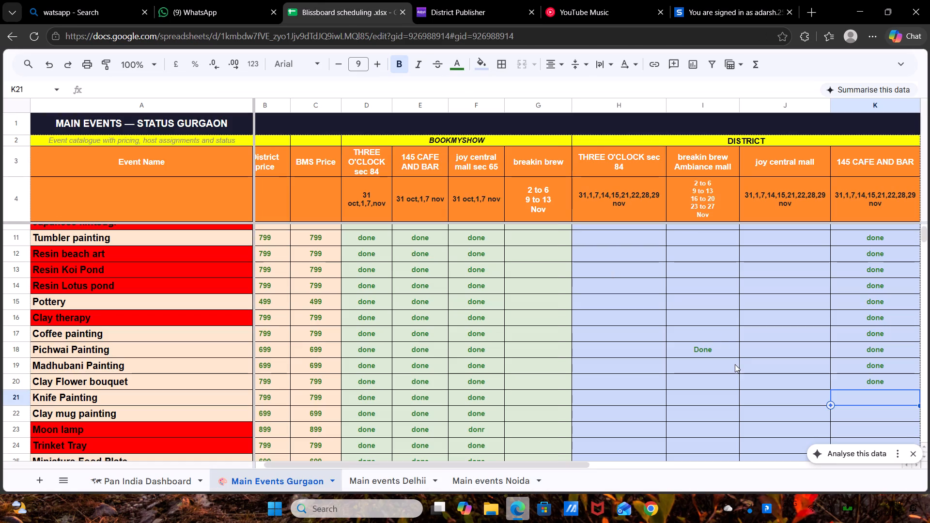
click(858, 410)
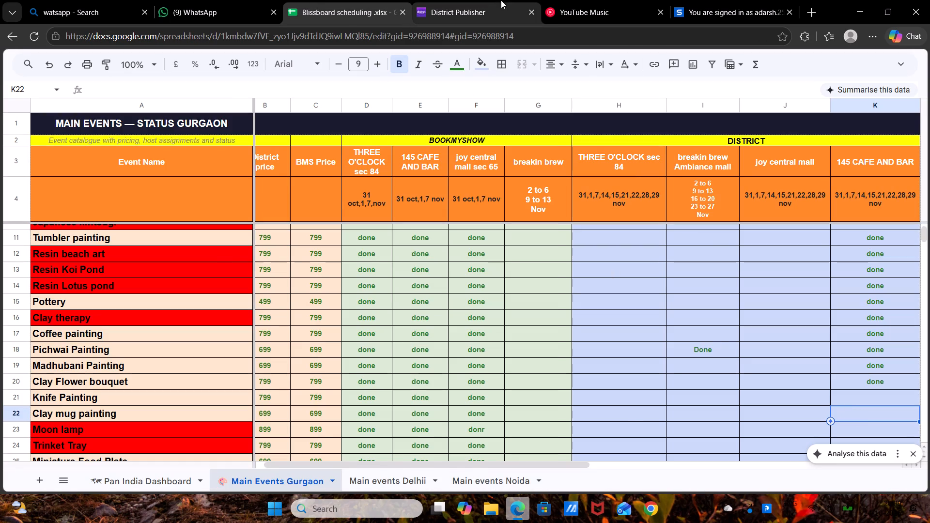
Return to District Publisher and search the events overview for "Knife painting".
click(483, 0)
click(339, 171)
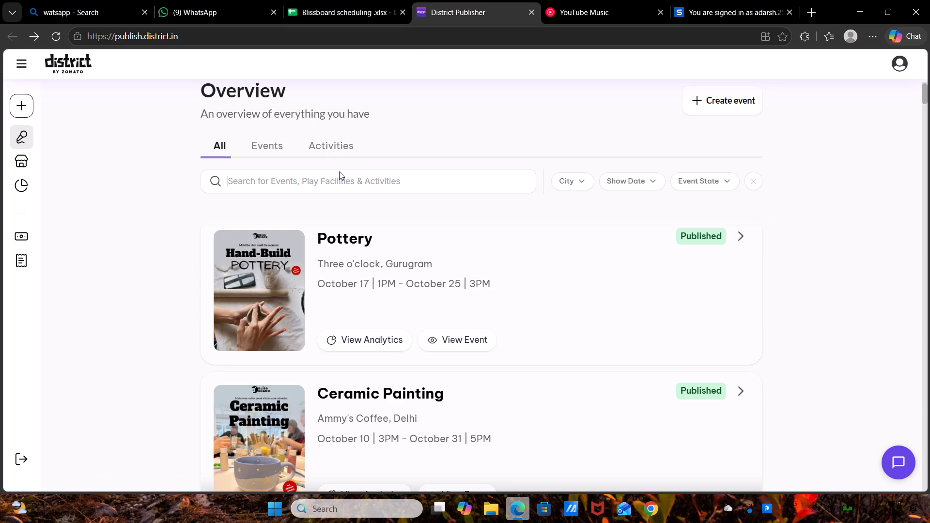
key(shift+k)
text(nife)
key(space)
text(oainting)
key(space)
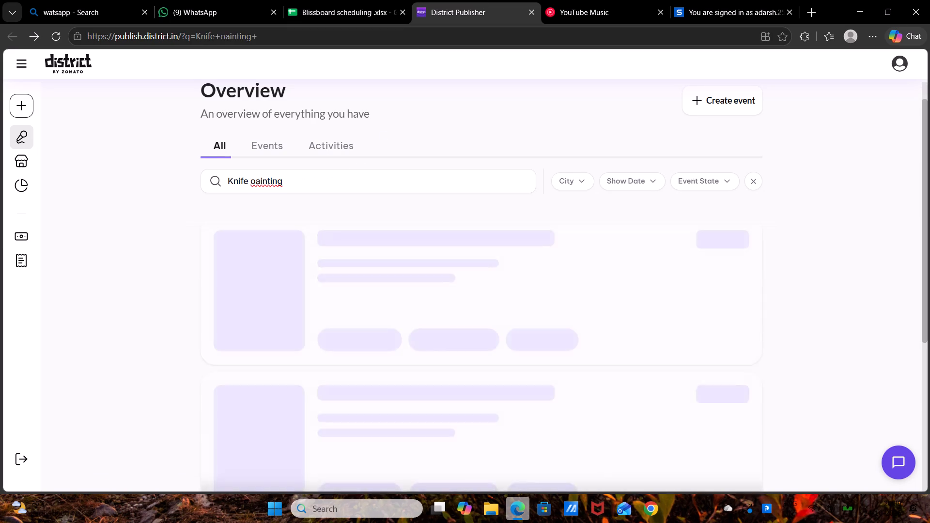
key(equal)
key(BackSpace)
key(BackSpace)
key(BackSpace)
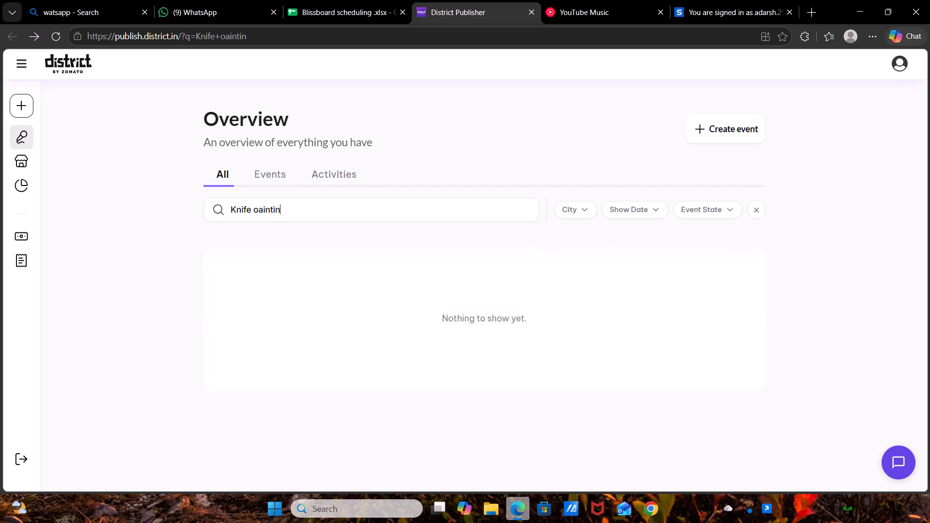
key(BackSpace)
key(BackSpace)
key(BackSpace)
key(BackSpace)
key(BackSpace)
key(BackSpace)
key(BackSpace)
text(painting)
key(space)
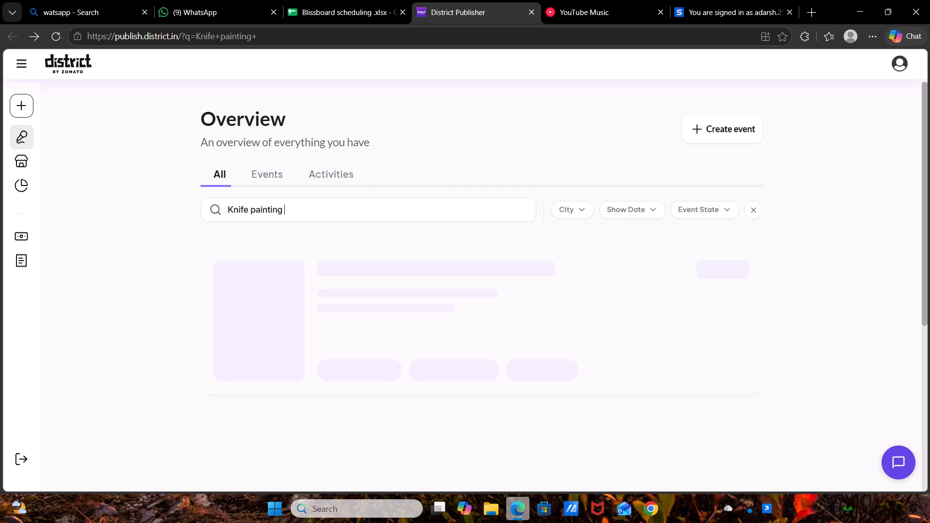
Examine the "Knife painting" results for an event held at 145 Cafe & Bar.
scroll(391, 249, down, 3)
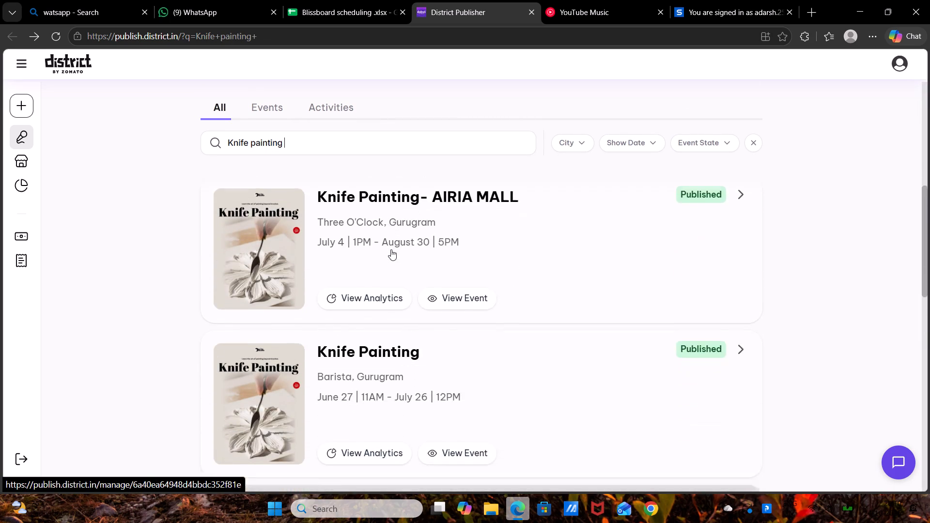
scroll(391, 249, down, 2)
scroll(391, 249, up, 3)
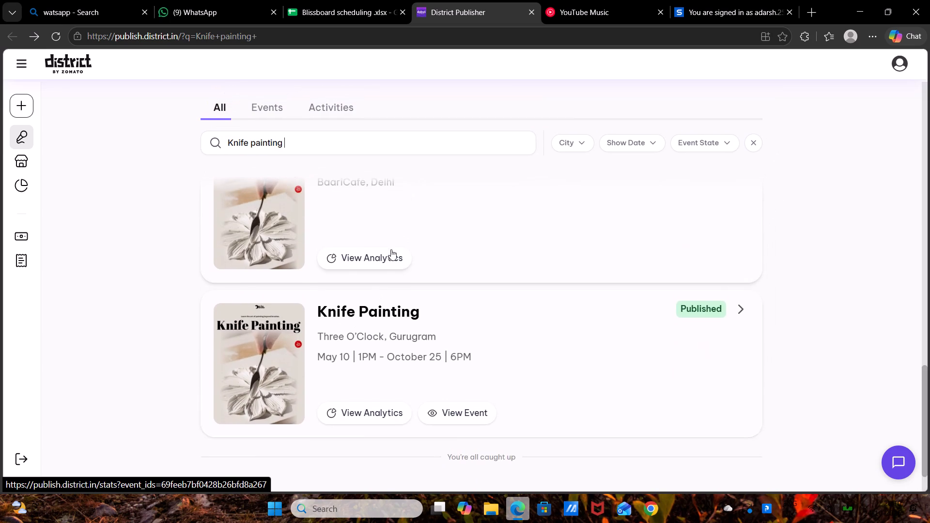
scroll(391, 249, up, 6)
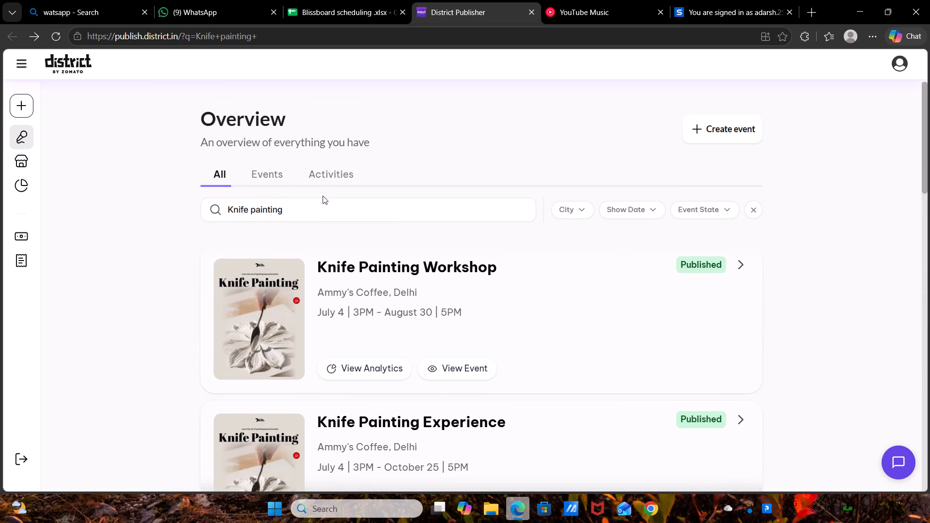
Change the search term to "Knife Painting" with a capital P.
click(323, 196)
click(256, 210)
key(BackSpace)
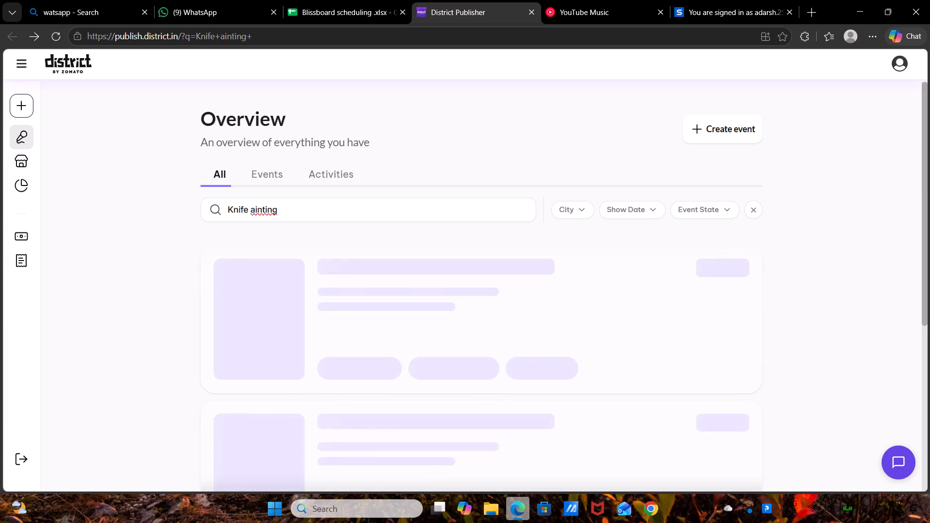
key(shift+p)
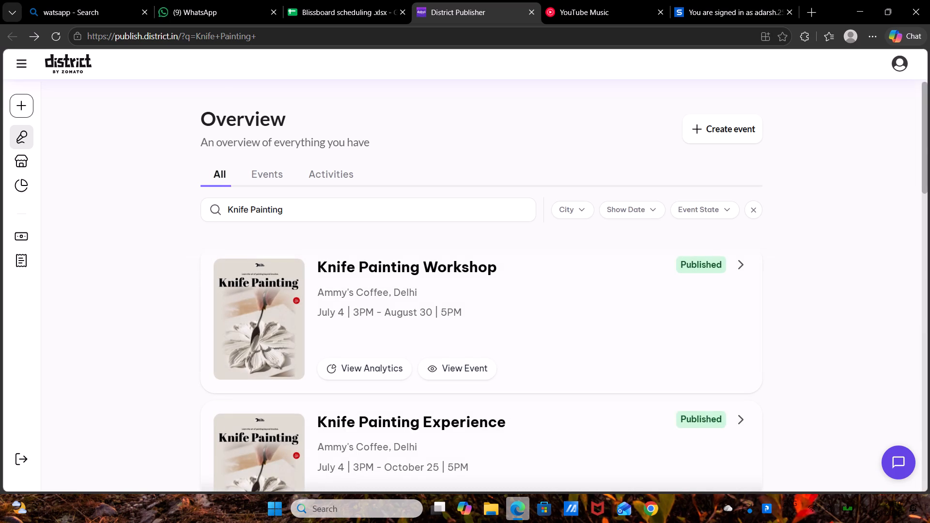
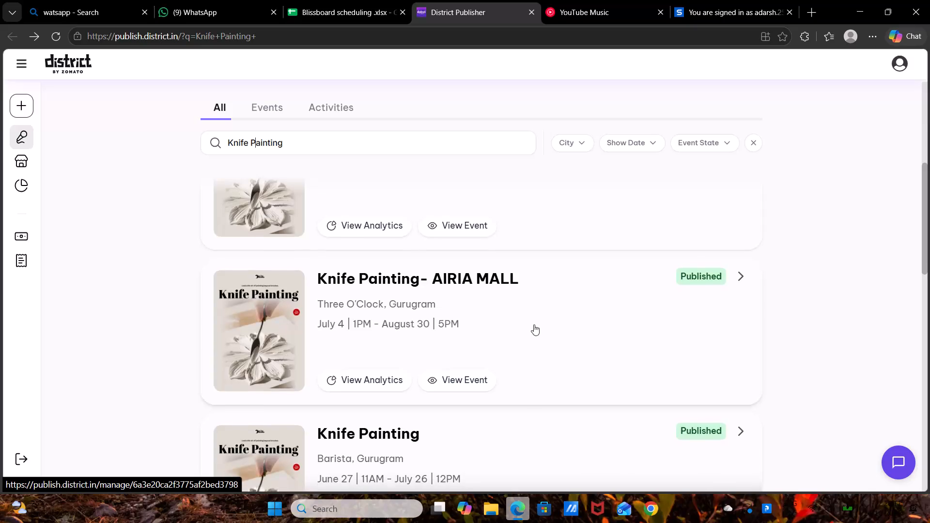
Examine the "Knife Painting" results for an event held at 145 Cafe & Bar.
scroll(534, 324, up, 1)
scroll(534, 324, down, 3)
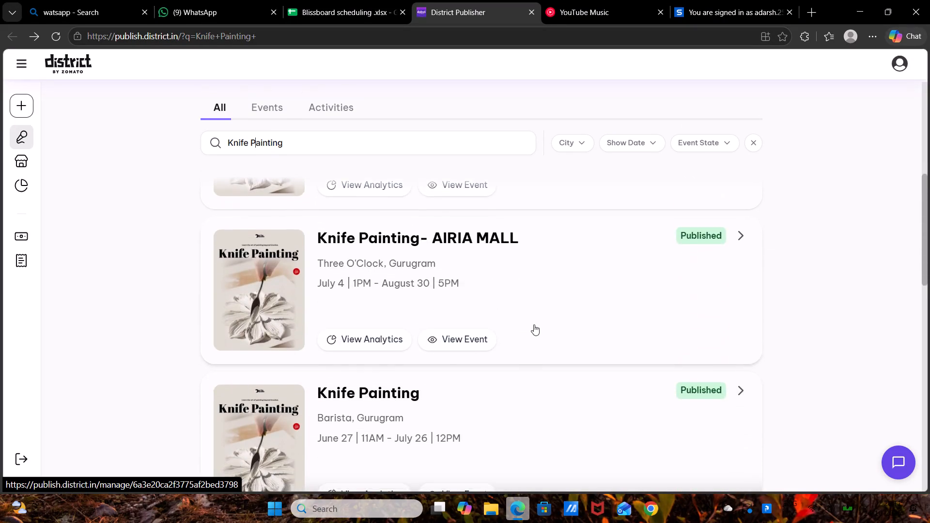
scroll(534, 324, down, 1)
scroll(534, 324, right, 1)
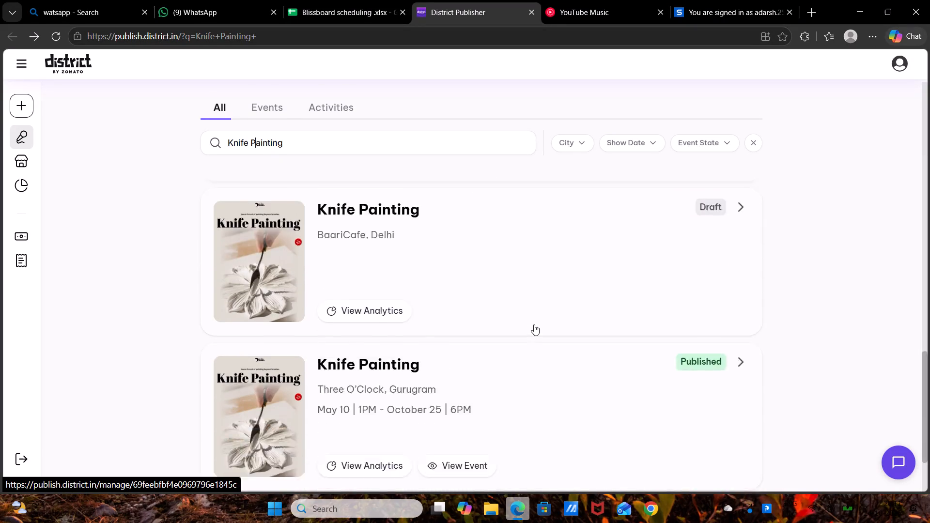
scroll(534, 324, up, 1)
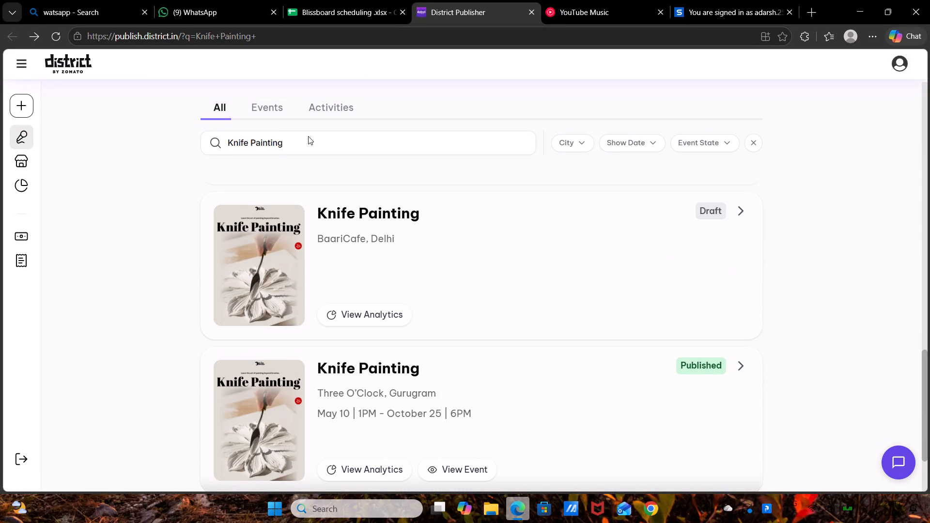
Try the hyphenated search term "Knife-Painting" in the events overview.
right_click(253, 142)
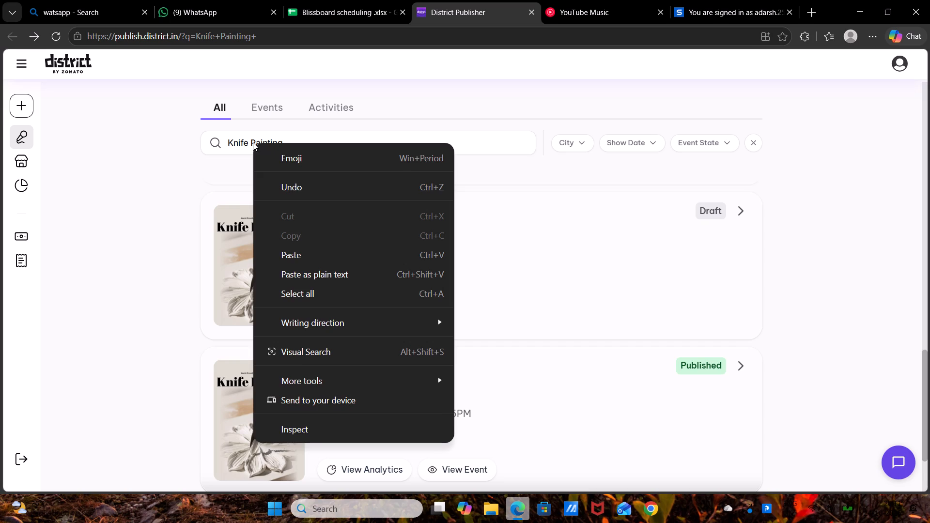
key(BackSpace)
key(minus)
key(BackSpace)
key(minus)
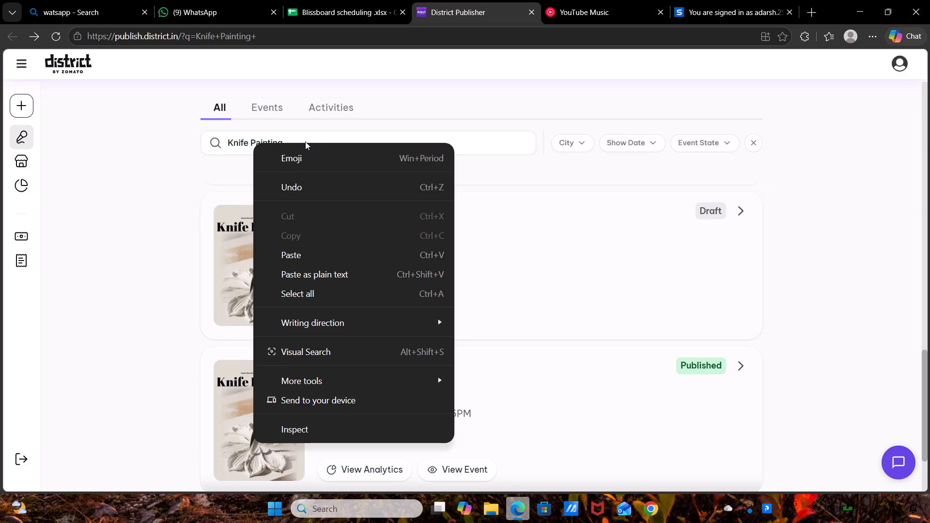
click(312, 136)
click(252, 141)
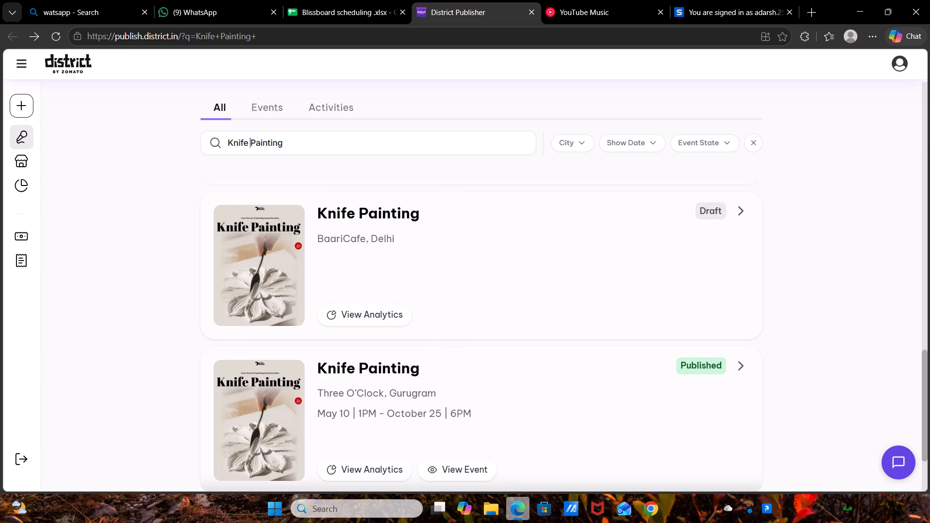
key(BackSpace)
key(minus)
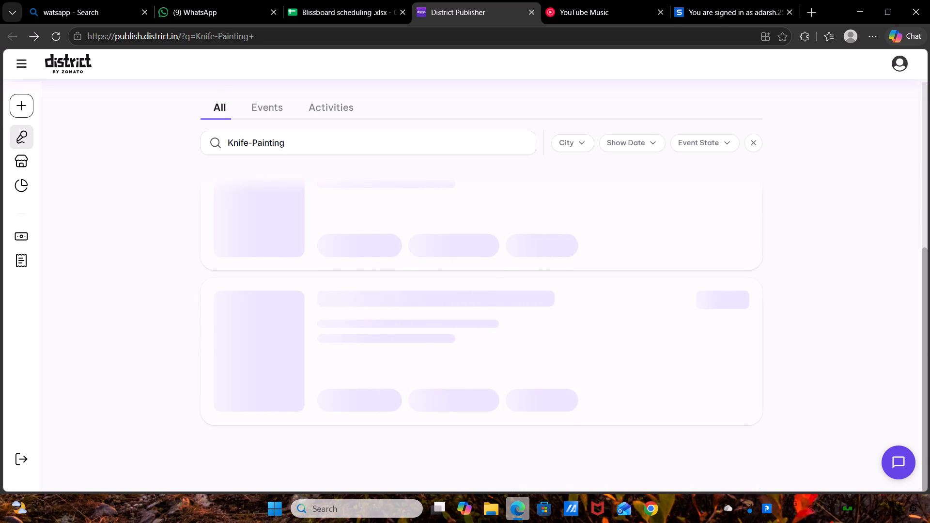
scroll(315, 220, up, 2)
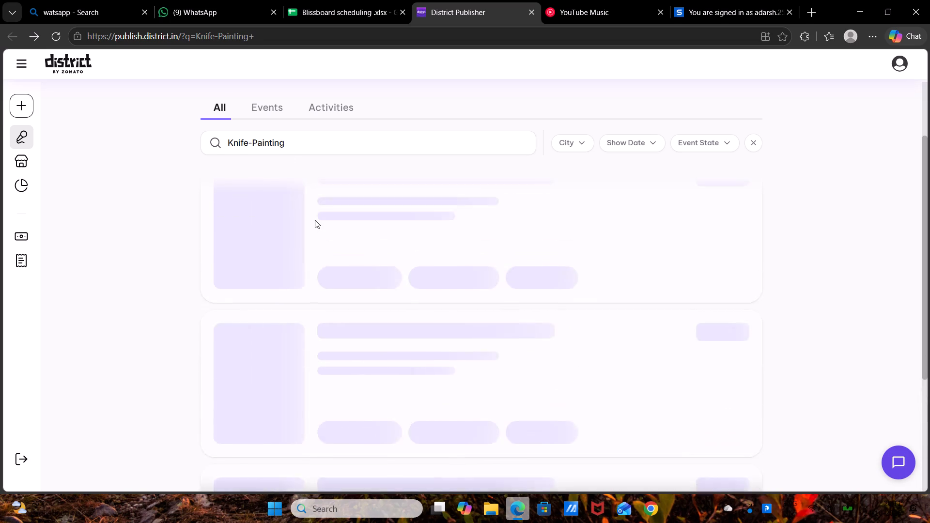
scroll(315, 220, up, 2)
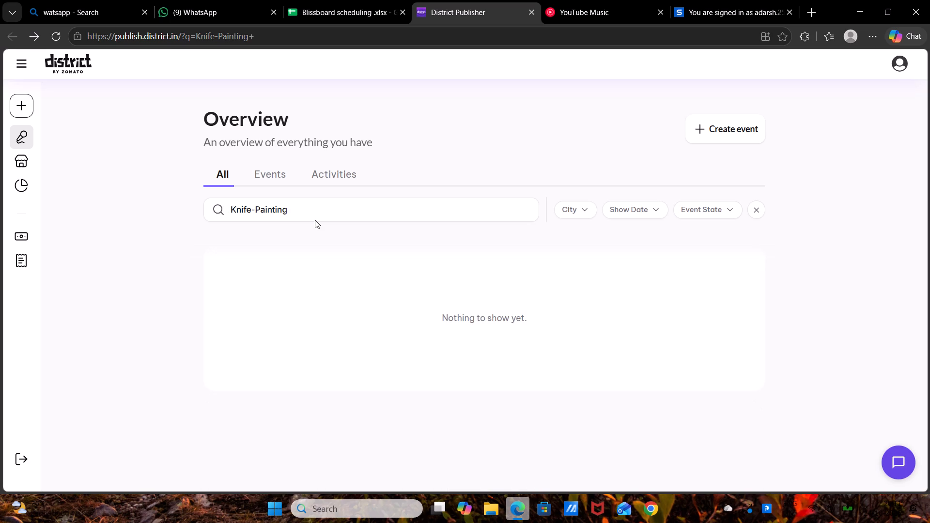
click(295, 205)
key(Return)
Replace the search term with "Knife" in the events overview.
click(324, 209)
drag(324, 209, 189, 208)
key(backslash)
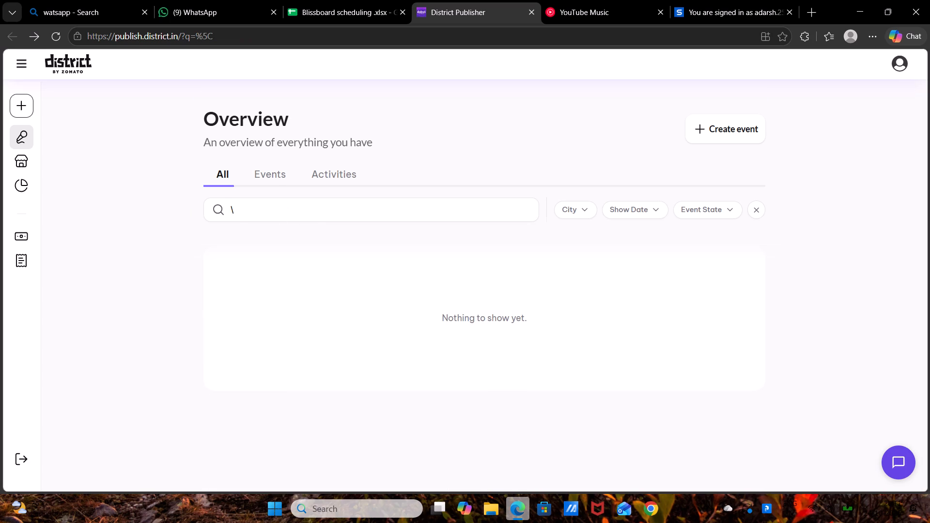
key(BackSpace)
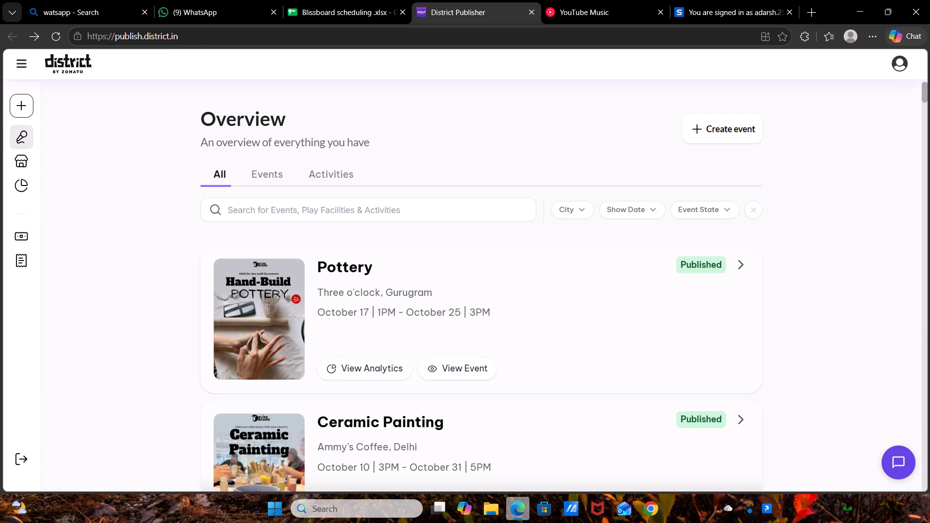
text(Knife)
key(space)
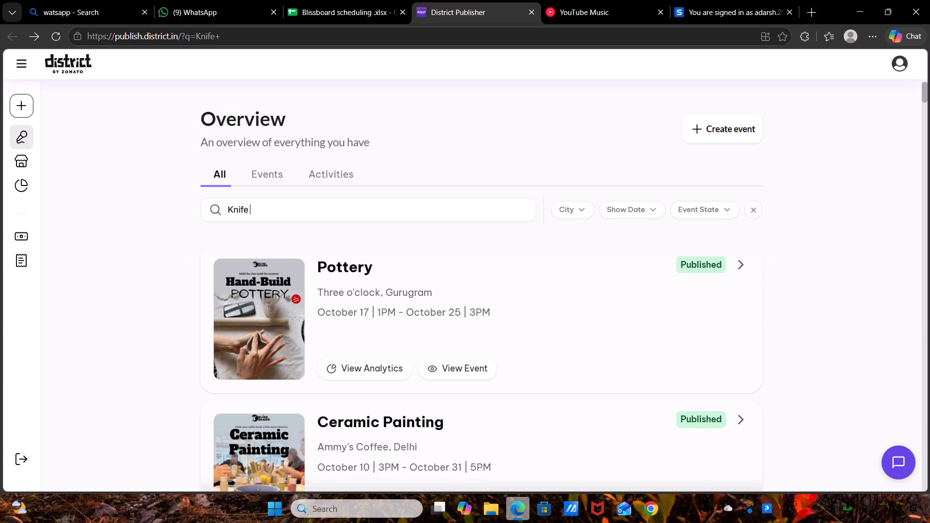
Find the Knife Painting event at 145 Cafe & Bar, Gurugram among the results and open it for management.
scroll(295, 249, down, 1)
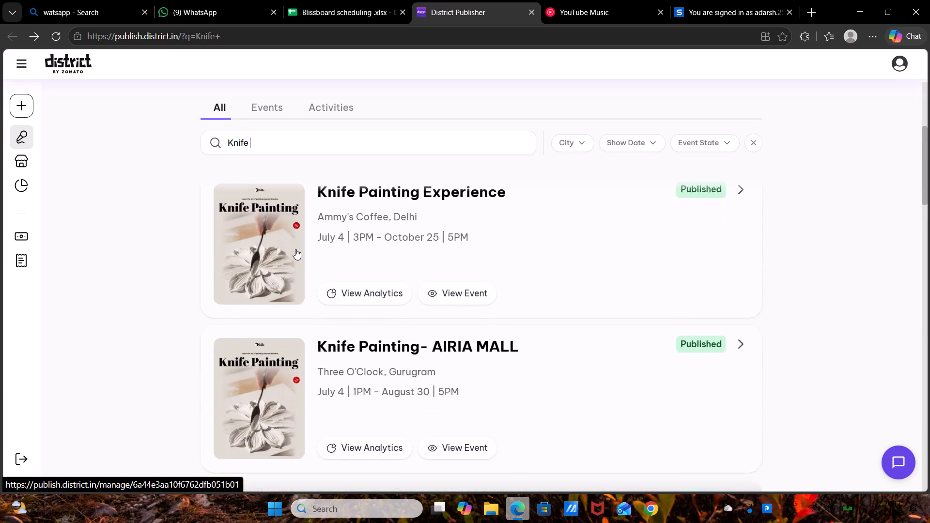
scroll(295, 249, down, 3)
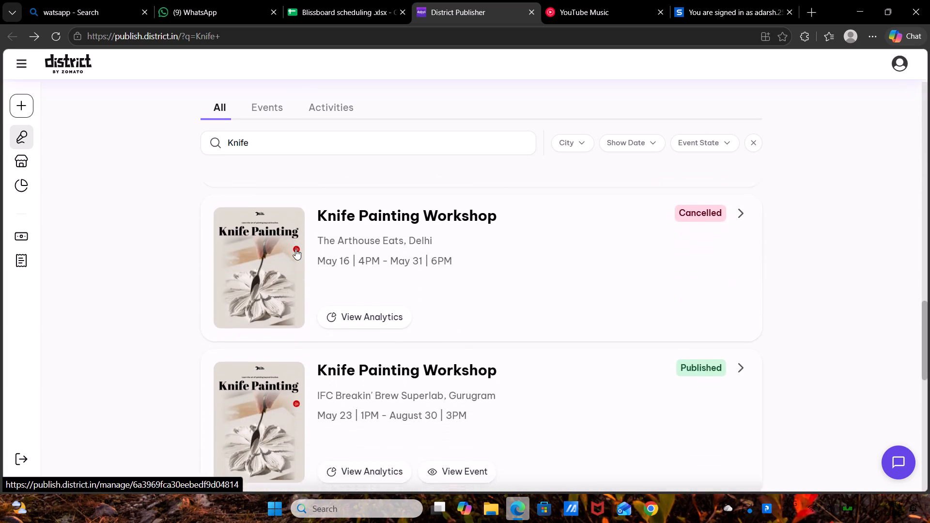
scroll(295, 249, down, 4)
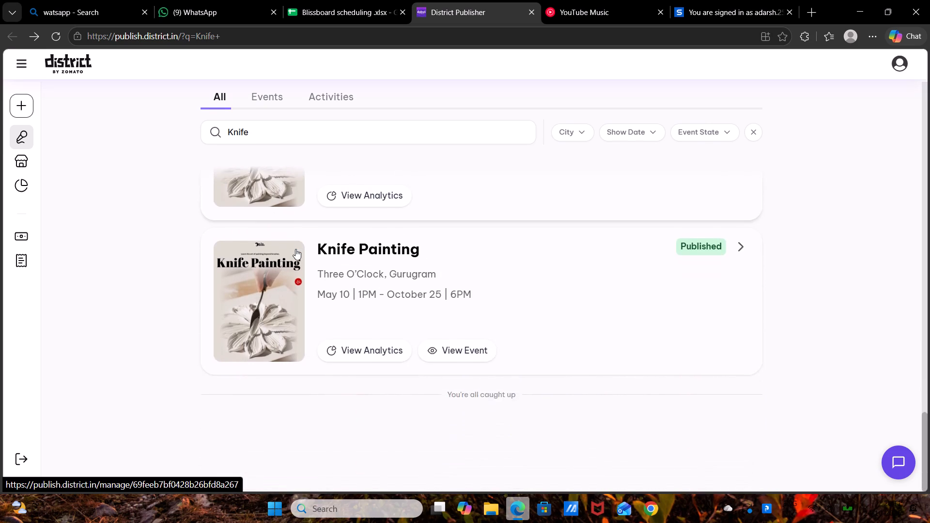
scroll(295, 249, up, 3)
scroll(328, 280, up, 1)
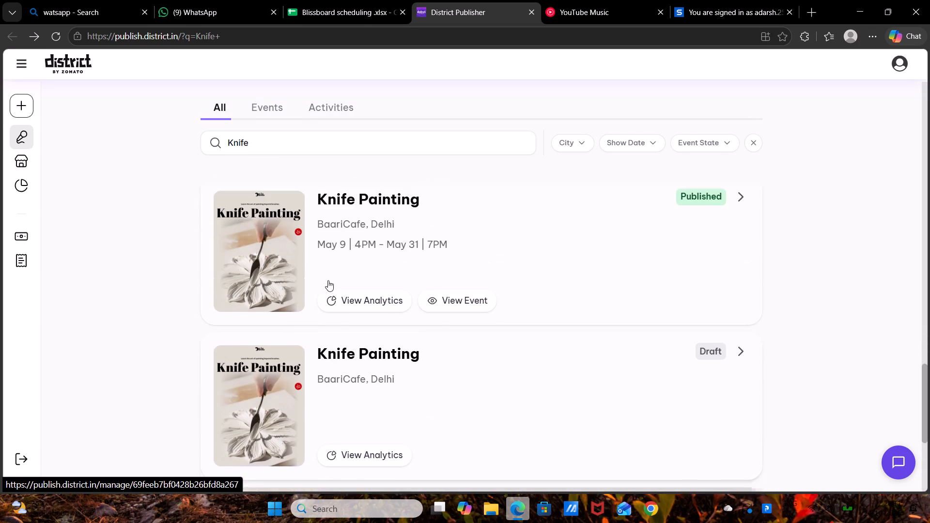
scroll(328, 280, up, 3)
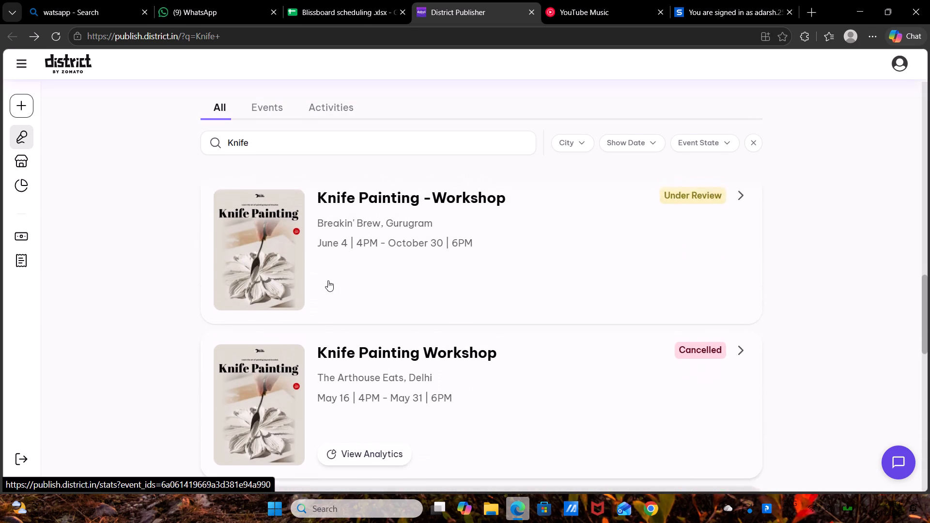
scroll(328, 280, up, 2)
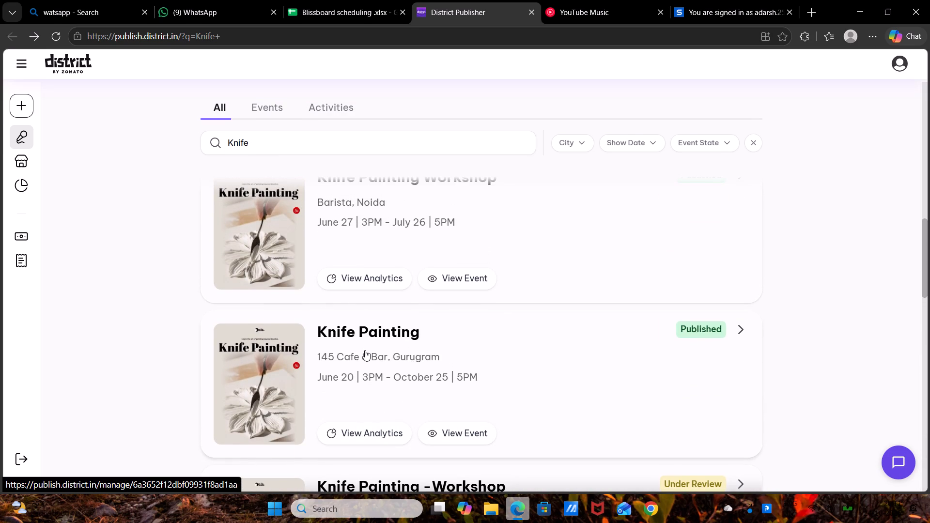
click(365, 350)
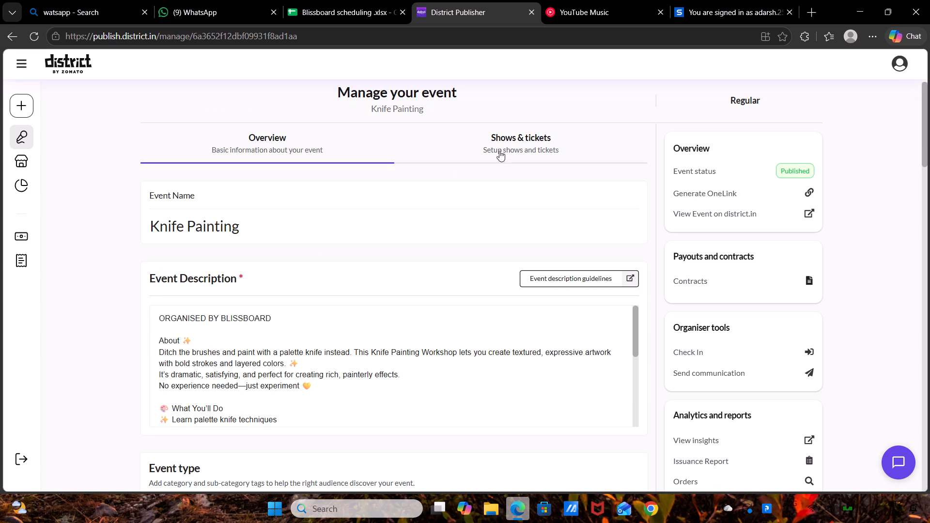
Start a weekly recurring show for Knife Painting from Sat, 31 Oct to Mon, 30 Nov, repeating on Saturday and Sunday.
click(521, 139)
click(537, 253)
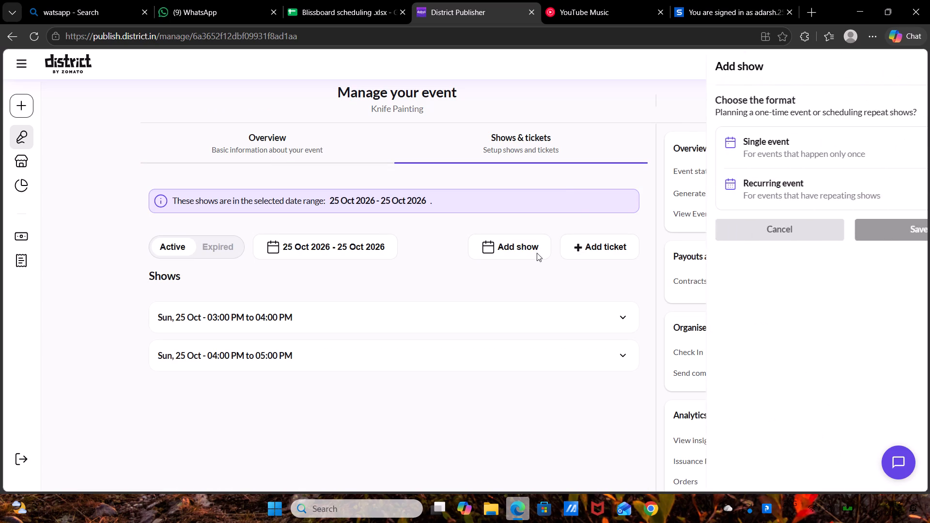
click(782, 181)
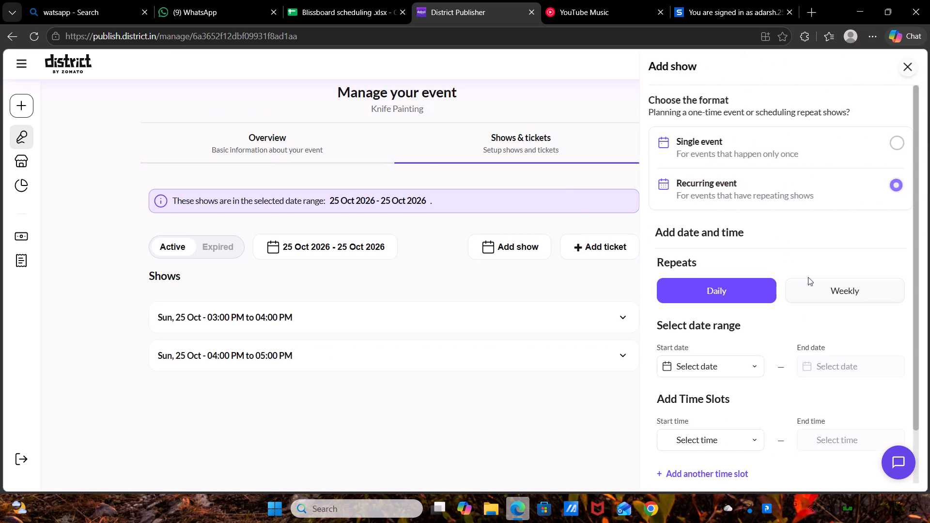
click(812, 282)
click(739, 370)
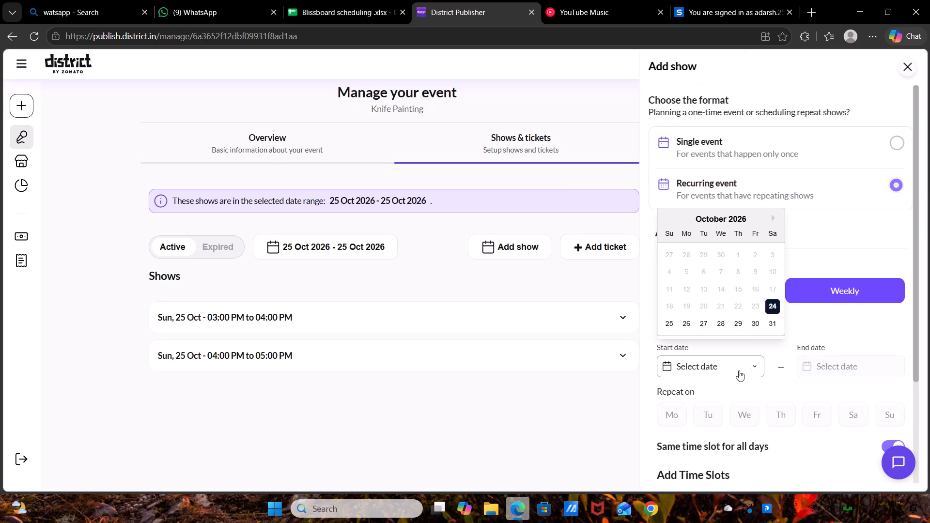
click(768, 326)
click(811, 357)
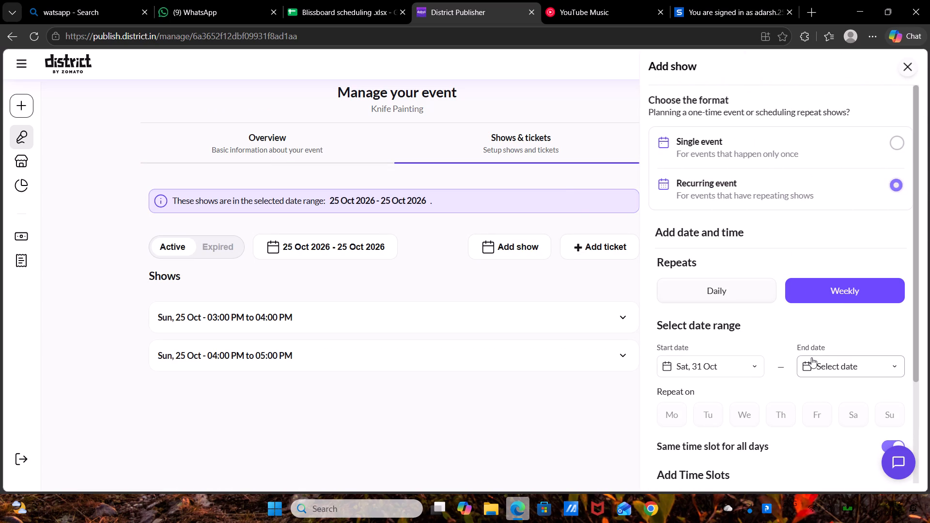
click(893, 214)
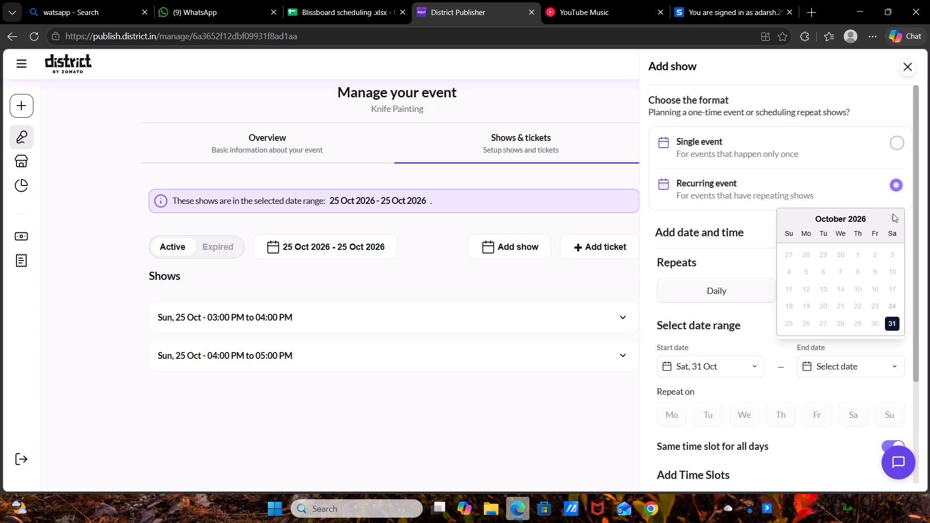
click(893, 218)
click(807, 328)
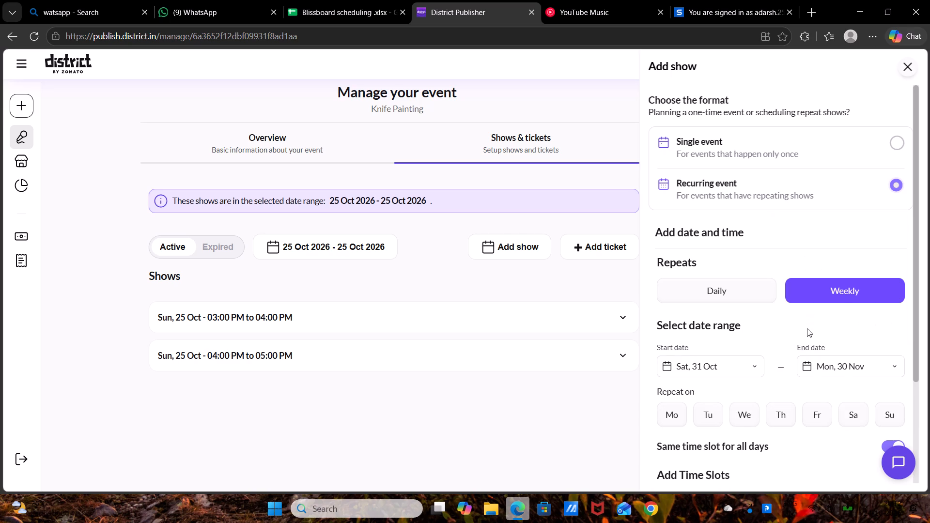
click(851, 409)
click(880, 411)
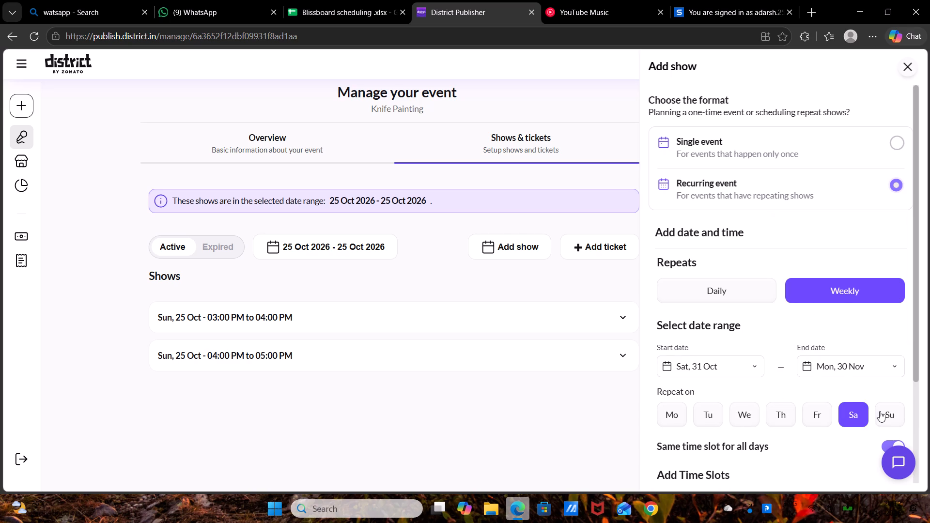
Set the first time slot of the recurring show from 03:00 PM to 04:00 PM.
scroll(880, 411, down, 2)
click(747, 370)
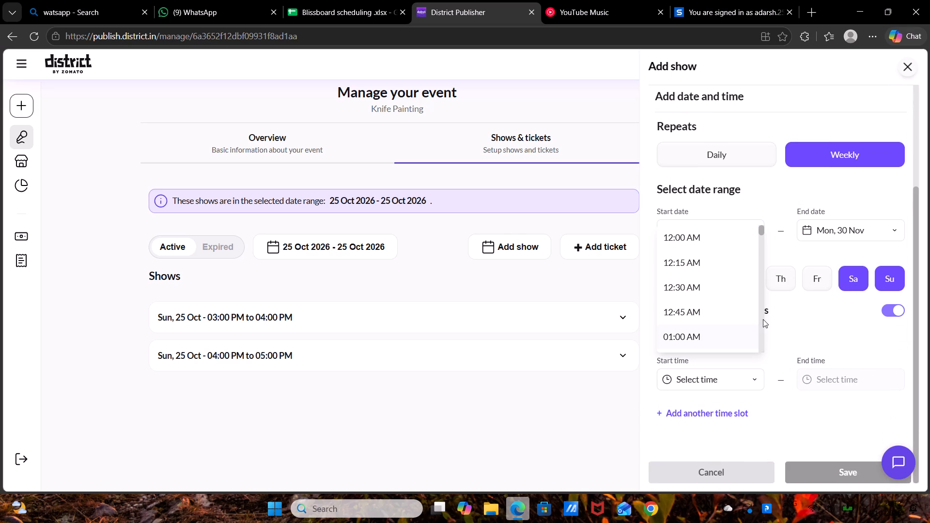
click(761, 317)
drag(761, 317, 705, 288)
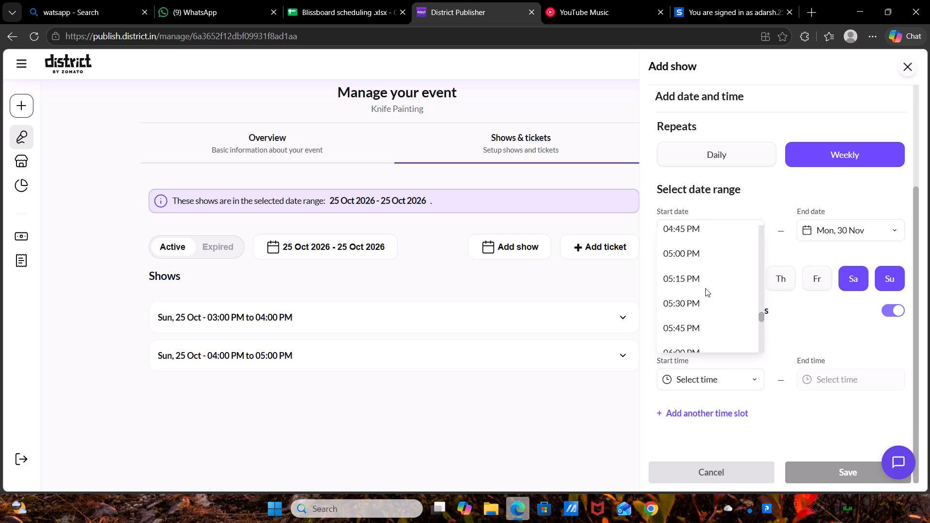
drag(705, 288, 702, 287)
scroll(702, 287, up, 3)
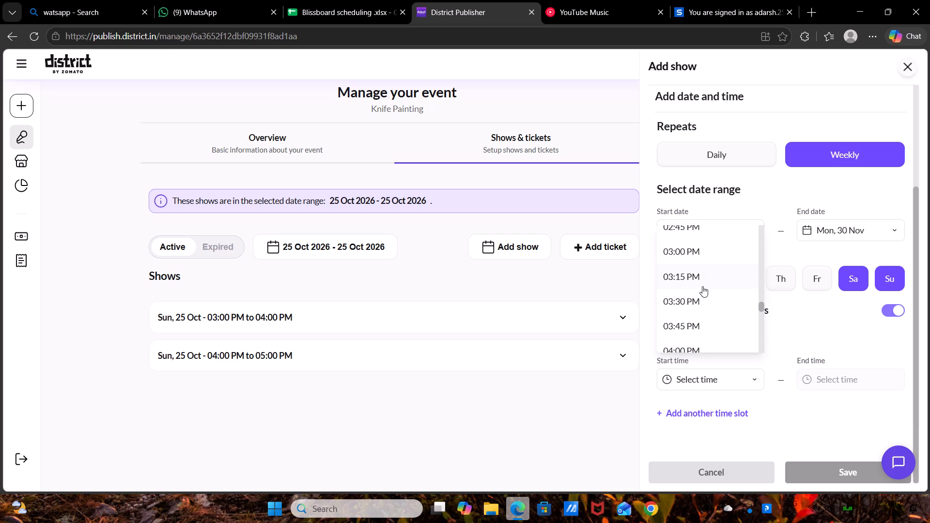
click(691, 257)
click(809, 375)
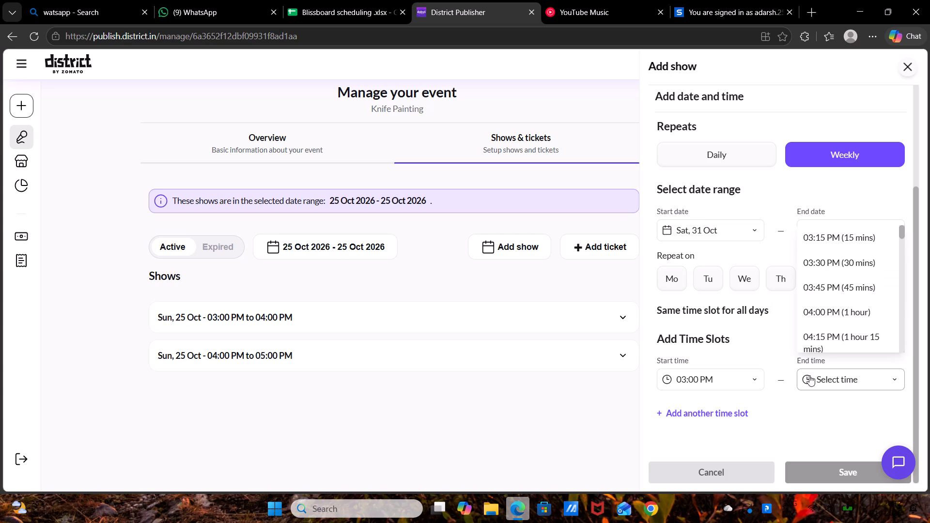
click(830, 317)
Set the second time slot of the recurring Knife Painting show from 04:00 PM to 05:00 PM and save the shows.
click(707, 437)
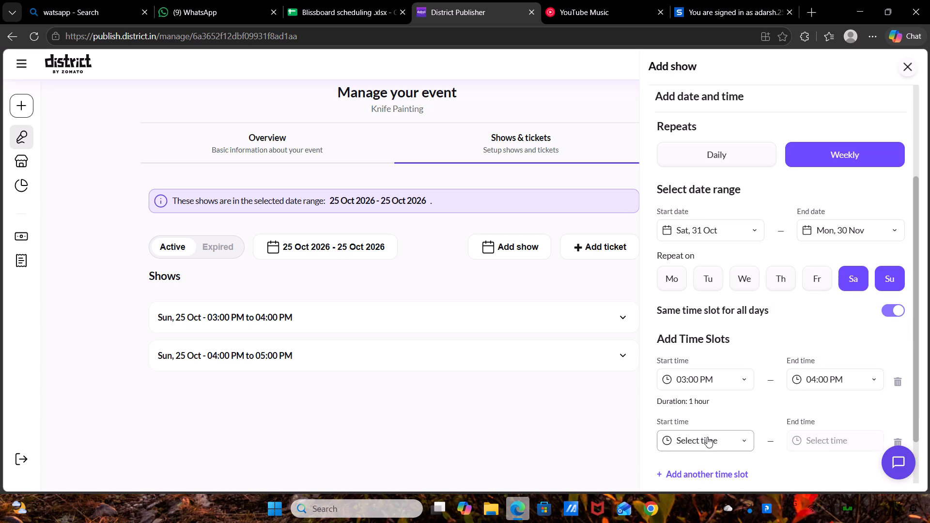
double_click(707, 437)
double_click(755, 347)
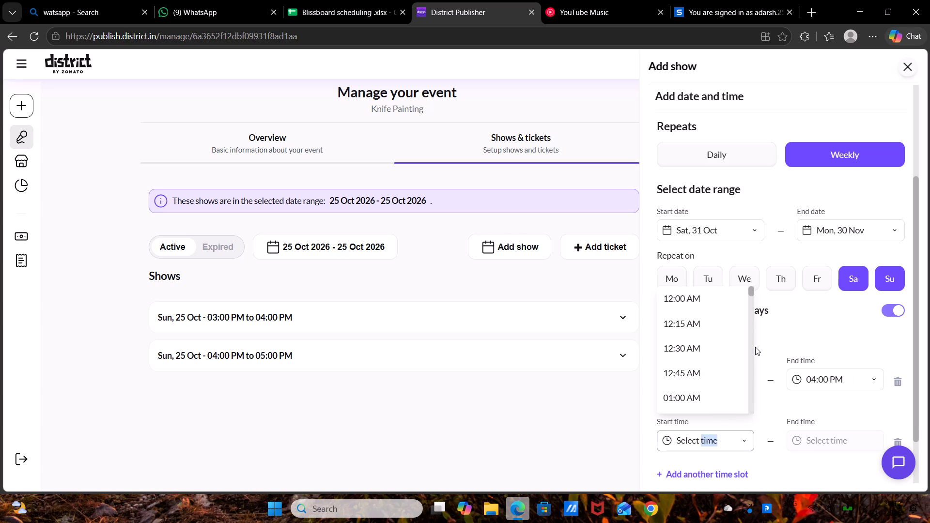
drag(755, 347, 742, 435)
click(742, 435)
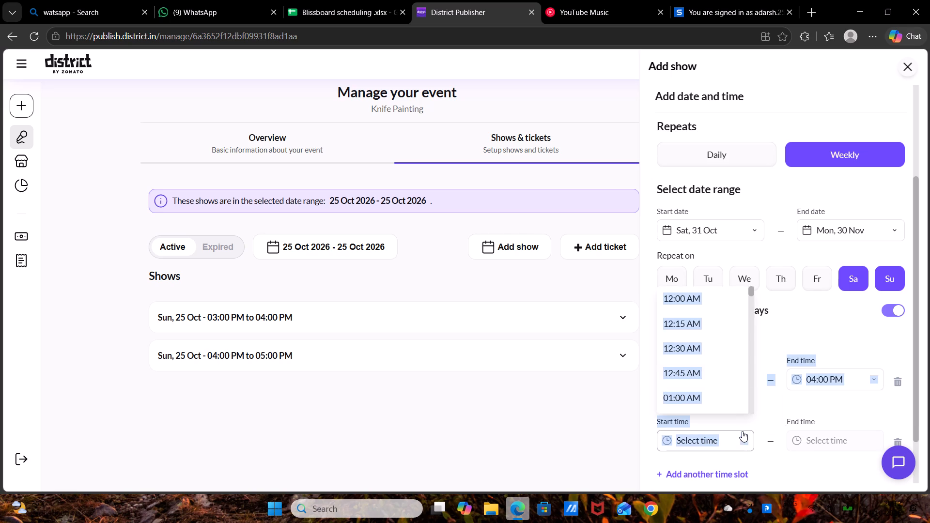
click(751, 364)
drag(751, 364, 719, 352)
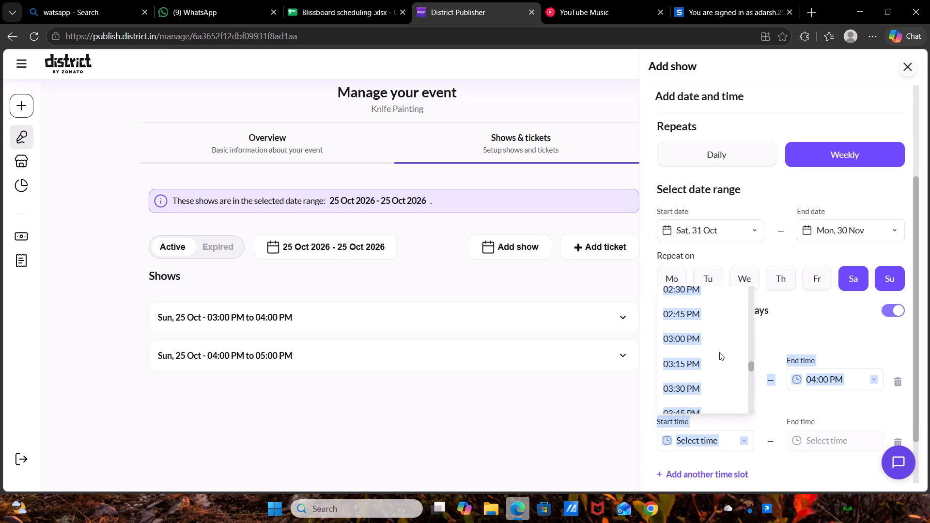
drag(719, 352, 709, 348)
scroll(709, 348, down, 2)
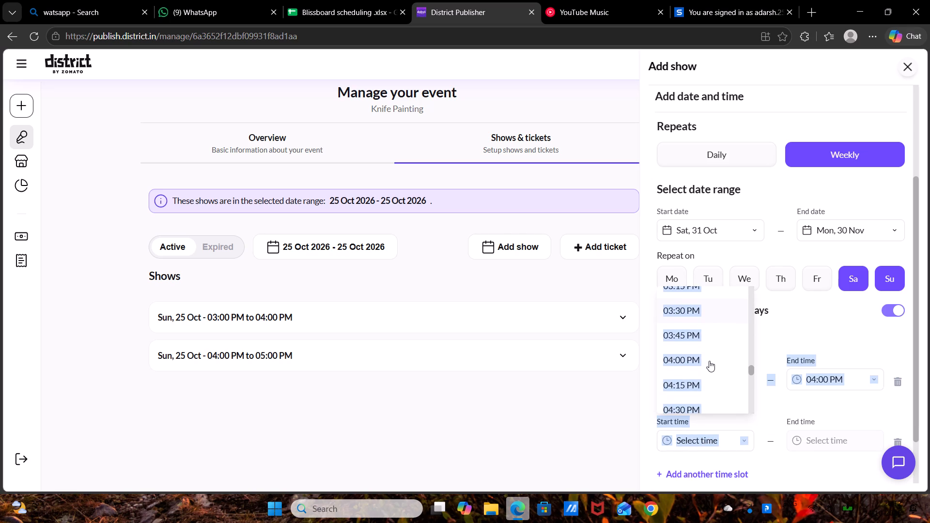
click(709, 361)
click(806, 443)
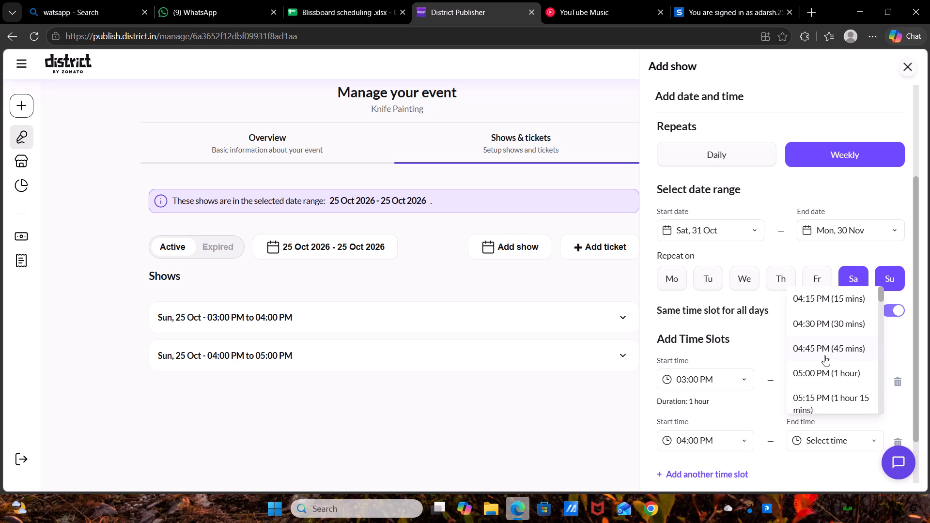
click(821, 373)
scroll(821, 373, down, 3)
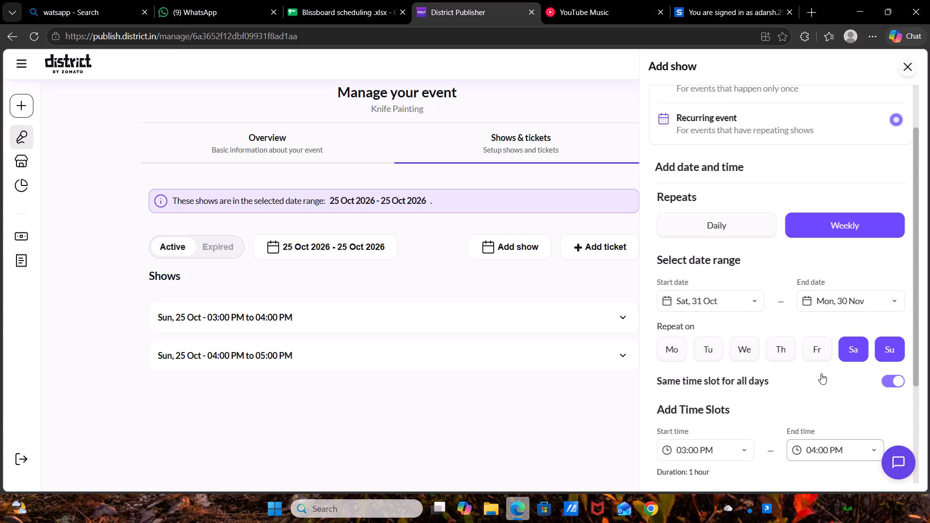
click(825, 477)
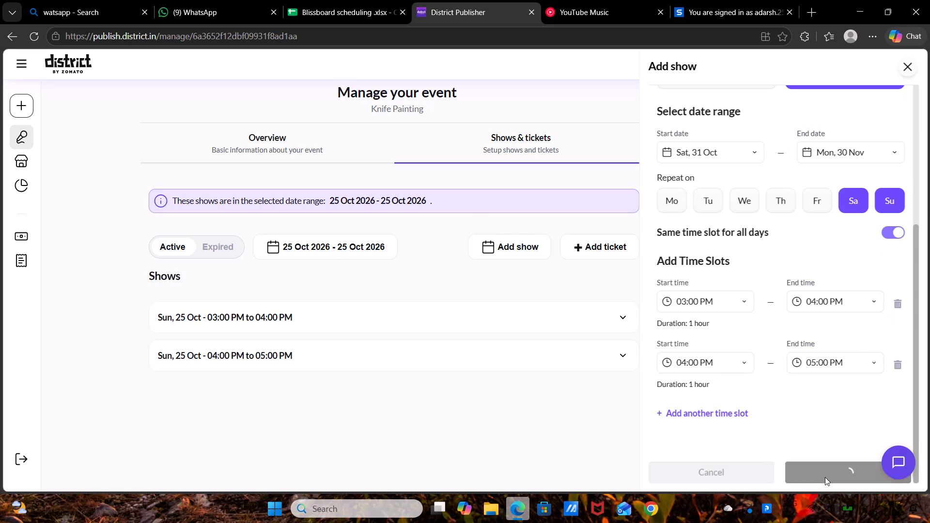
click(638, 370)
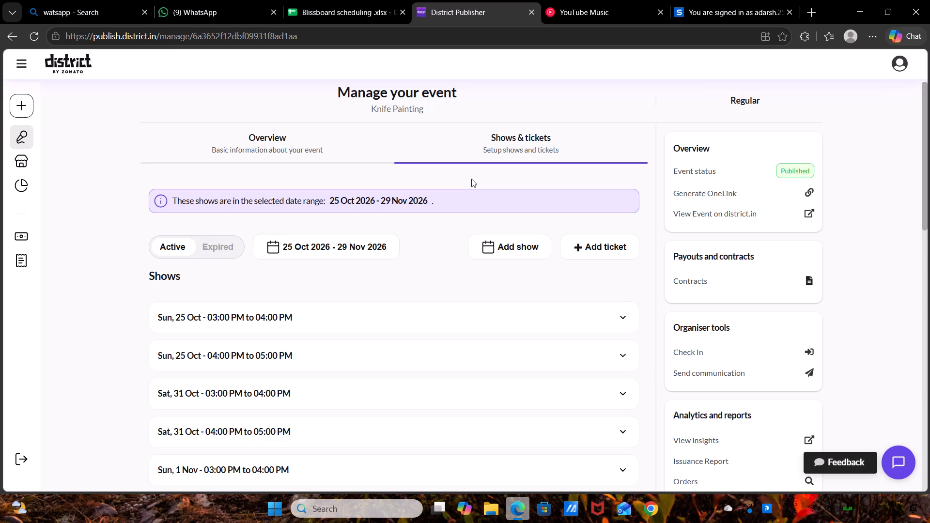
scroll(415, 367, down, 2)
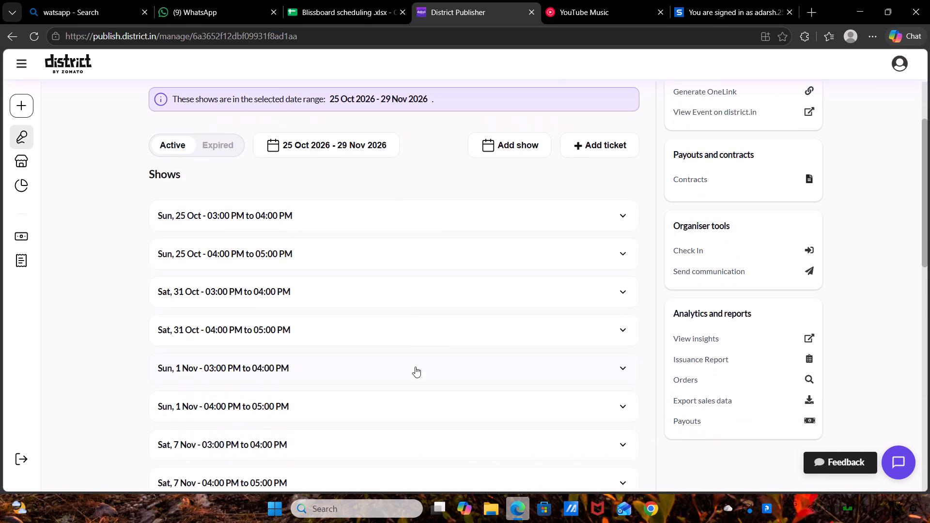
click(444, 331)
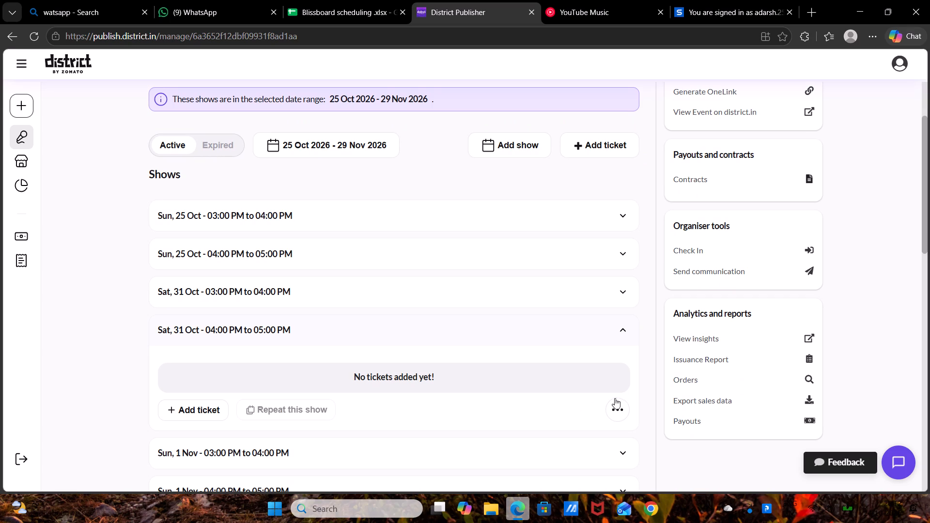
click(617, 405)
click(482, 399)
Disable only the Sun, 8 Nov show from 03:00 PM to 04:00 PM, without giving a reason.
scroll(482, 399, down, 3)
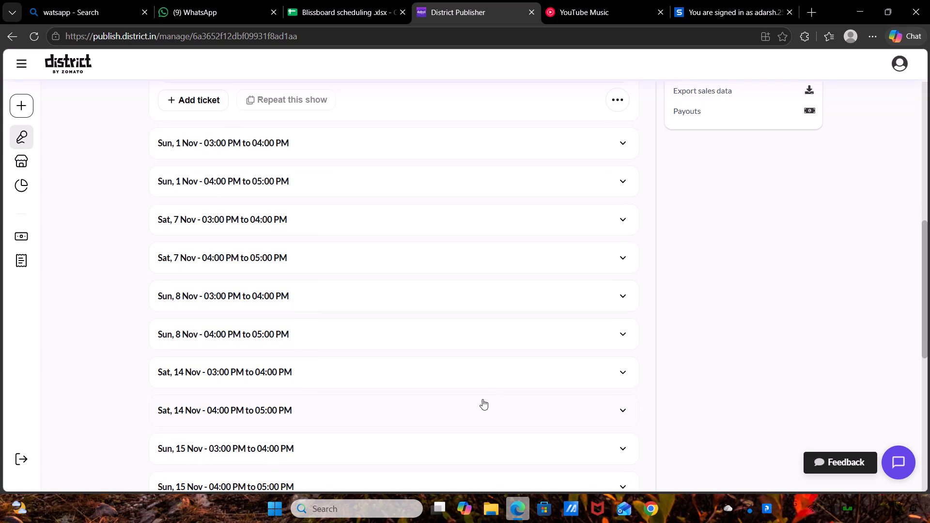
scroll(482, 399, down, 1)
click(605, 241)
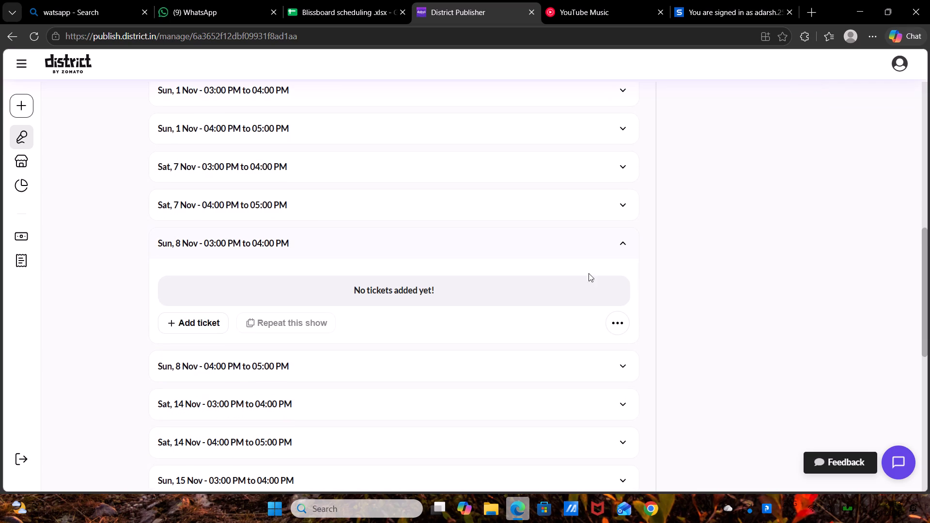
click(619, 323)
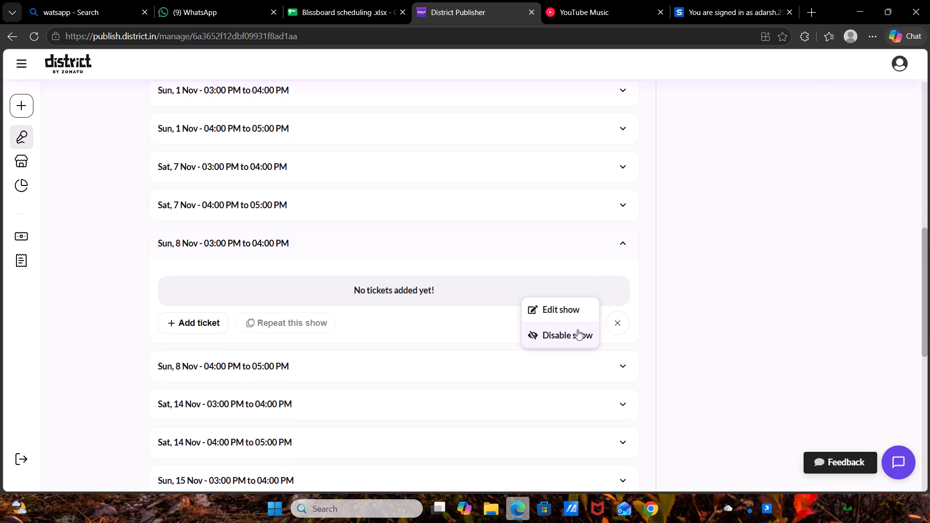
click(573, 332)
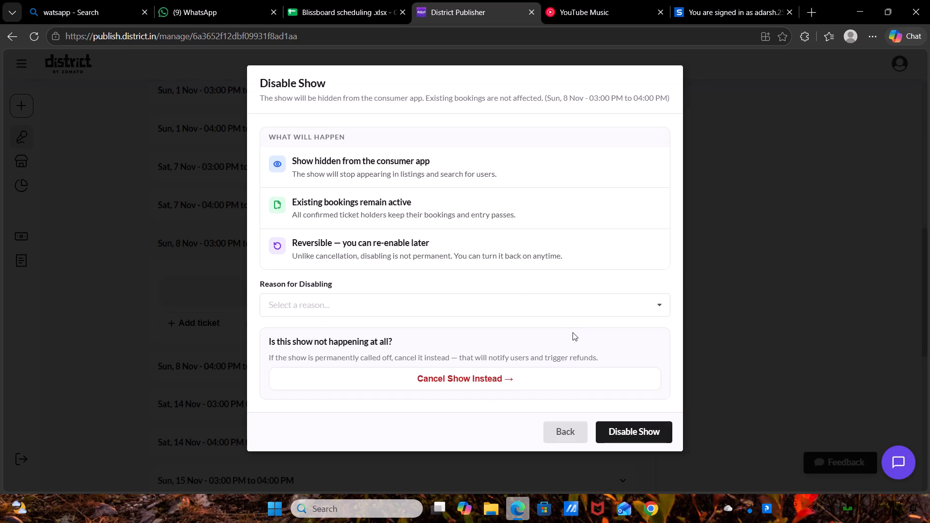
click(626, 424)
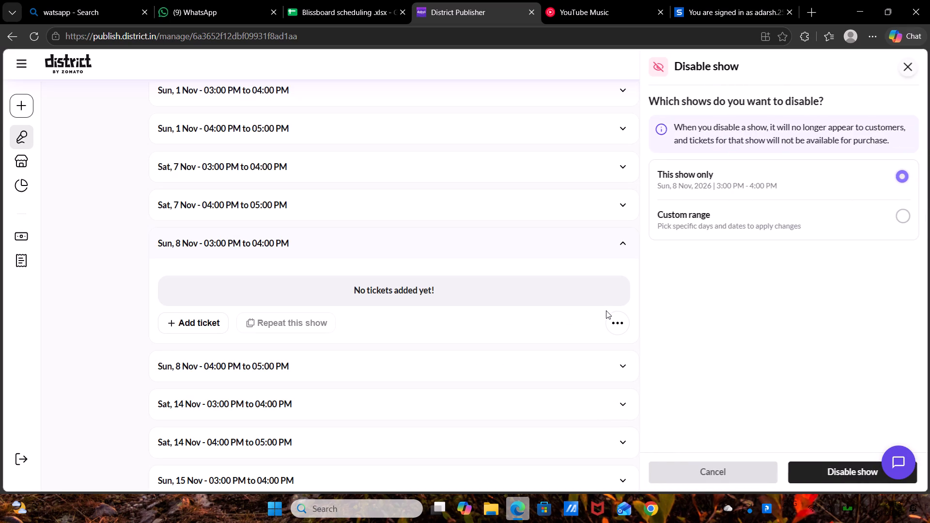
click(828, 477)
click(675, 347)
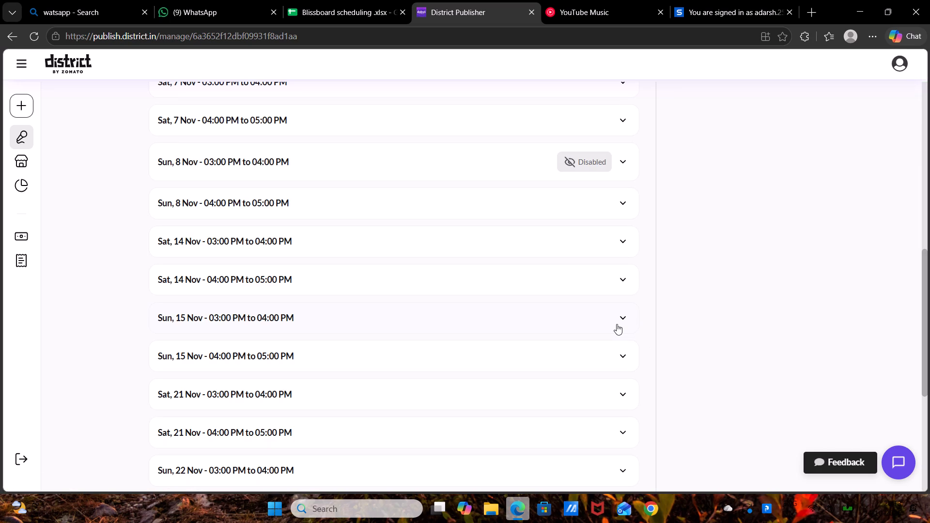
Disable only the Sun, 8 Nov show from 04:00 PM to 05:00 PM, without giving a reason.
click(610, 216)
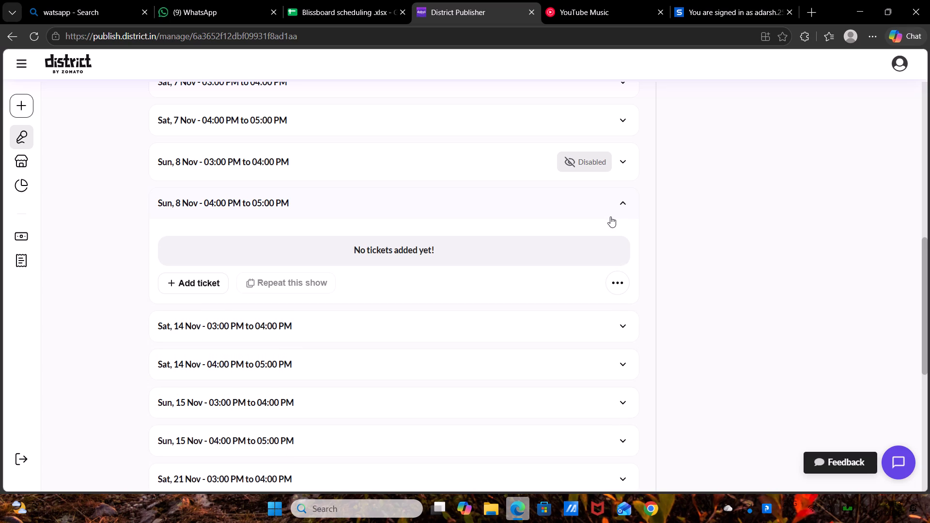
click(617, 279)
click(572, 293)
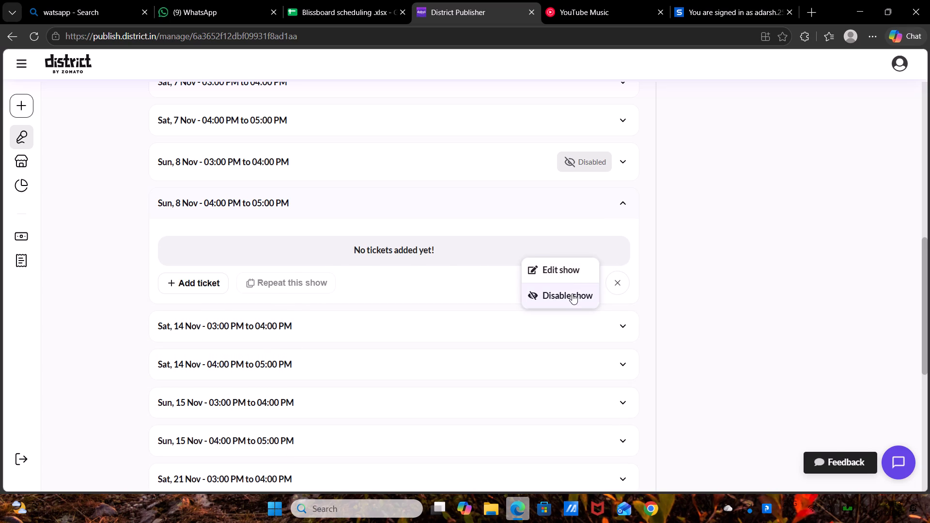
click(623, 419)
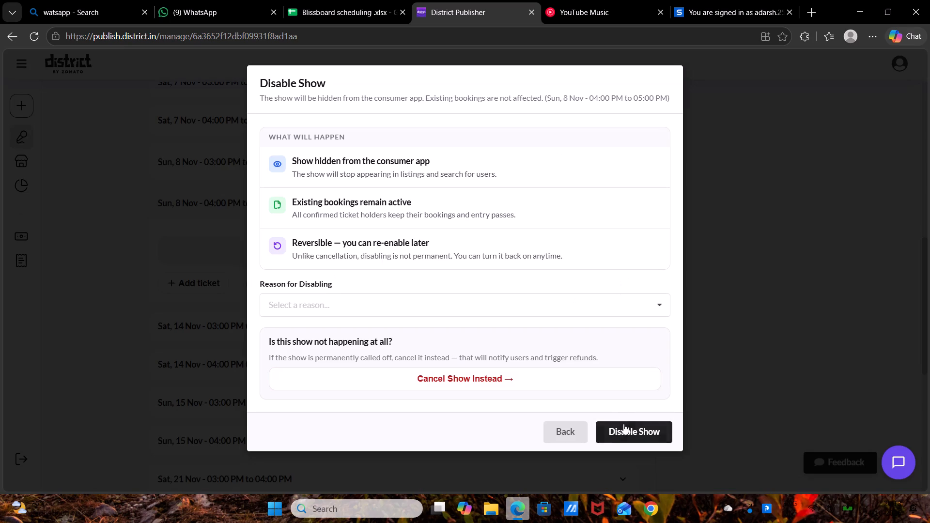
click(623, 424)
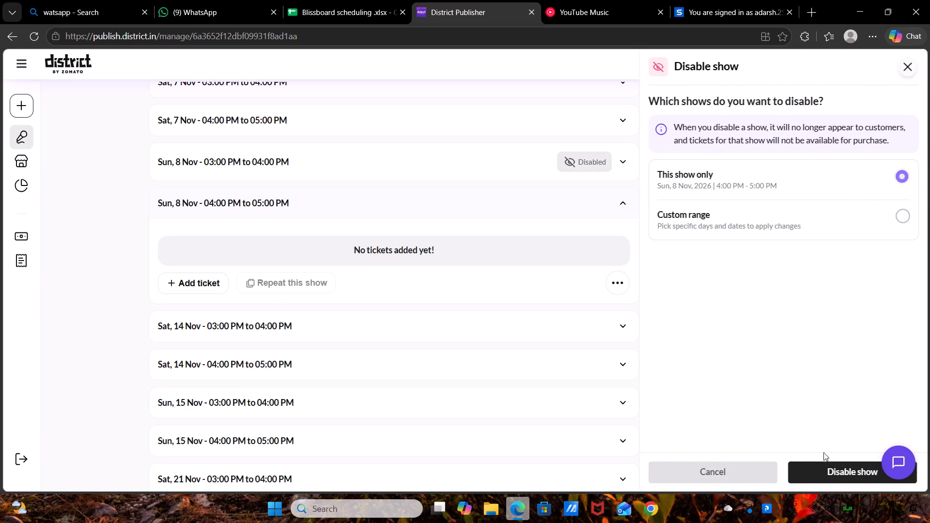
click(831, 467)
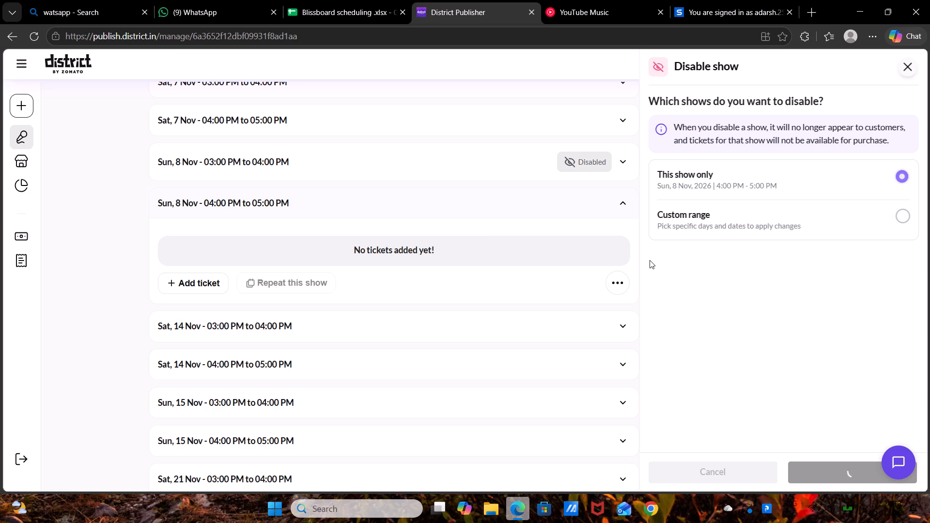
click(697, 344)
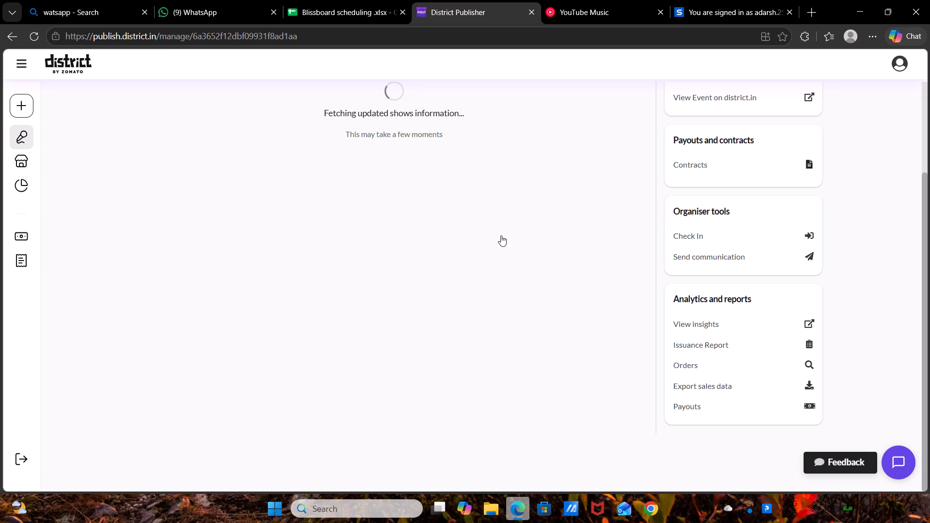
scroll(501, 235, up, 1)
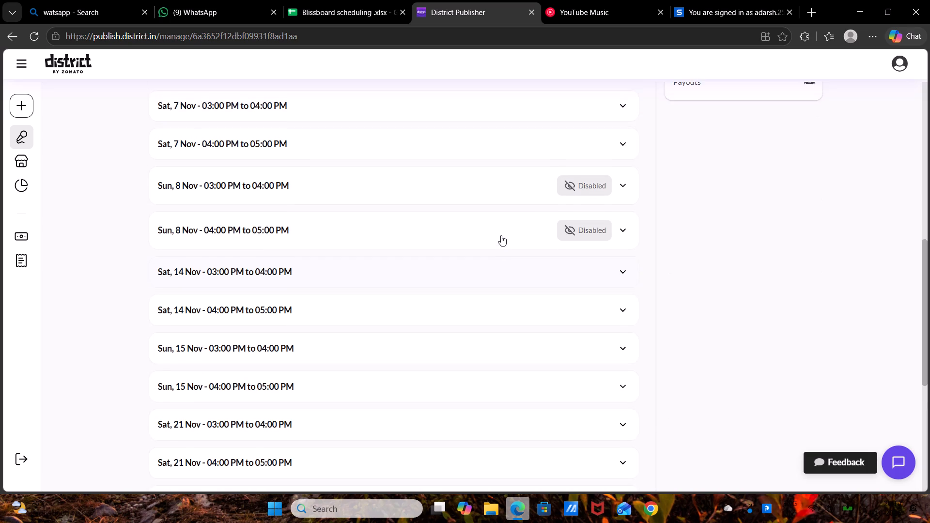
scroll(501, 235, up, 2)
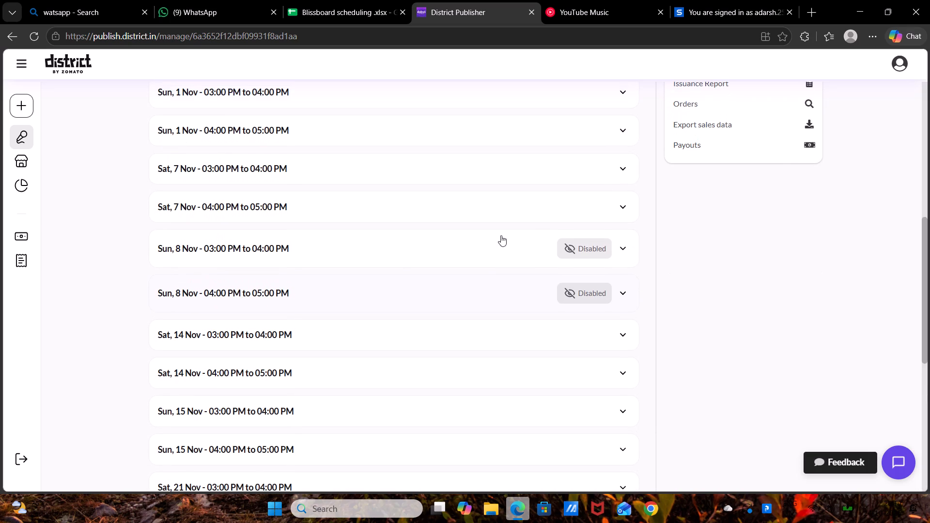
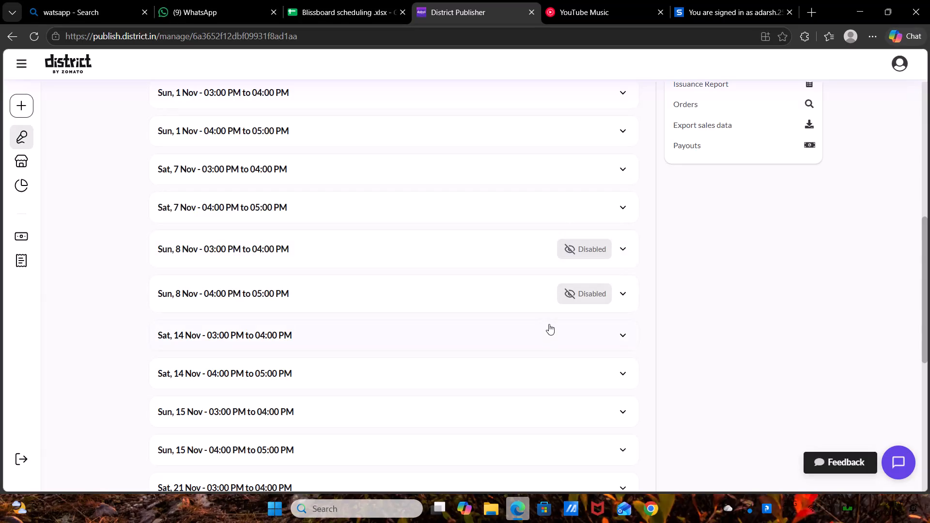
Start a custom Entry pass ticket, price 799 and quantity 10, for the Sat, 31 Oct 03:00 PM show, consulting the scheduling spreadsheet's Knife Painting row.
scroll(558, 218, up, 3)
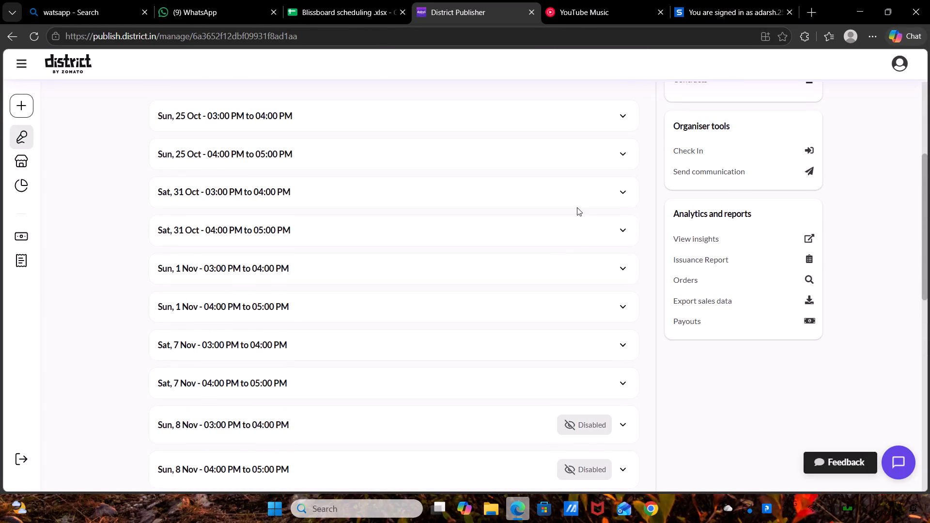
click(585, 203)
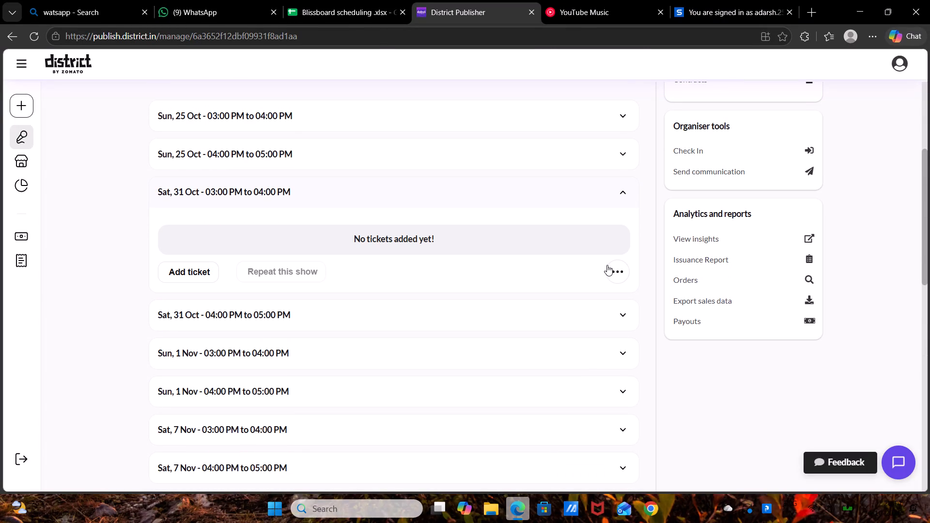
click(611, 268)
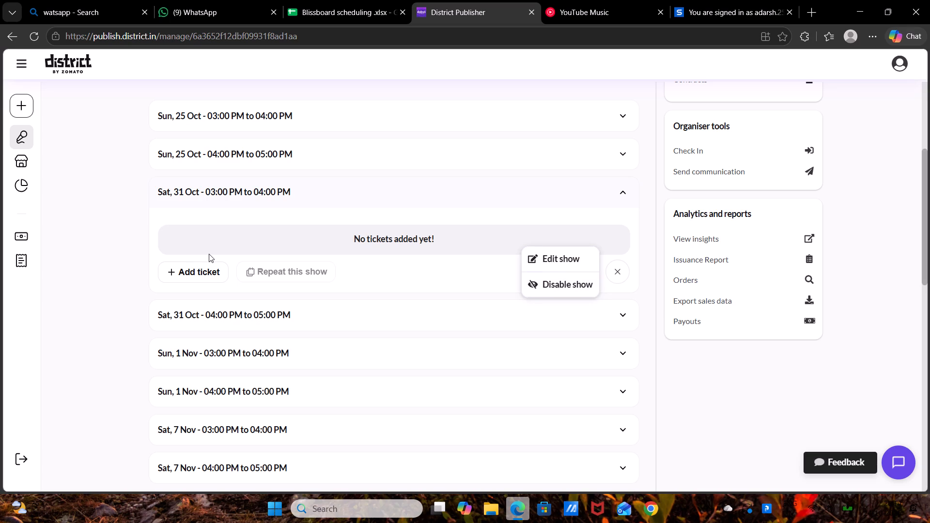
click(197, 276)
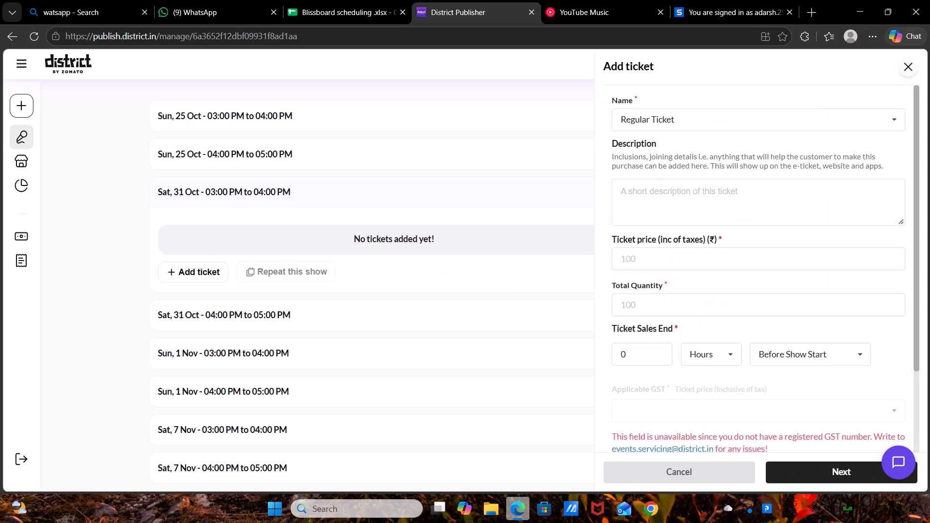
click(717, 114)
click(715, 154)
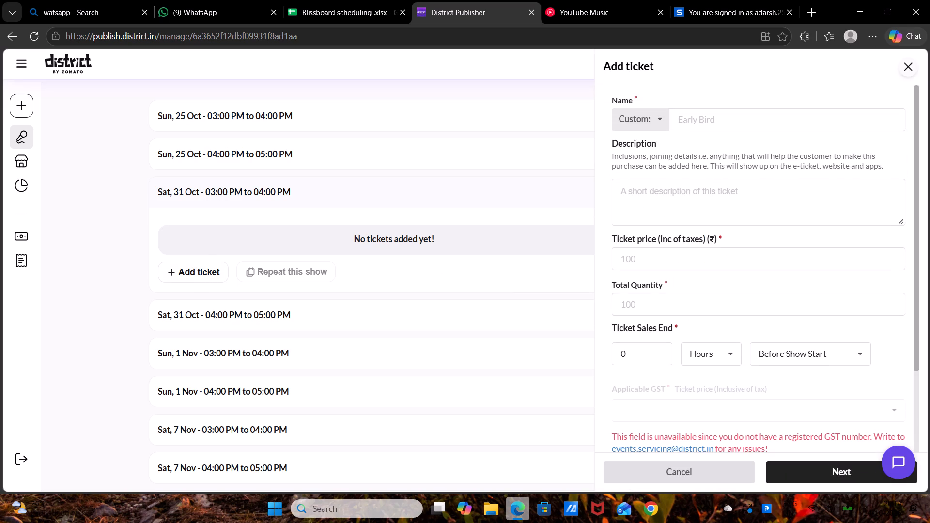
click(751, 127)
click(753, 180)
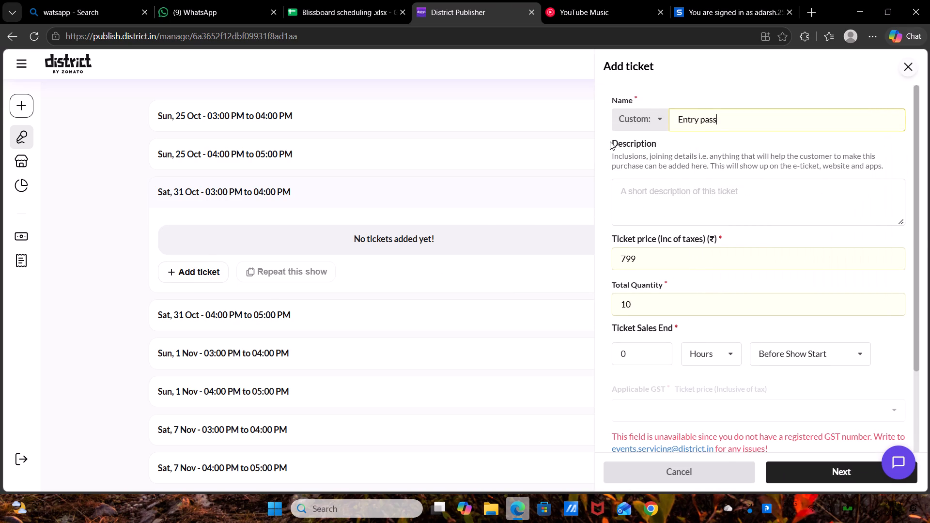
click(368, 0)
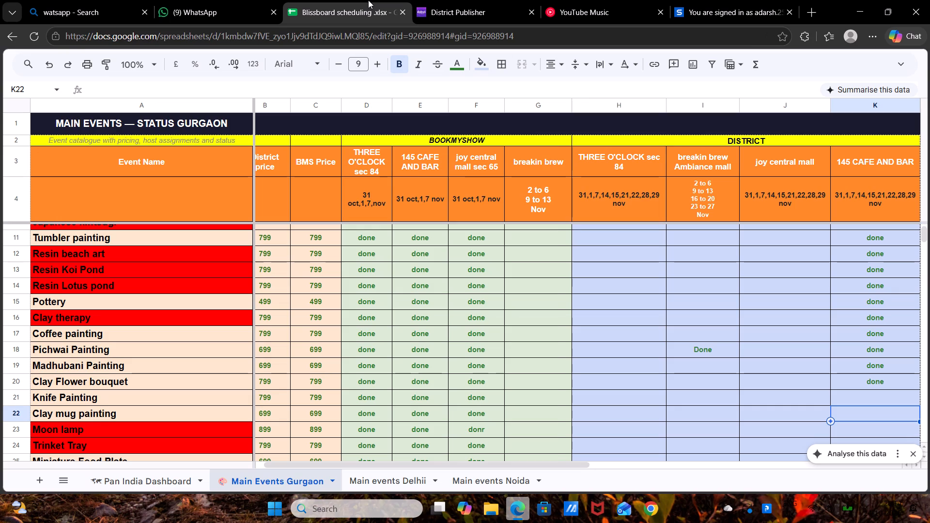
click(847, 399)
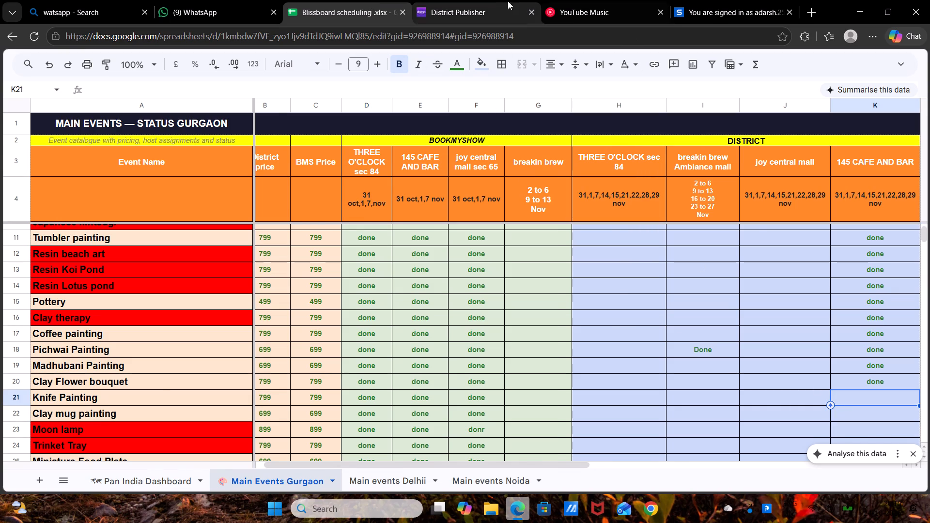
click(499, 0)
Fill in the ticket description with the single-entry and redeemable INR 300 cover charge terms, and end ticket sales 30 minutes before show start.
click(635, 185)
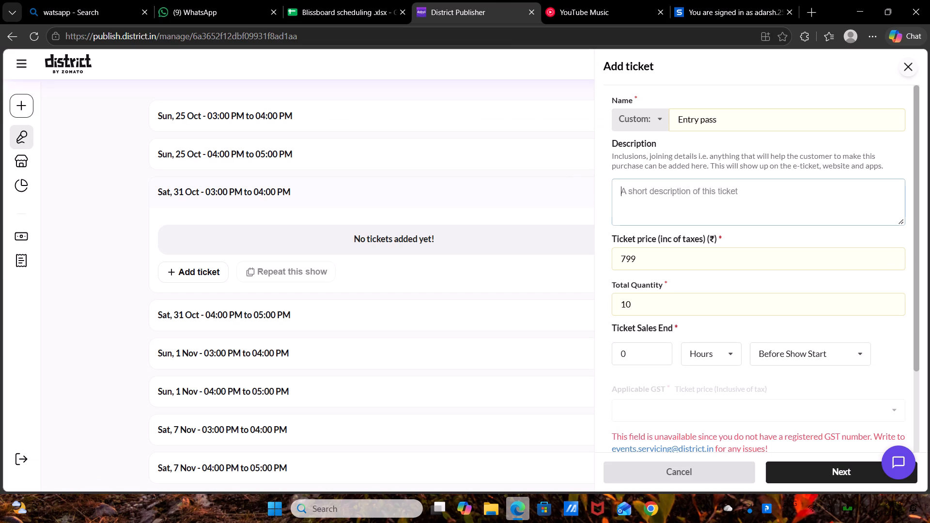
key(ctrl+v)
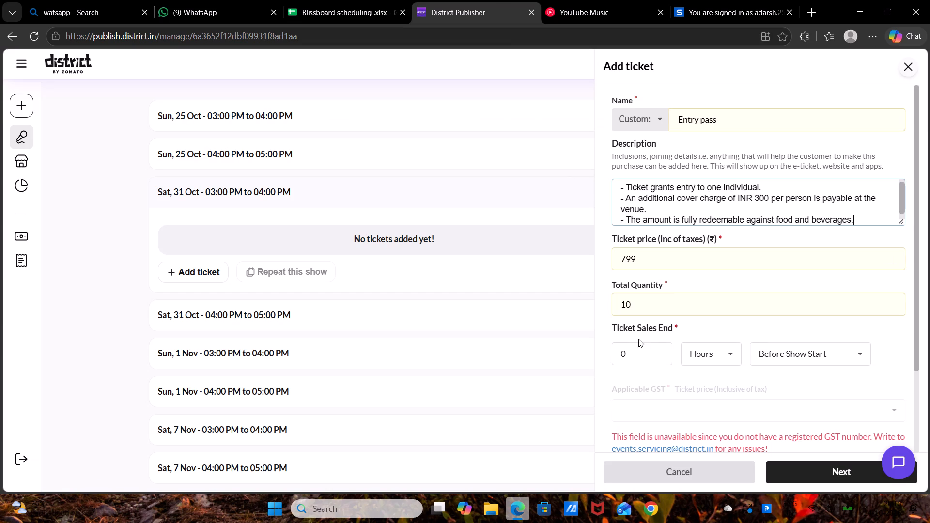
click(622, 348)
key(3)
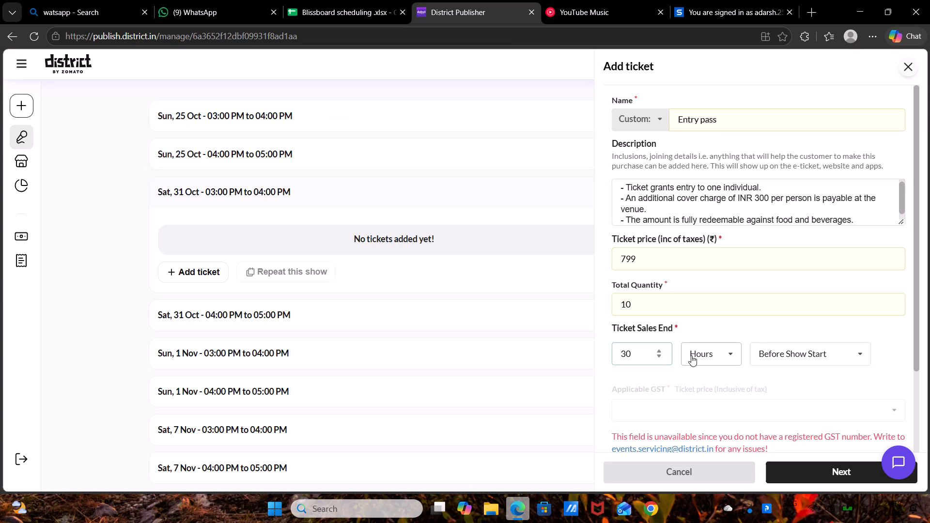
click(695, 355)
click(701, 387)
double_click(713, 367)
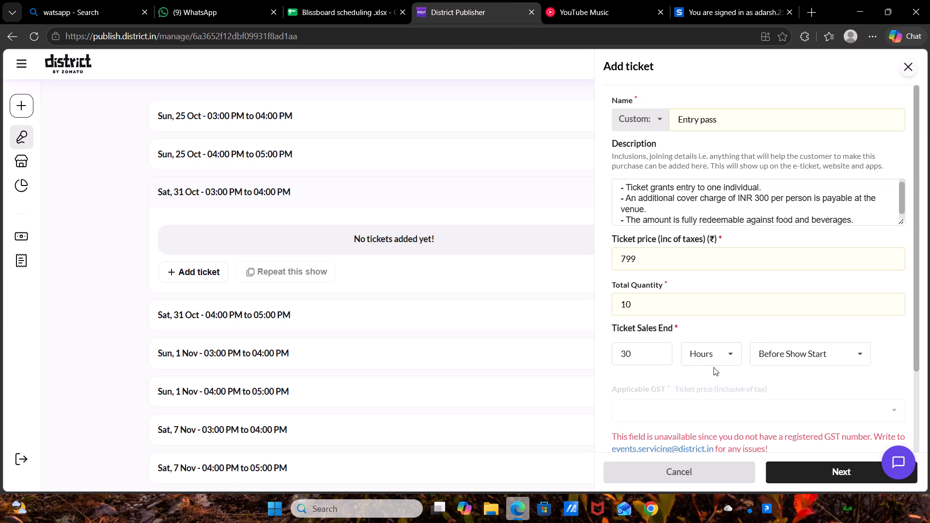
click(722, 358)
click(722, 370)
Apply the ticket to Saturdays and Sundays from 31 Oct to 29 Nov for the 3:00–4:00 PM and 4:00–5:00 PM slots, and save.
click(807, 480)
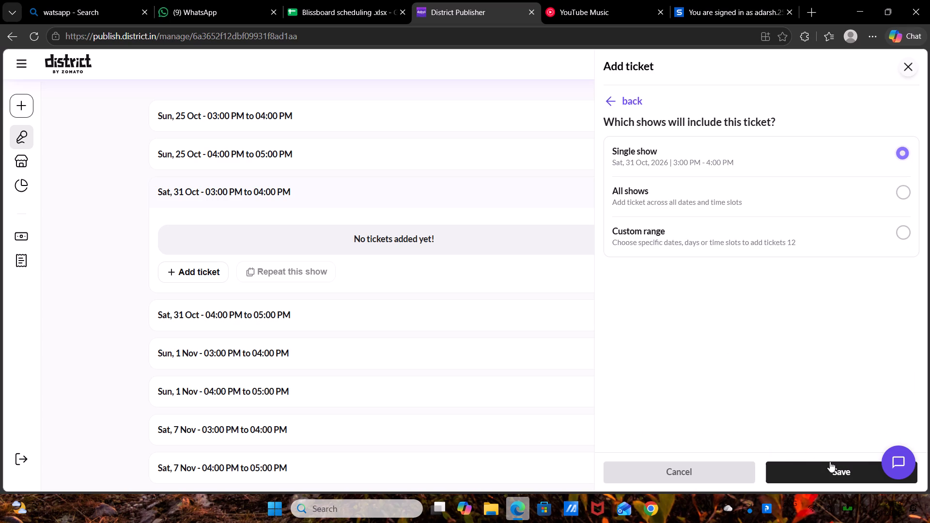
click(803, 225)
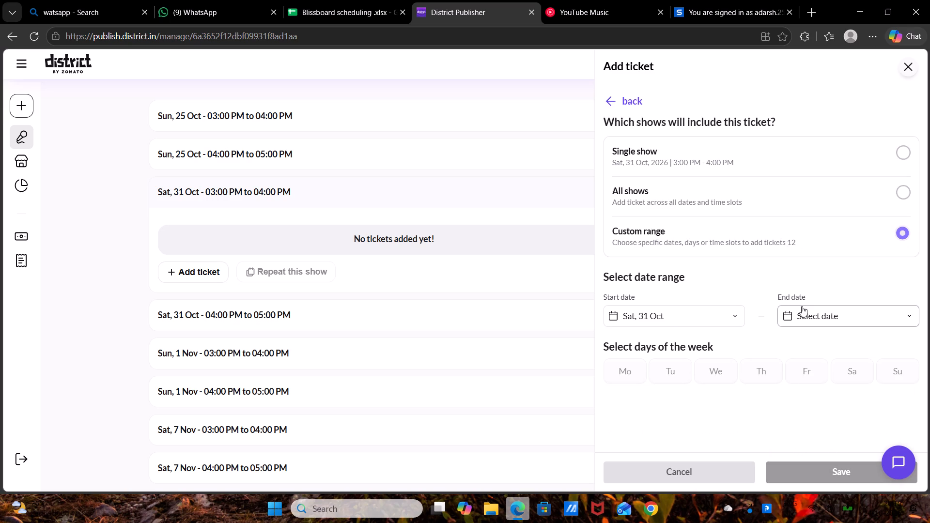
click(802, 308)
click(906, 341)
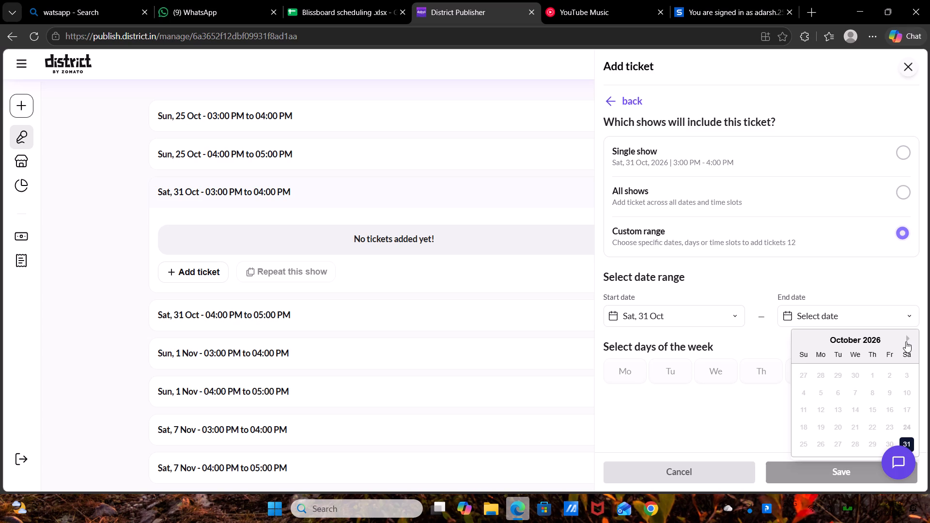
click(805, 447)
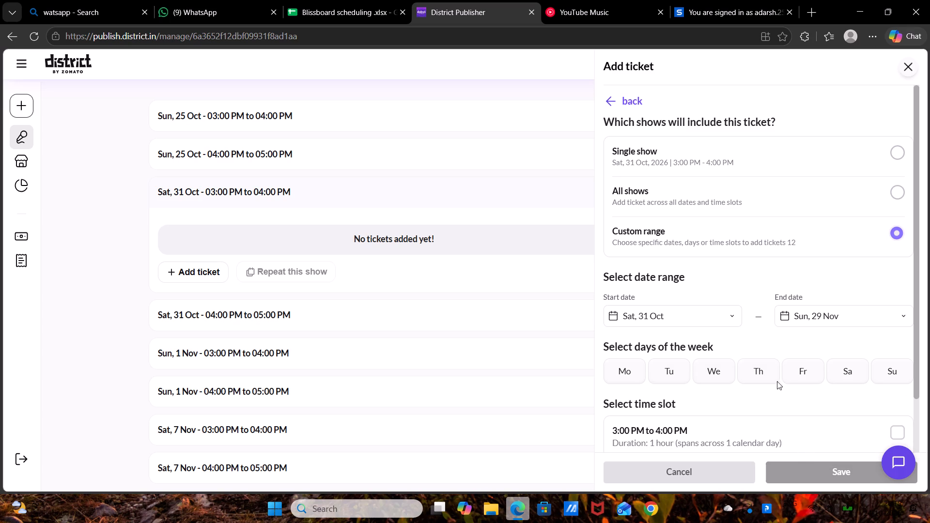
click(835, 369)
click(887, 369)
scroll(887, 369, down, 1)
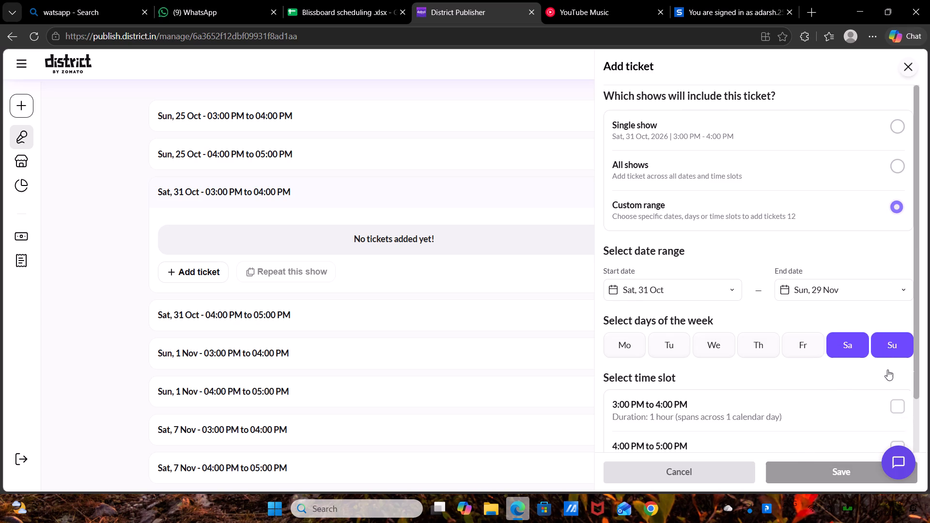
scroll(887, 369, down, 1)
click(855, 322)
click(855, 353)
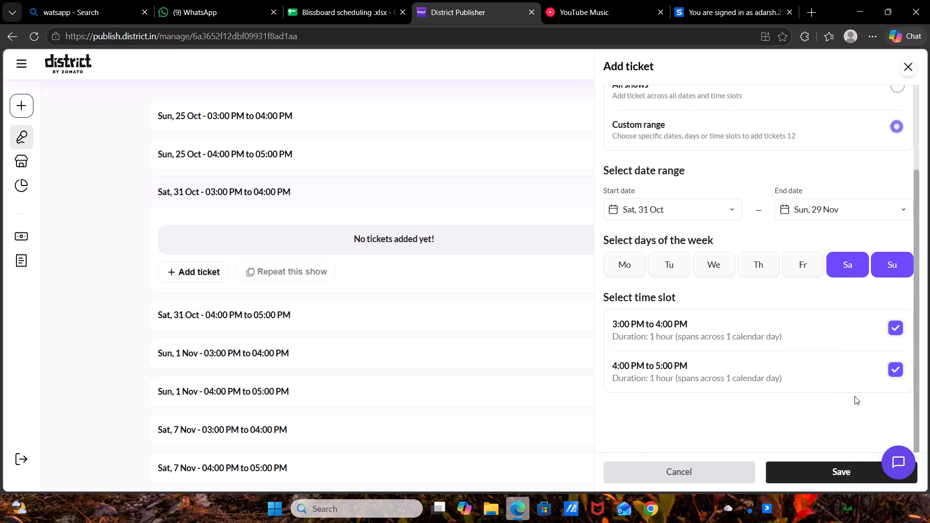
click(847, 467)
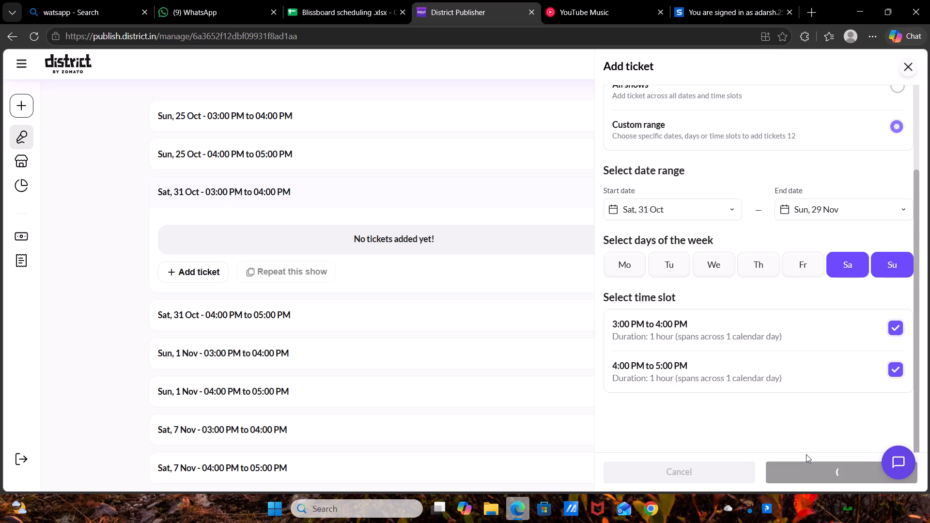
click(698, 443)
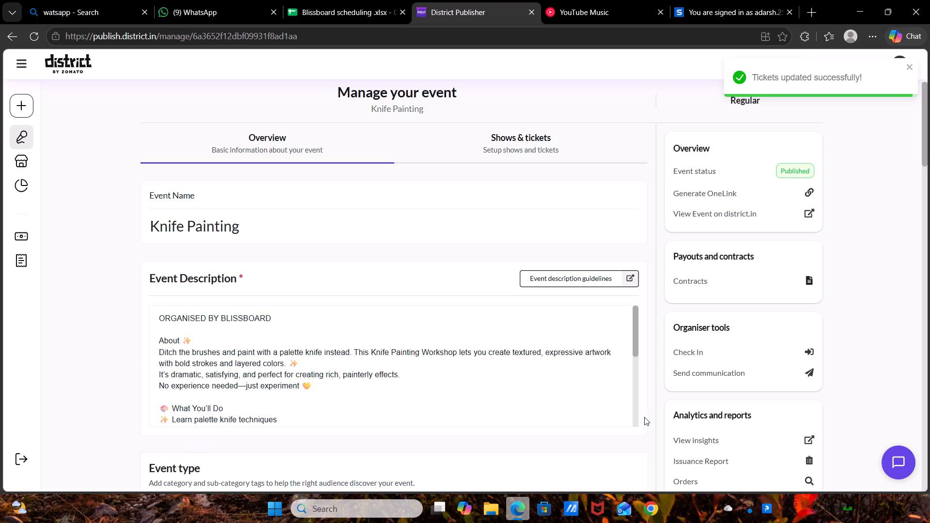
Check the tickets in the Sat, 31 Oct 04:00 PM and Sat, 7 Nov 03:00 PM Knife Painting shows.
click(517, 153)
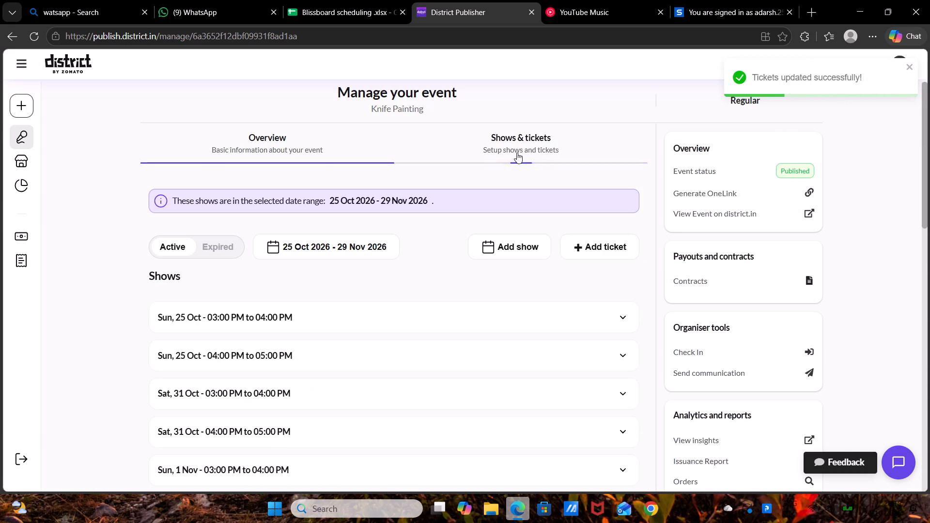
scroll(468, 332, down, 1)
click(477, 314)
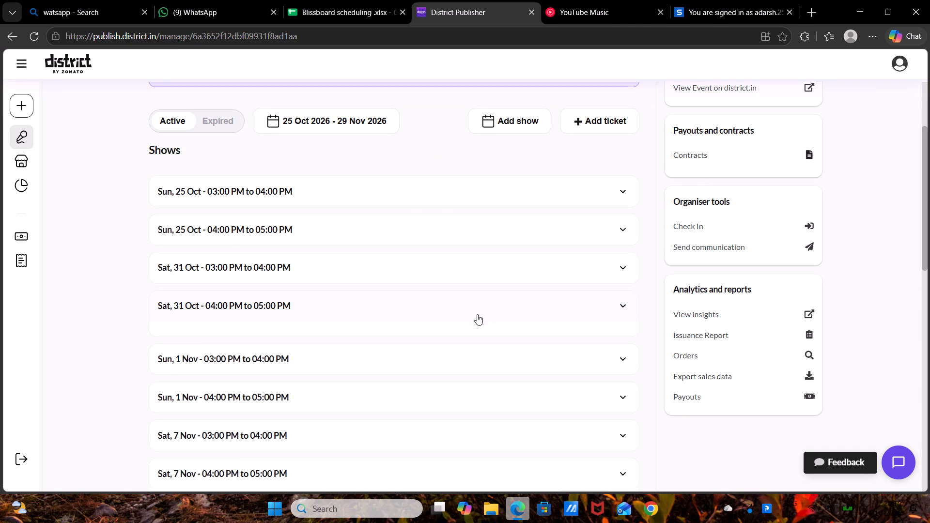
scroll(477, 314, down, 2)
click(479, 281)
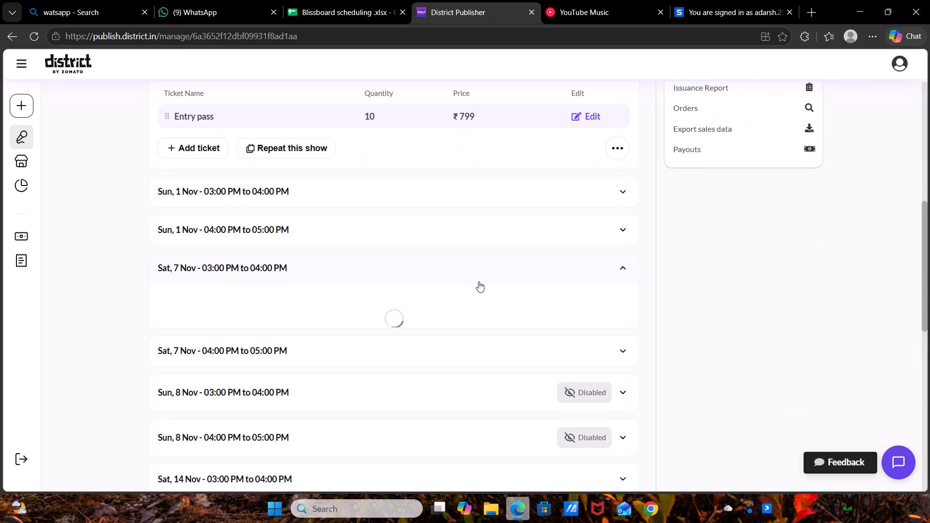
Switch to the scheduling spreadsheet and mark Knife Painting as done in the District 145 CAFE AND BAR column.
click(349, 0)
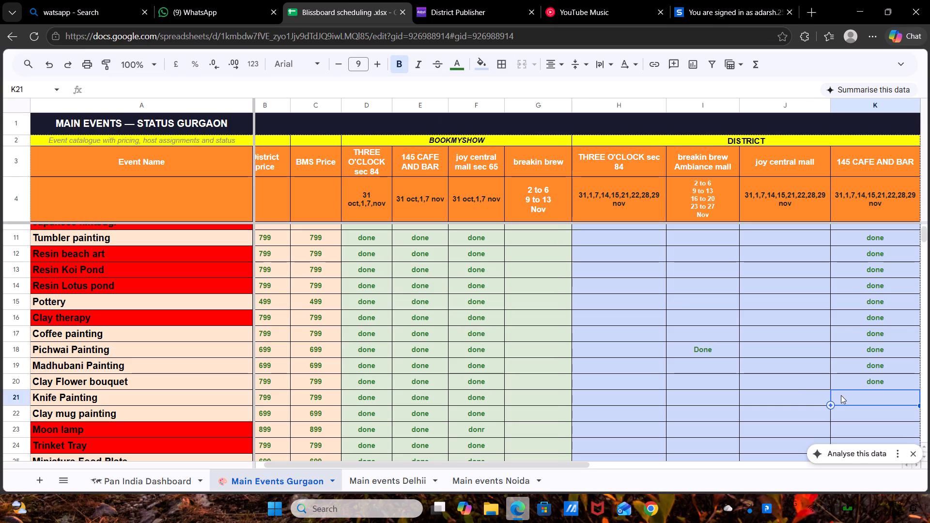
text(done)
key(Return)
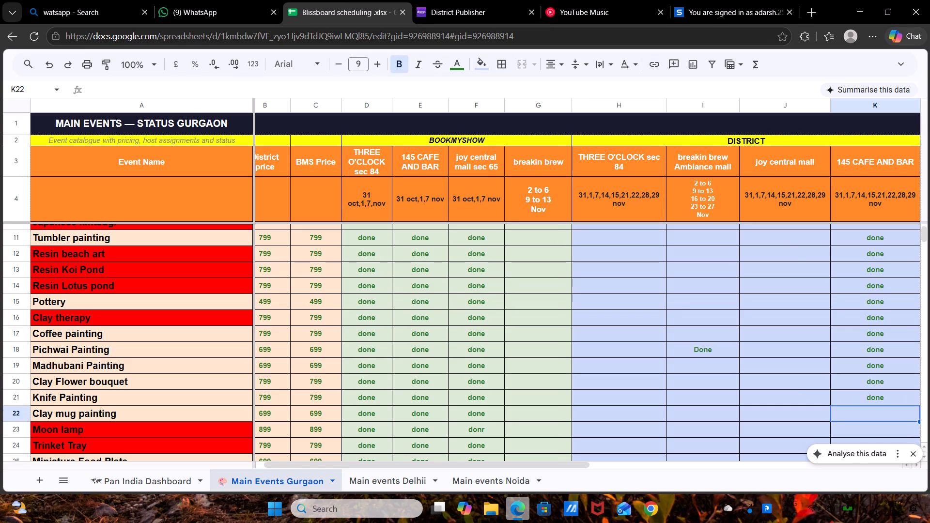
Switch back to District Publisher, return from the Knife Painting event to the events overview, and select the existing search text.
click(500, 0)
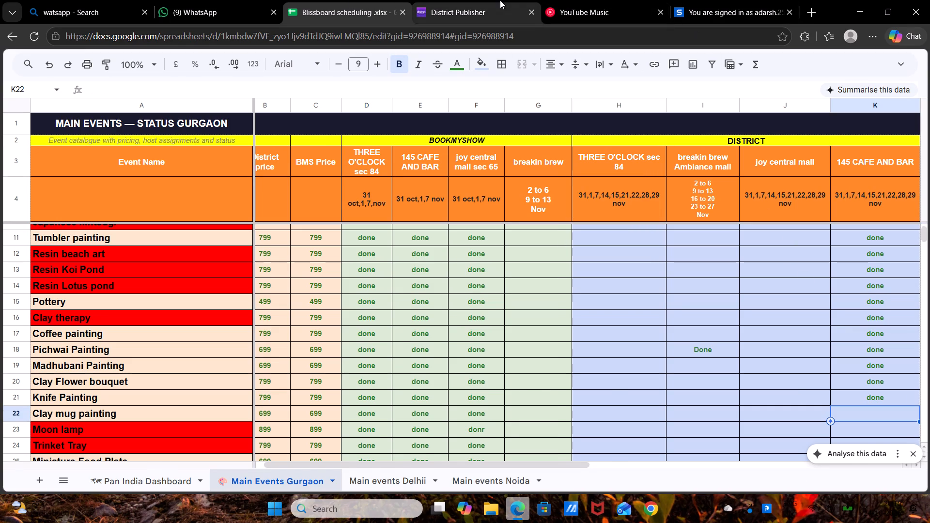
scroll(391, 132, up, 4)
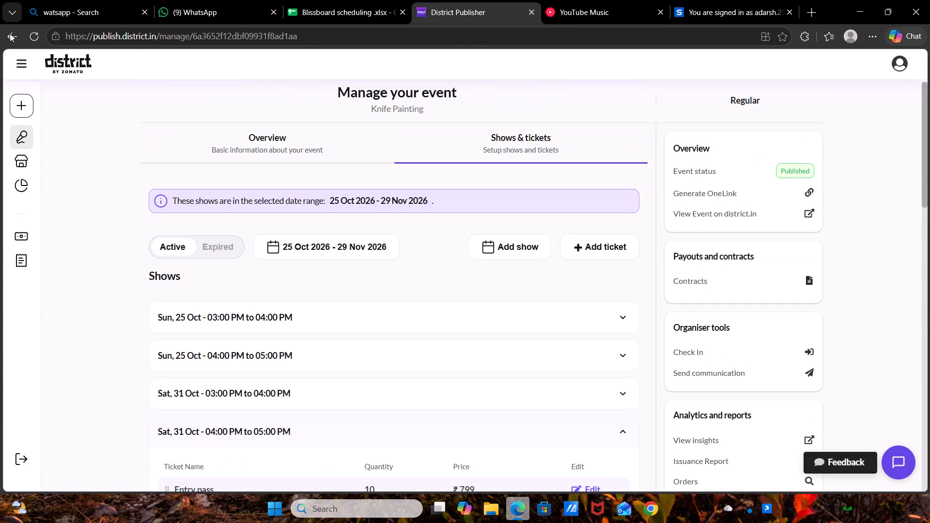
click(10, 36)
drag(266, 216, 132, 204)
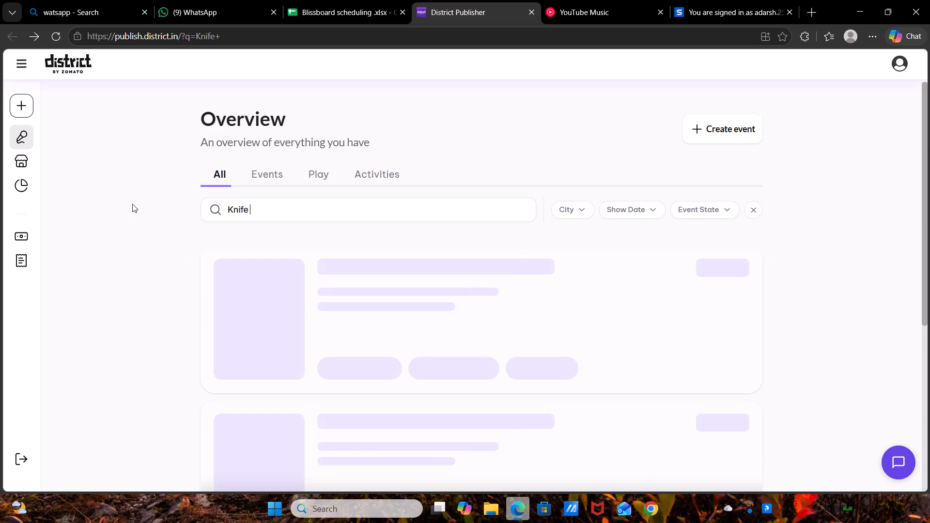
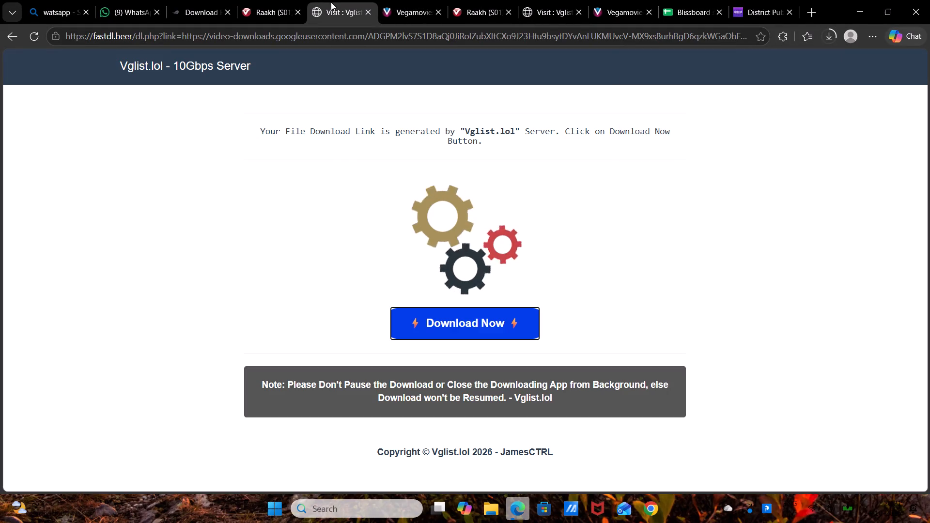
Switch to the Raakh episode list and open the G-Direct instant download page for Episode 3.
click(266, 0)
scroll(312, 281, down, 2)
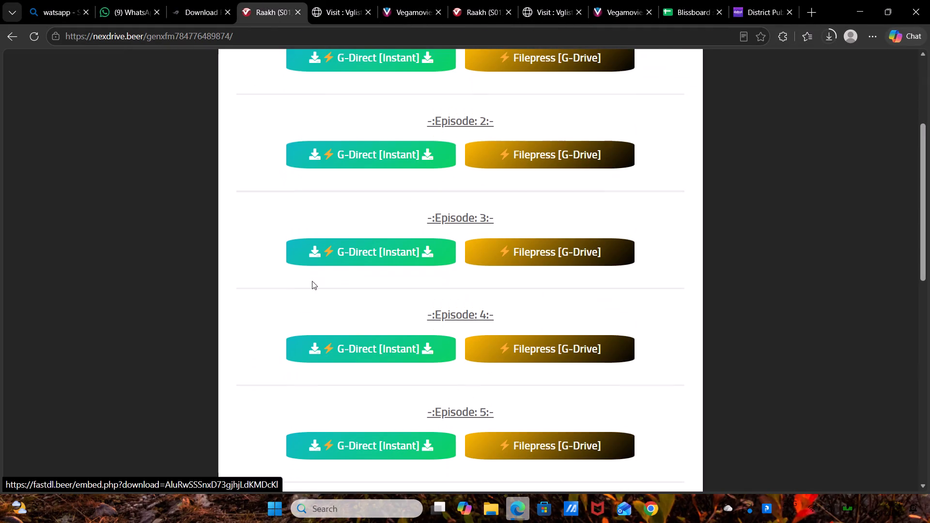
click(368, 249)
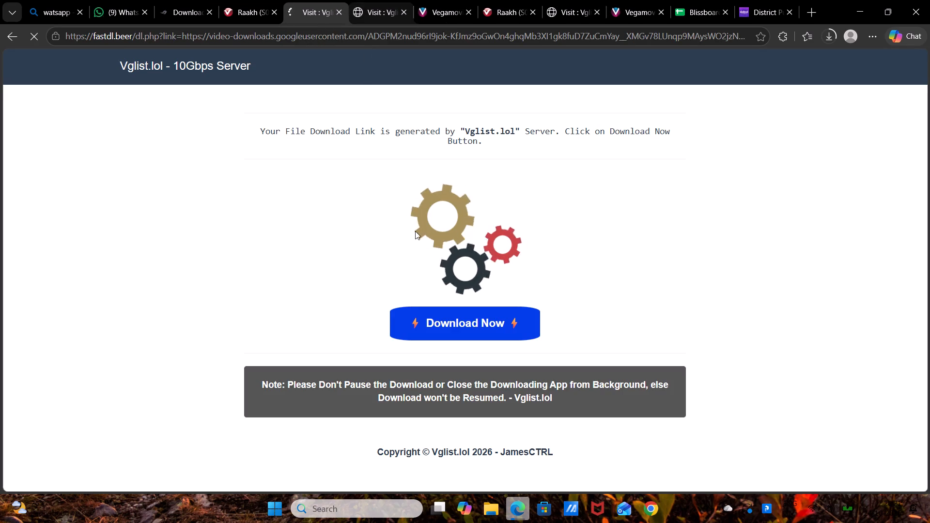
Download the 1080p Hindi file of Raakh season 1, episode 3.
click(467, 331)
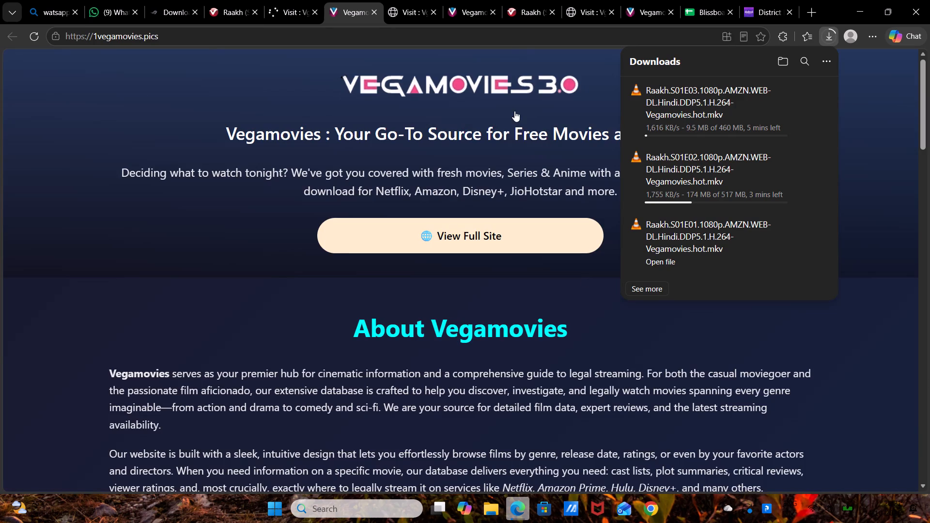
click(799, 111)
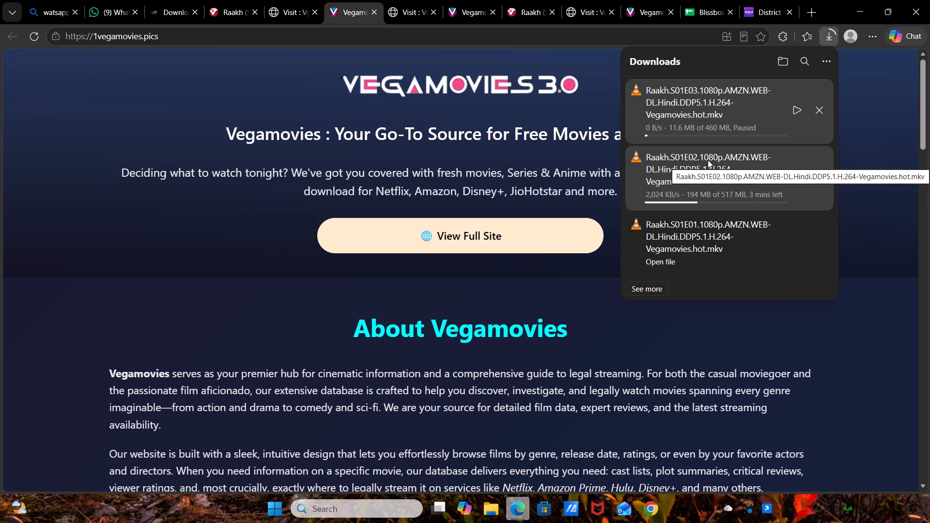
Consult the scheduling spreadsheet for the next pending 145 Cafe & Bar workshop and search the District events for "clay mug".
click(761, 4)
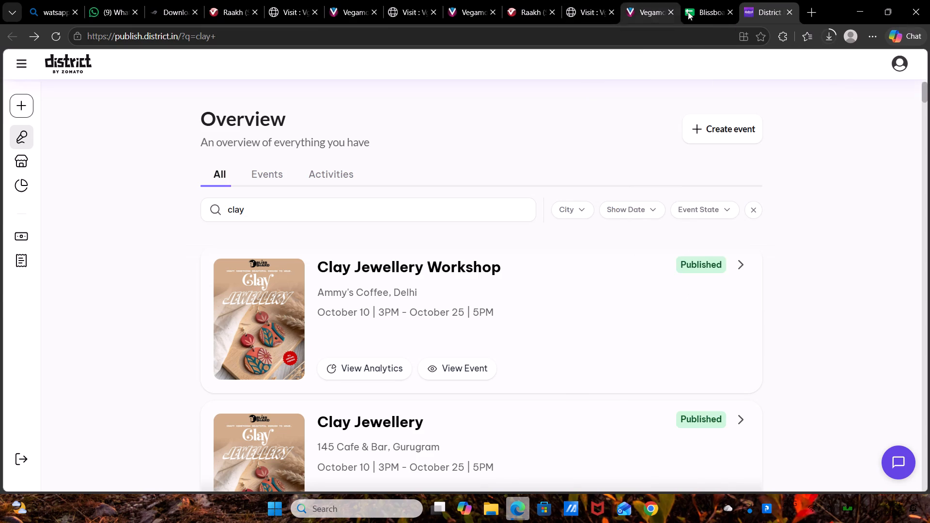
click(697, 10)
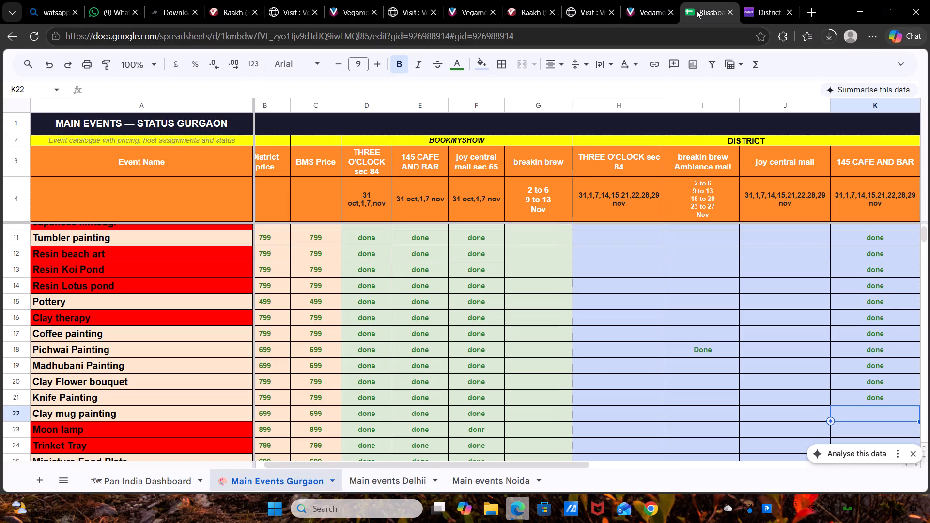
click(757, 0)
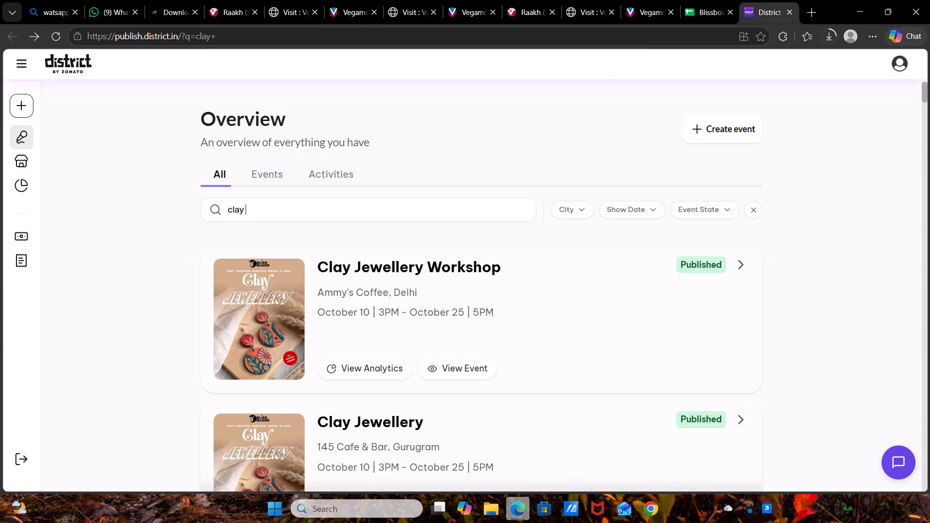
text(mug)
key(space)
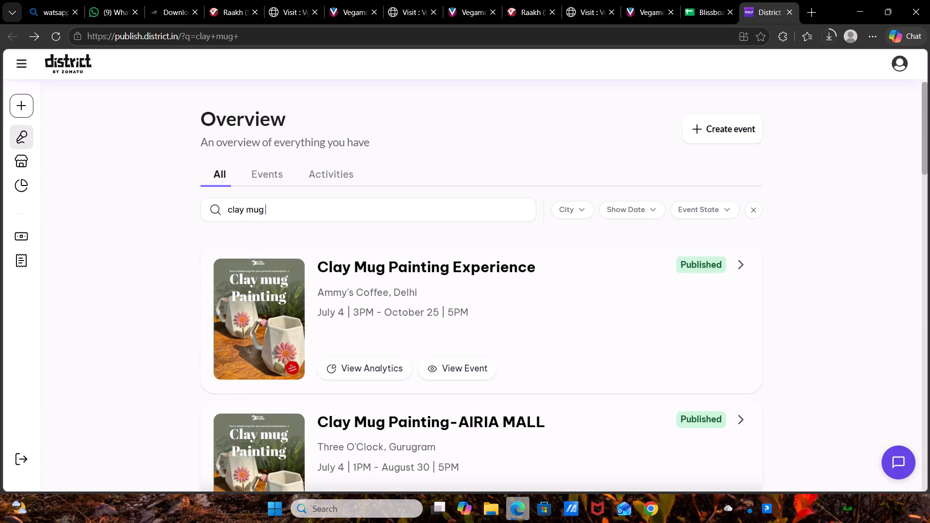
Find the 145 Cafe & Bar Clay Mug Painting event among the search results and open it for management.
scroll(364, 283, down, 2)
scroll(364, 283, up, 2)
scroll(364, 283, down, 2)
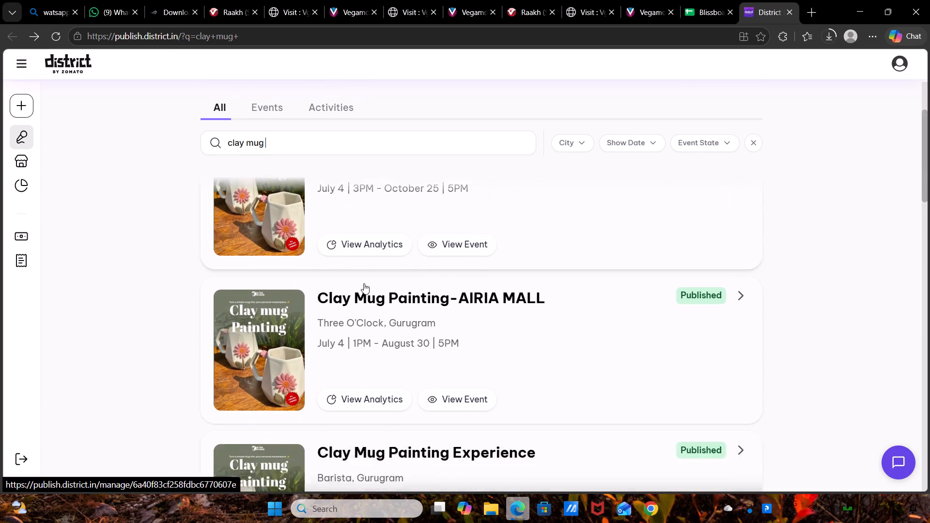
scroll(364, 283, down, 3)
scroll(364, 283, up, 1)
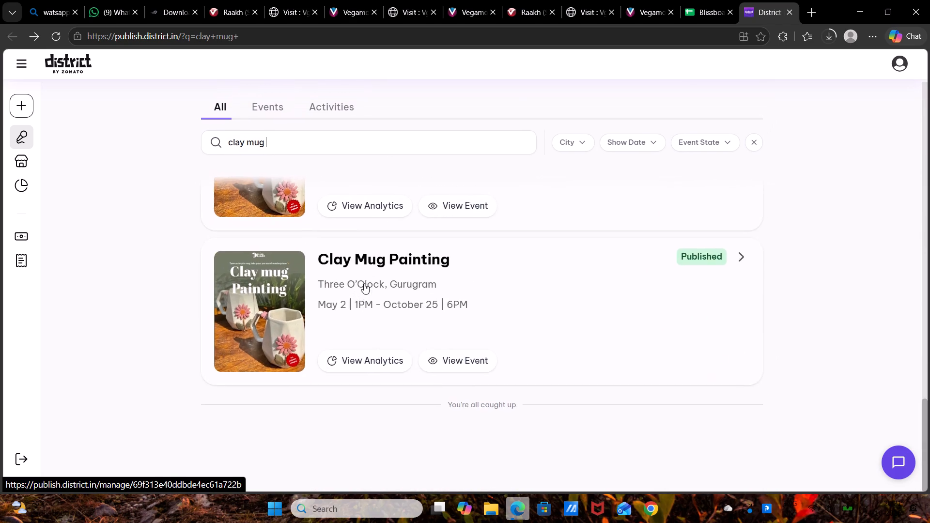
scroll(364, 283, up, 4)
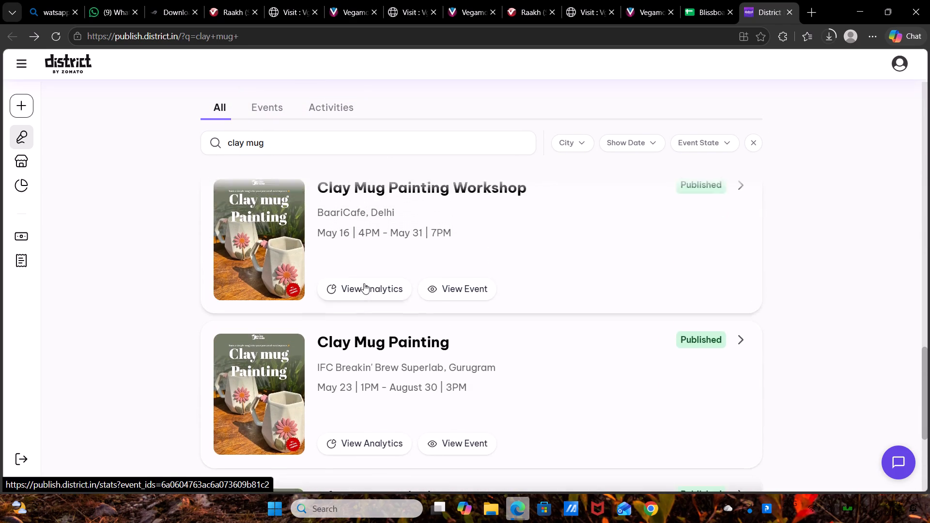
scroll(364, 283, up, 3)
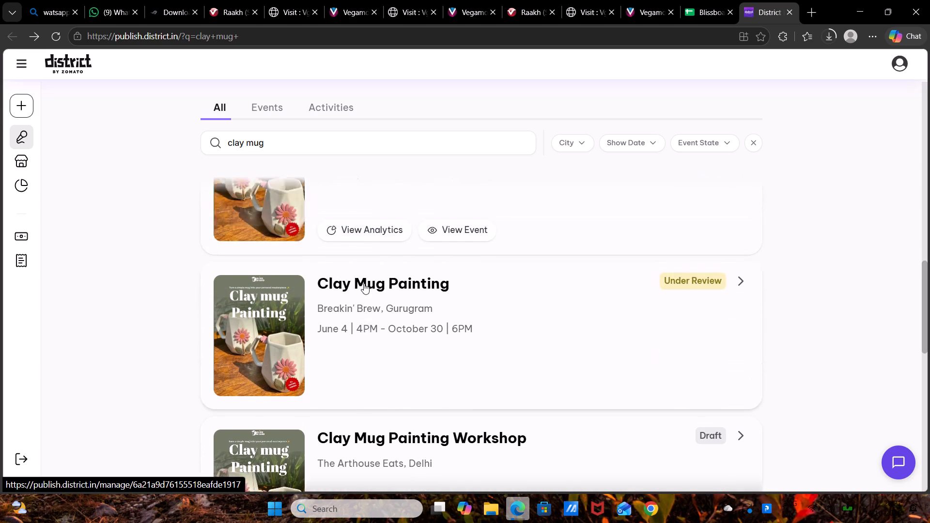
scroll(364, 283, up, 2)
click(364, 319)
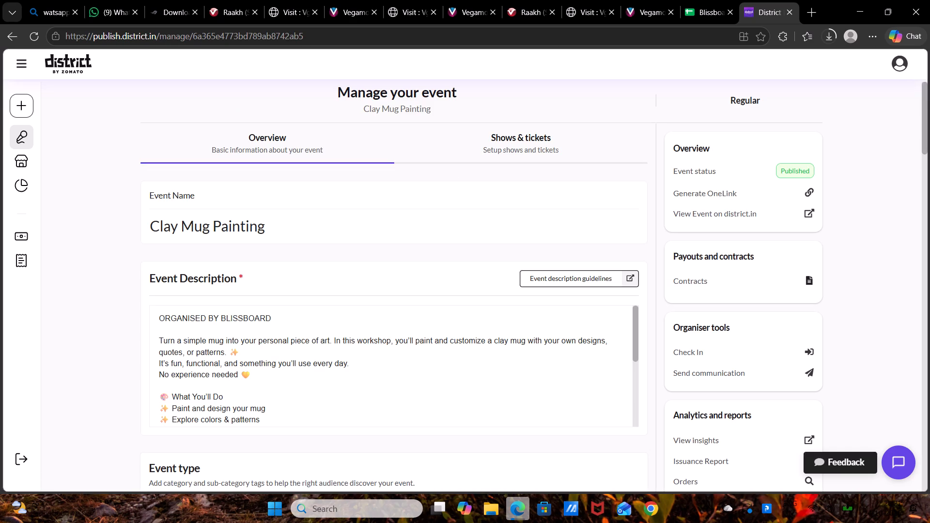
Start adding a recurring weekly show to Clay Mug Painting from Sat, 31 Oct to Mon, 30 Nov, repeating on Saturdays and Sundays.
click(497, 133)
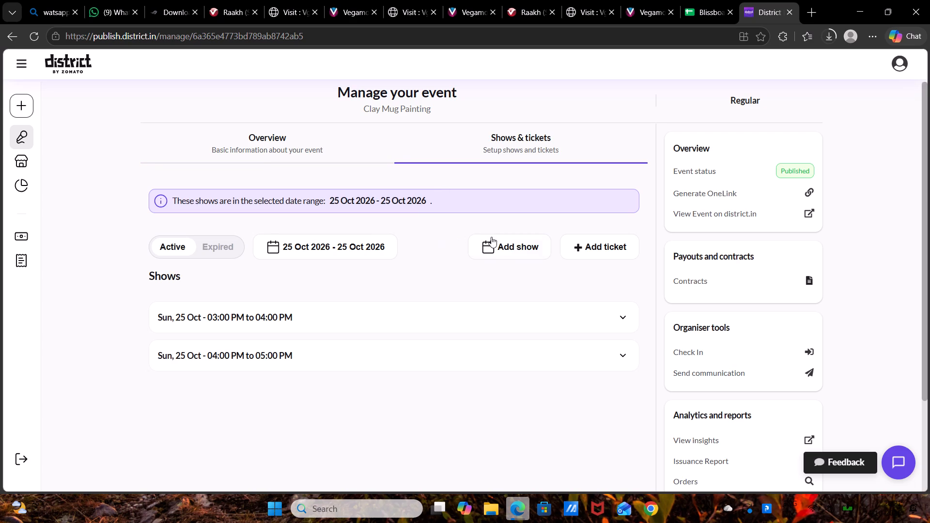
click(505, 241)
click(809, 197)
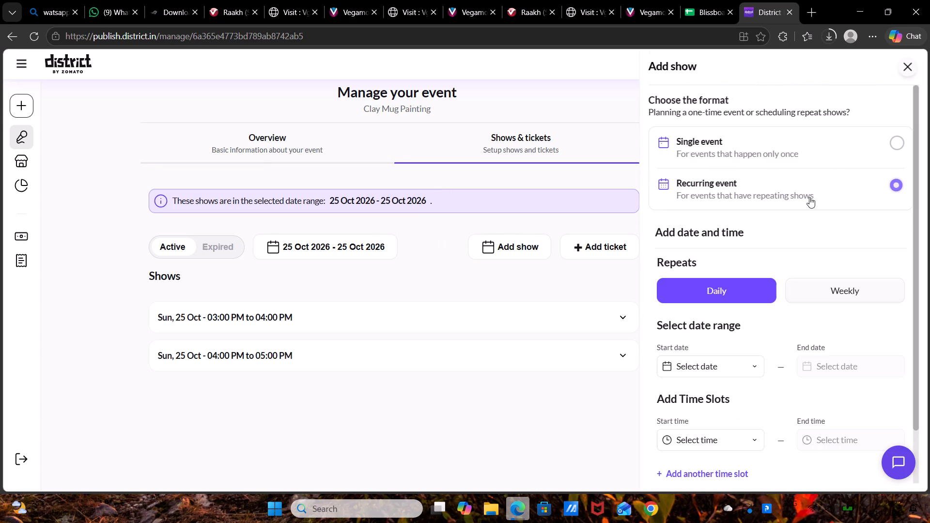
click(836, 289)
click(733, 369)
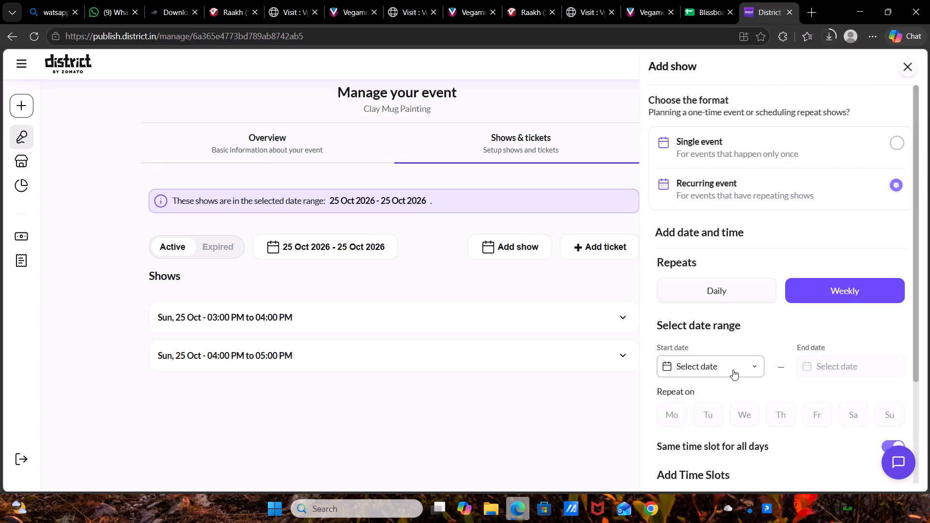
click(768, 326)
click(805, 369)
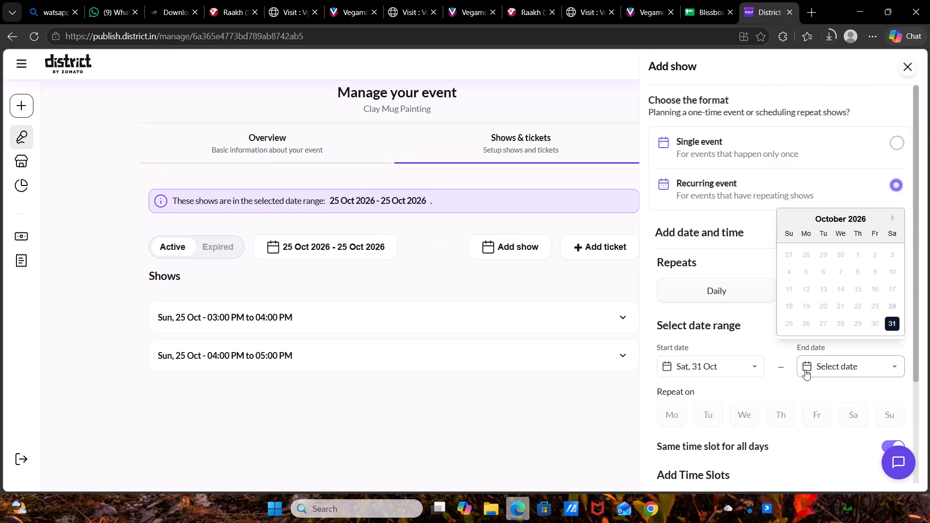
click(897, 218)
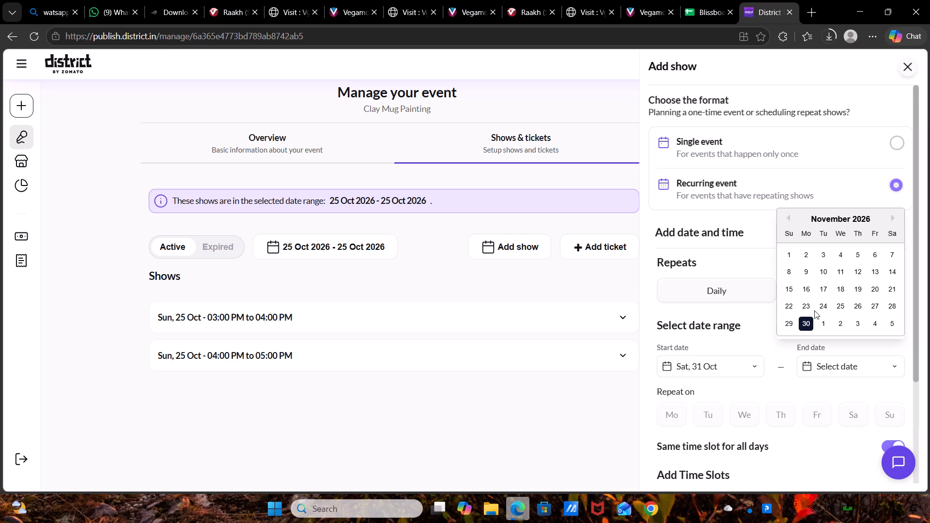
click(809, 320)
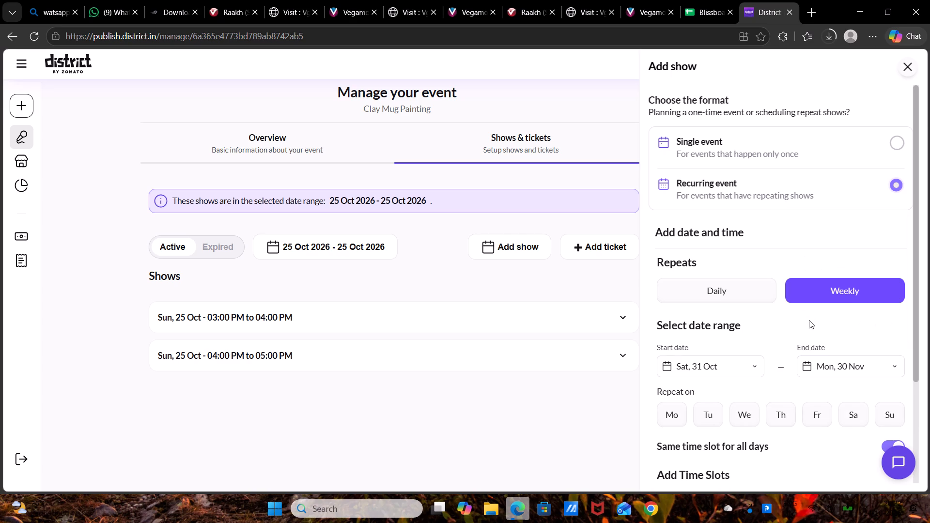
scroll(809, 320, down, 1)
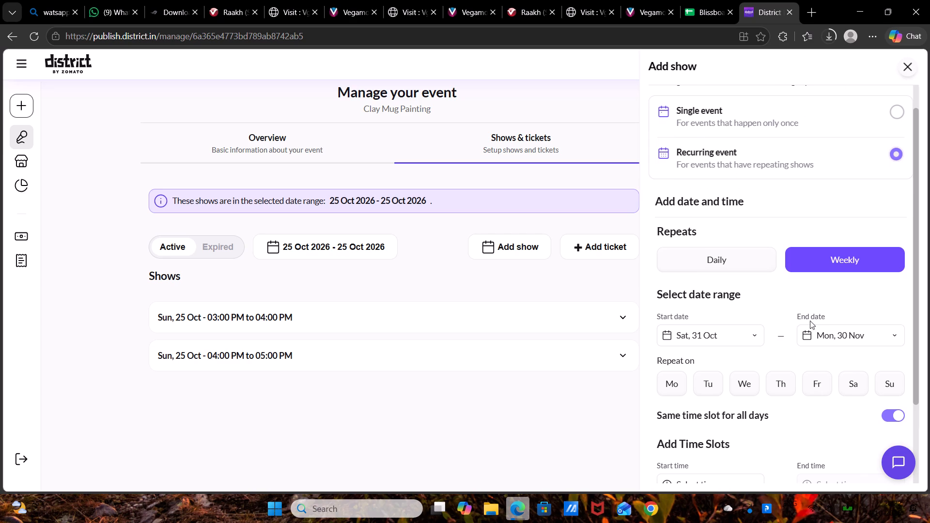
click(849, 378)
click(873, 378)
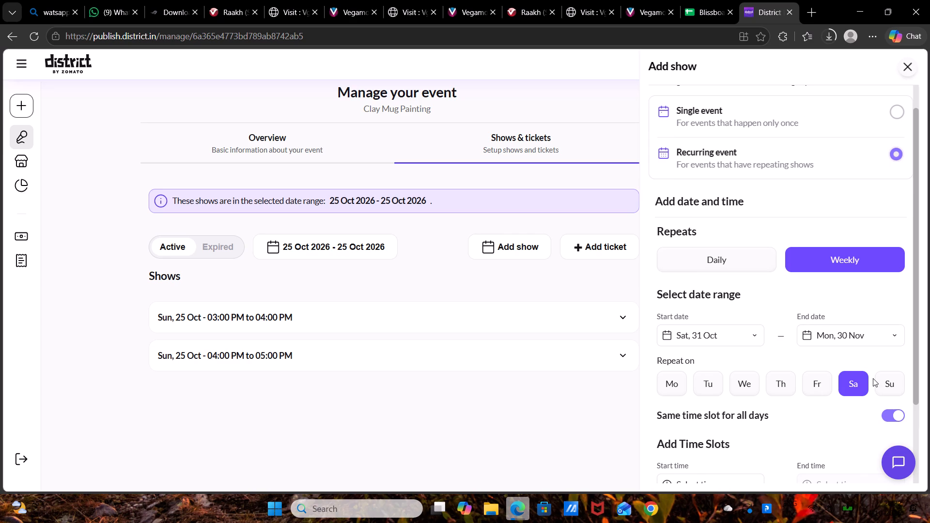
click(880, 378)
Set the first time slot of the recurring shows to 03:00 PM–04:00 PM.
scroll(880, 378, down, 1)
click(759, 373)
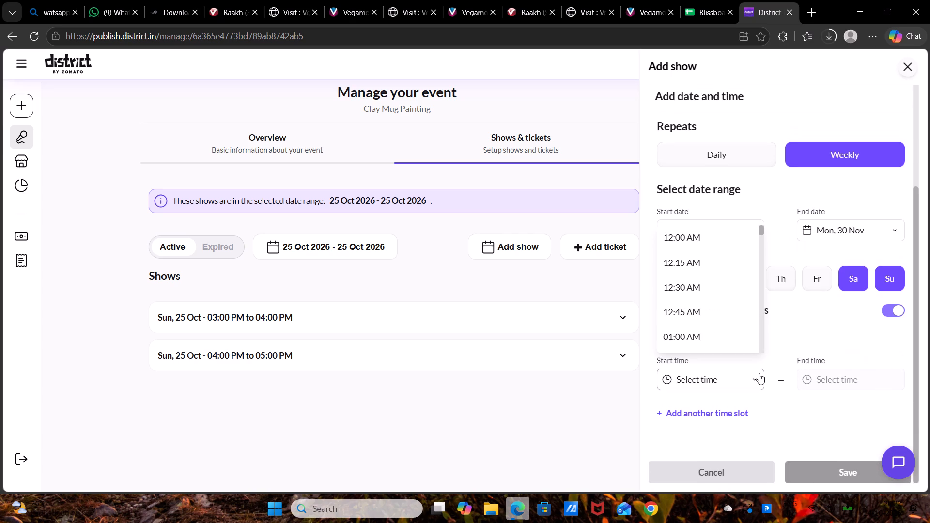
click(760, 311)
drag(760, 311, 760, 310)
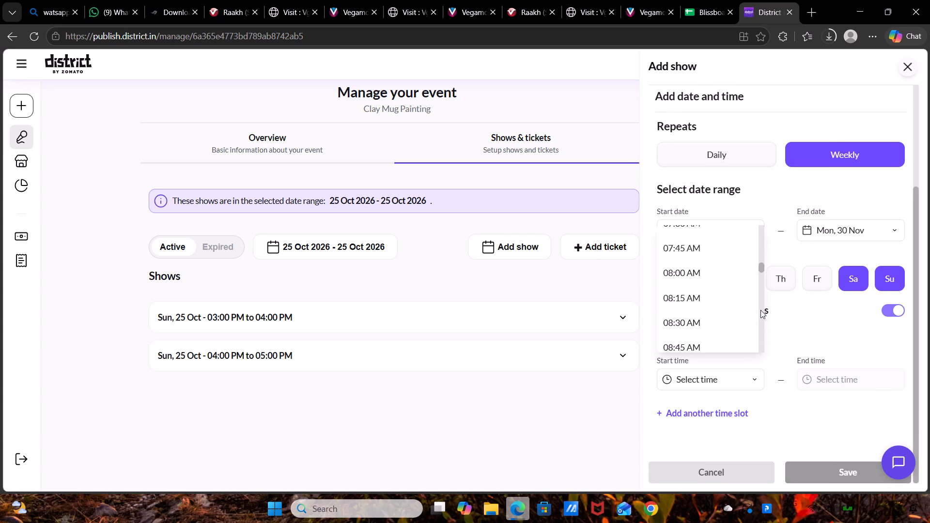
drag(760, 310, 759, 290)
scroll(706, 260, down, 1)
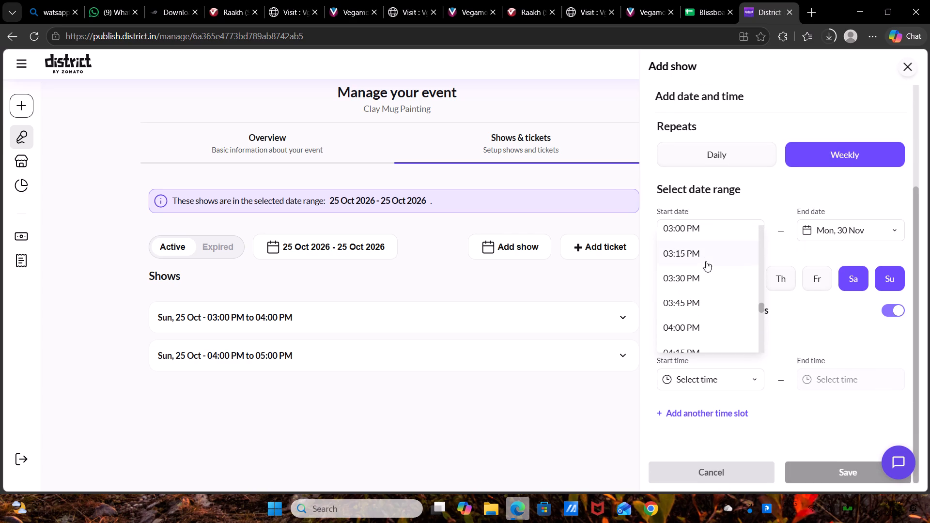
click(719, 233)
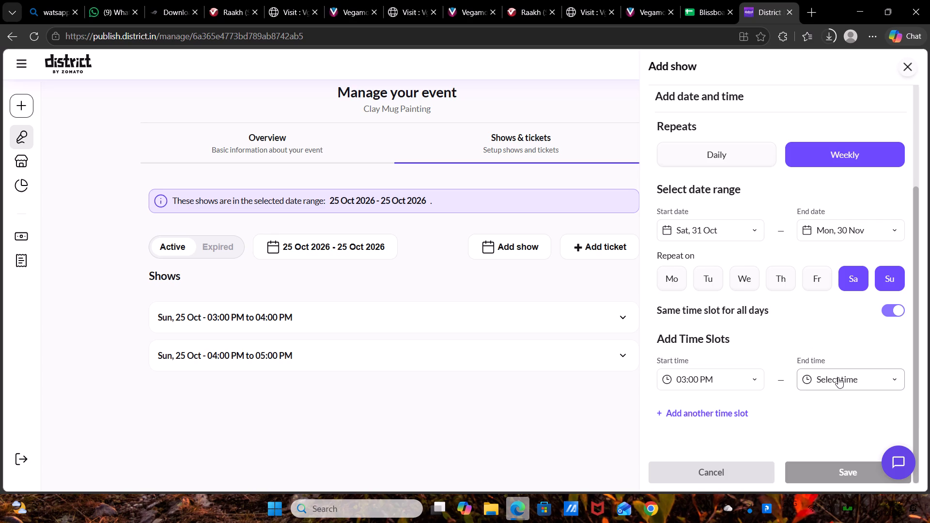
click(838, 377)
click(860, 314)
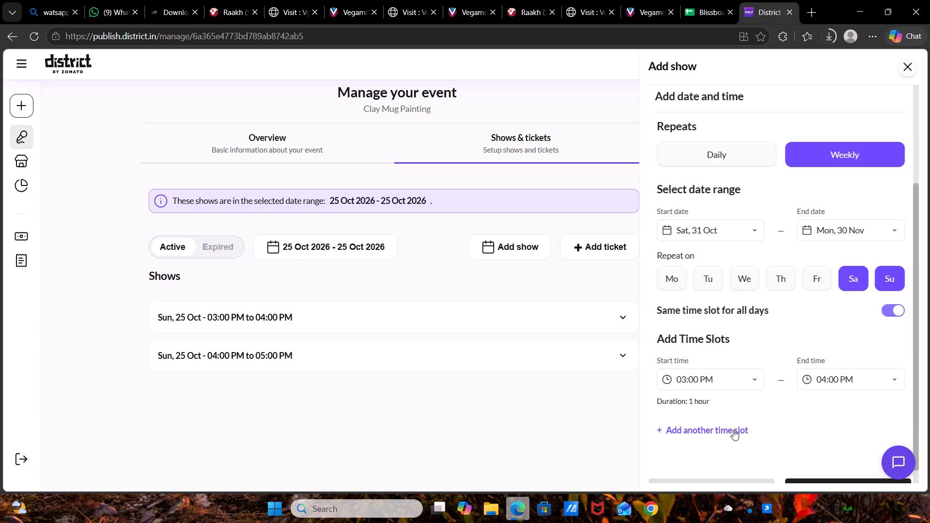
Add a second time slot from 04:00 PM to 05:00 PM, then save and create the shows.
click(733, 430)
click(734, 441)
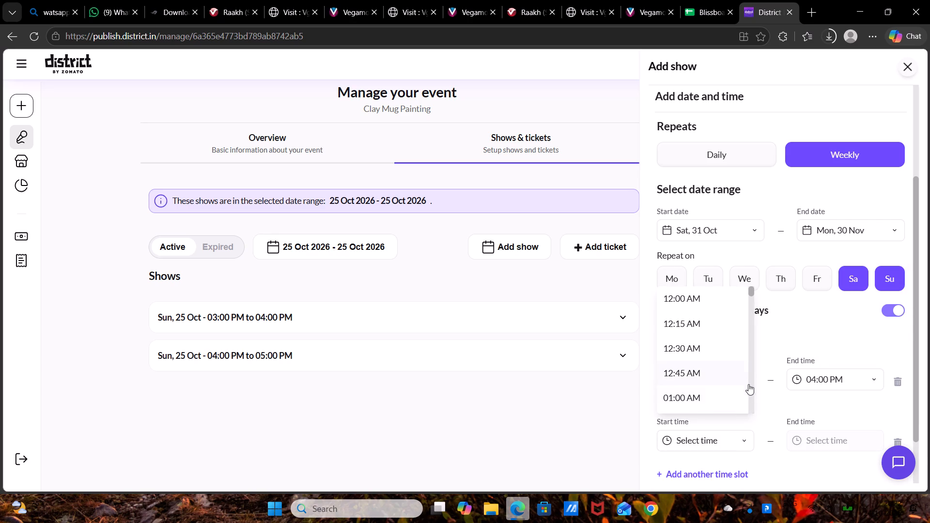
click(751, 362)
drag(751, 362, 724, 339)
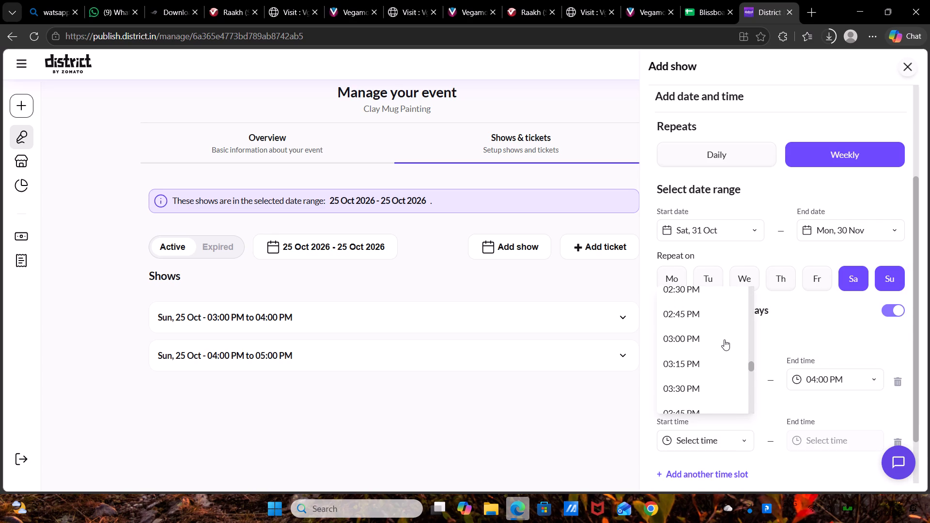
scroll(724, 339, down, 1)
click(724, 339)
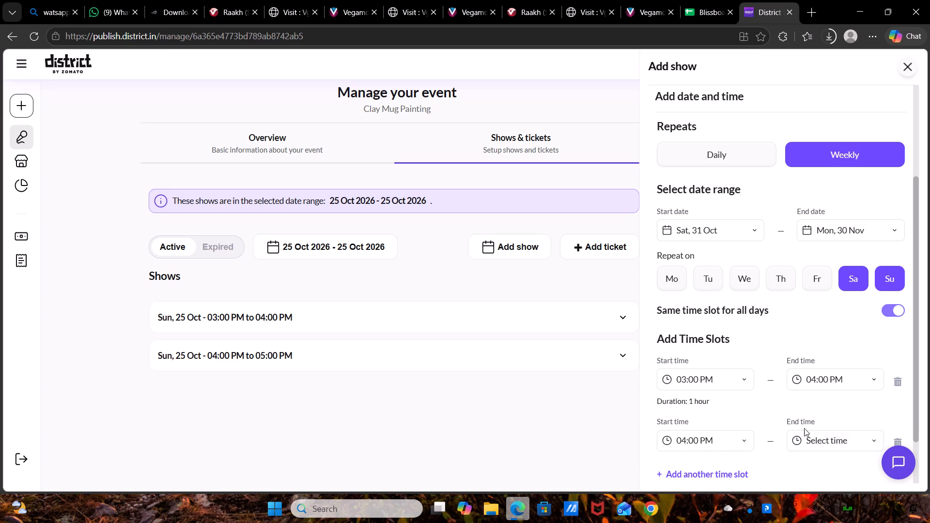
click(806, 431)
click(827, 375)
scroll(827, 375, down, 2)
click(833, 479)
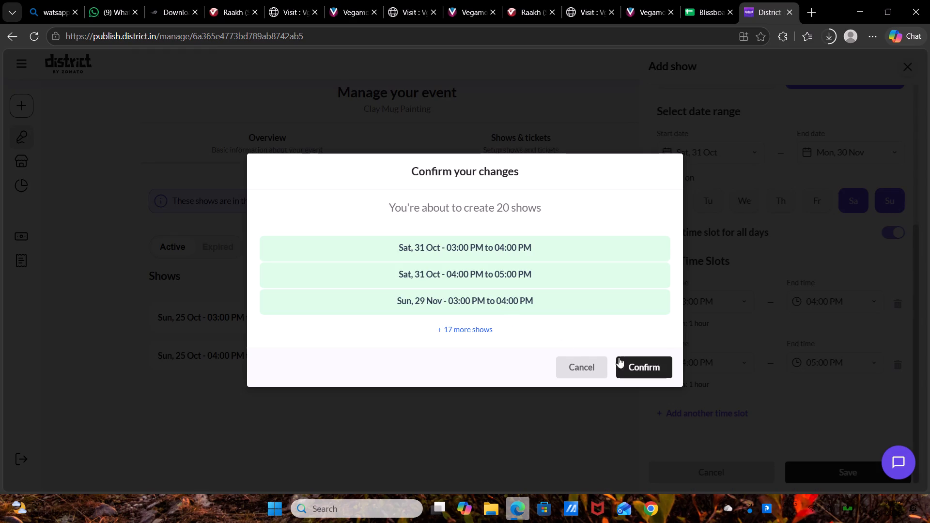
click(644, 361)
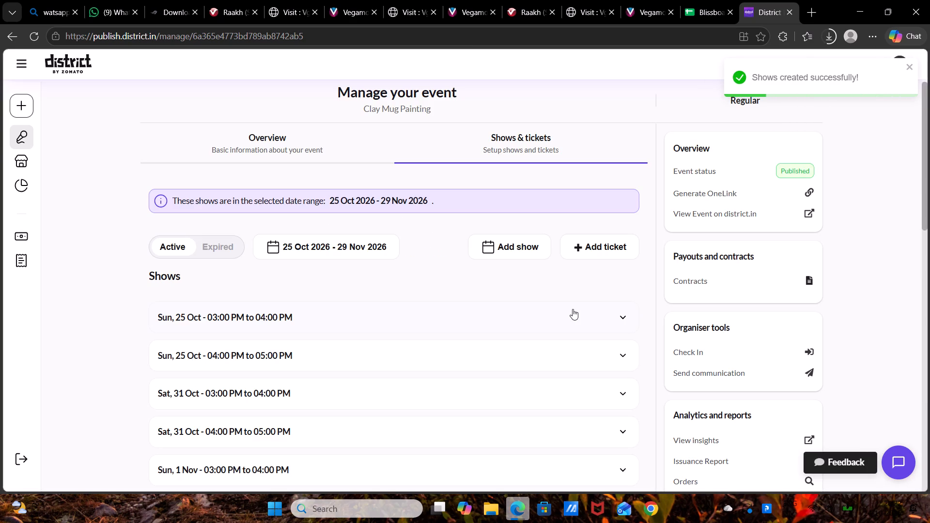
Disable only the Sun, 8 Nov 03:00 PM to 04:00 PM show of Clay Mug Painting.
scroll(528, 348, down, 2)
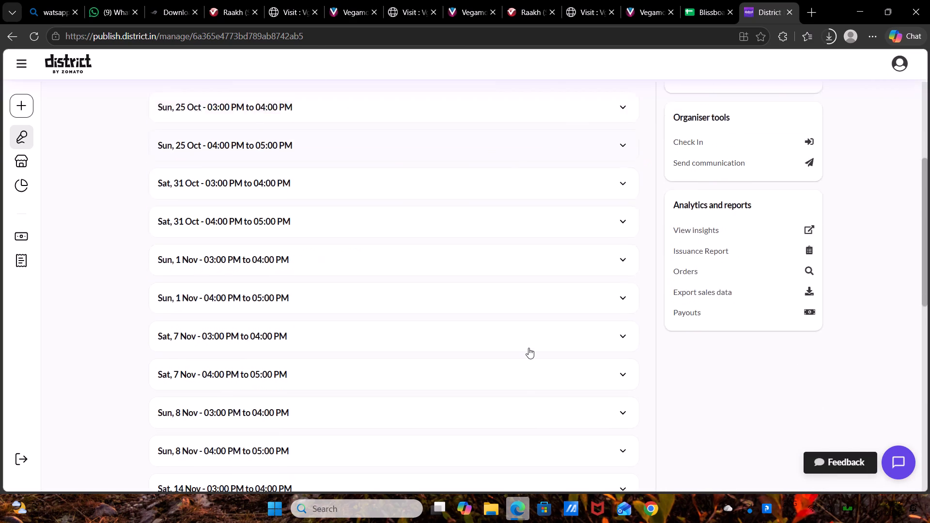
scroll(528, 348, down, 1)
click(547, 298)
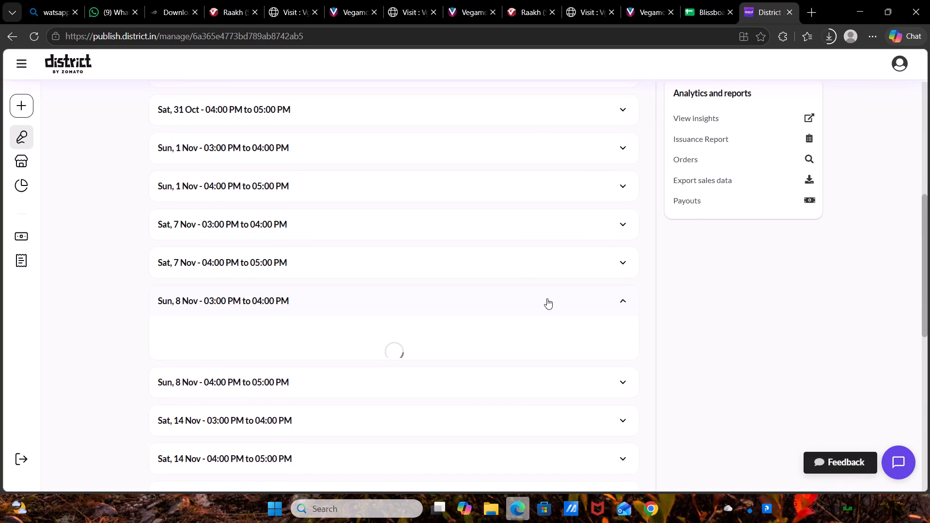
click(620, 386)
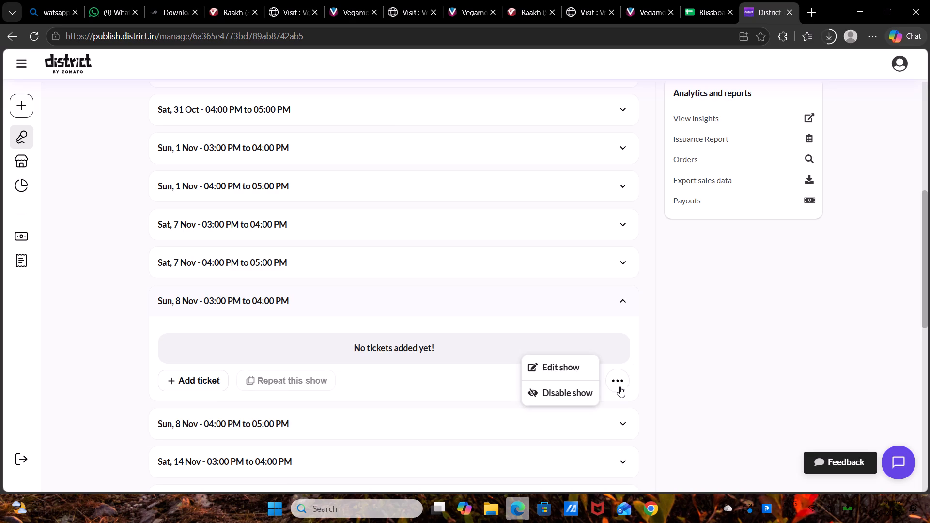
click(585, 387)
click(629, 431)
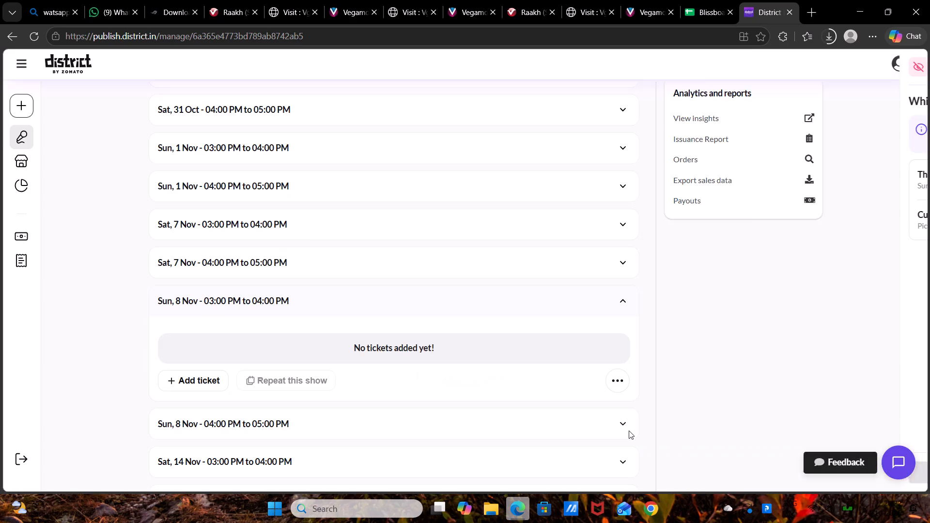
click(821, 472)
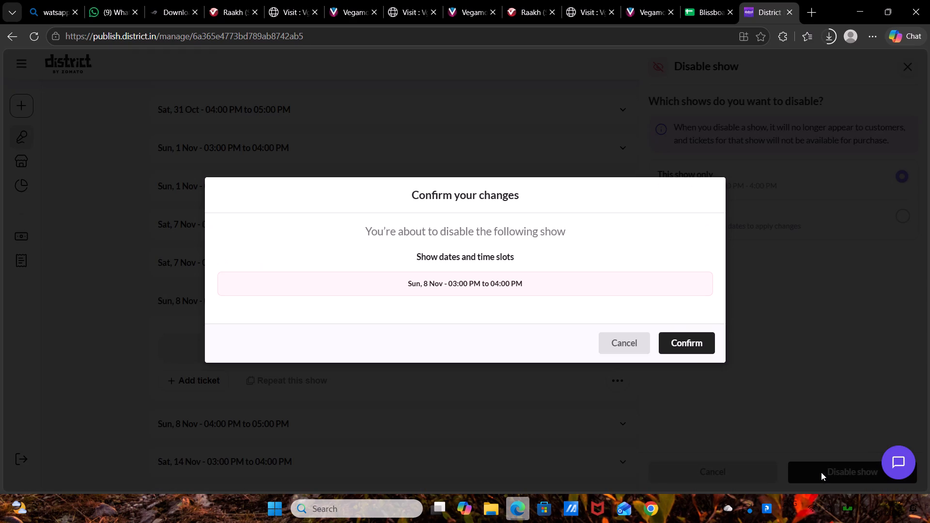
click(680, 341)
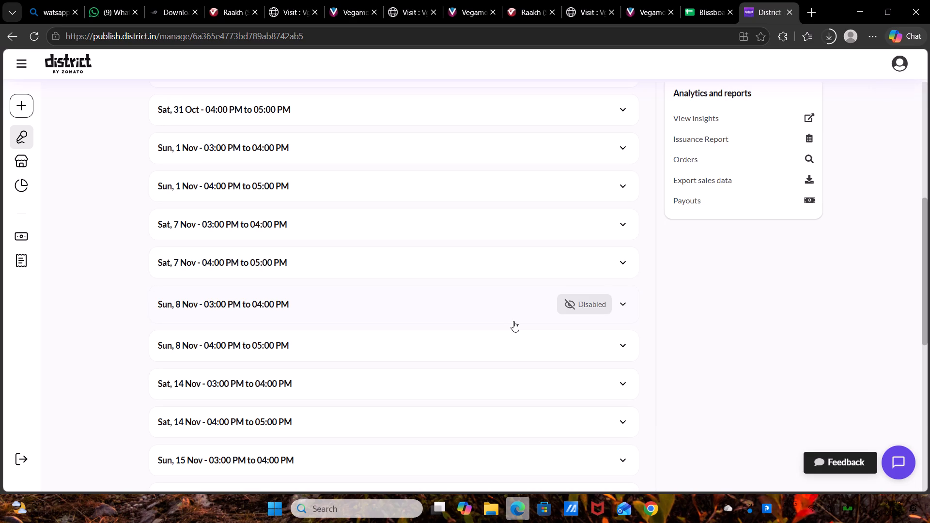
Disable only the Sun, 8 Nov 04:00 PM to 05:00 PM show of Clay Mug Painting.
click(535, 338)
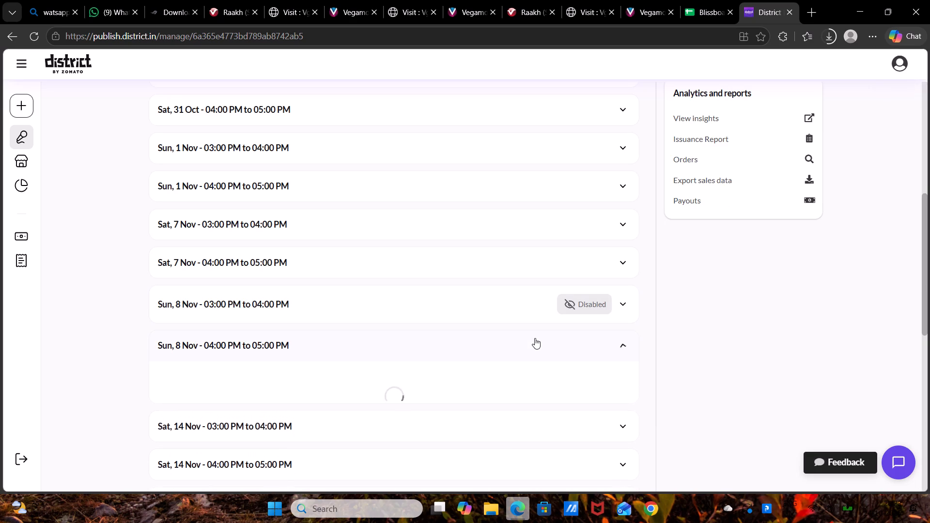
click(617, 428)
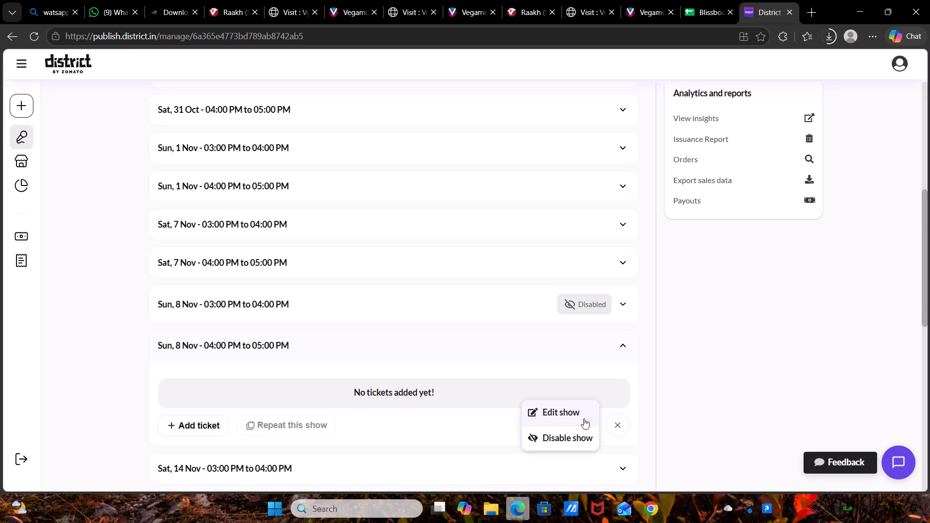
click(575, 431)
double_click(615, 431)
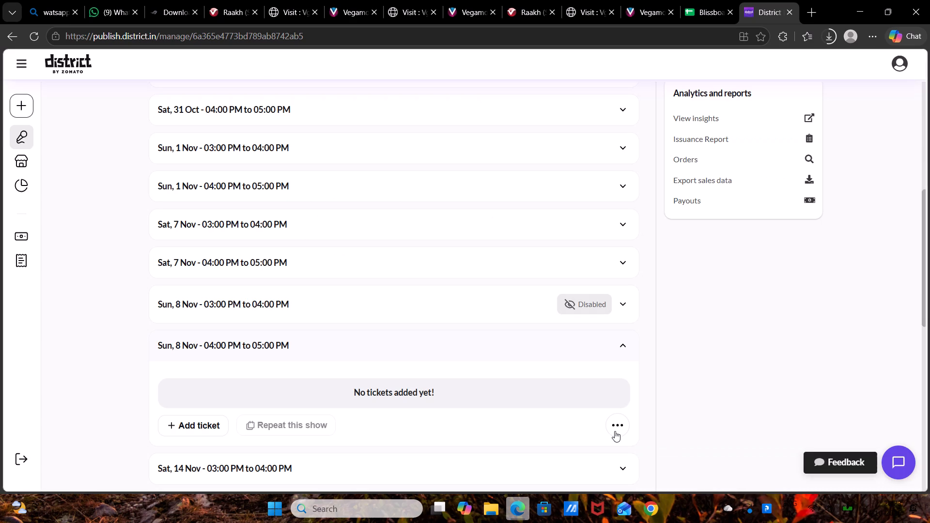
click(619, 420)
click(585, 429)
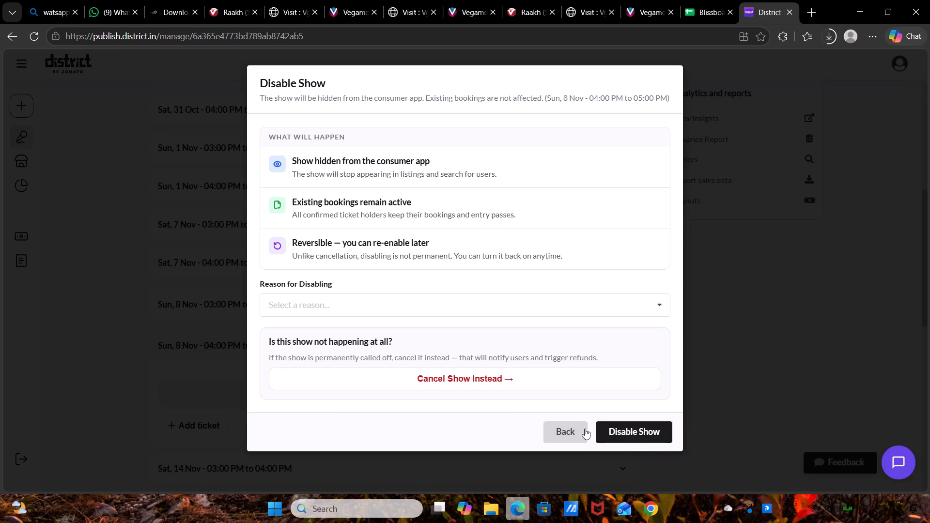
click(614, 429)
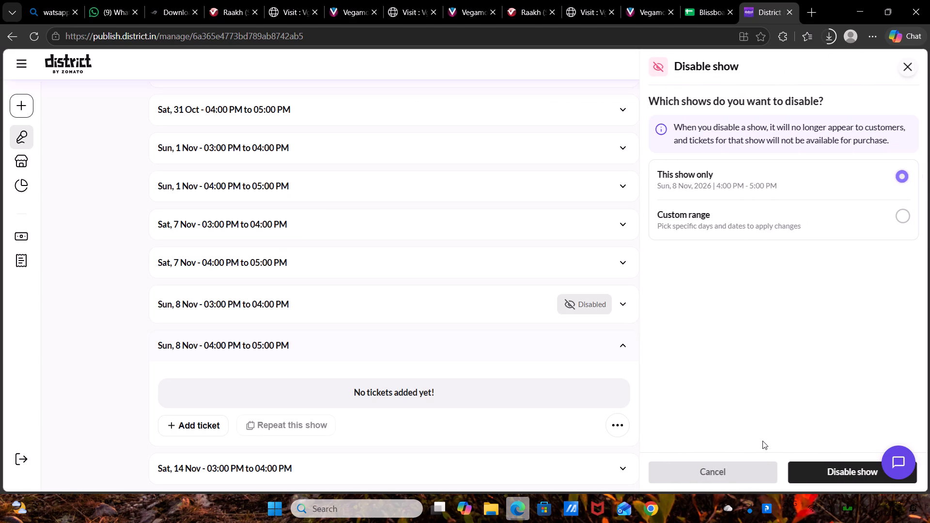
click(827, 477)
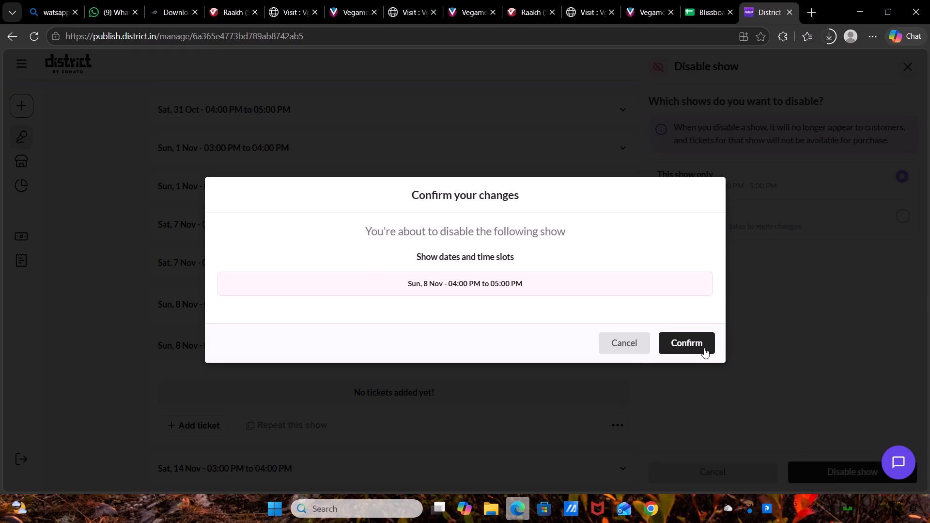
click(702, 346)
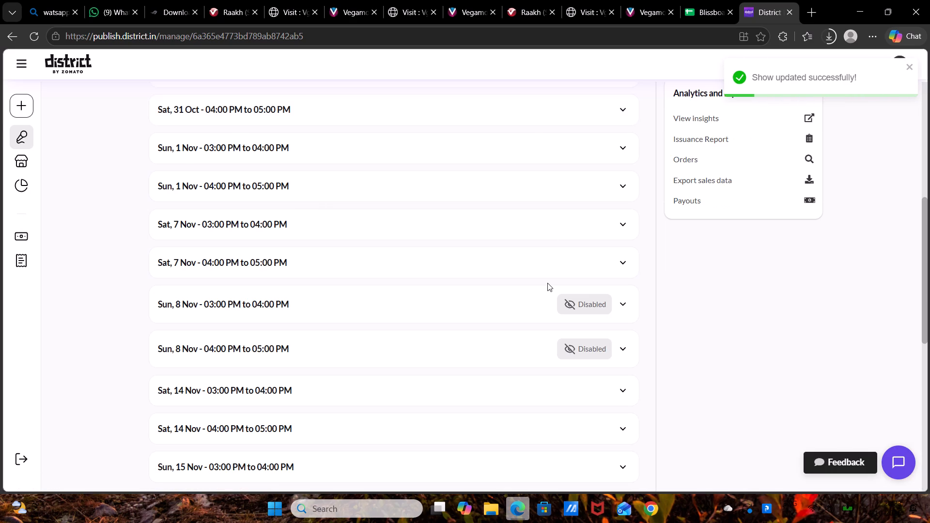
Expand the Sat, 31 Oct 03:00 PM to 04:00 PM show to reach its ticket options.
scroll(547, 283, up, 3)
scroll(547, 283, down, 1)
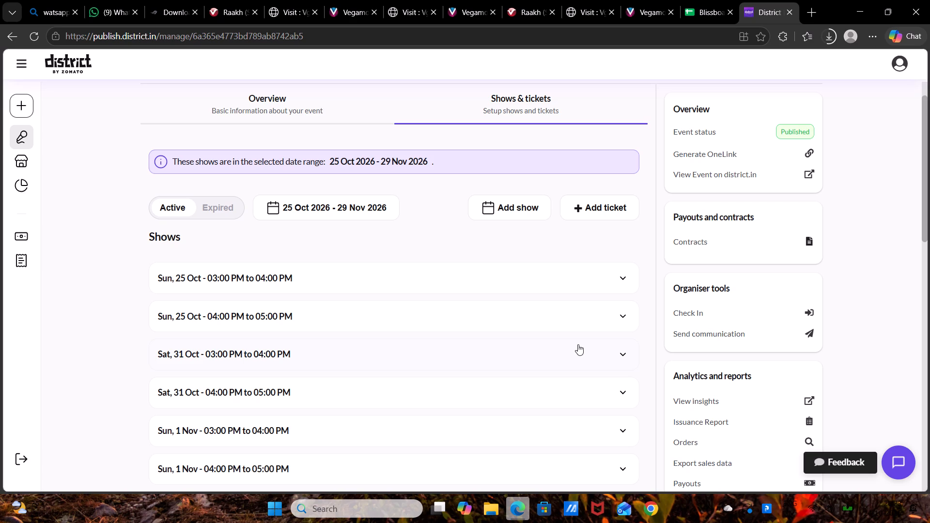
click(603, 353)
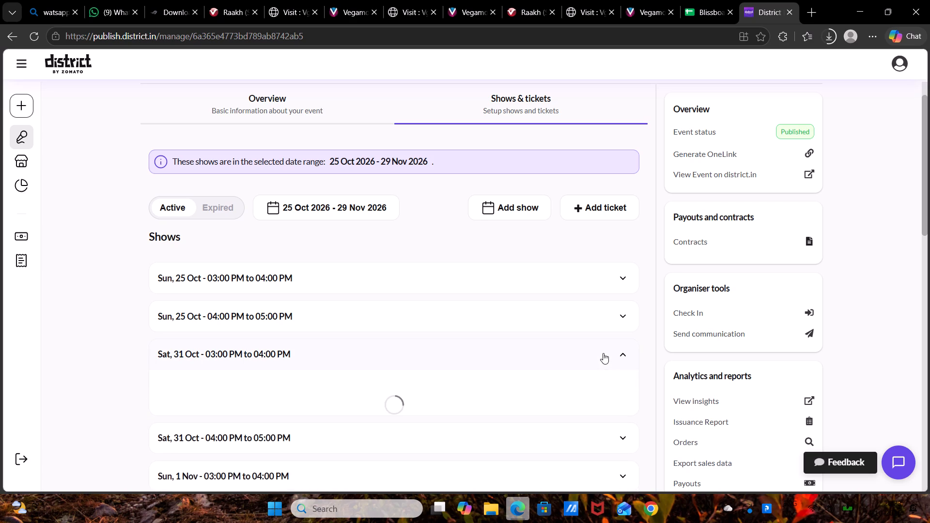
scroll(603, 353, down, 4)
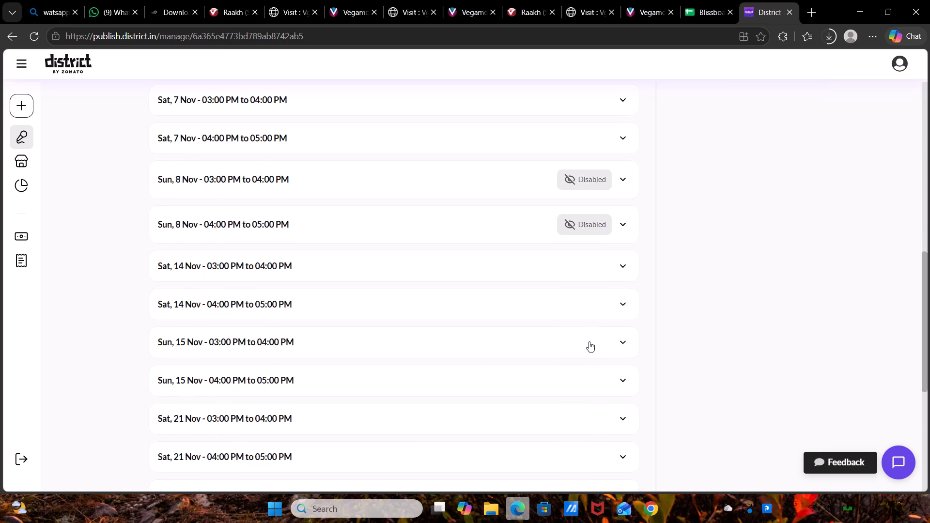
scroll(589, 341, up, 3)
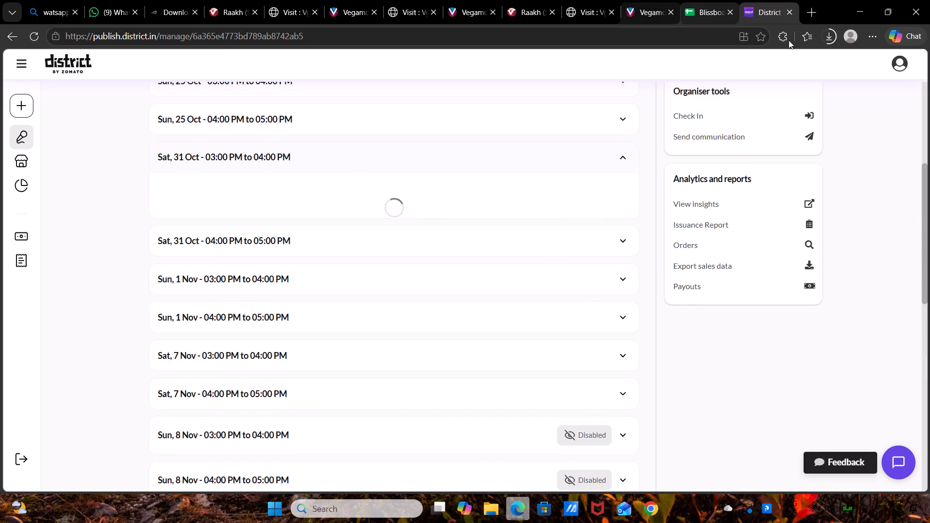
Resume the paused download of Raakh episode S01E03.
click(829, 35)
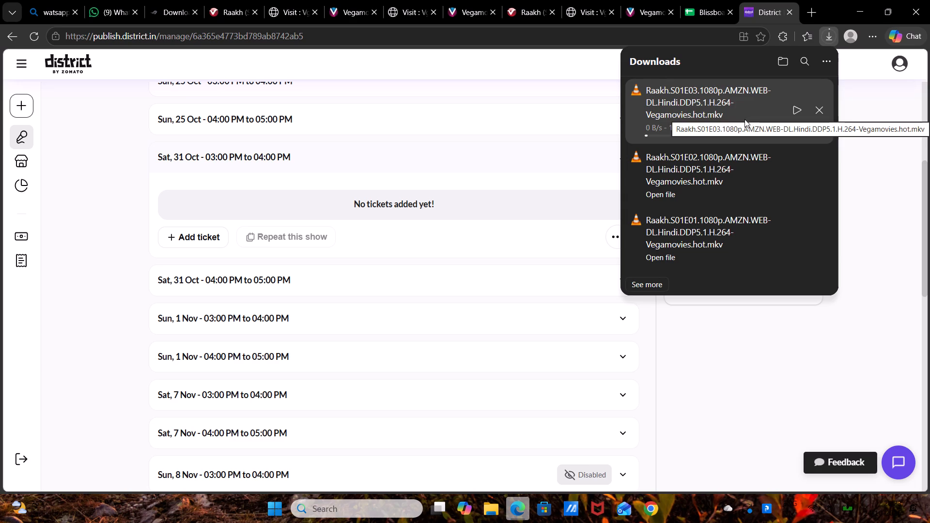
click(796, 111)
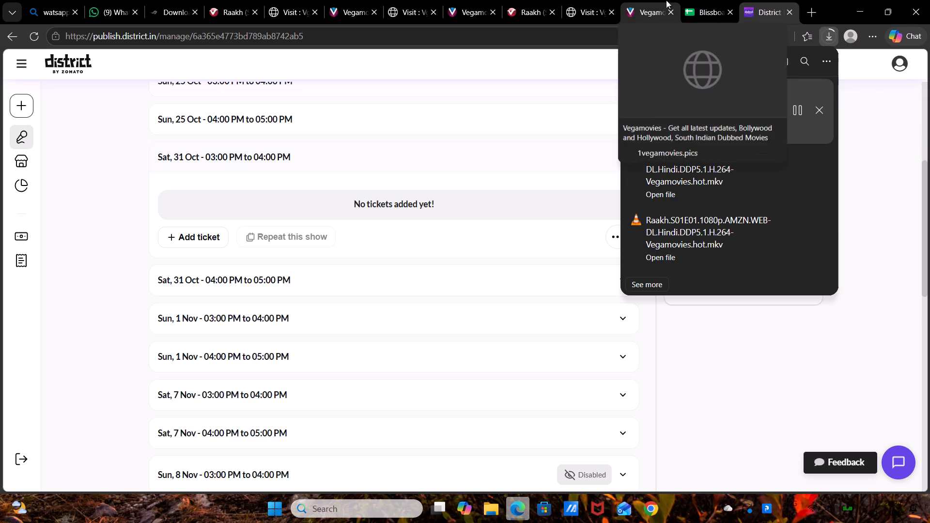
Start a new ticket for the Sat, 31 Oct 03:00 PM show with the custom name Entry pass and total quantity 10.
click(713, 1)
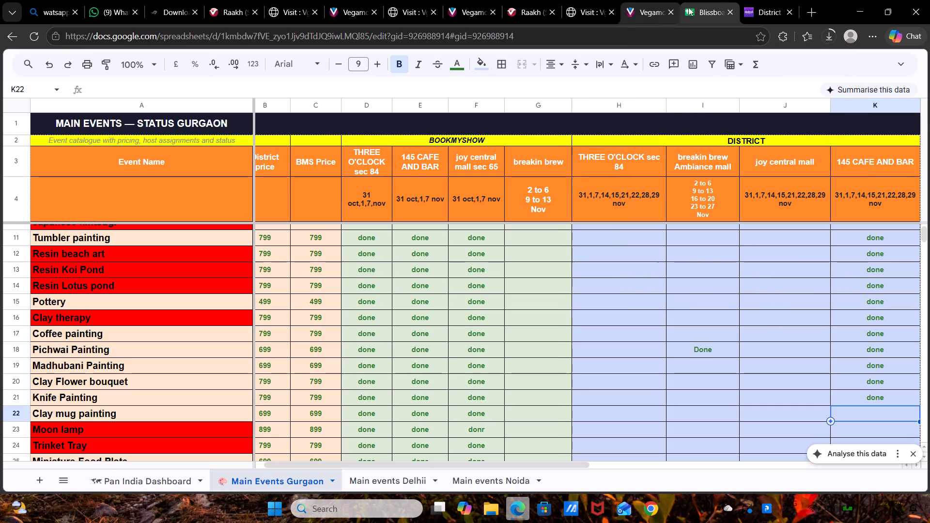
click(773, 0)
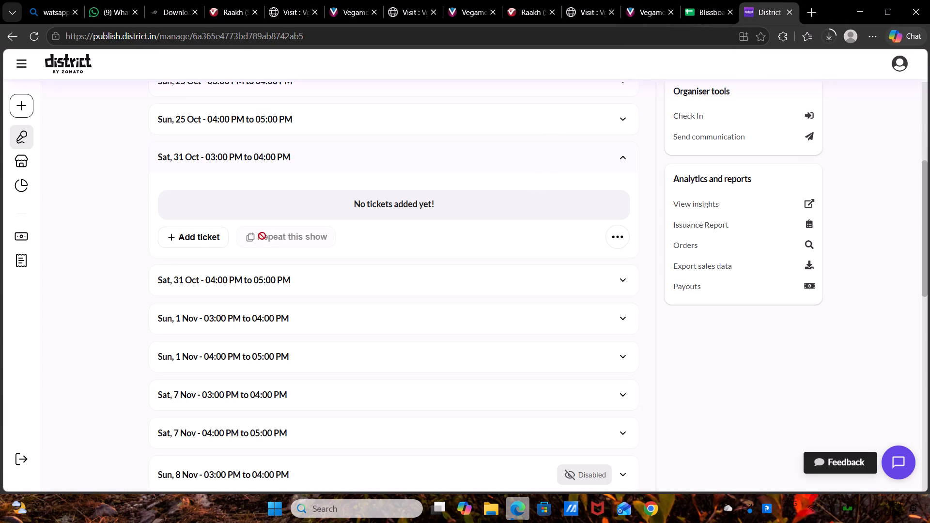
click(199, 232)
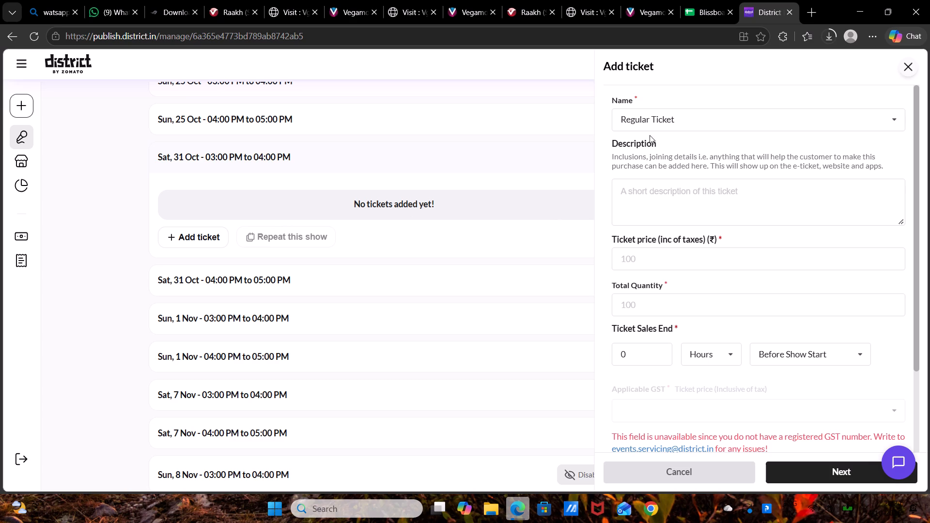
click(662, 125)
click(652, 173)
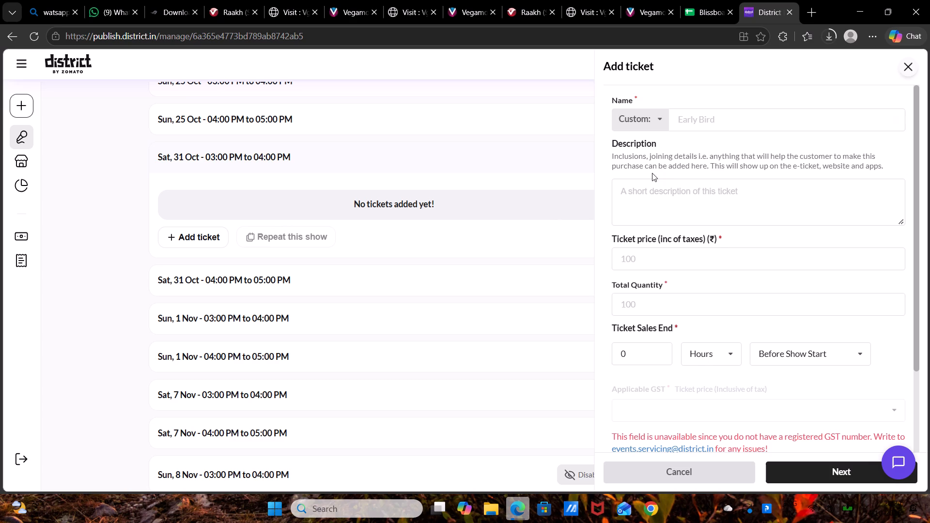
click(713, 129)
click(729, 169)
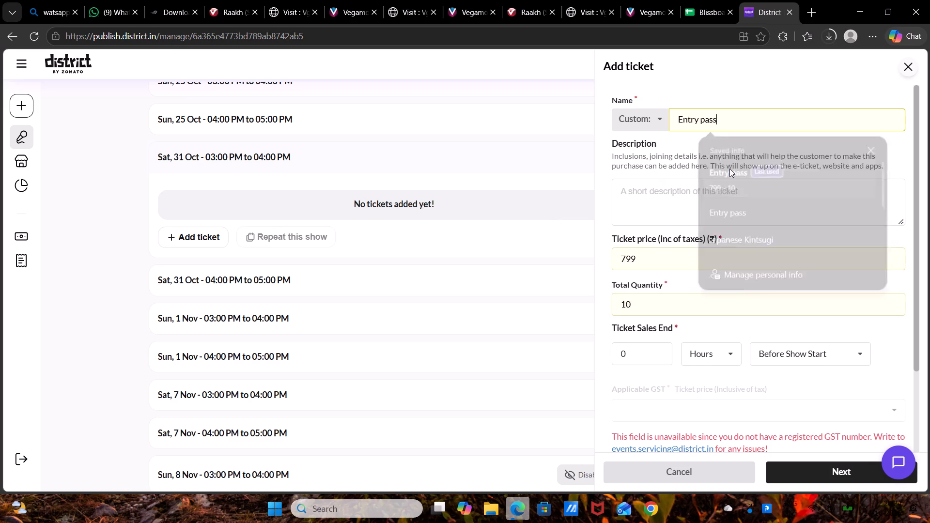
Check the Clay mug painting District price in the Gurgaon status spreadsheet and set the ticket price to 699.
click(703, 0)
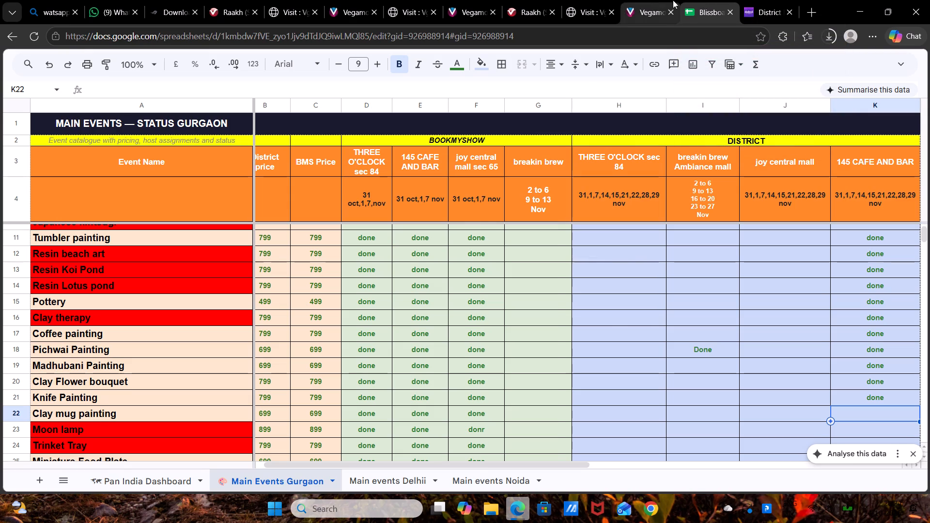
double_click(751, 5)
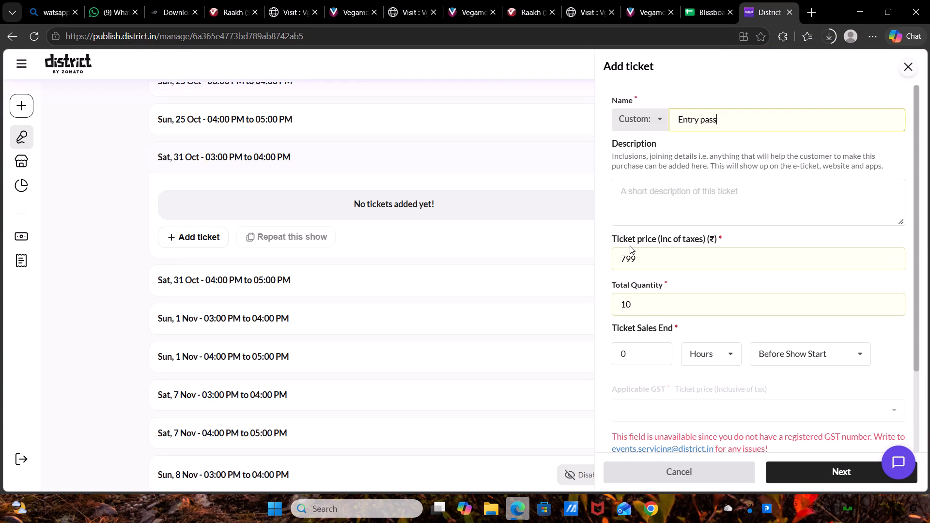
click(630, 246)
double_click(626, 250)
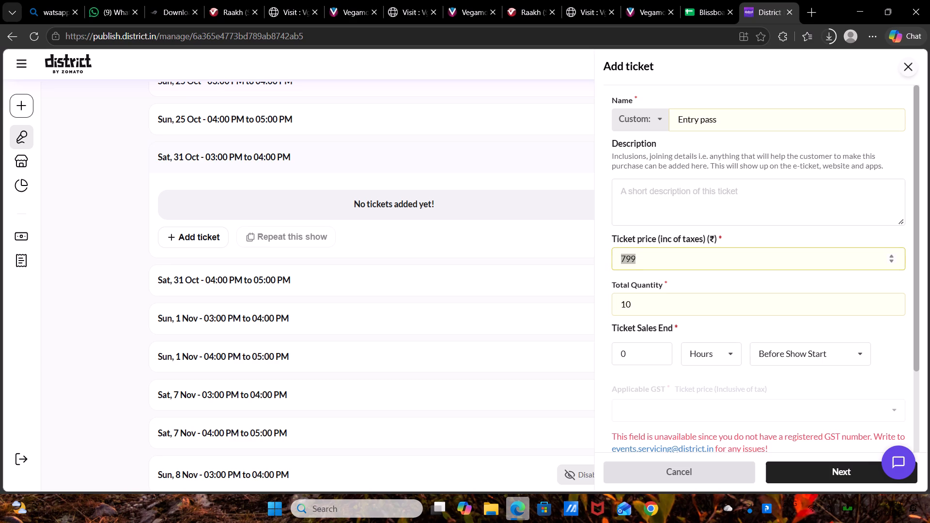
key(BackSpace)
text(699)
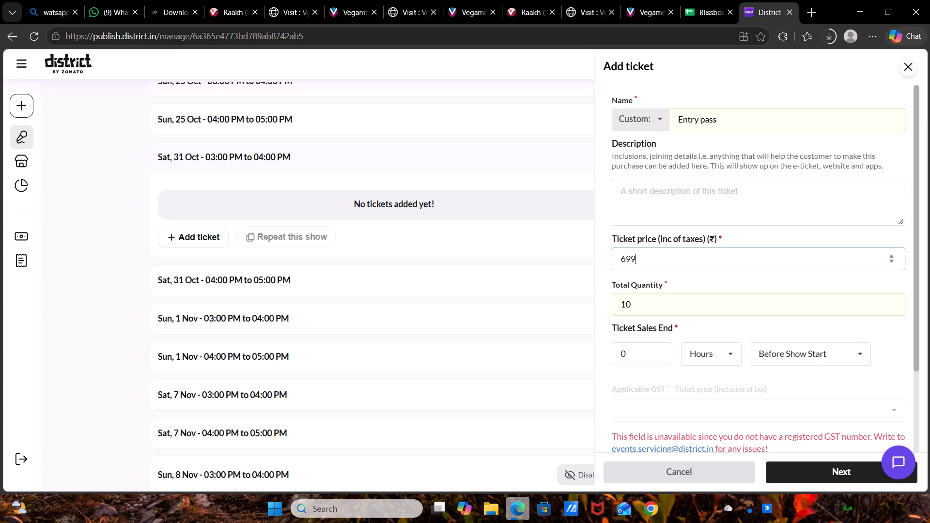
Paste the ticket description covering individual entry and the redeemable INR 300 cover charge, and end ticket sales 30 minutes before show start.
click(637, 199)
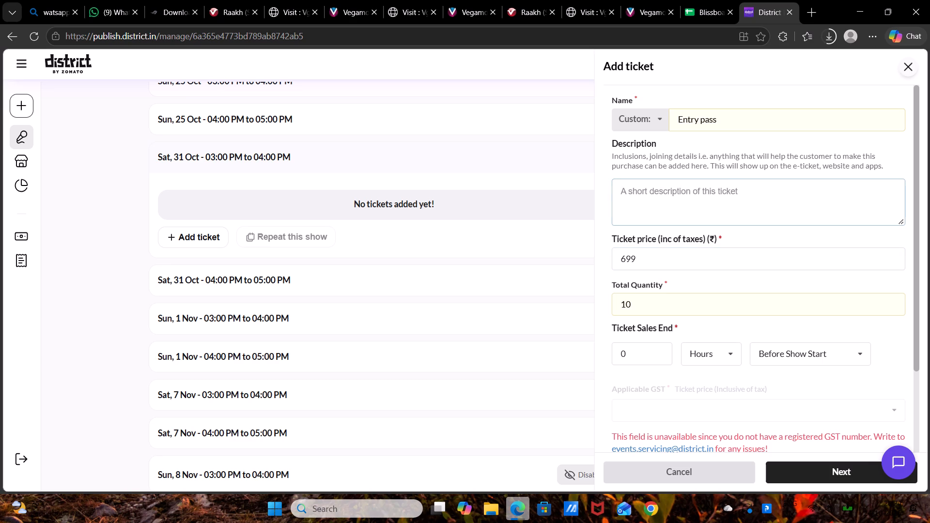
key(ctrl+v)
scroll(675, 189, down, 1)
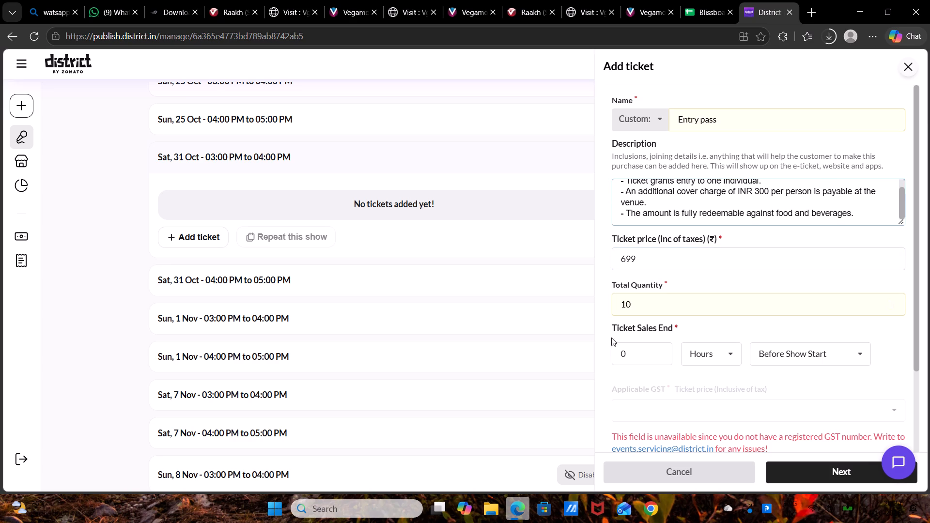
click(620, 349)
key(3)
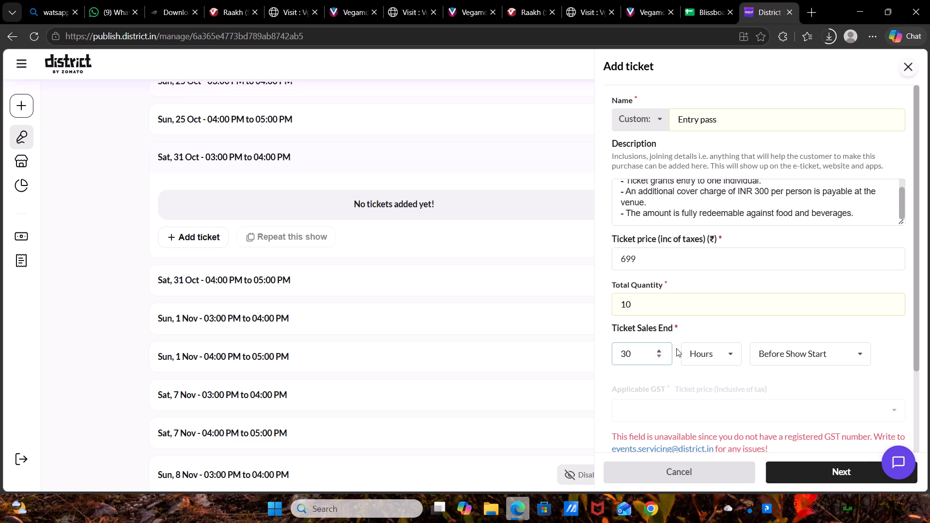
click(692, 350)
click(703, 366)
scroll(703, 366, down, 2)
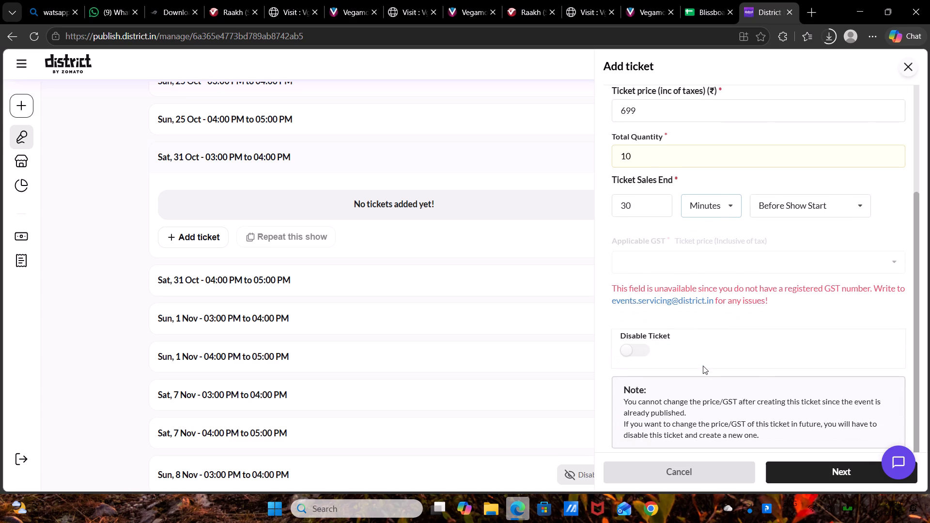
click(812, 470)
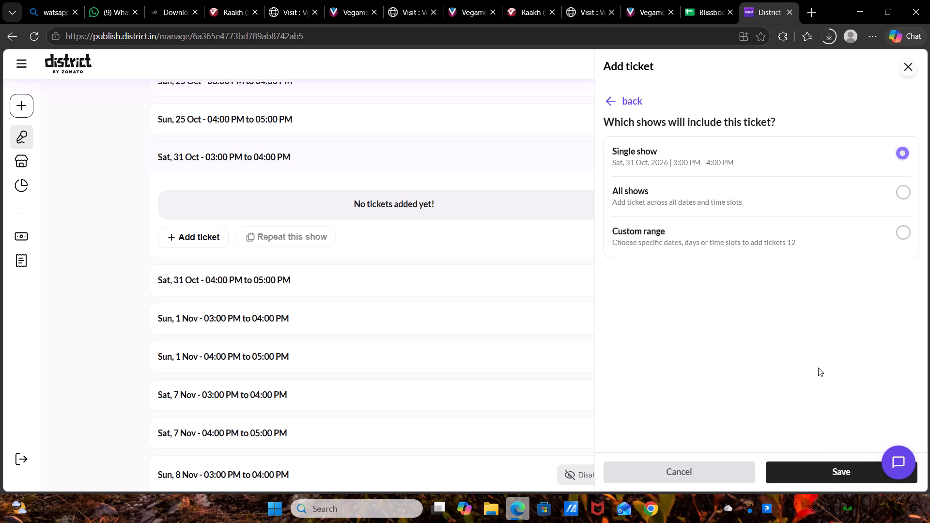
Add the Entry pass ticket to a custom range of 31 Oct to 29 Nov, Saturdays and Sundays, for both the 3:00 PM and 4:00 PM slots.
click(795, 477)
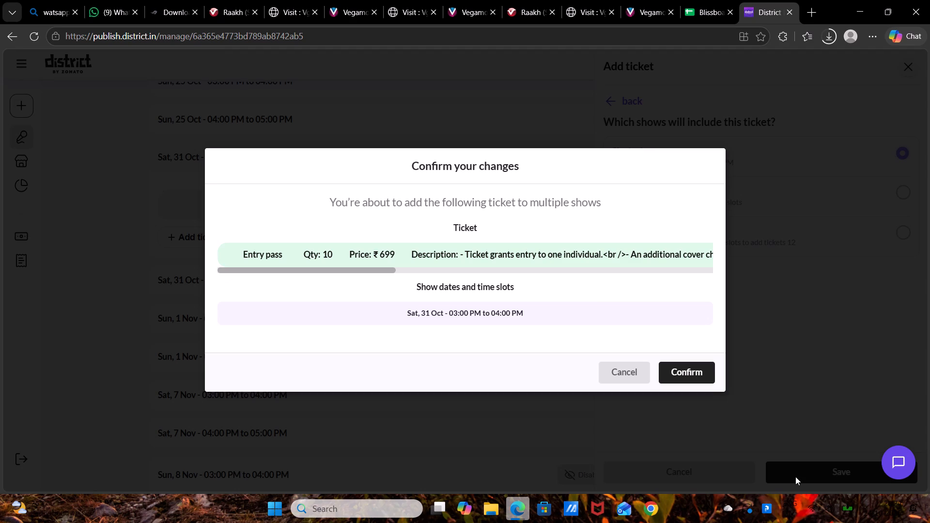
click(631, 371)
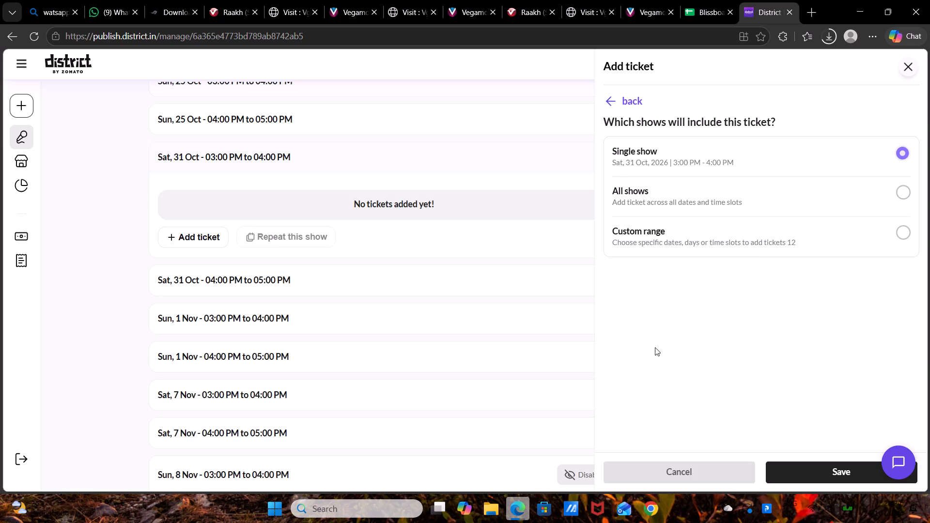
click(781, 230)
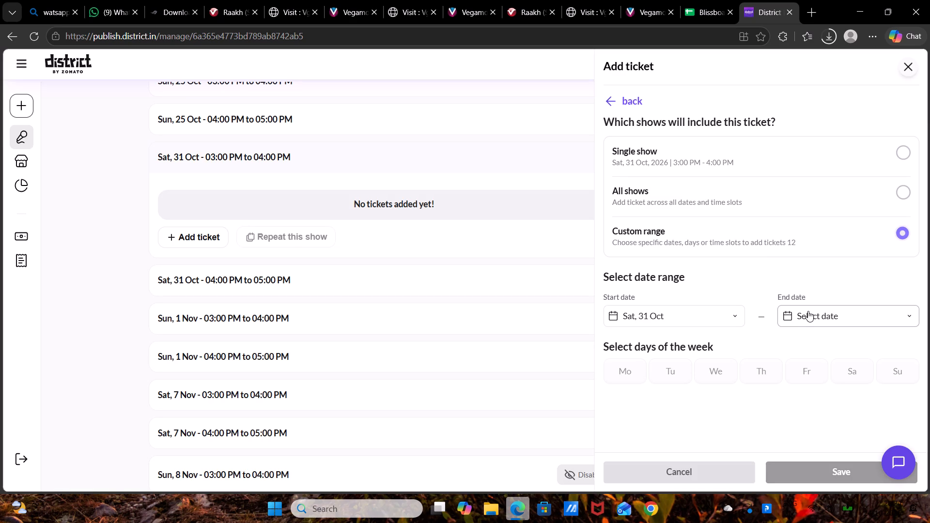
click(808, 311)
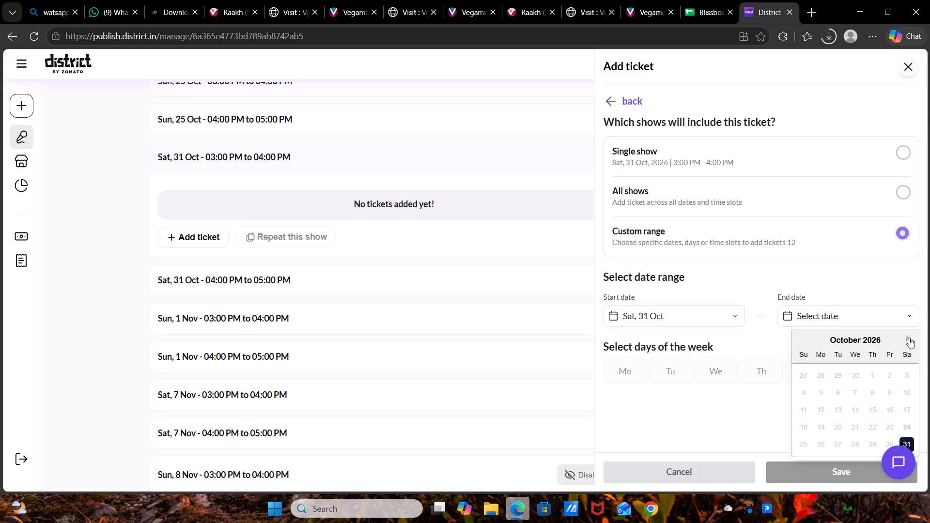
click(908, 335)
click(906, 338)
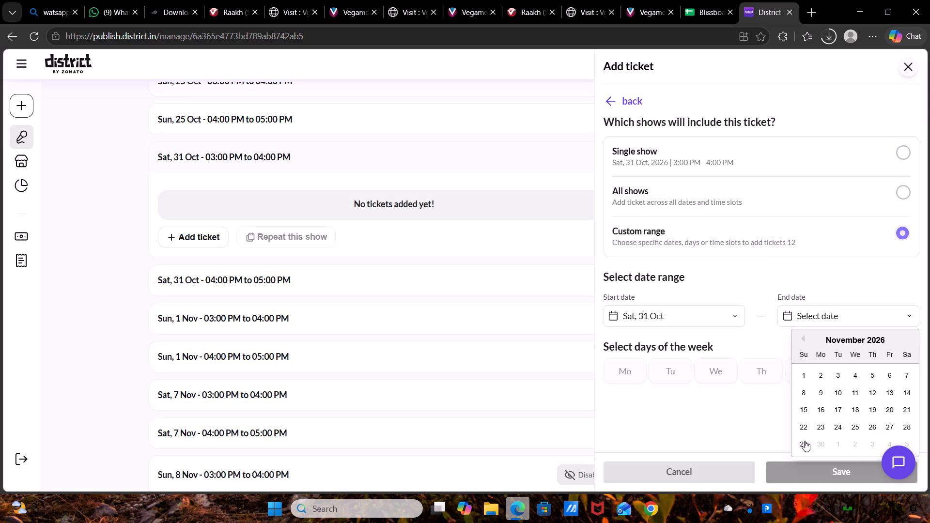
click(802, 442)
click(853, 366)
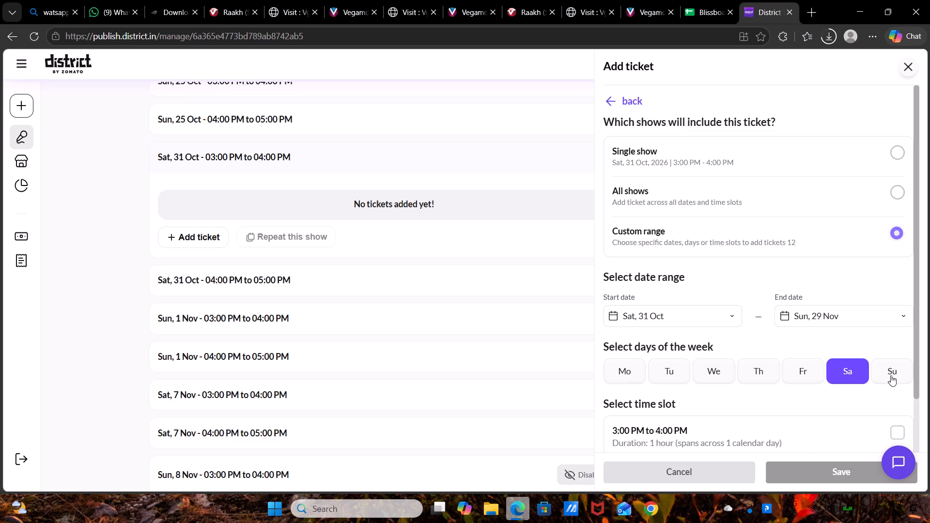
click(891, 375)
scroll(891, 375, down, 2)
click(855, 331)
click(831, 365)
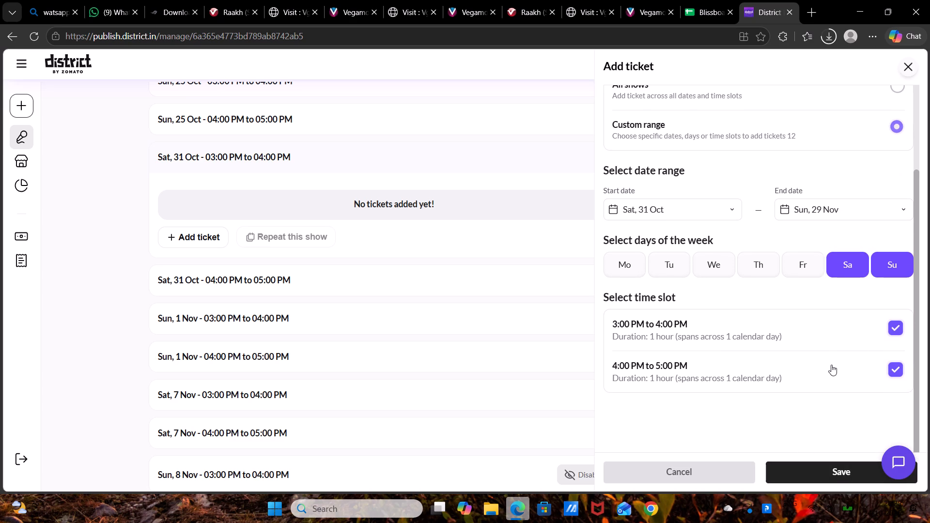
click(819, 467)
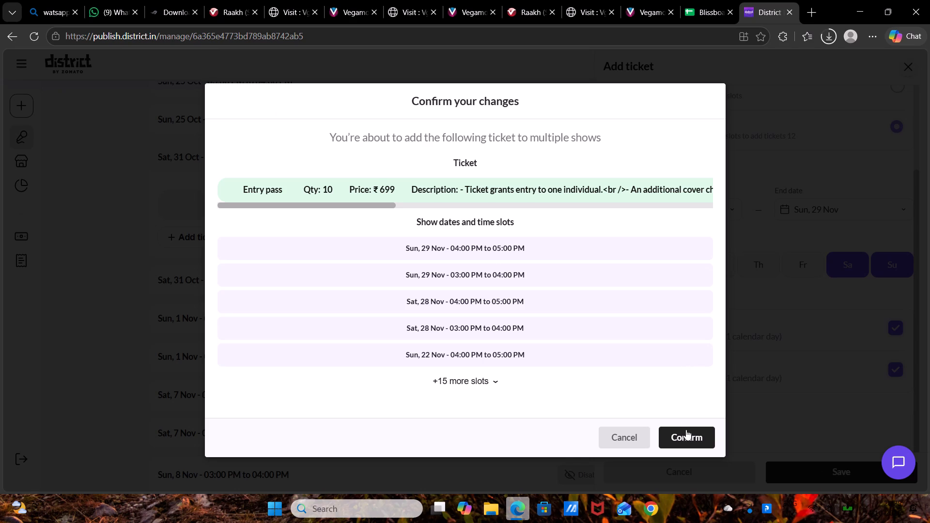
click(686, 431)
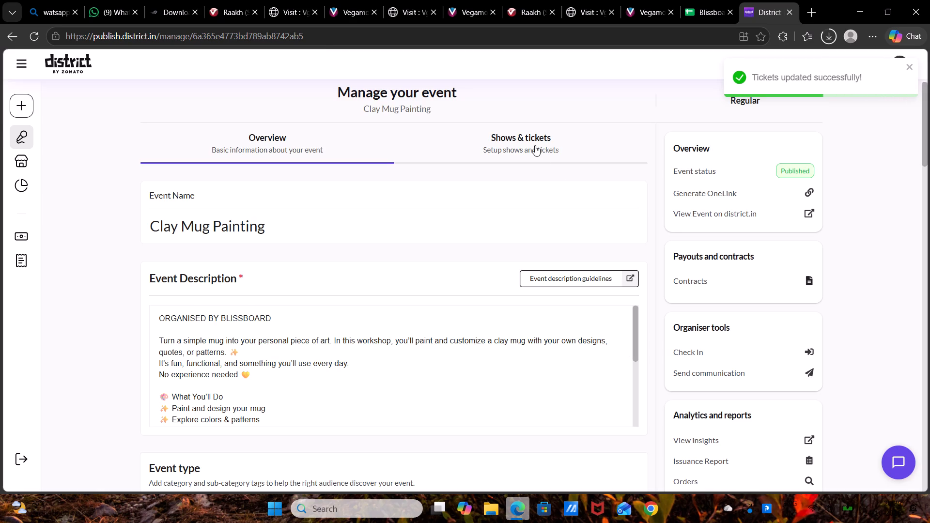
Check the ticket on the Sun, 1 Nov 03:00 PM show, and mark Clay mug painting done under District 145 CAFE AND BAR in the Gurgaon spreadsheet.
click(535, 145)
click(486, 338)
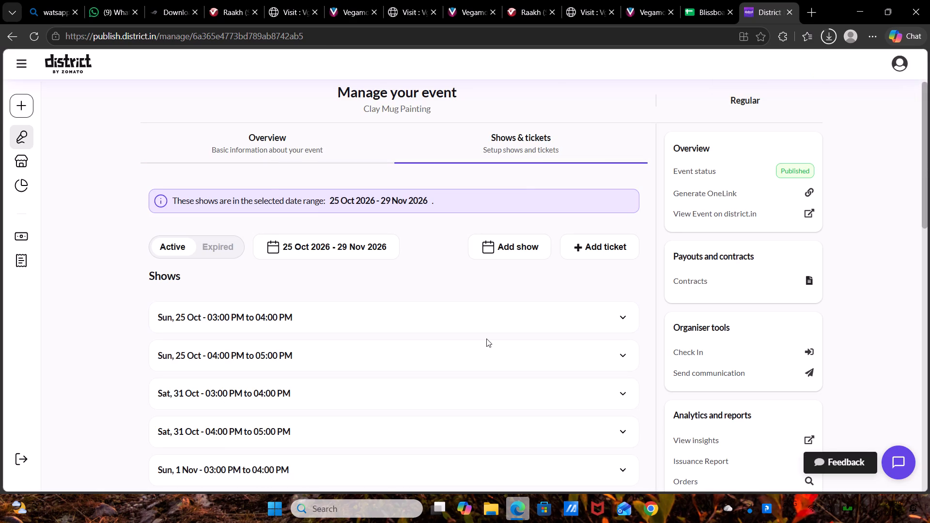
scroll(486, 338, down, 2)
click(469, 325)
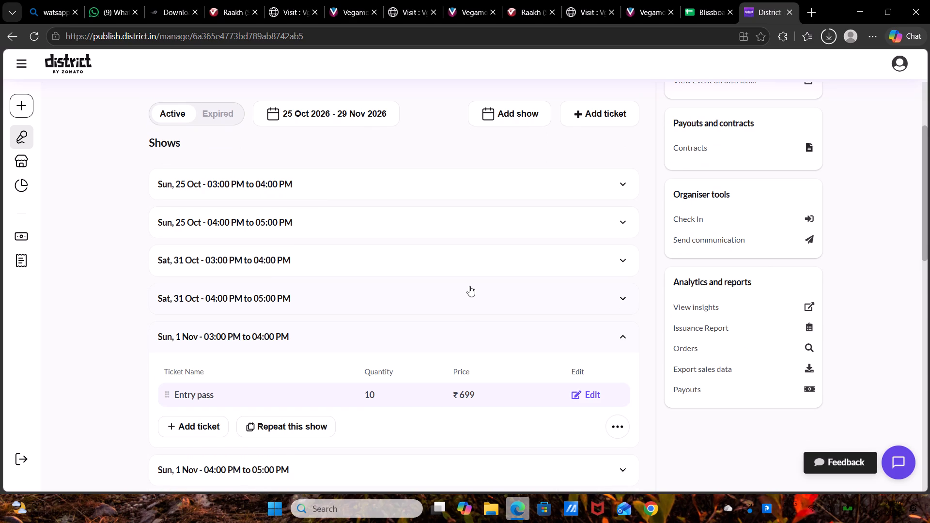
click(709, 5)
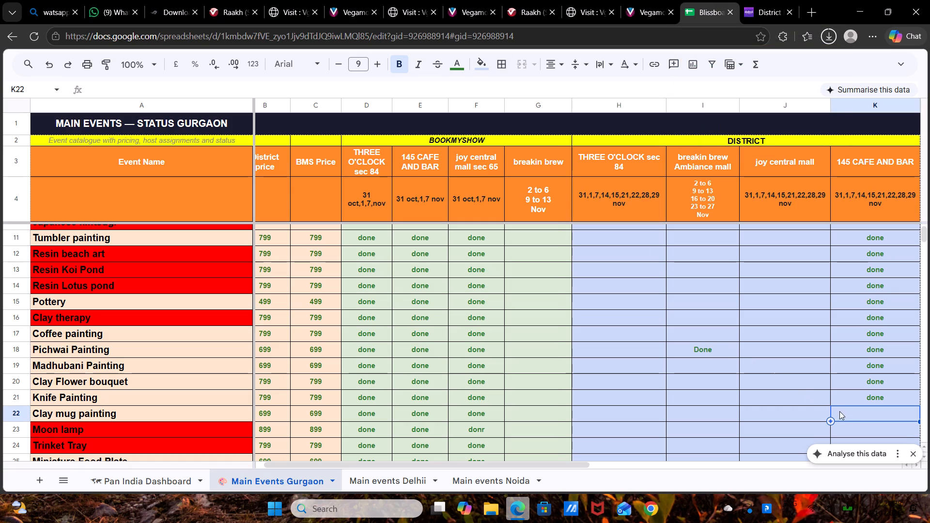
key(d)
key(Return)
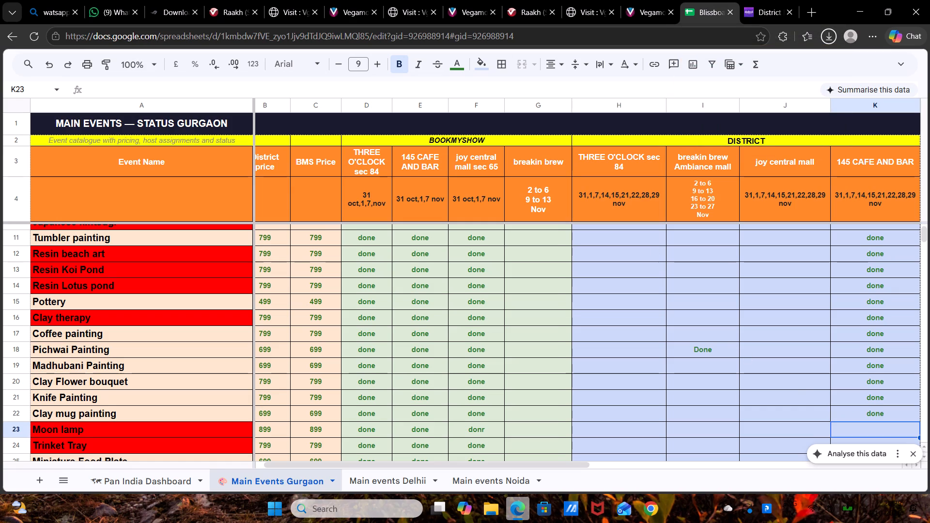
Look up the next event in the spreadsheet, search District for moon, and open the 145 Cafe & Bar Moon Lamp Workshop.
scroll(844, 414, down, 5)
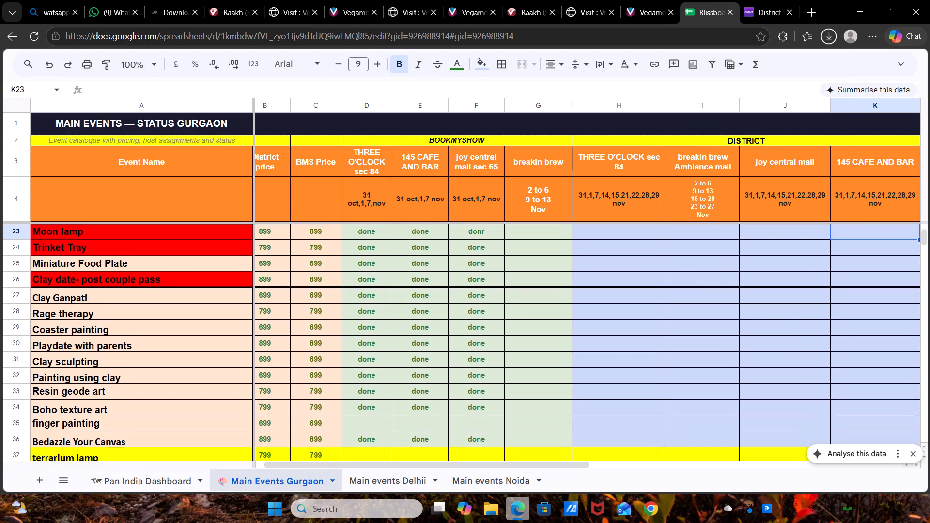
scroll(844, 414, down, 1)
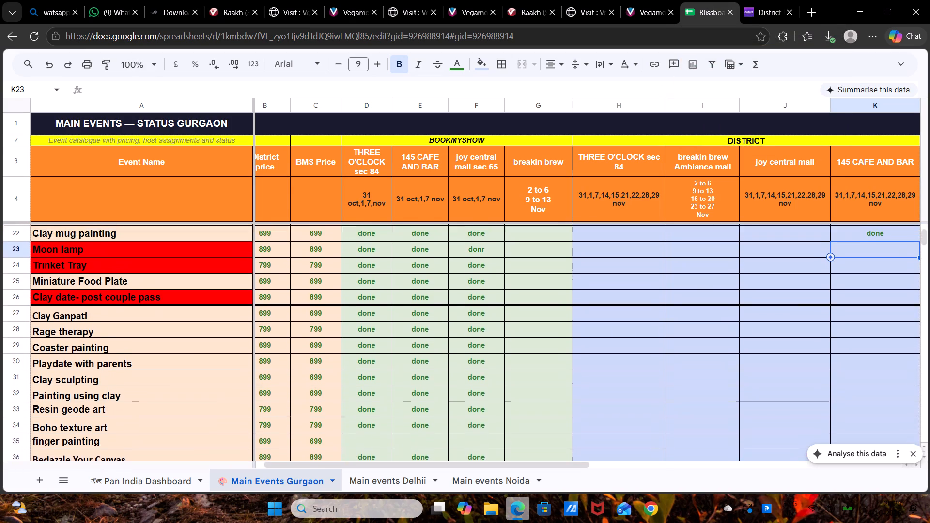
scroll(844, 414, down, 1)
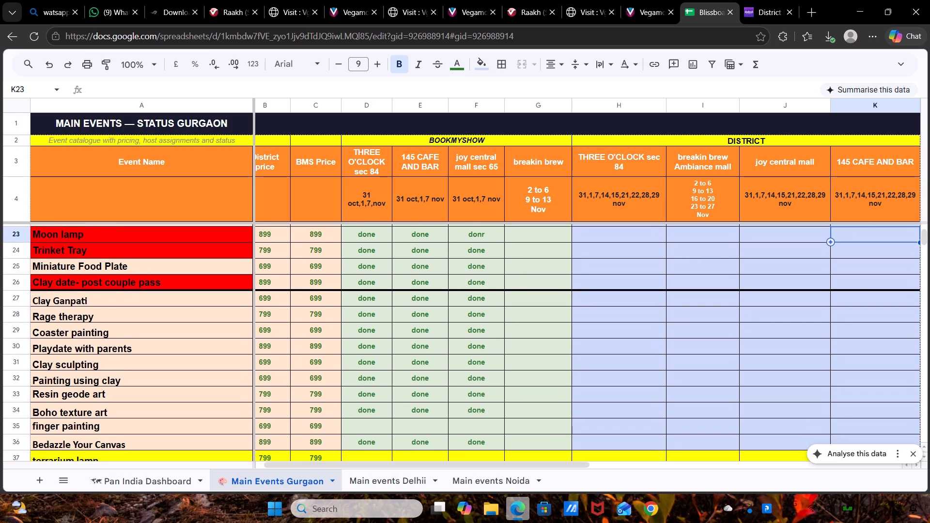
scroll(844, 414, down, 1)
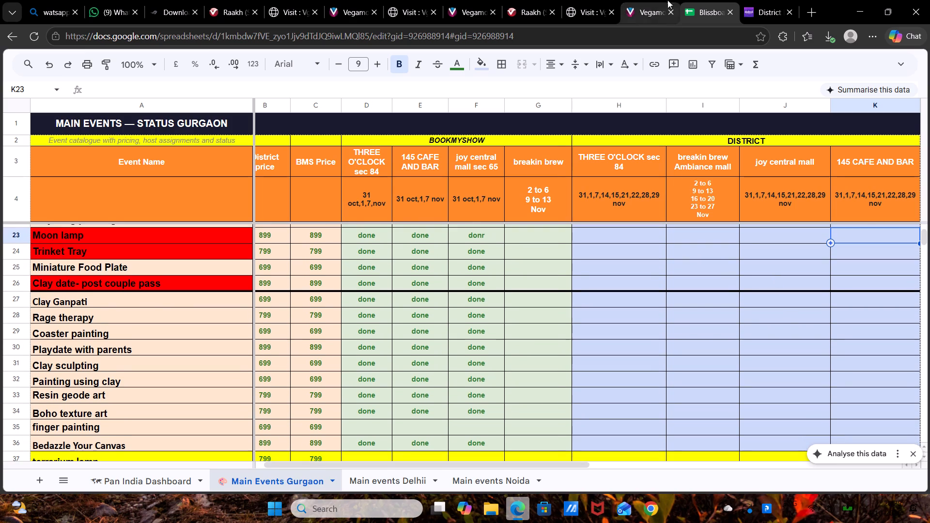
click(768, 7)
scroll(395, 141, up, 6)
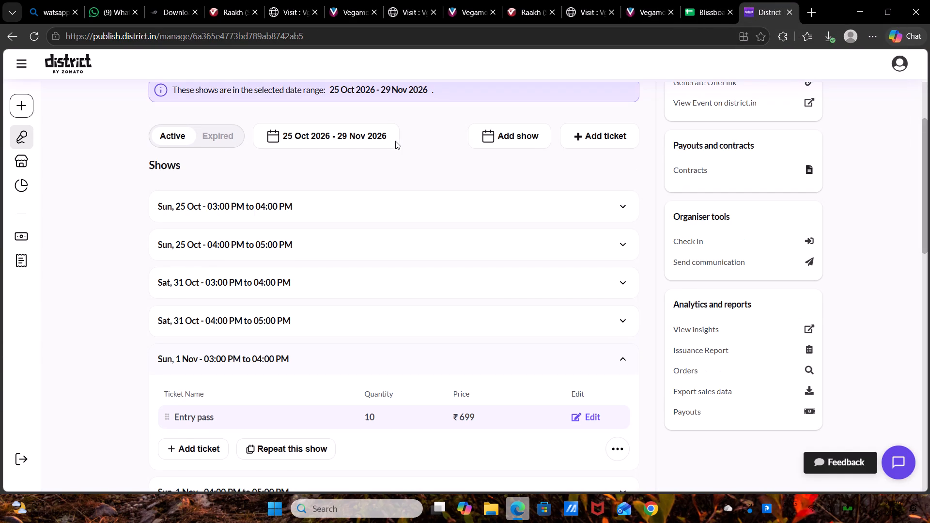
click(10, 42)
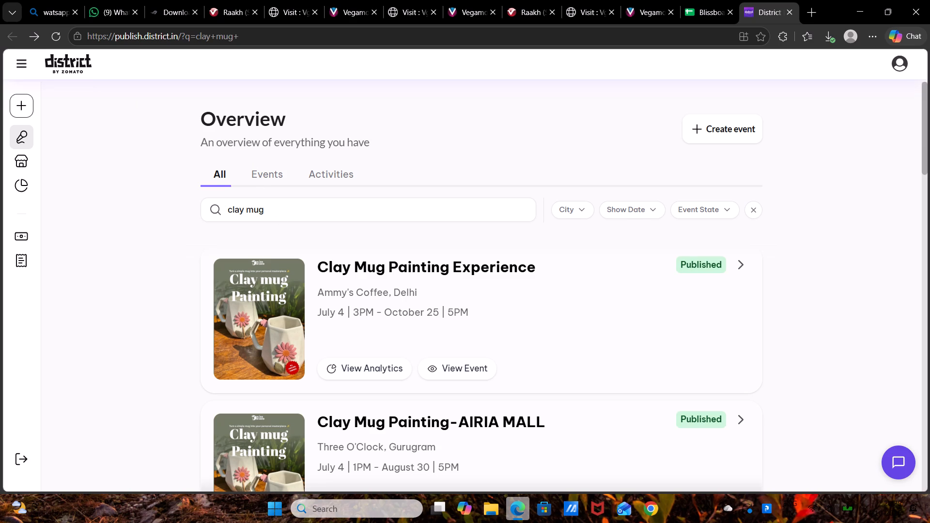
drag(275, 206, 203, 214)
key(BackSpace)
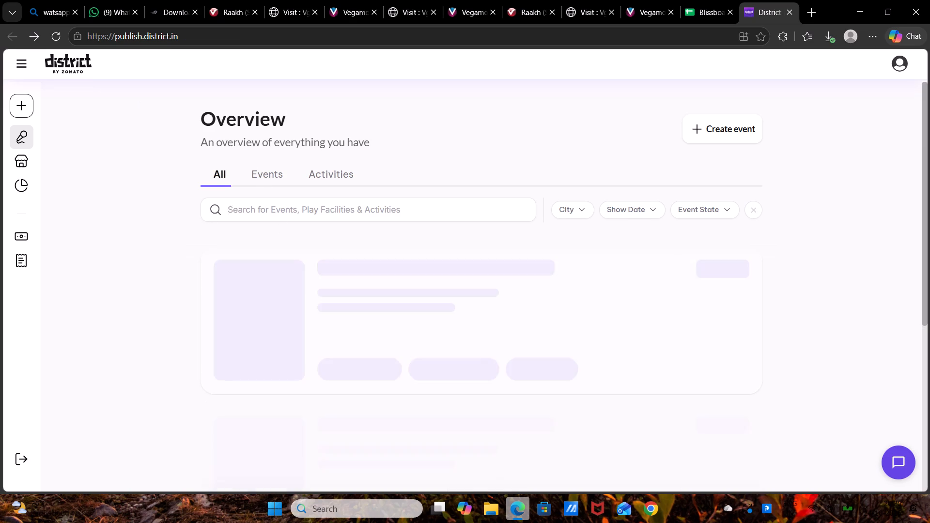
text(moon)
key(space)
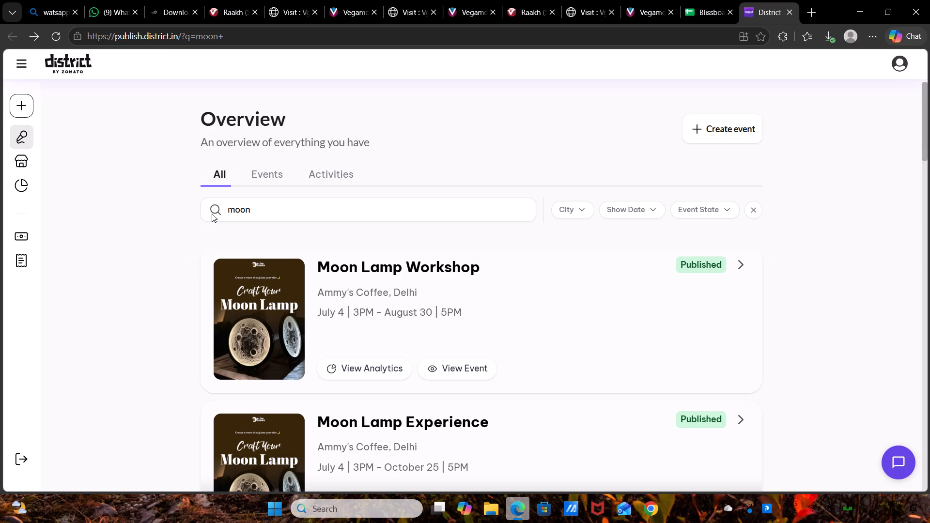
scroll(355, 308, down, 3)
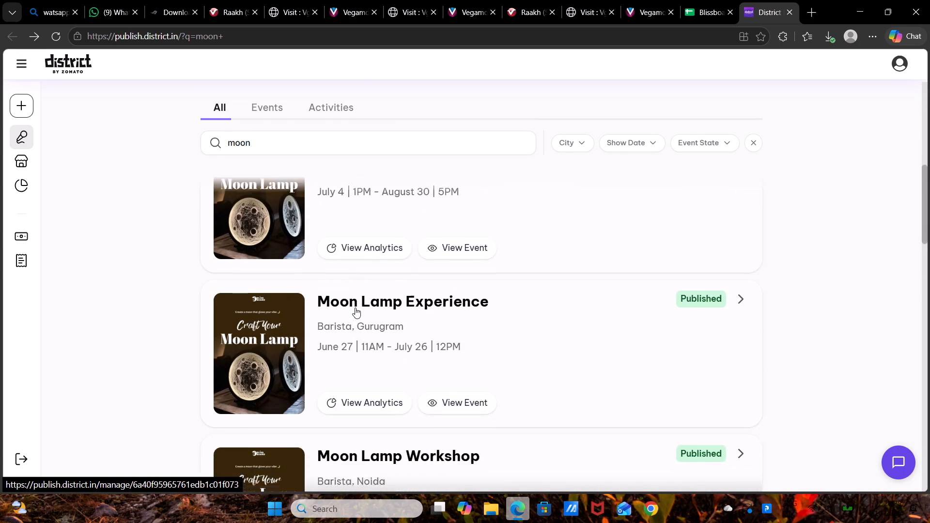
scroll(355, 308, down, 1)
scroll(355, 308, up, 1)
click(356, 341)
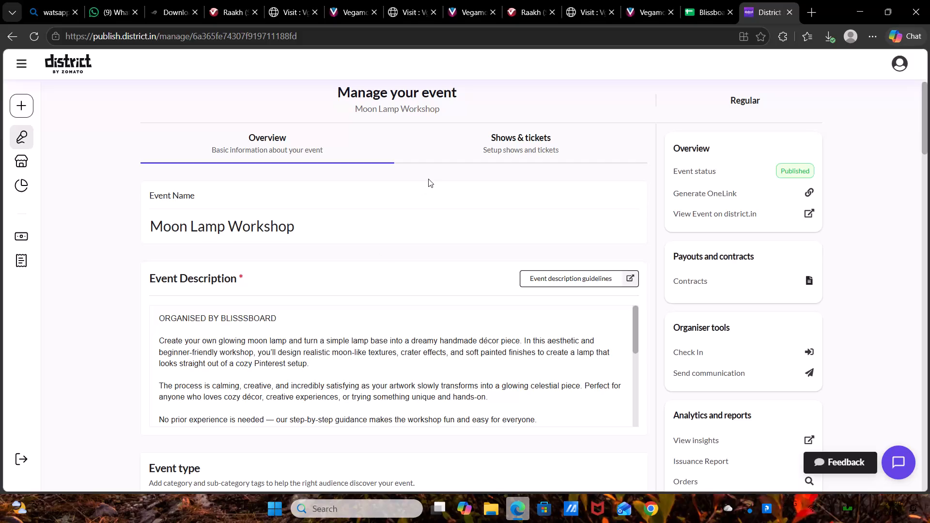
Start a weekly recurring show for Moon Lamp Workshop from 31 Oct to 30 Nov, repeating on Saturday and Sunday.
click(488, 159)
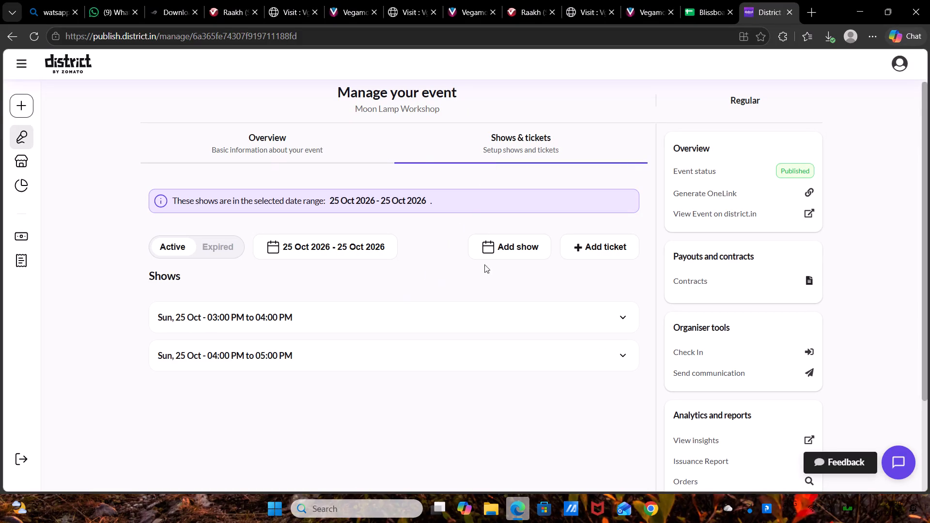
click(513, 249)
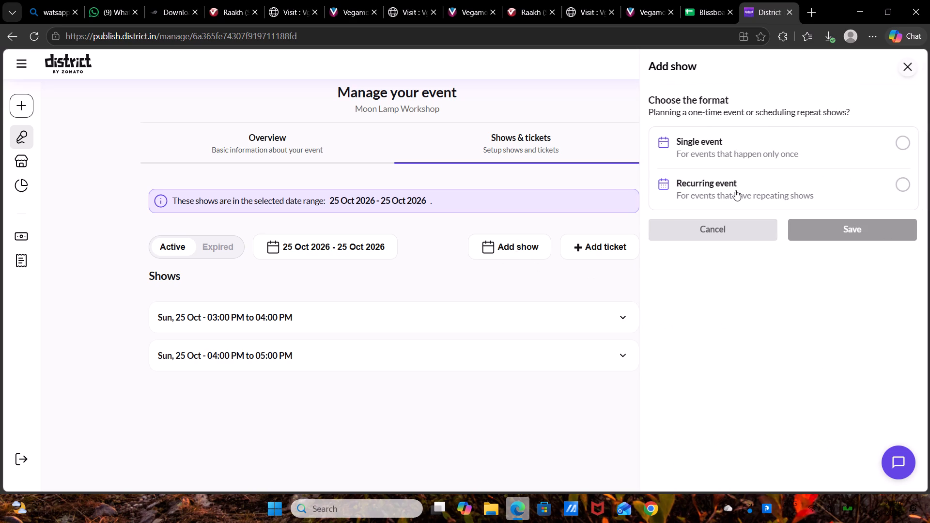
click(735, 190)
click(814, 286)
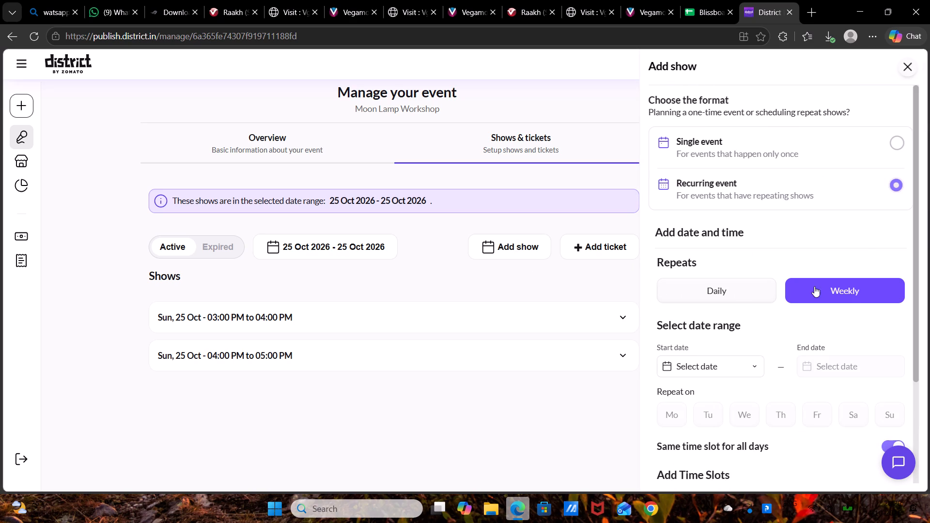
click(726, 360)
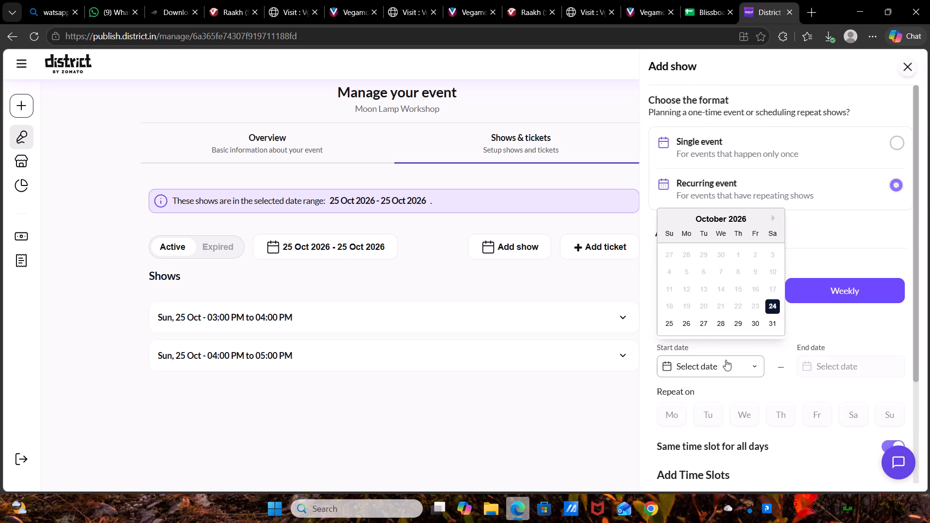
click(774, 319)
double_click(822, 362)
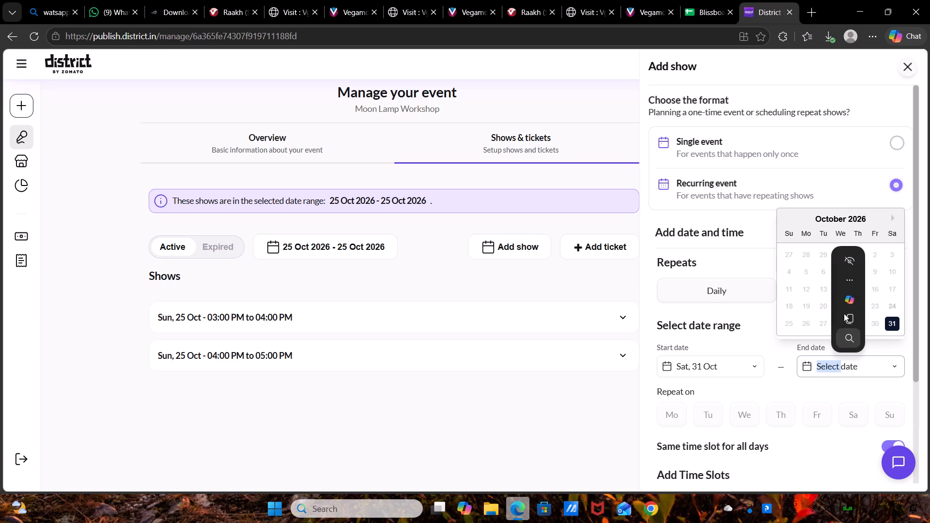
click(894, 220)
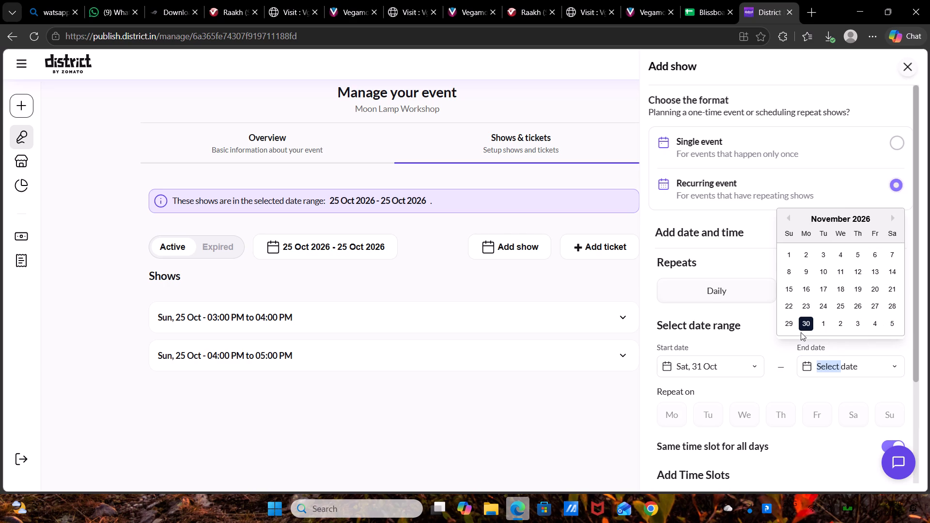
click(801, 332)
click(804, 324)
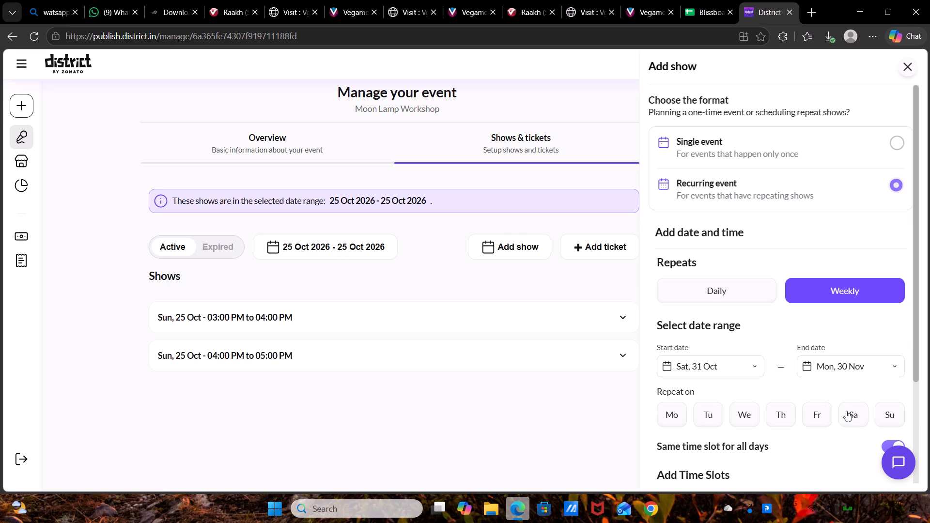
click(848, 414)
click(880, 417)
Set the recurring show's first time slot to 03:00 PM to 04:00 PM.
scroll(880, 417, down, 3)
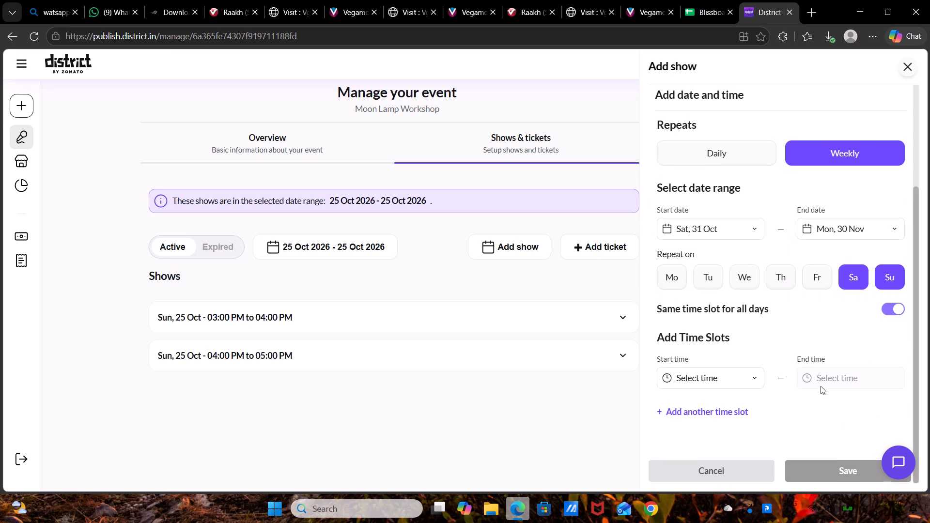
click(738, 374)
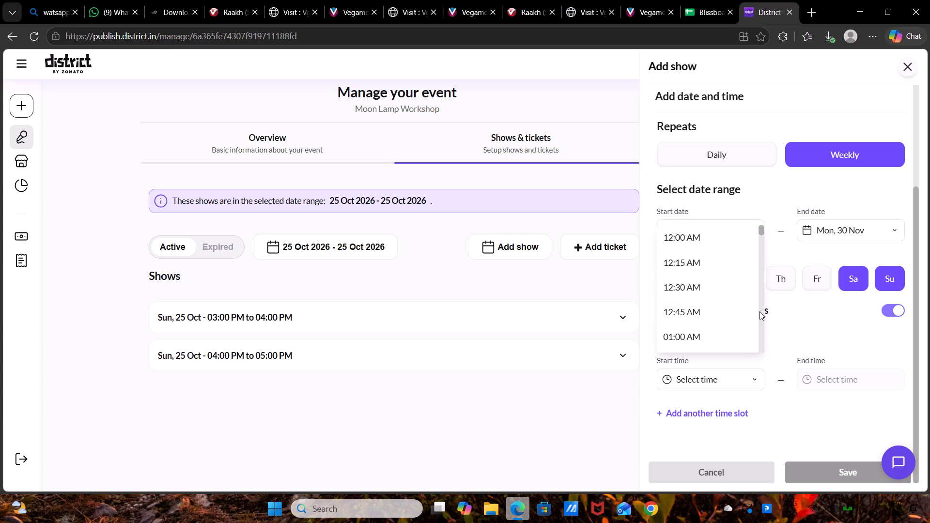
click(760, 309)
drag(760, 309, 744, 266)
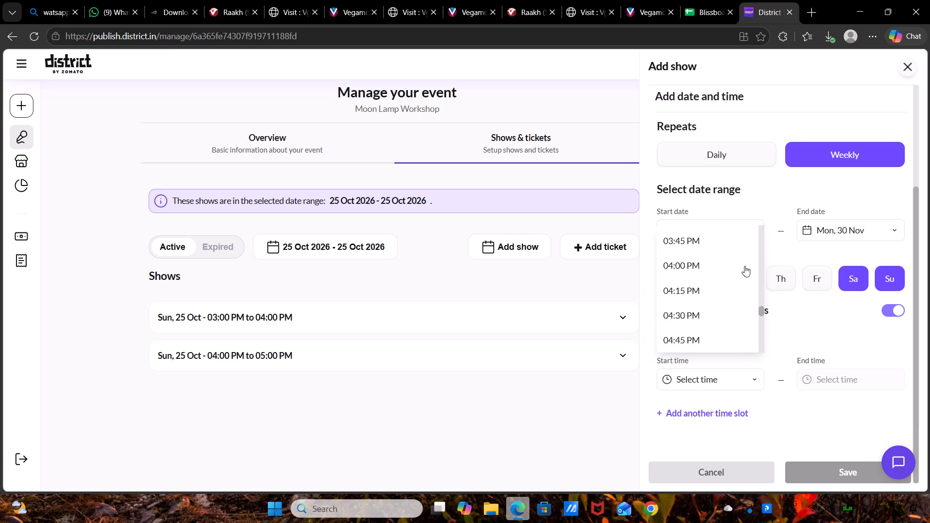
scroll(744, 266, up, 2)
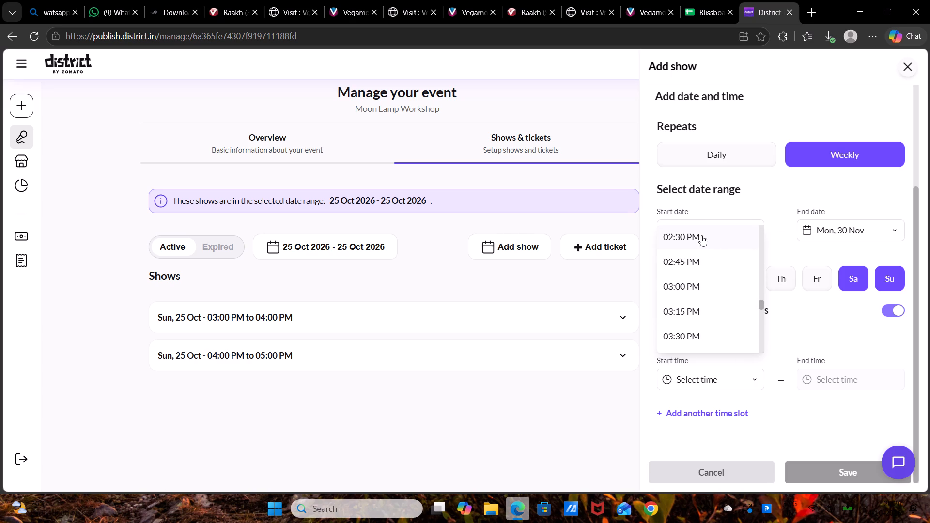
click(703, 278)
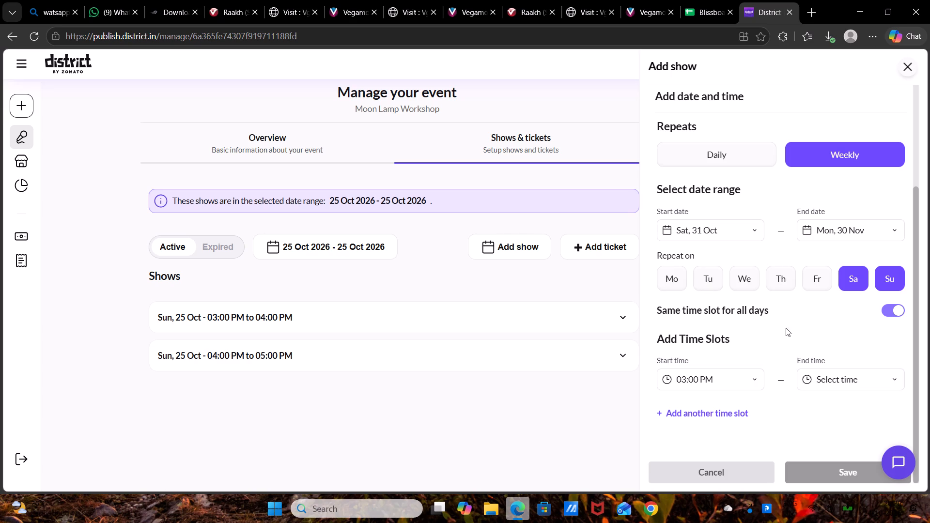
drag(812, 390, 849, 359)
drag(849, 359, 829, 391)
click(829, 391)
click(845, 386)
click(827, 318)
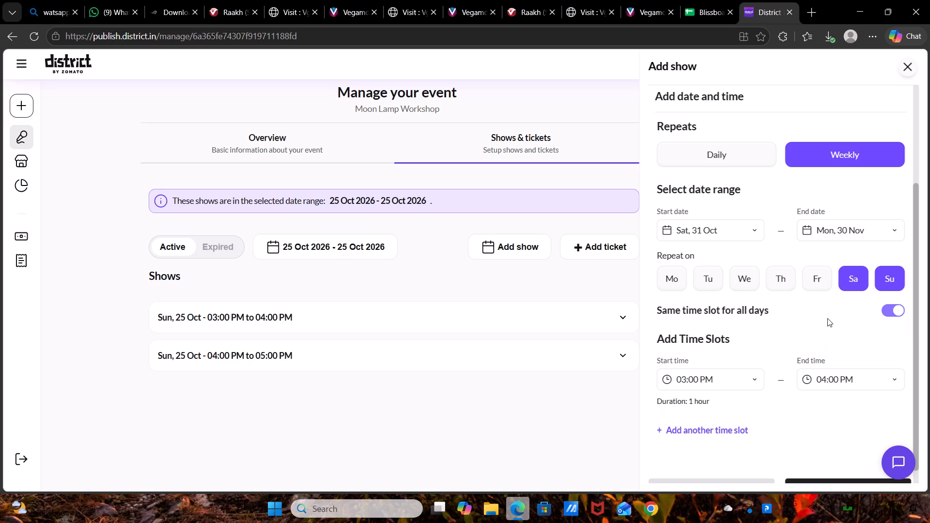
Add a second time slot of 04:00 PM to 05:00 PM and save the recurring Moon Lamp Workshop shows.
scroll(827, 318, down, 3)
click(700, 408)
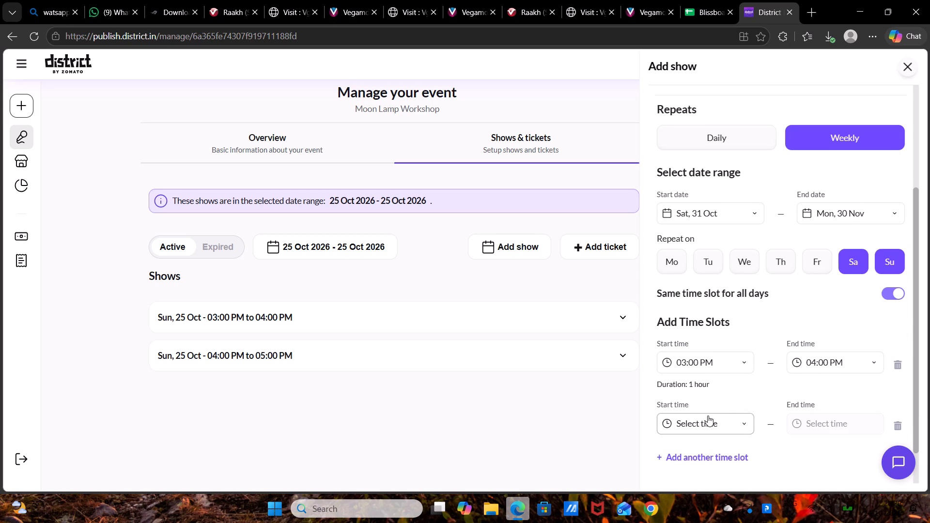
click(707, 420)
triple_click(749, 347)
drag(749, 347, 750, 347)
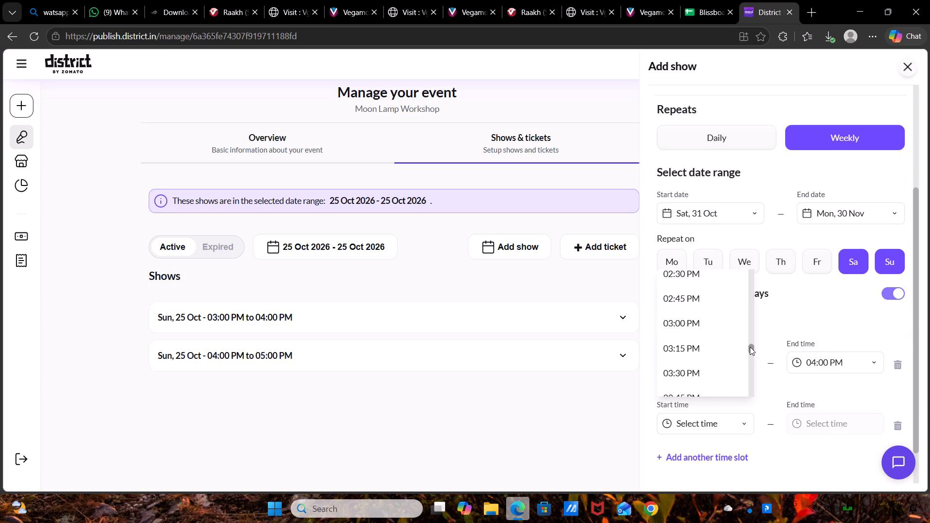
drag(750, 347, 705, 324)
scroll(705, 324, down, 2)
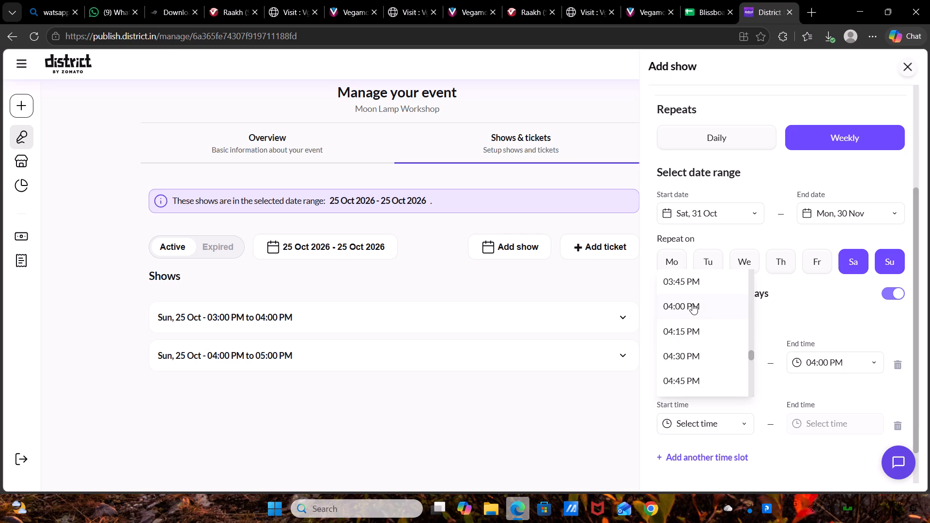
click(692, 304)
click(824, 420)
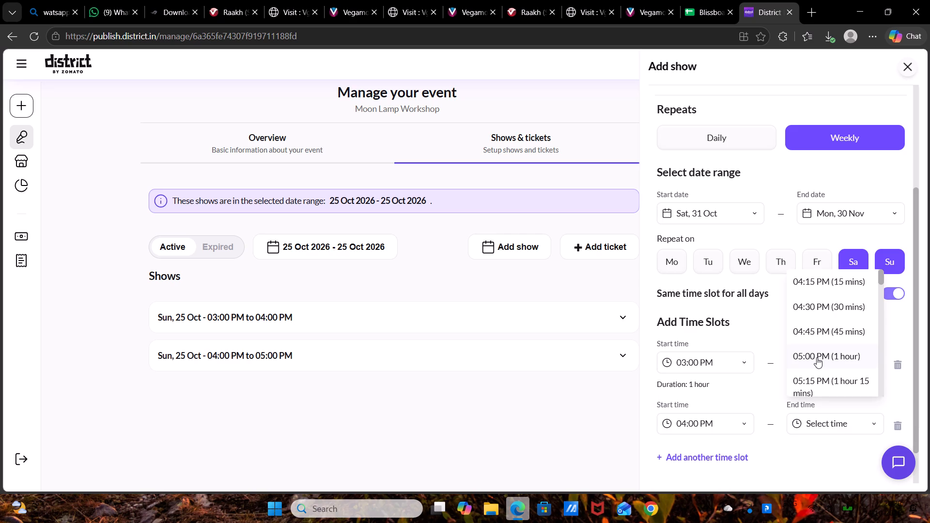
click(817, 357)
scroll(817, 357, down, 3)
click(830, 465)
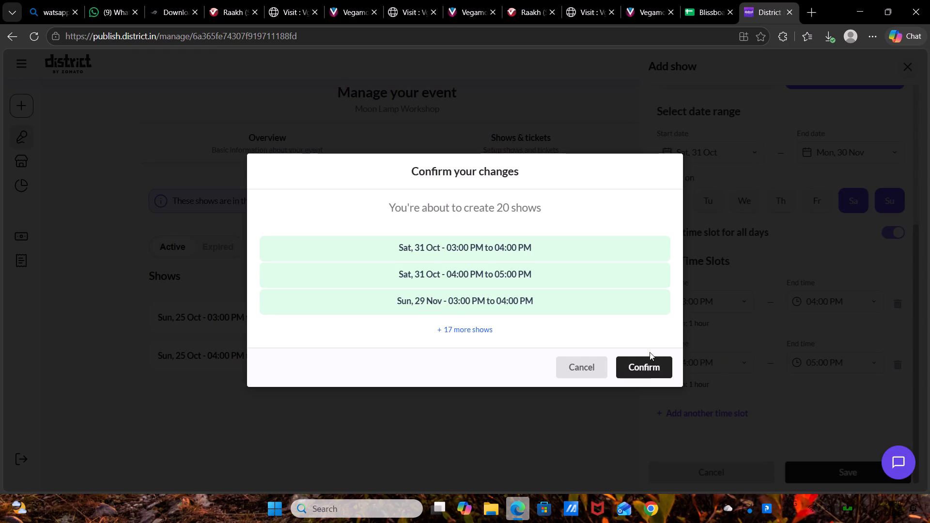
click(645, 363)
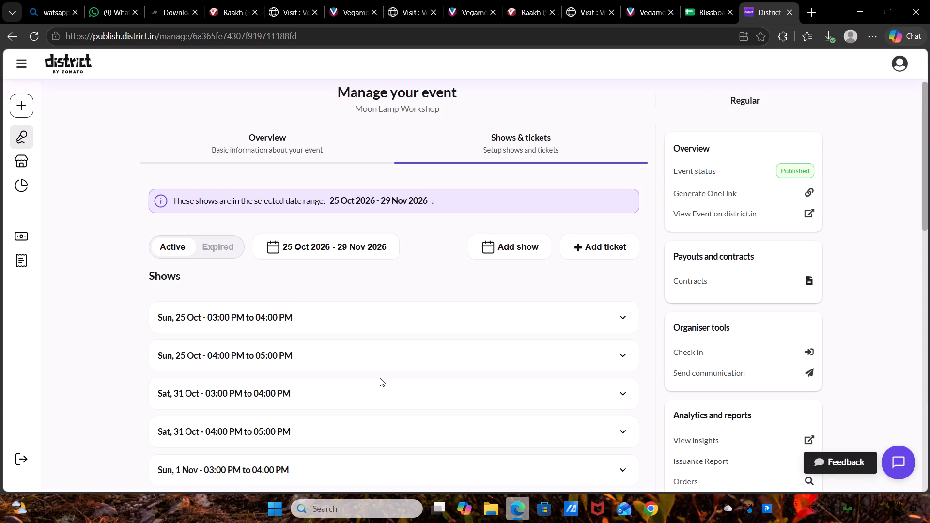
Start a custom Entry pass ticket on the Sat, 31 Oct 04:00 PM show with price 899 and quantity 10, checking the price against the Gurgaon spreadsheet.
scroll(380, 378, down, 1)
click(393, 367)
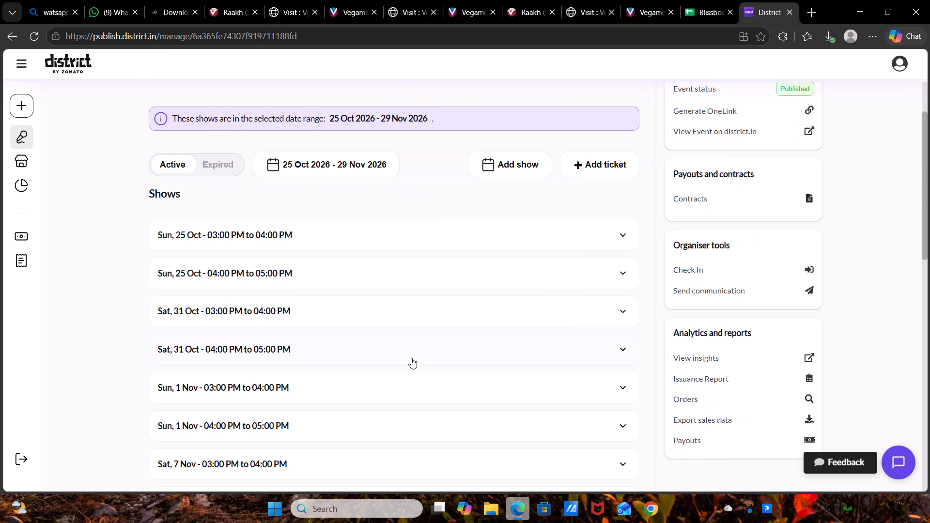
click(411, 358)
scroll(411, 358, down, 1)
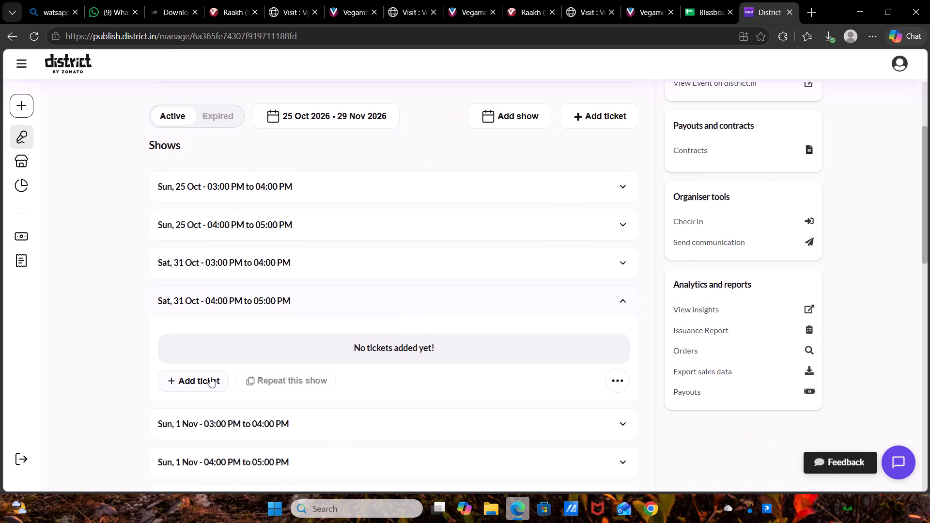
click(210, 377)
click(752, 119)
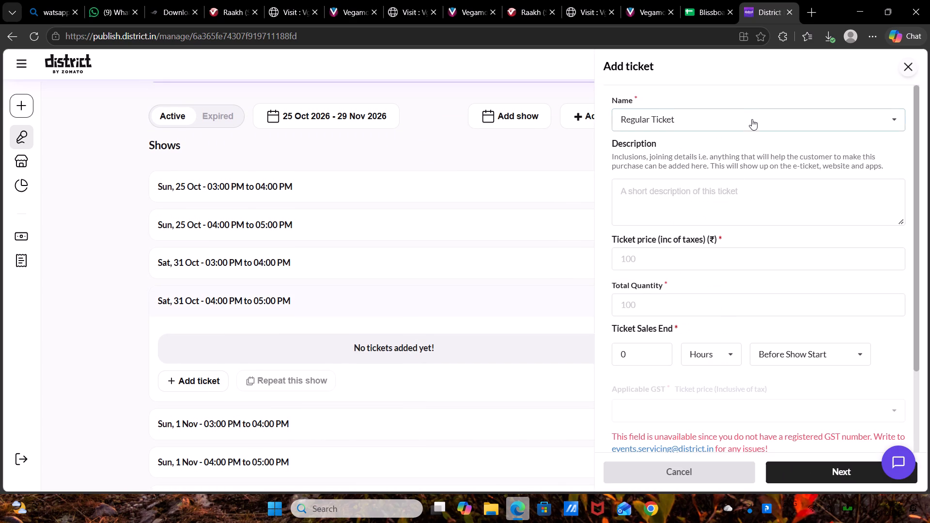
click(735, 165)
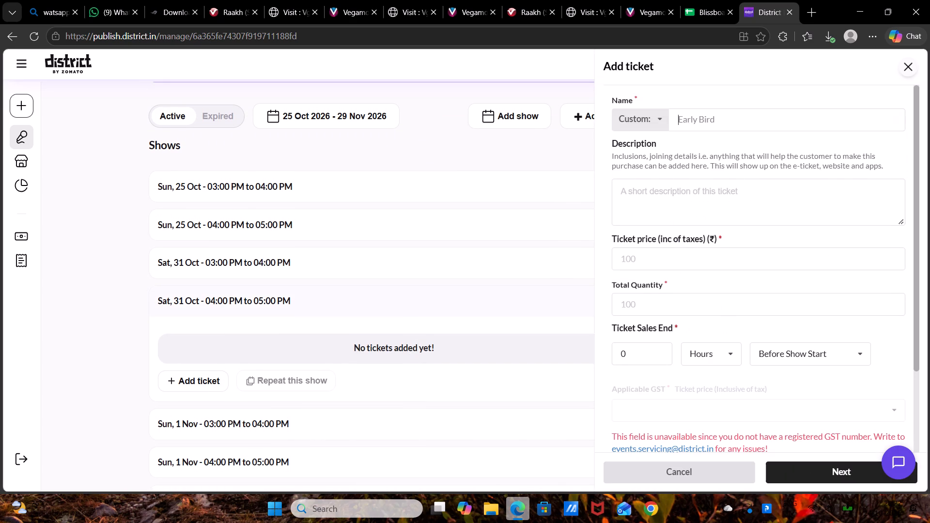
click(787, 119)
click(761, 170)
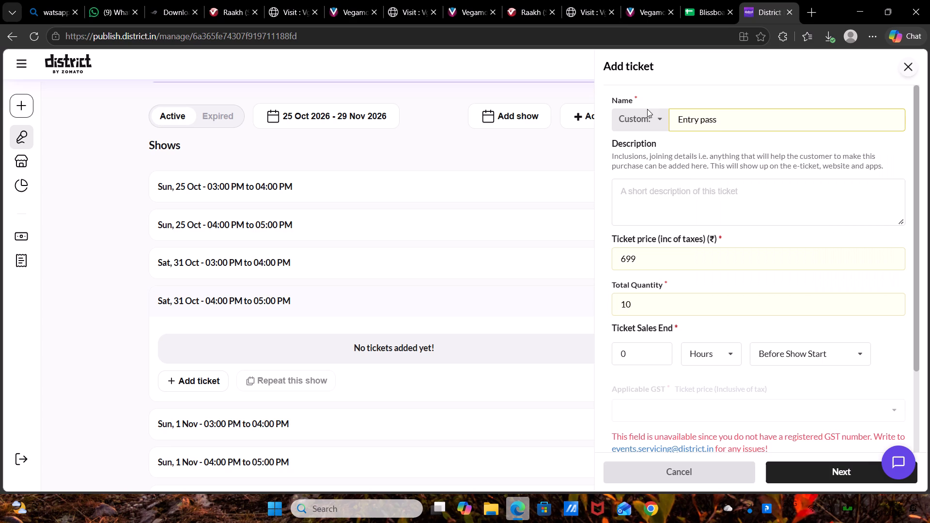
click(623, 253)
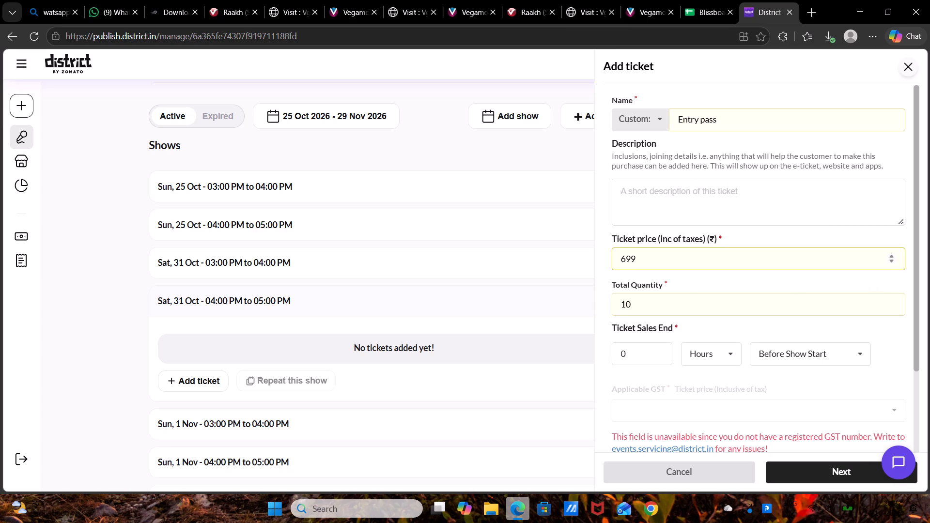
key(BackSpace)
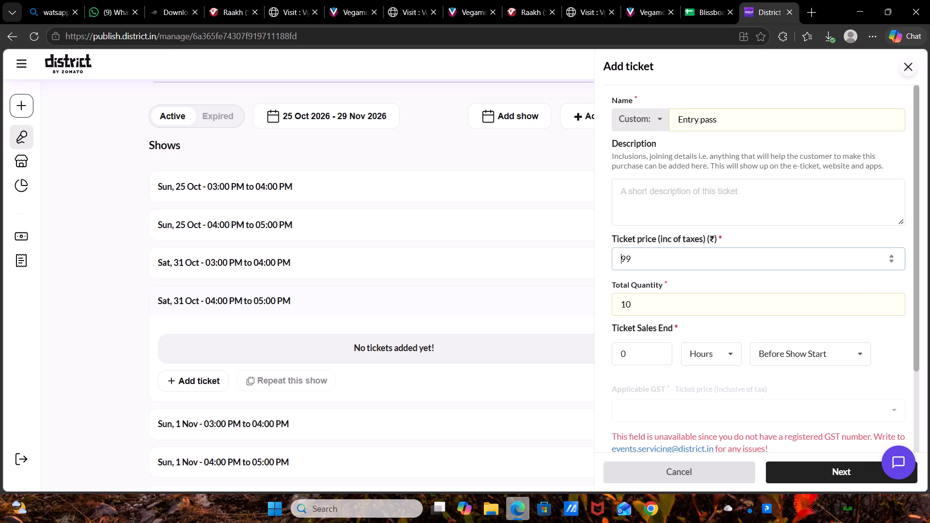
key(8)
click(683, 1)
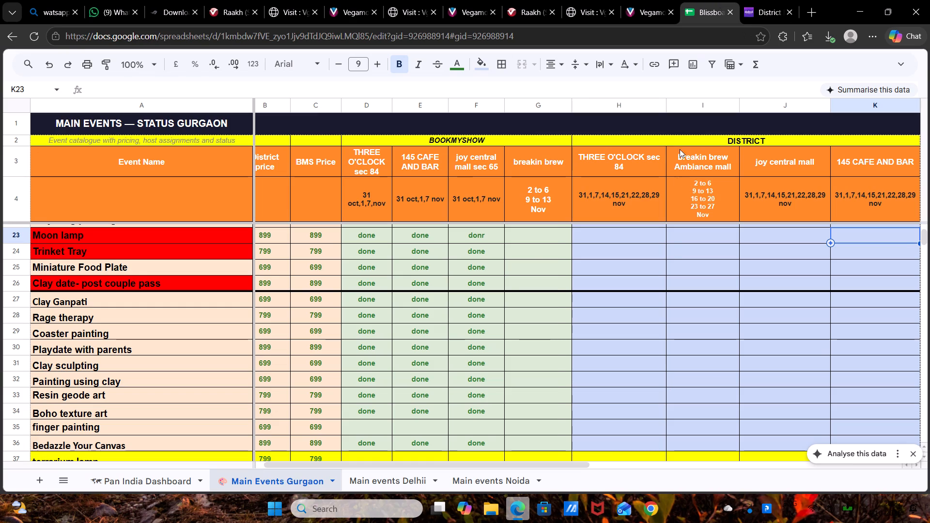
scroll(673, 259, left, 1)
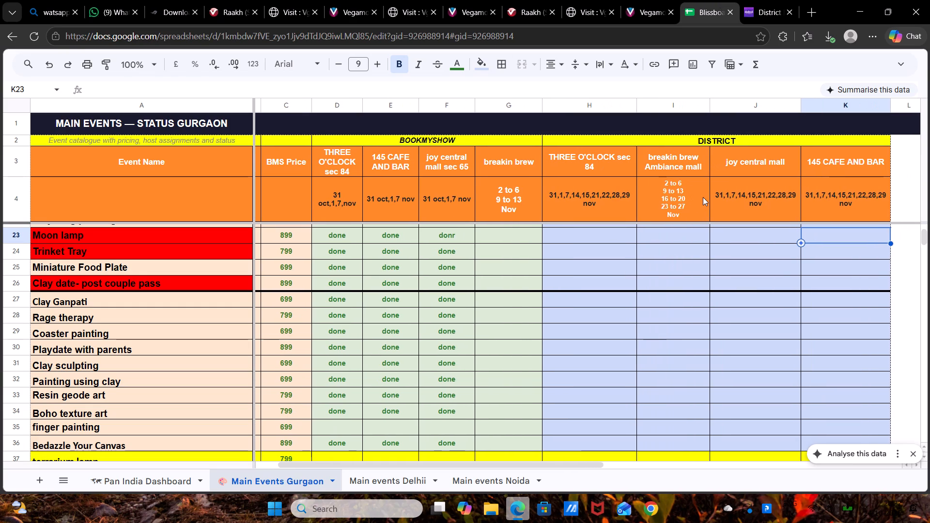
scroll(522, 254, right, 2)
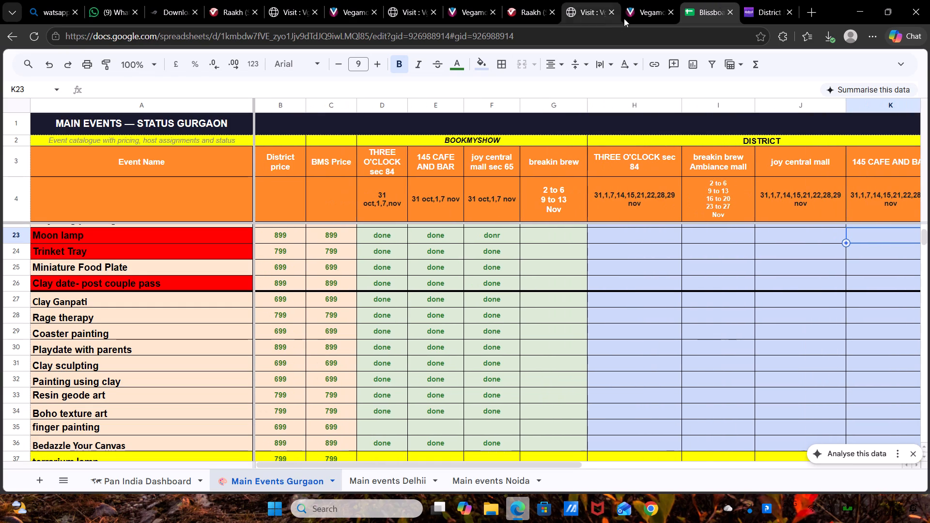
click(768, 4)
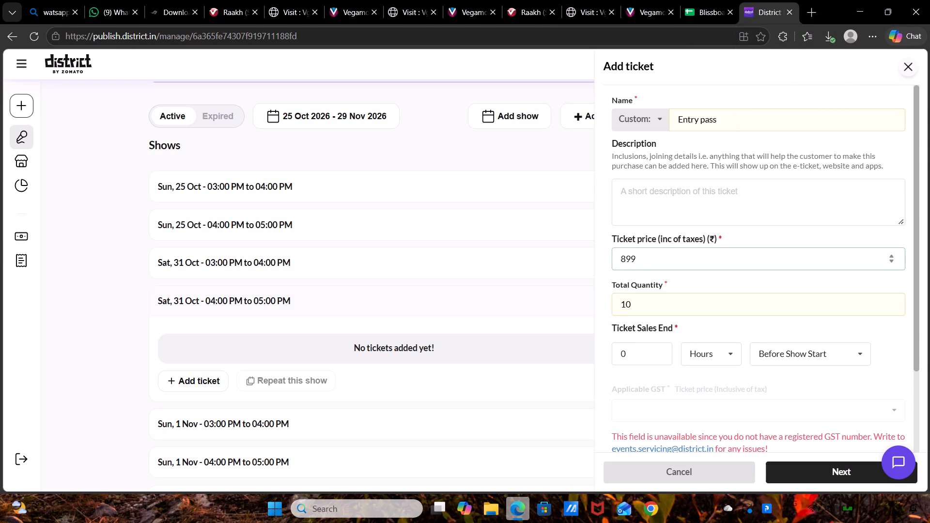
End ticket sales 30 minutes before show start and paste the description about one-person entry and the redeemable INR 300 cover charge.
click(624, 346)
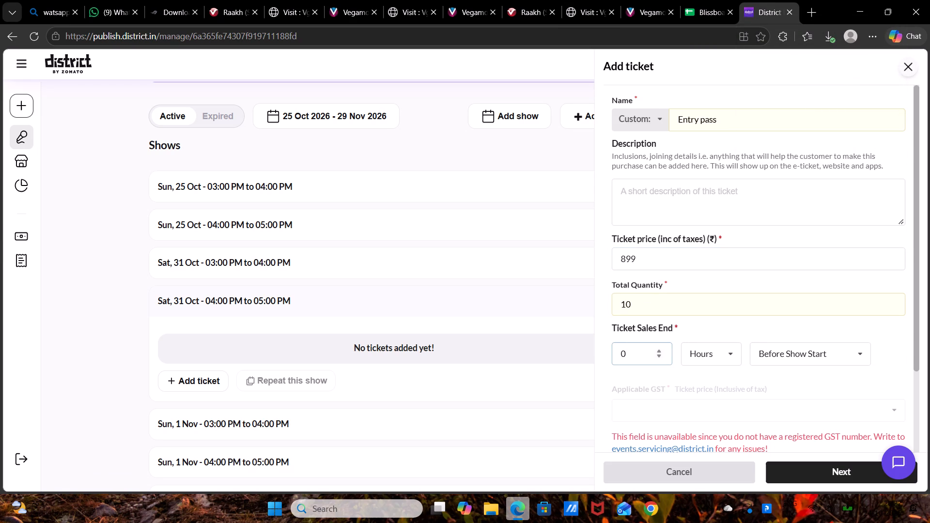
click(618, 349)
key(3)
click(715, 351)
click(715, 376)
click(666, 187)
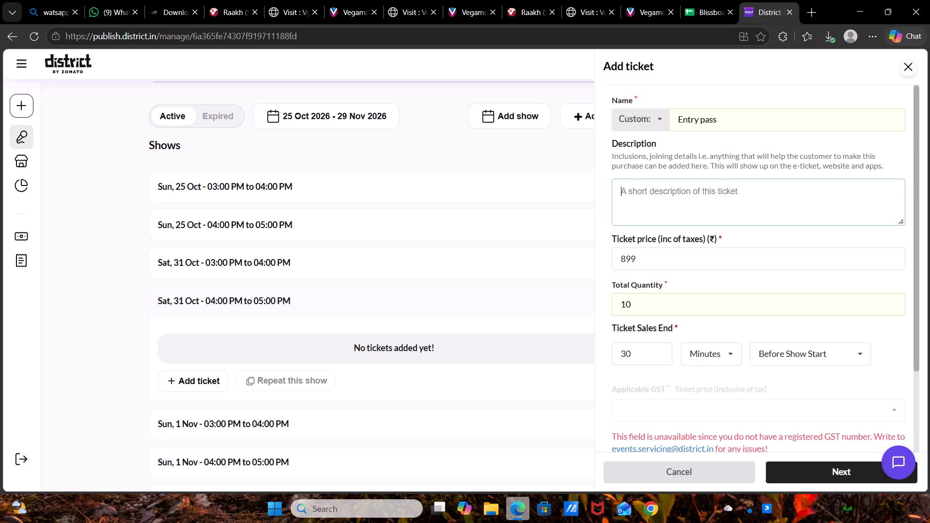
key(ctrl+v)
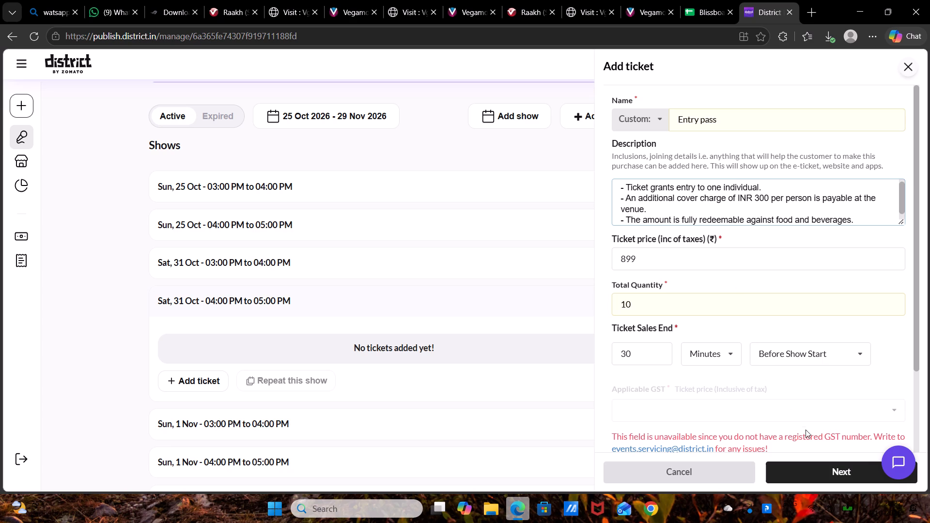
click(822, 470)
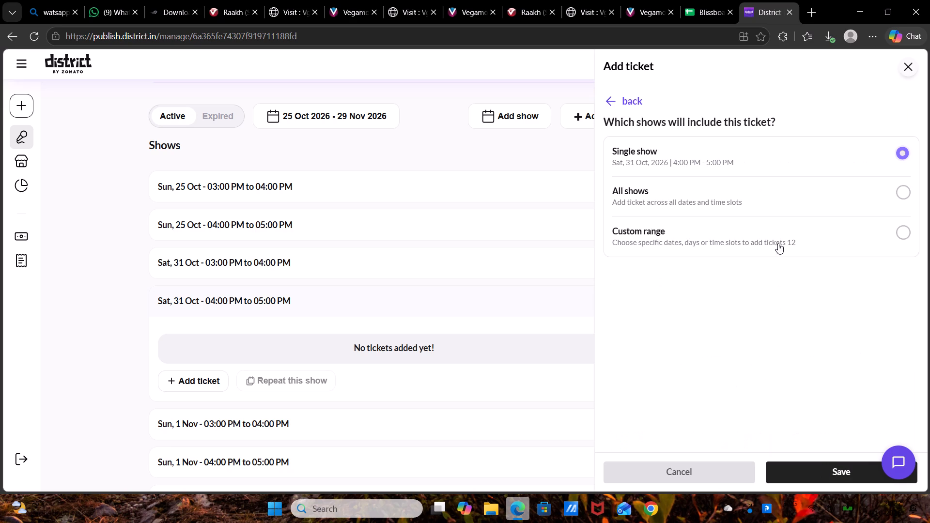
Apply the Entry pass ticket to a custom range from Sat, 31 Oct to Sun, 29 Nov on Saturdays and Sundays.
click(767, 237)
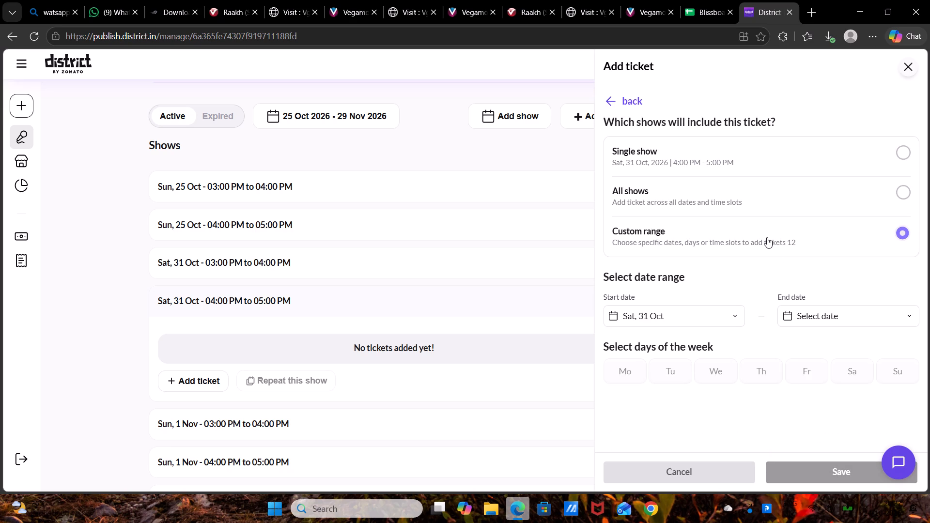
click(803, 312)
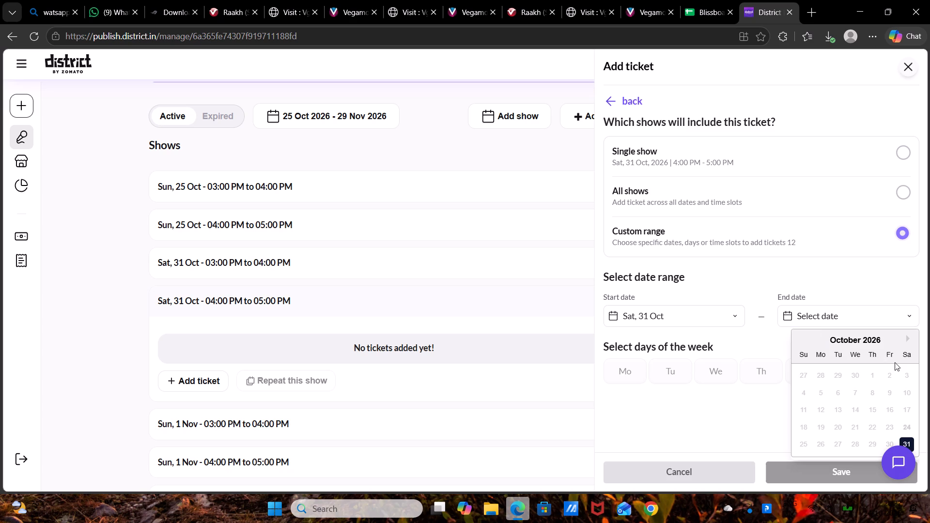
click(905, 338)
click(907, 338)
click(806, 439)
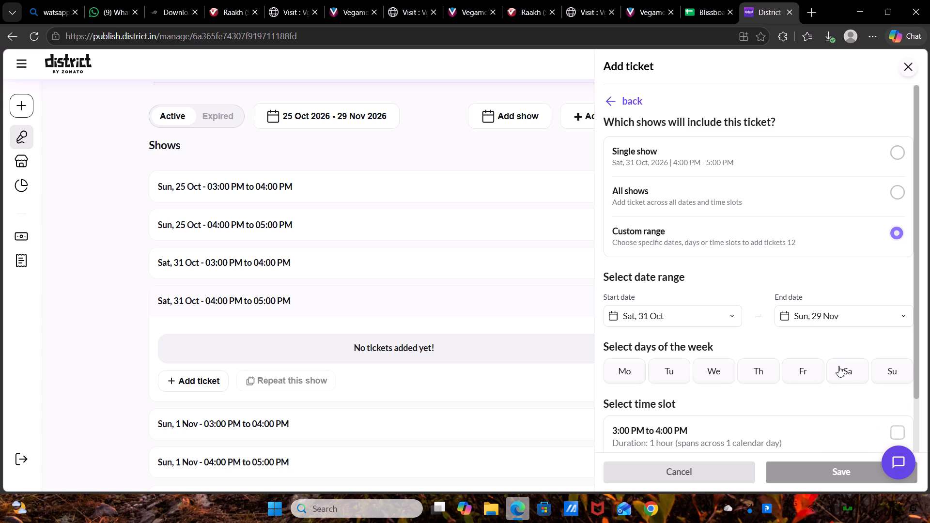
click(838, 366)
click(874, 372)
Include both the 3:00 PM to 4:00 PM and 4:00 PM to 5:00 PM slots, then save and confirm the ticket.
scroll(874, 372, down, 2)
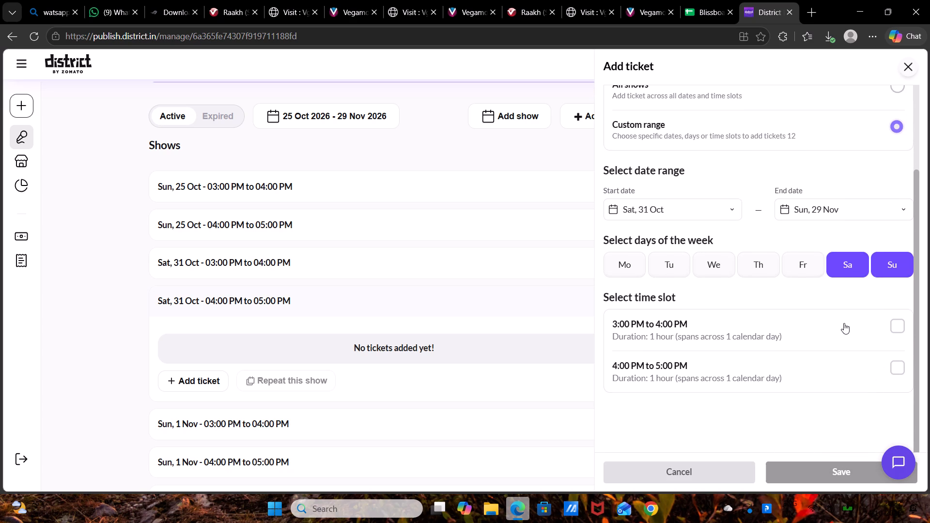
click(844, 323)
click(843, 365)
click(821, 475)
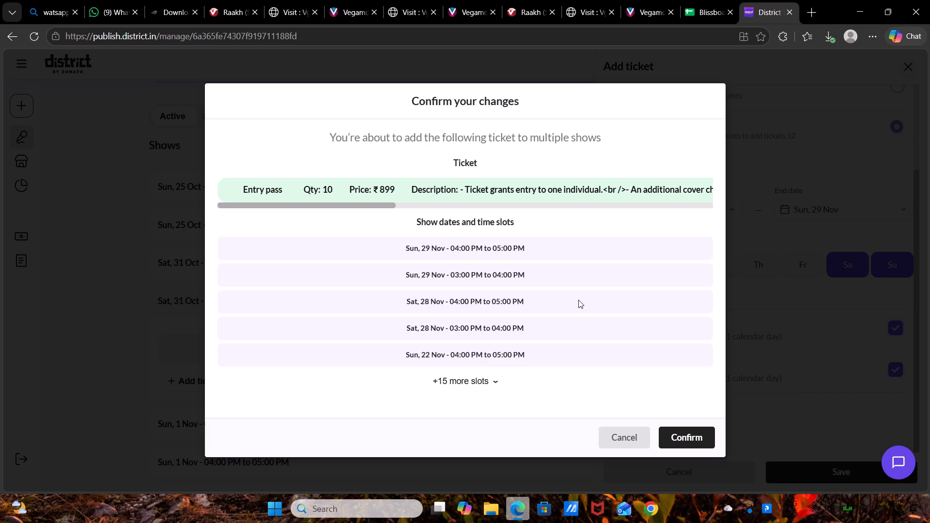
scroll(578, 300, down, 1)
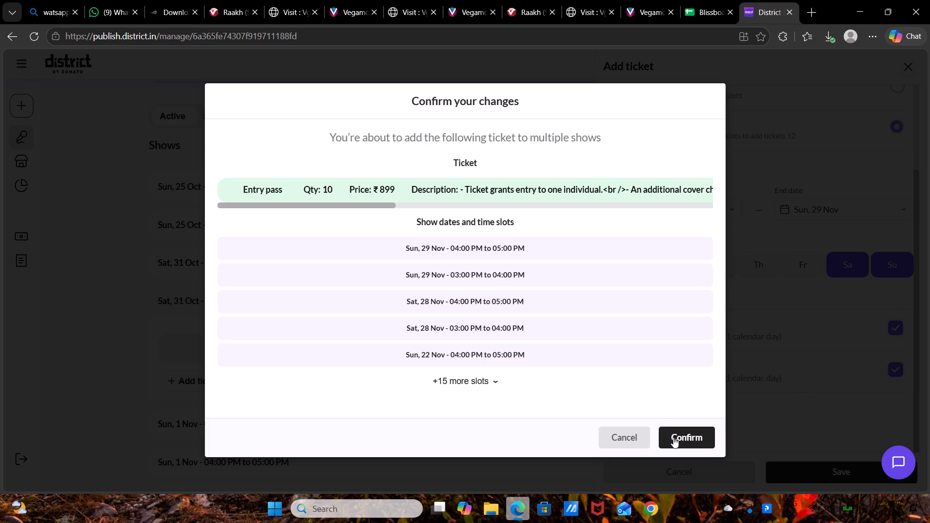
click(673, 437)
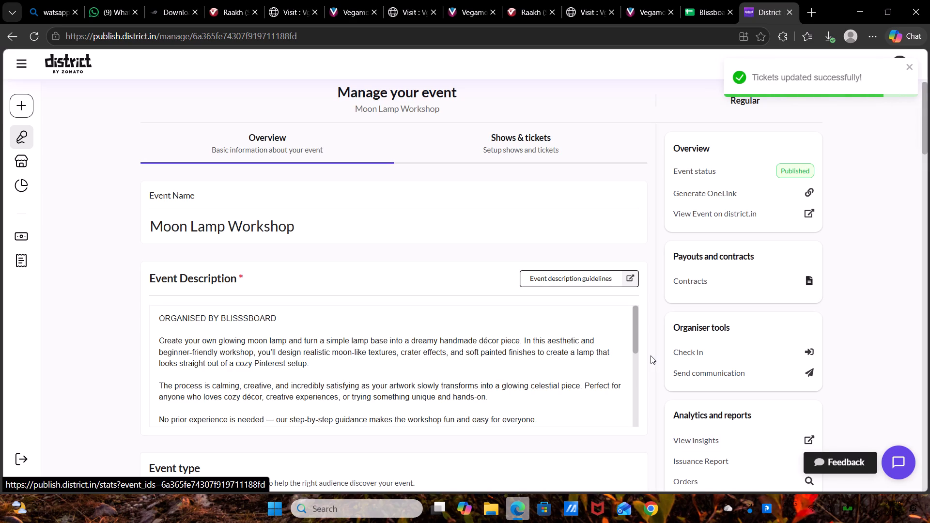
Check the Entry pass tickets on the Sun, 25 Oct 04:00 PM and Sat, 31 Oct 03:00 PM Moon Lamp Workshop shows.
click(519, 145)
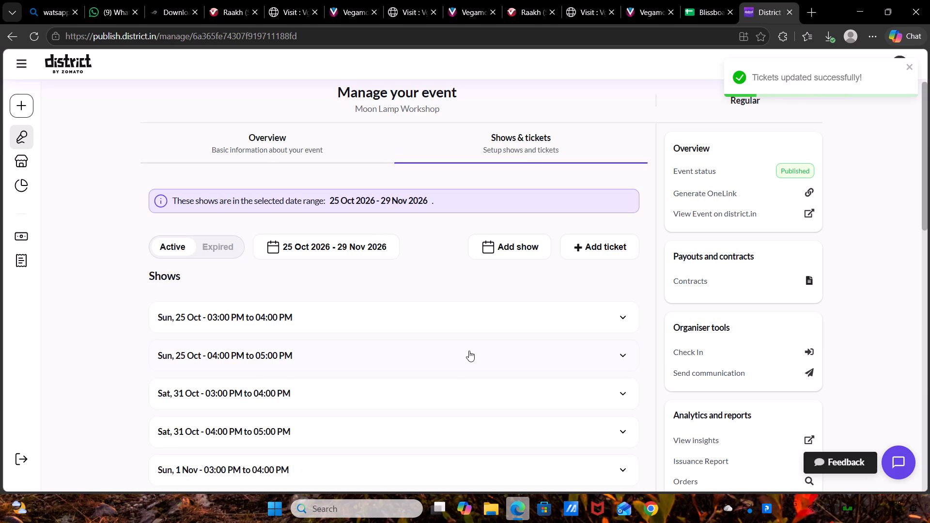
click(469, 351)
click(470, 440)
scroll(470, 440, down, 1)
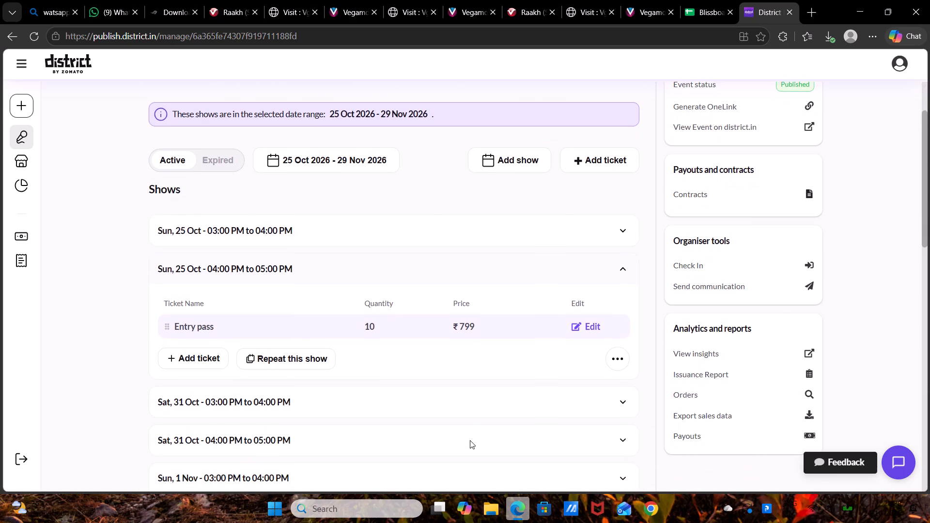
click(459, 375)
click(459, 402)
scroll(459, 402, down, 2)
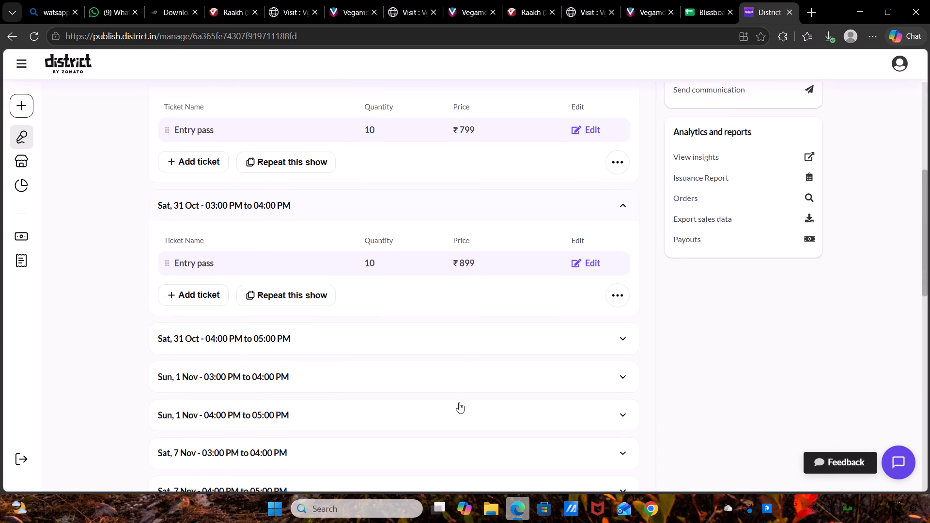
Switch to the Blissboard scheduling spreadsheet and mark Moon lamp as done in the District 145 CAFE AND BAR column.
click(710, 5)
scroll(698, 256, left, 2)
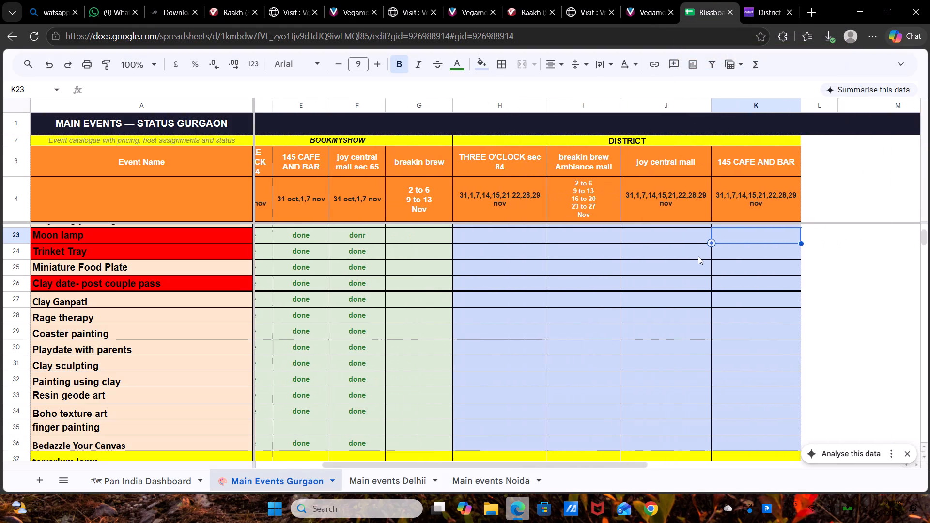
text(done)
key(Return)
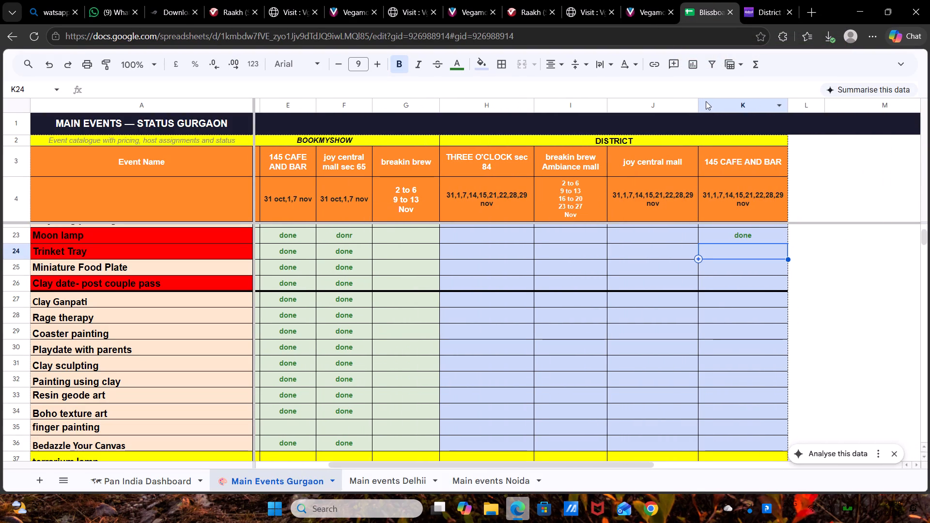
scroll(554, 293, right, 3)
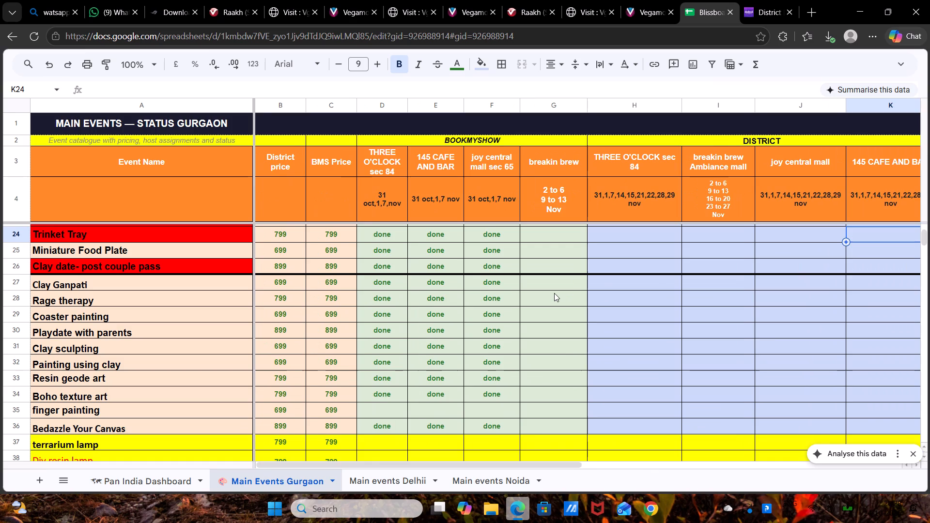
scroll(554, 293, up, 1)
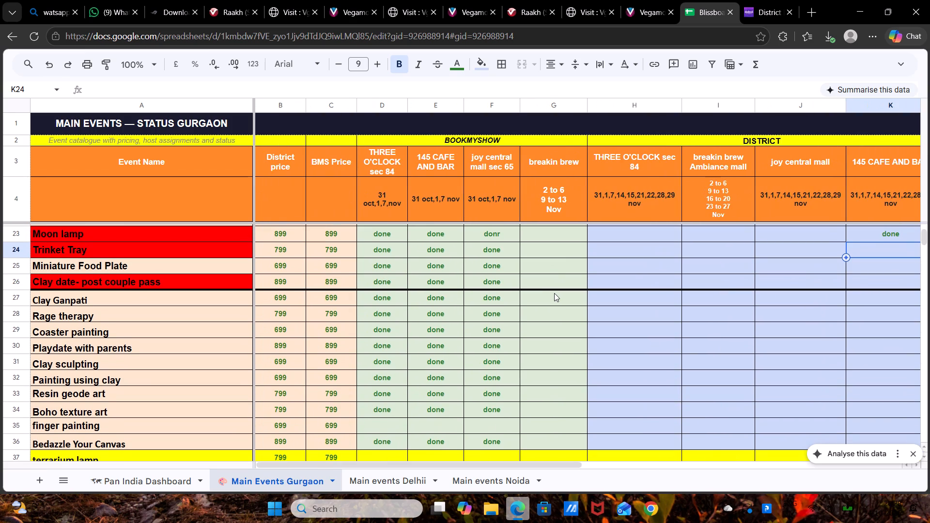
scroll(554, 293, up, 1)
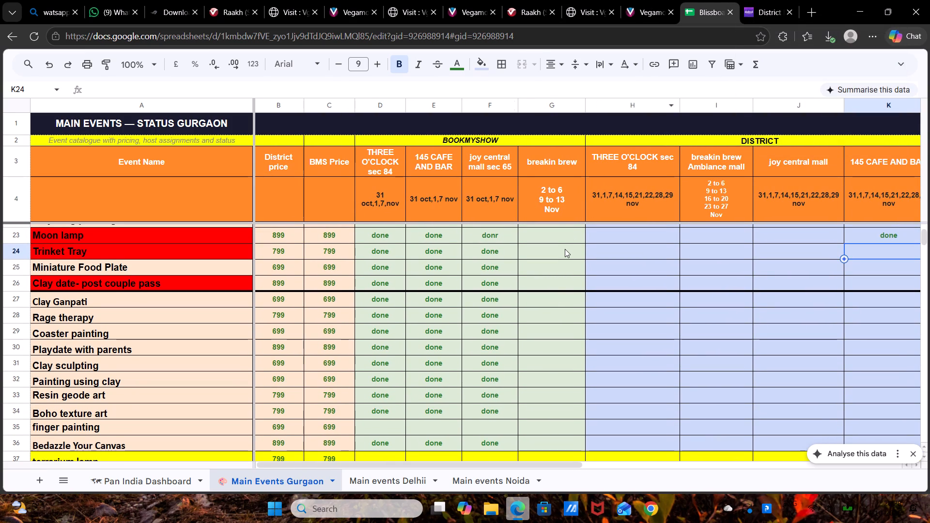
scroll(565, 249, right, 1)
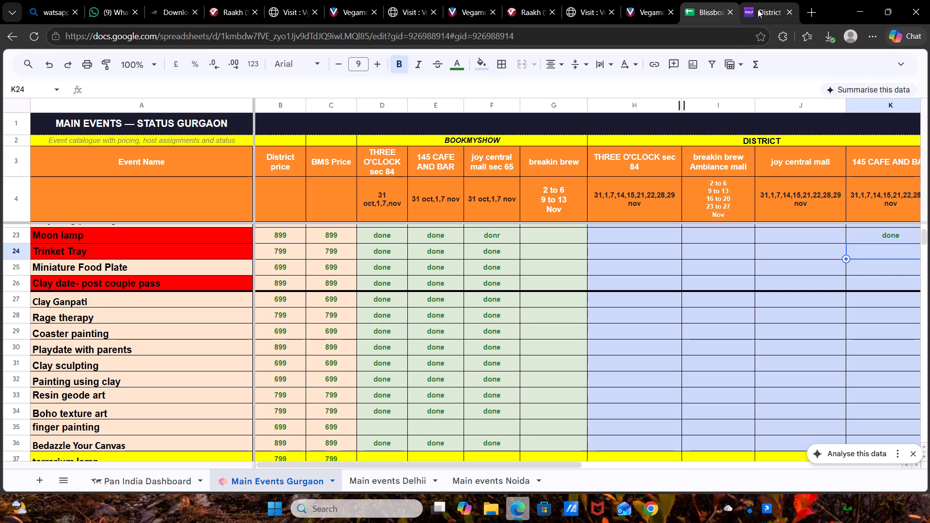
Return to the District events overview and replace the moon search with trinket.
click(758, 9)
scroll(479, 128, up, 4)
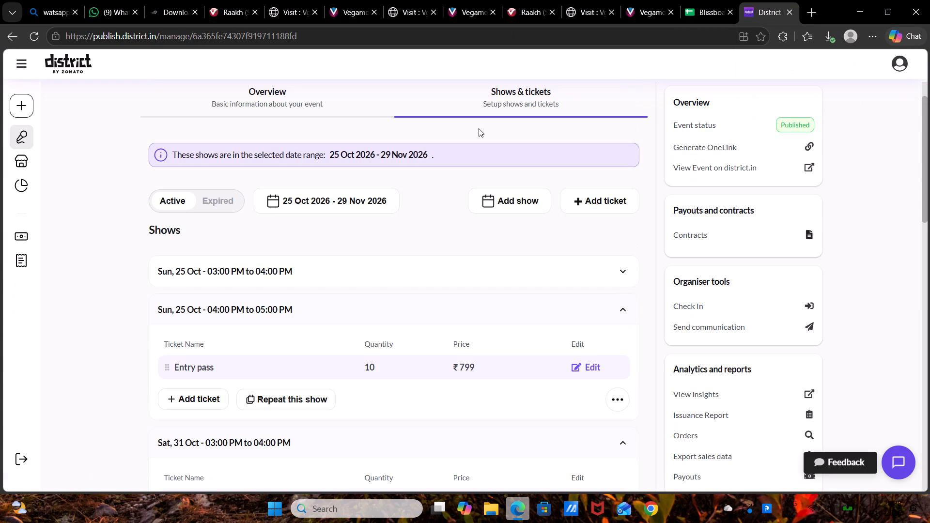
click(15, 43)
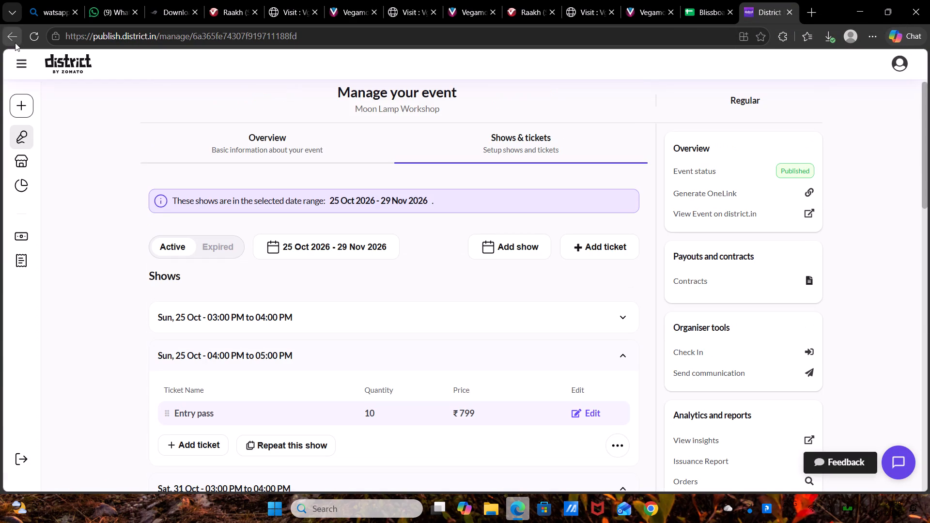
drag(287, 213, 151, 209)
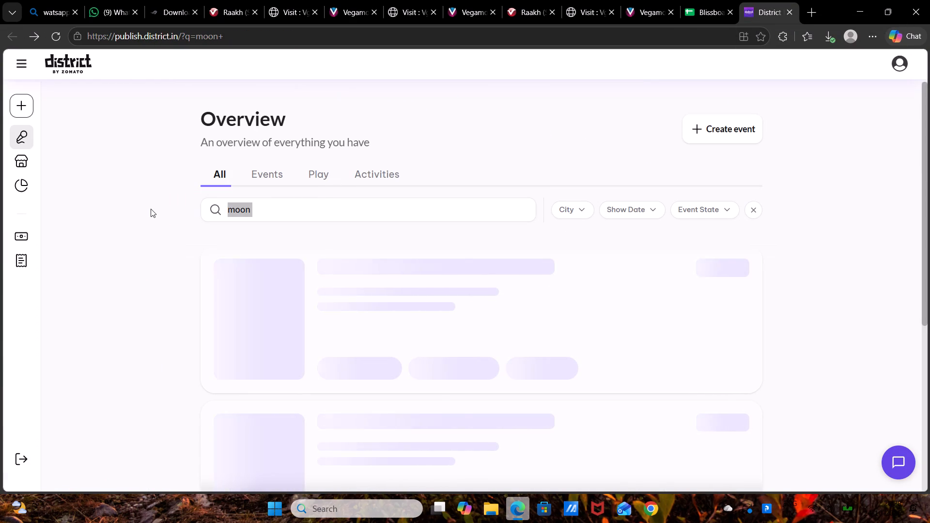
key(BackSpace)
click(151, 201)
text(Tr)
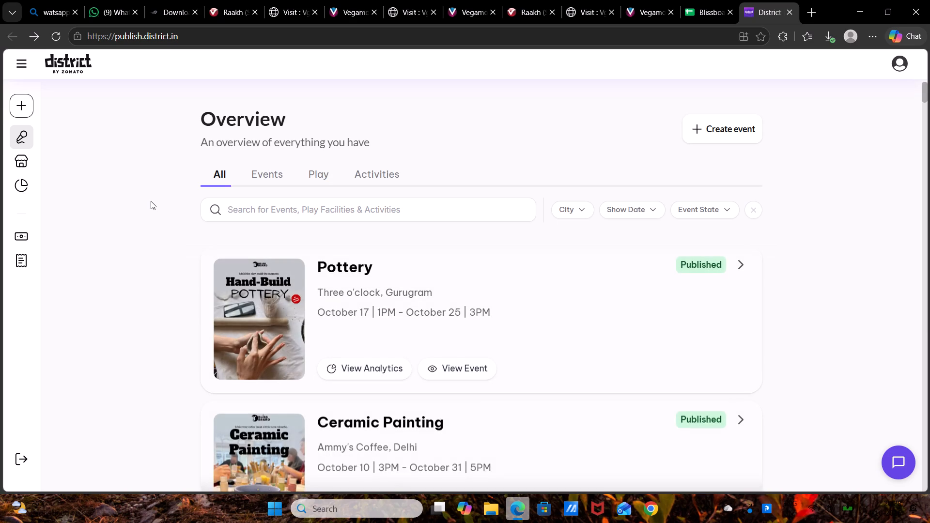
click(270, 209)
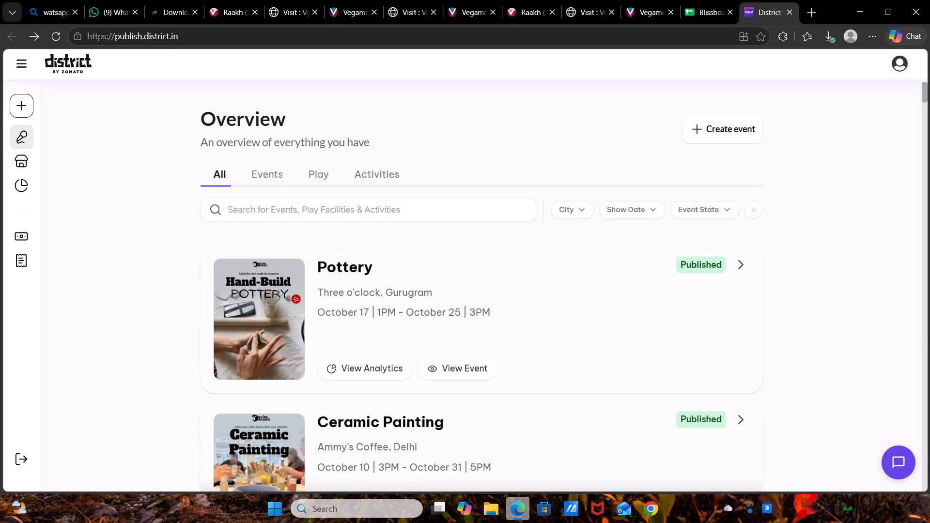
text(trin)
text(krt)
key(space)
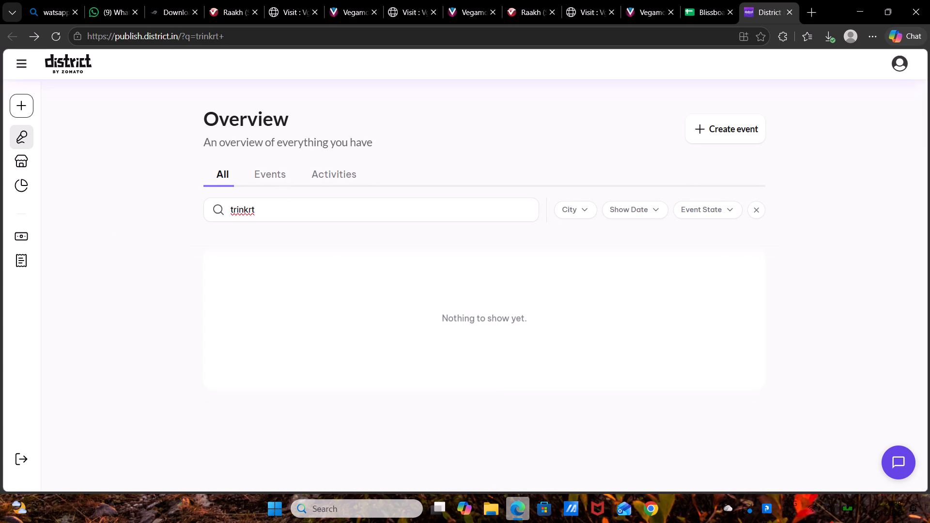
key(BackSpace)
key(BackSpace)
key(BackSpace)
text(et)
key(space)
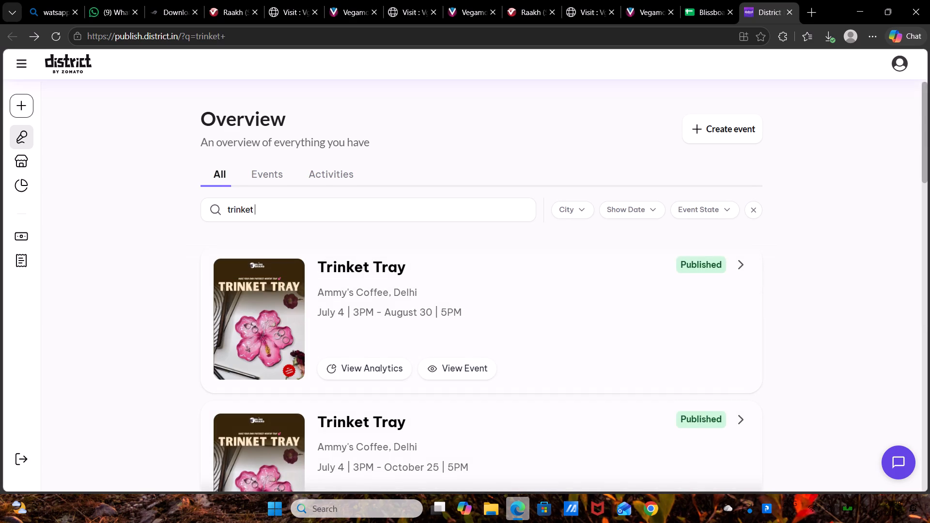
Find and open the Trinket Tray Workshop event at 145 Cafe & Bar, Gurugram.
scroll(370, 287, down, 4)
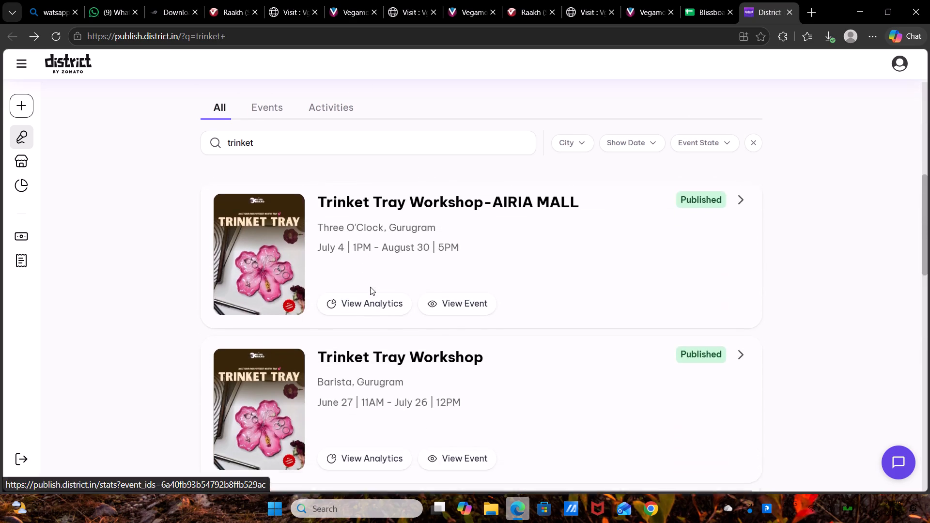
scroll(370, 287, down, 3)
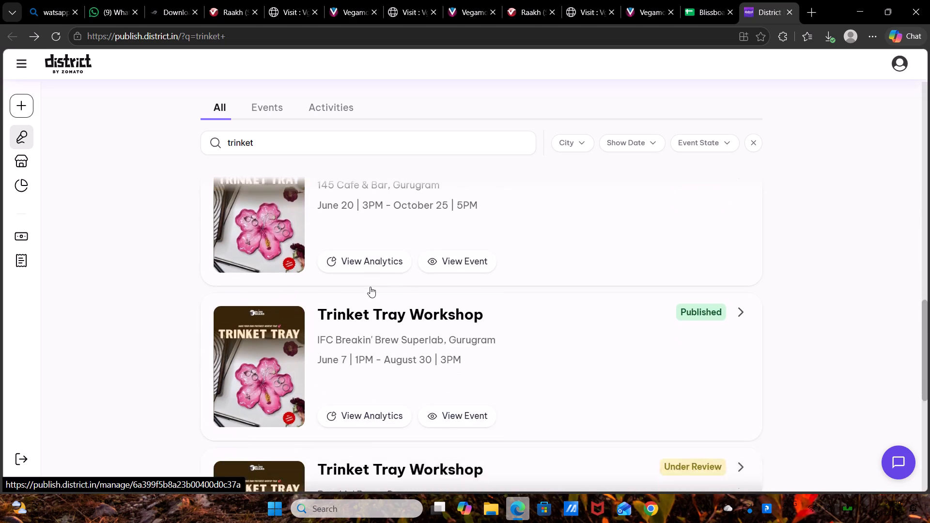
scroll(420, 205, up, 1)
click(400, 220)
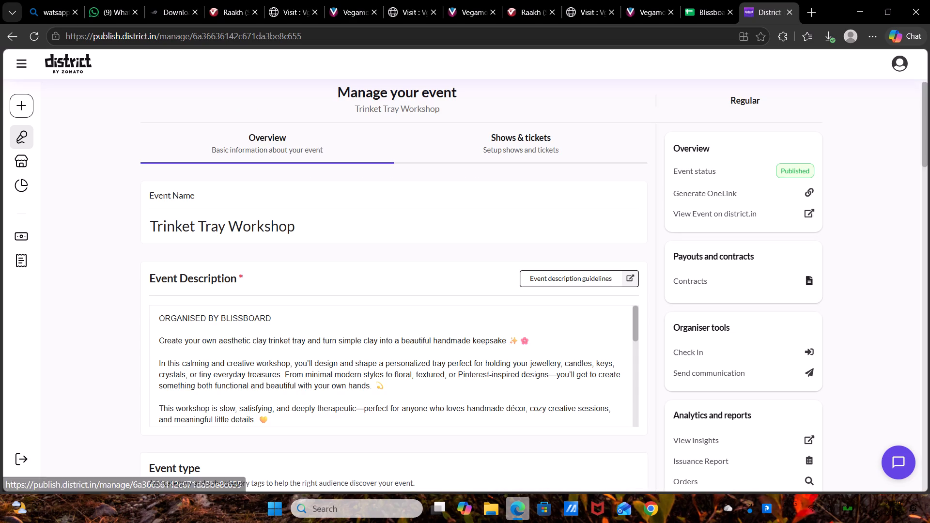
Start adding a weekly recurring show to the Trinket Tray Workshop, running from Sat, 31 Oct to Mon, 30 Nov.
click(540, 139)
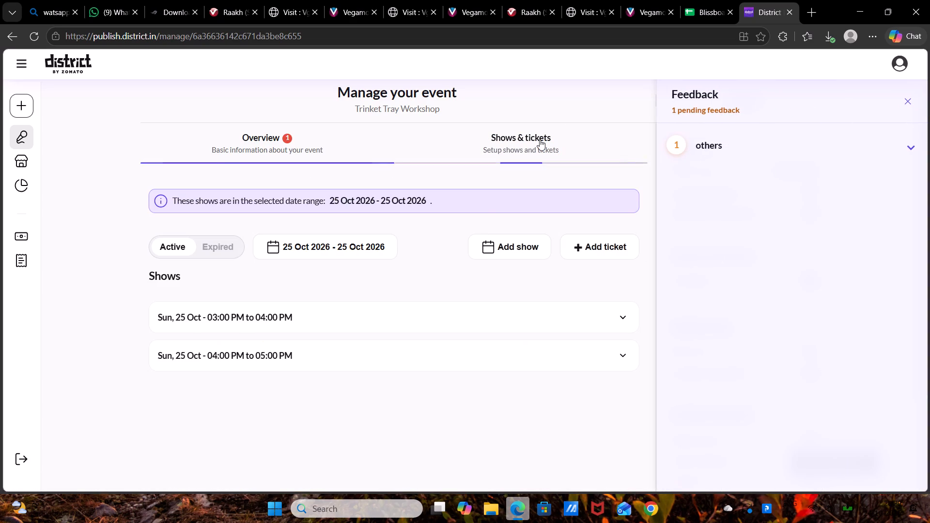
click(516, 244)
click(777, 191)
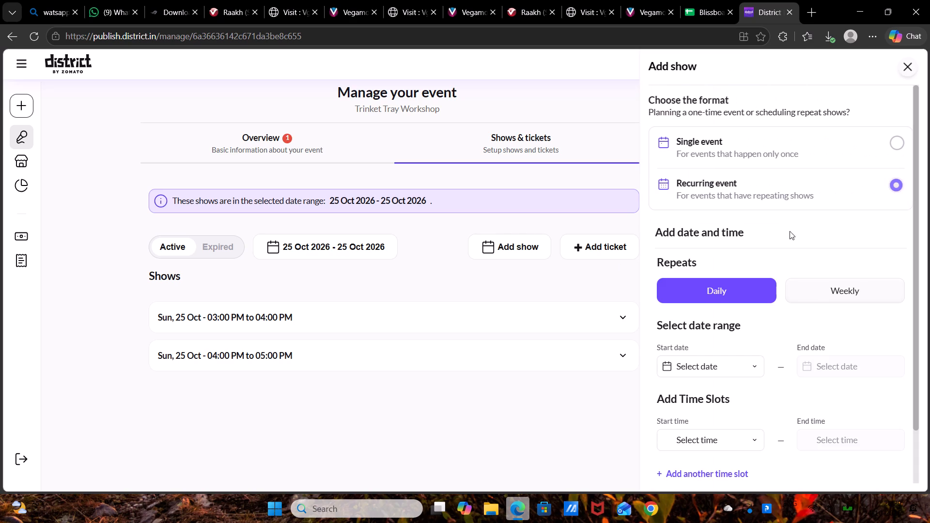
click(808, 290)
click(710, 376)
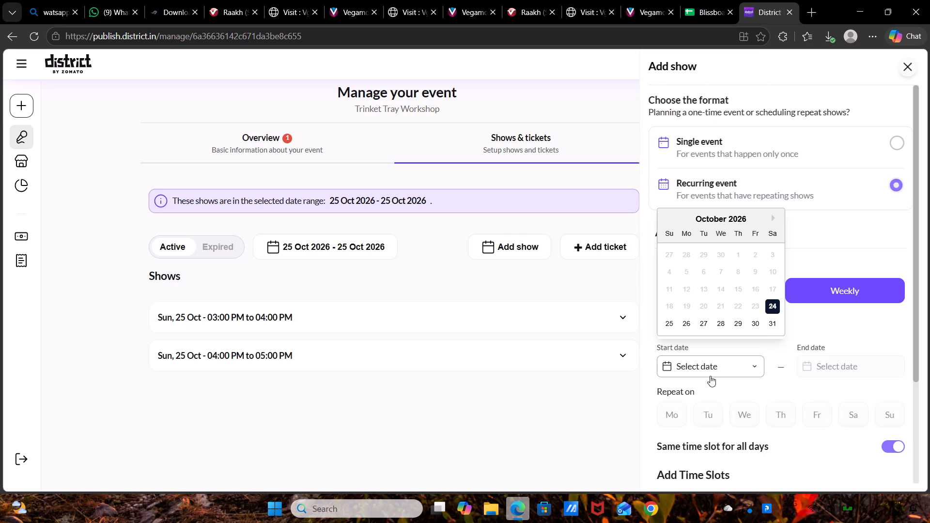
click(772, 324)
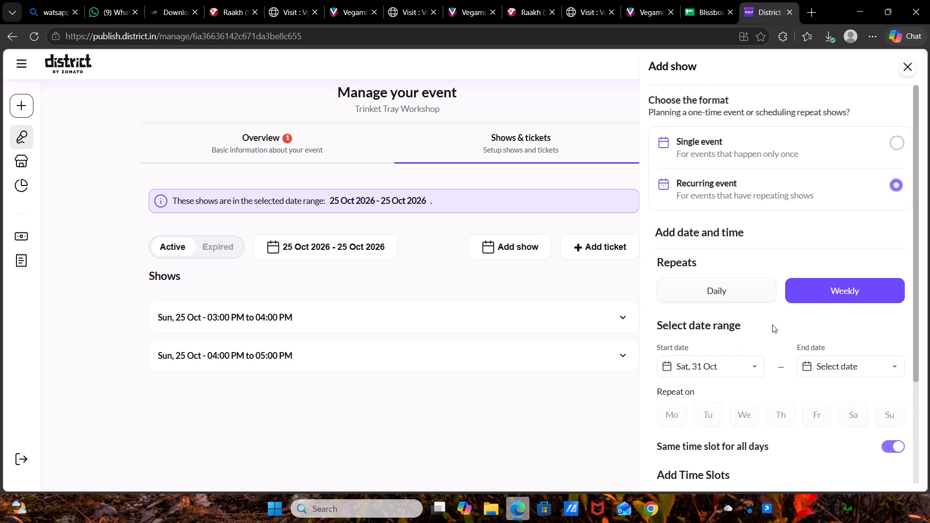
click(824, 362)
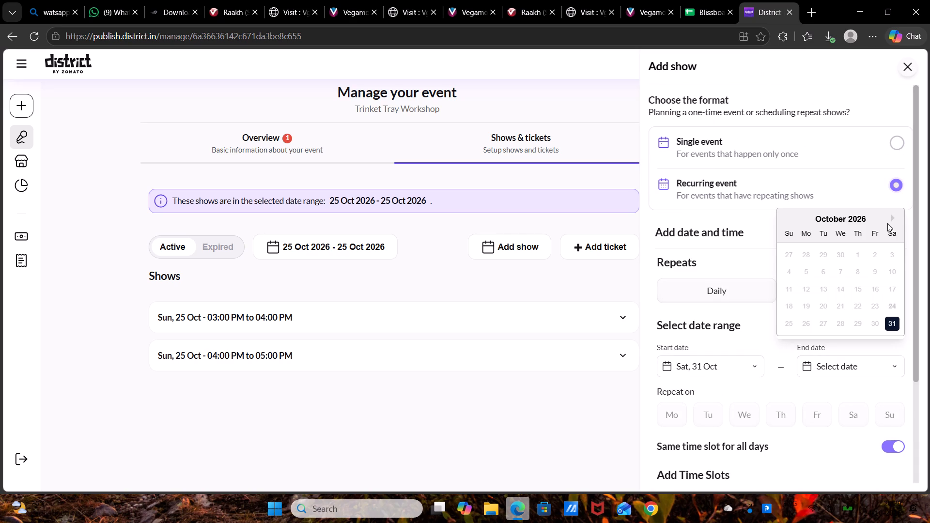
click(890, 216)
click(891, 218)
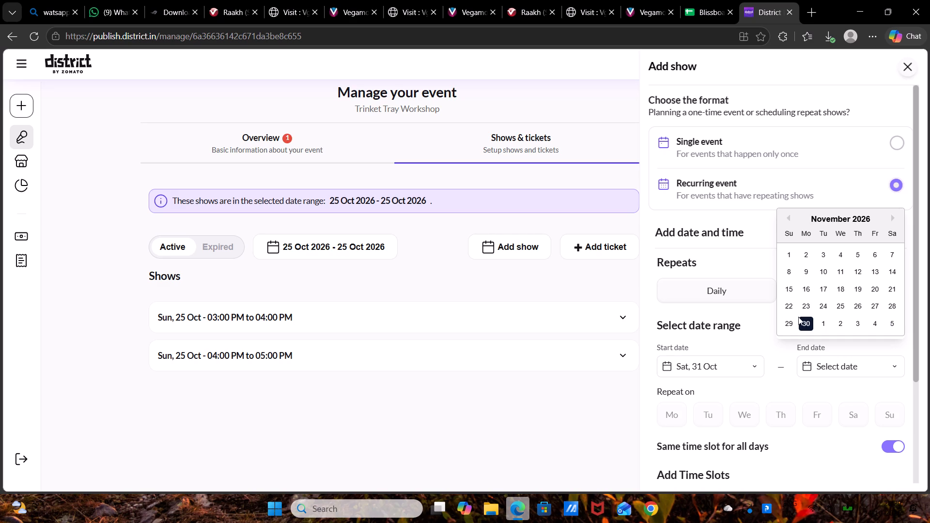
click(803, 317)
Set the weekly show to repeat on Saturdays and Sundays.
scroll(803, 317, down, 1)
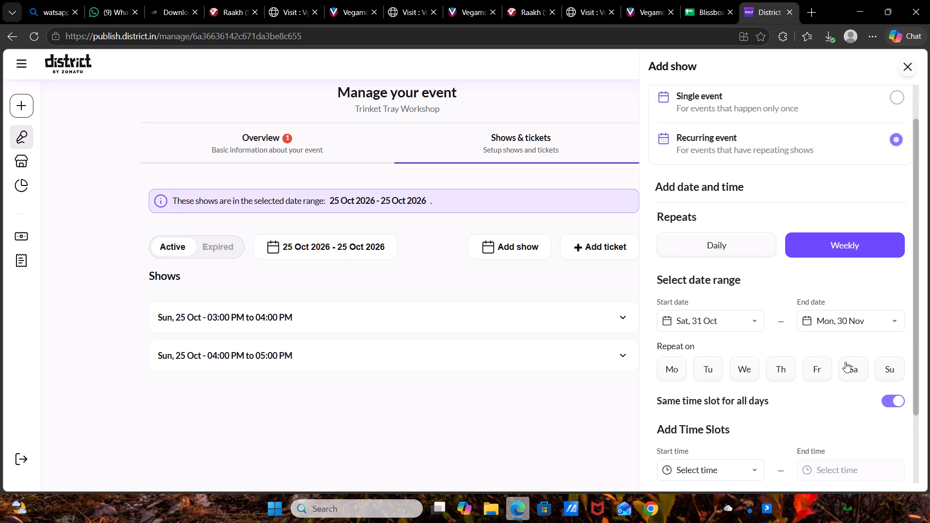
click(852, 365)
click(873, 365)
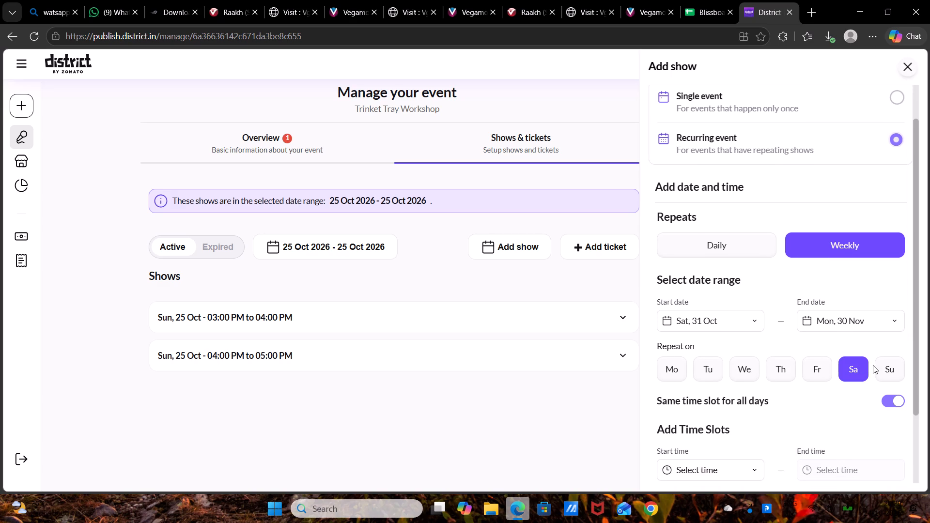
double_click(883, 365)
scroll(883, 365, up, 2)
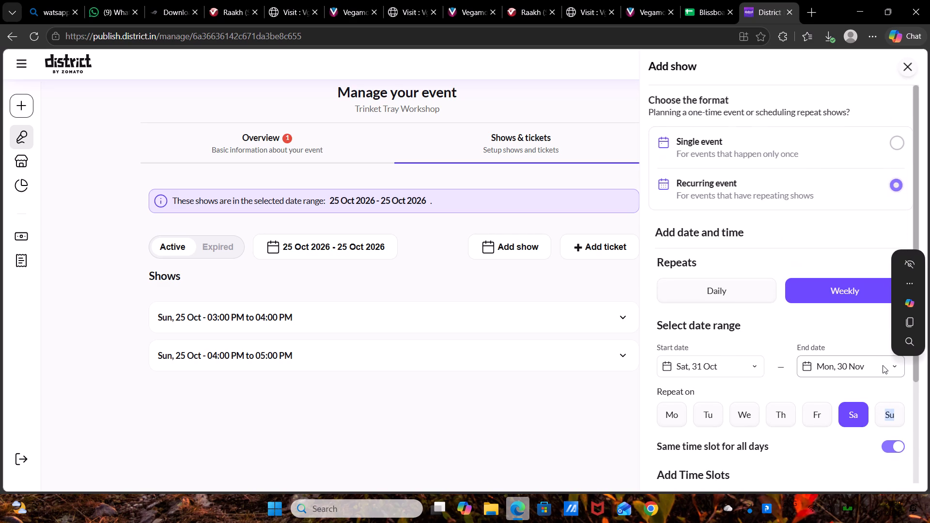
scroll(883, 365, down, 1)
double_click(881, 350)
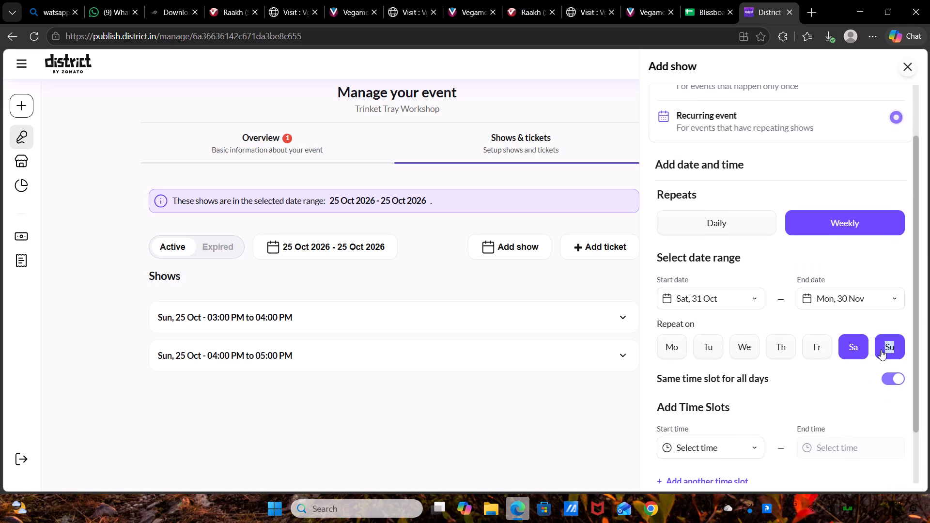
scroll(881, 350, down, 1)
click(891, 290)
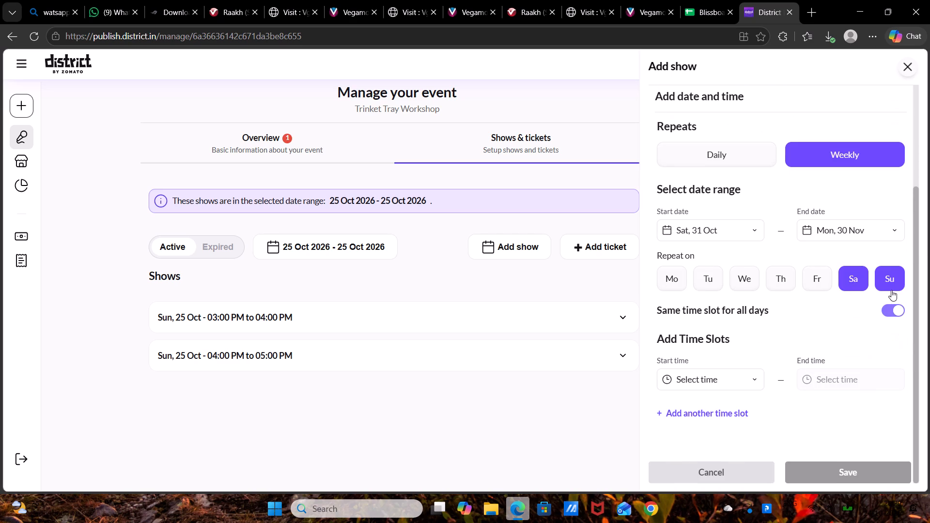
Set the first time slot from 03:00 PM to 04:00 PM.
click(746, 388)
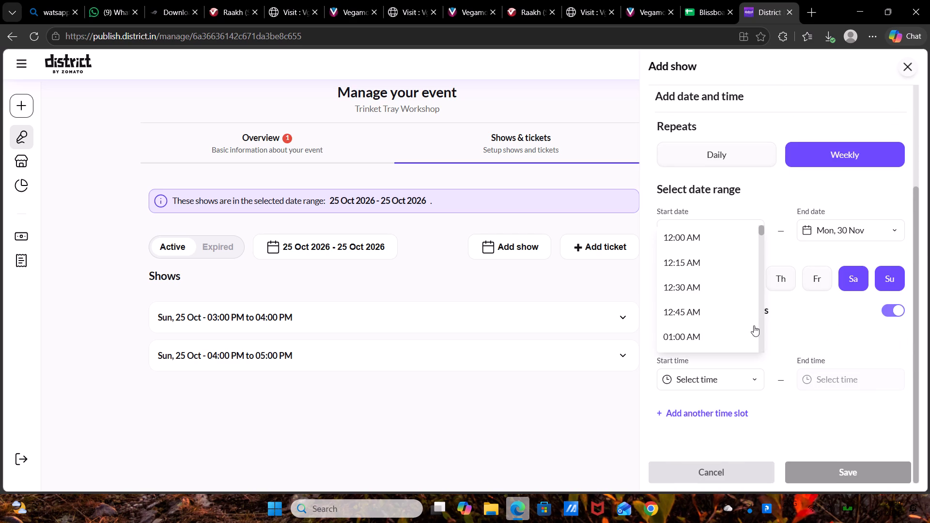
click(764, 307)
drag(764, 307, 730, 259)
scroll(730, 259, up, 1)
click(703, 235)
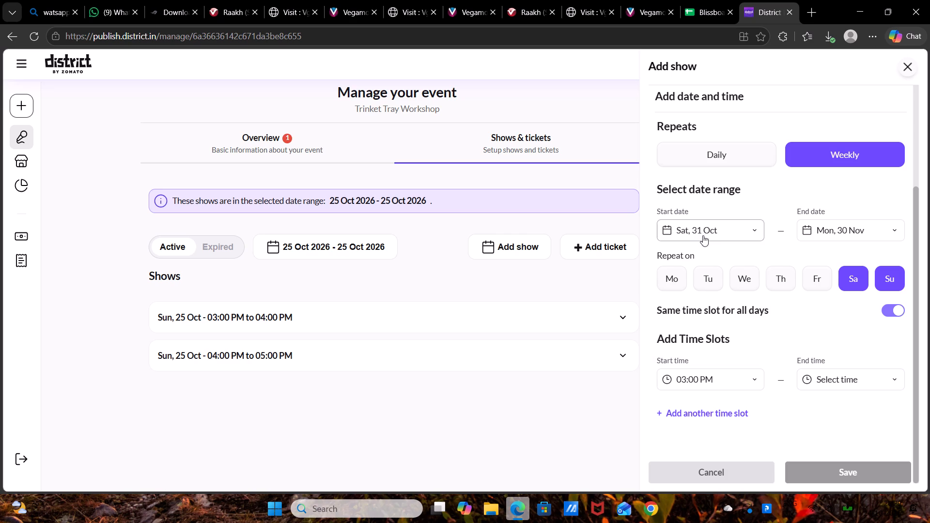
click(830, 376)
click(811, 307)
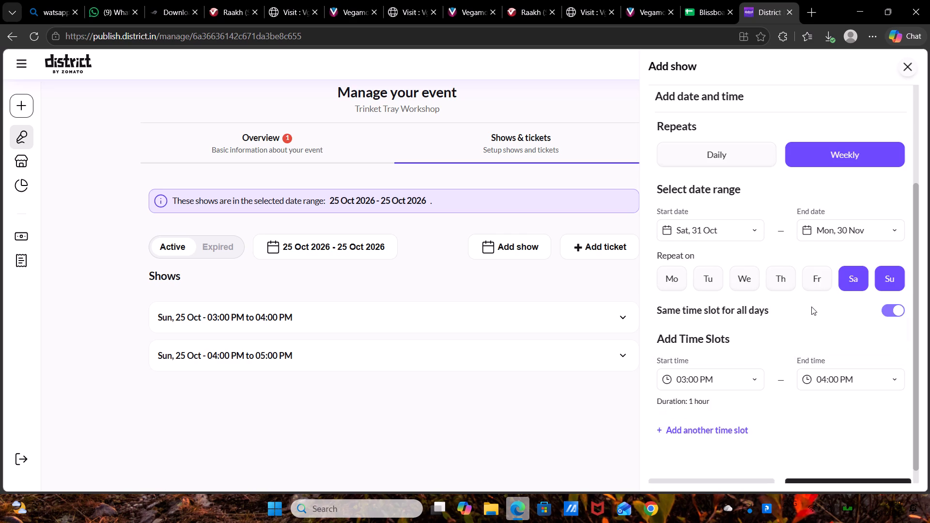
Add a second time slot from 04:00 PM to 05:00 PM, and save and confirm the new shows.
scroll(811, 307, down, 2)
click(716, 408)
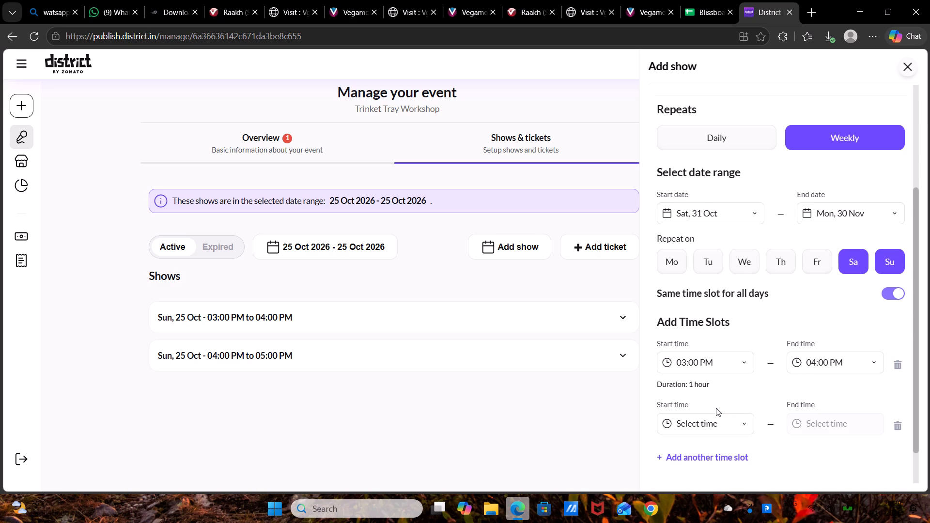
click(744, 416)
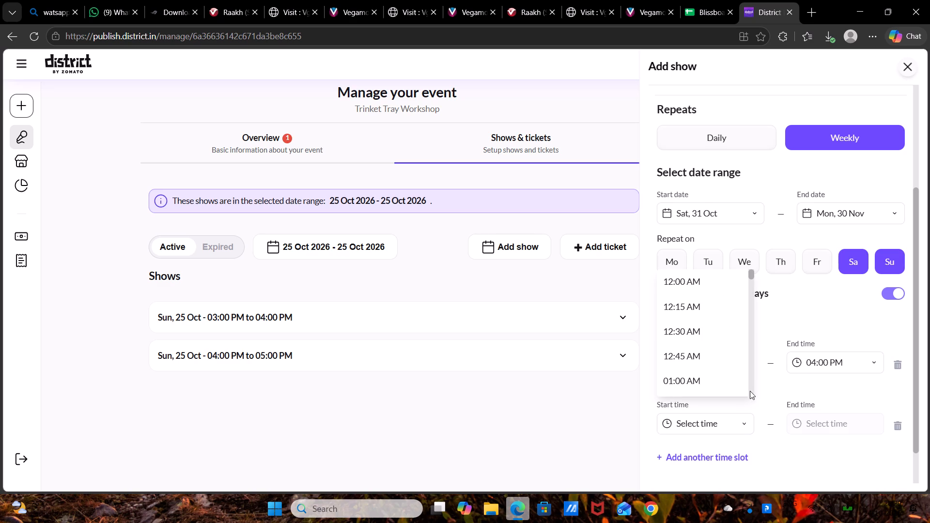
click(750, 356)
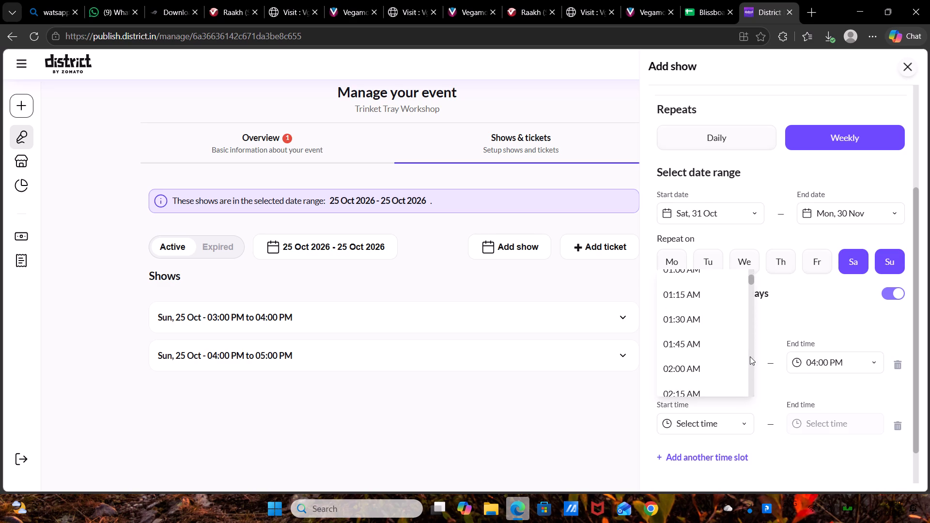
drag(750, 356, 689, 318)
scroll(689, 318, up, 1)
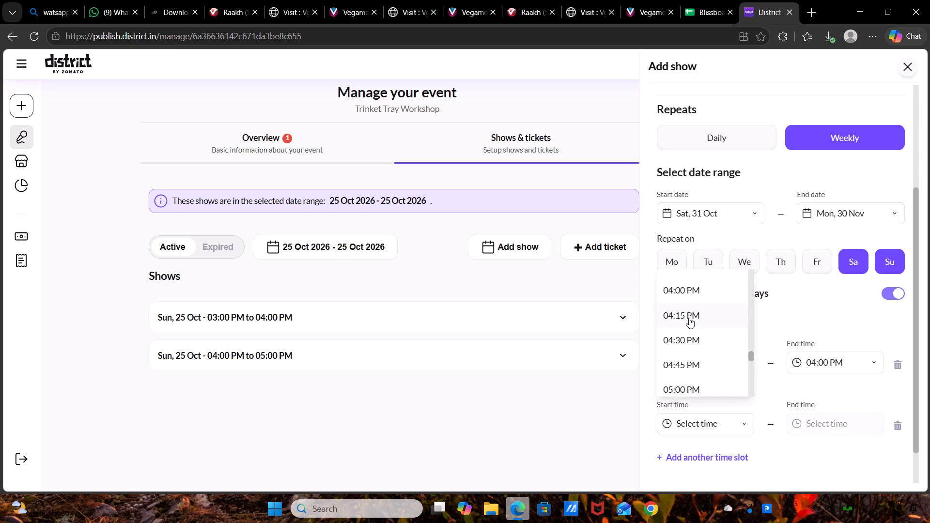
scroll(689, 318, up, 1)
click(689, 318)
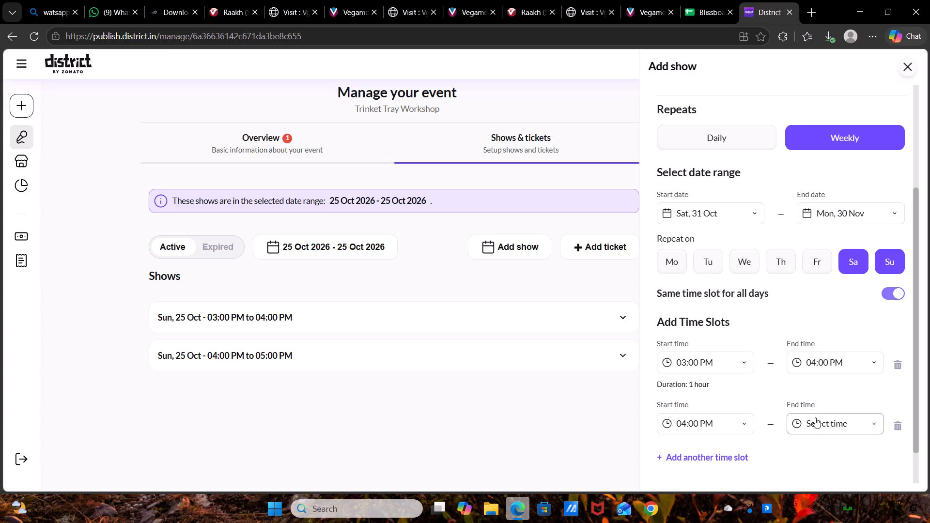
click(815, 417)
click(825, 358)
scroll(825, 358, down, 4)
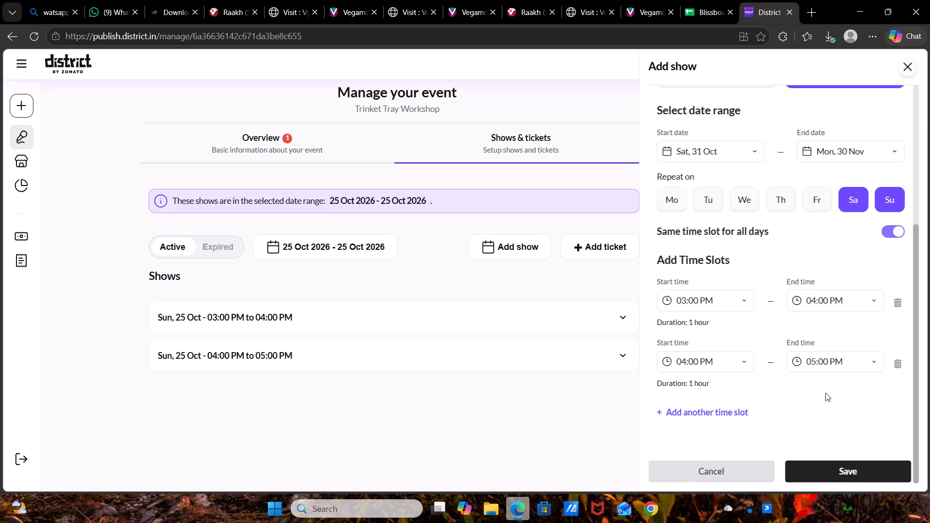
click(830, 462)
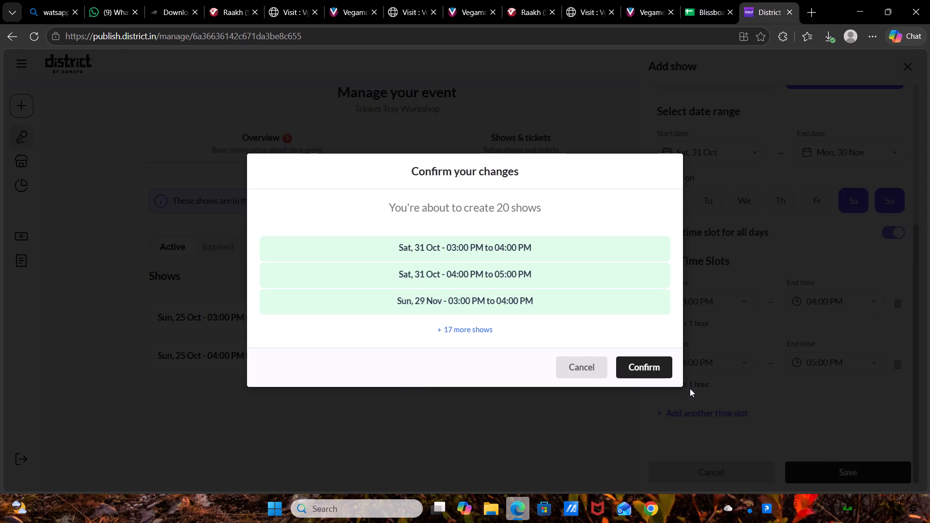
click(644, 359)
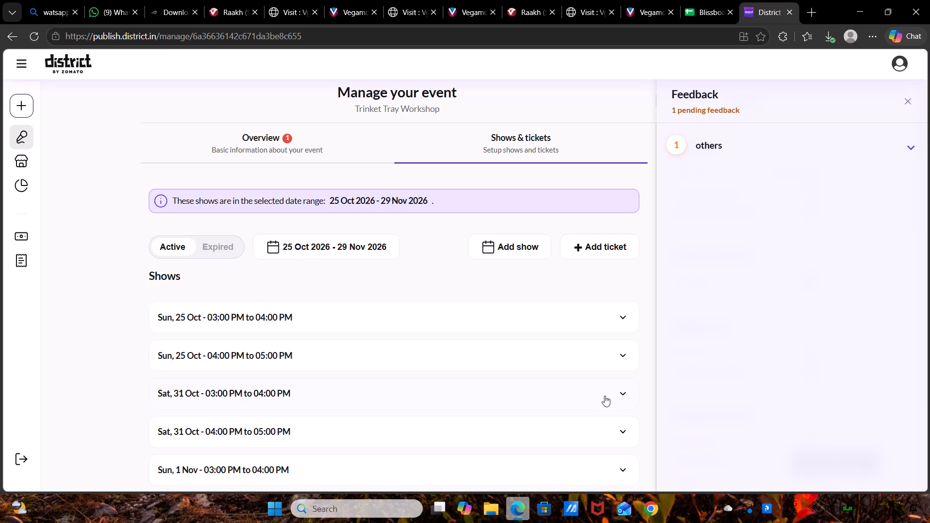
For the Sat, 31 Oct 03:00 PM show, fill in a custom Entry pass ticket at ₹799, quantity 10, checking the price against the scheduling spreadsheet.
click(547, 401)
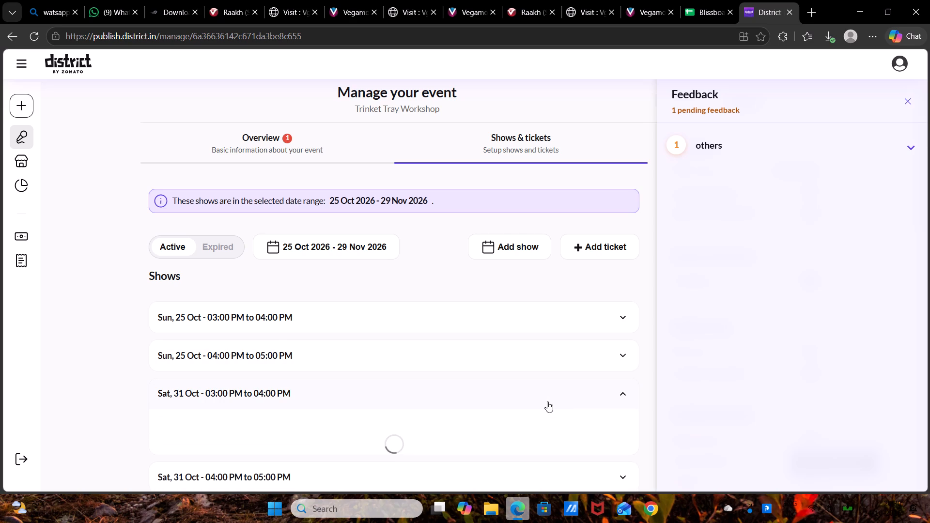
scroll(547, 401, down, 2)
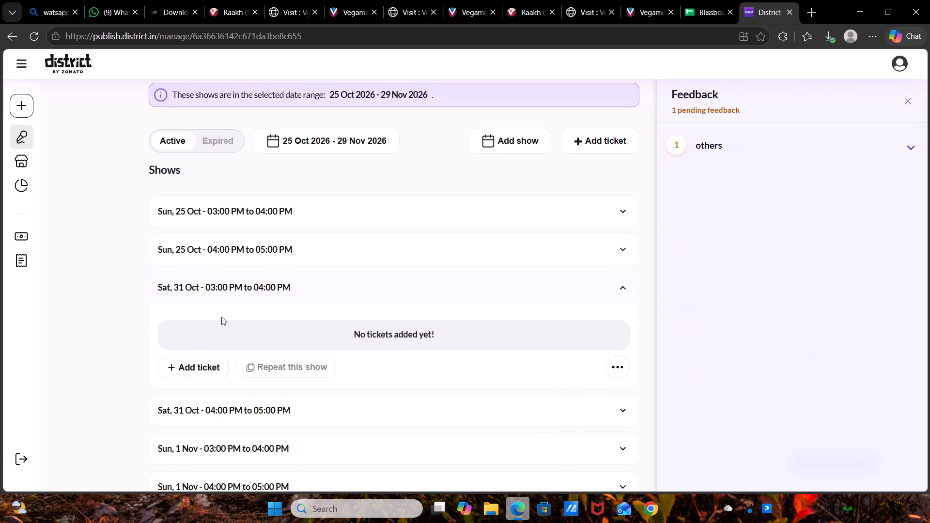
click(196, 363)
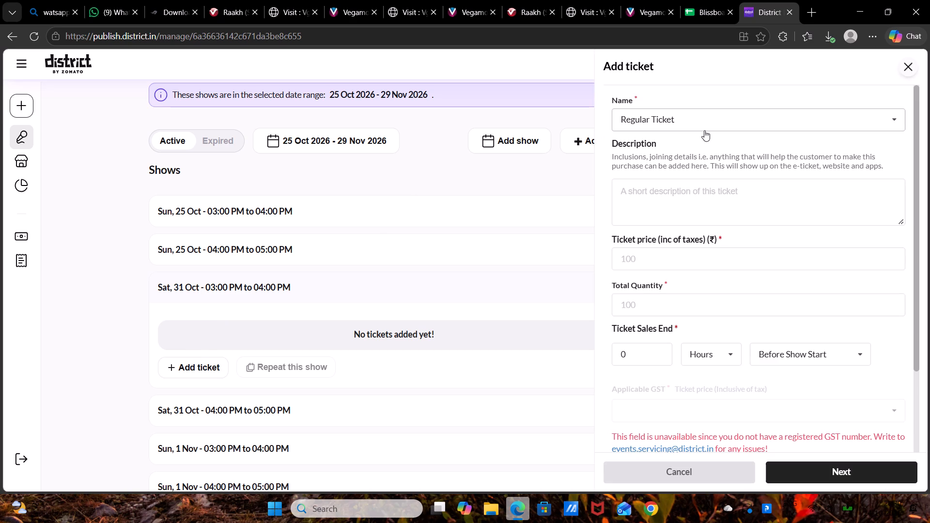
click(699, 124)
click(700, 157)
click(732, 124)
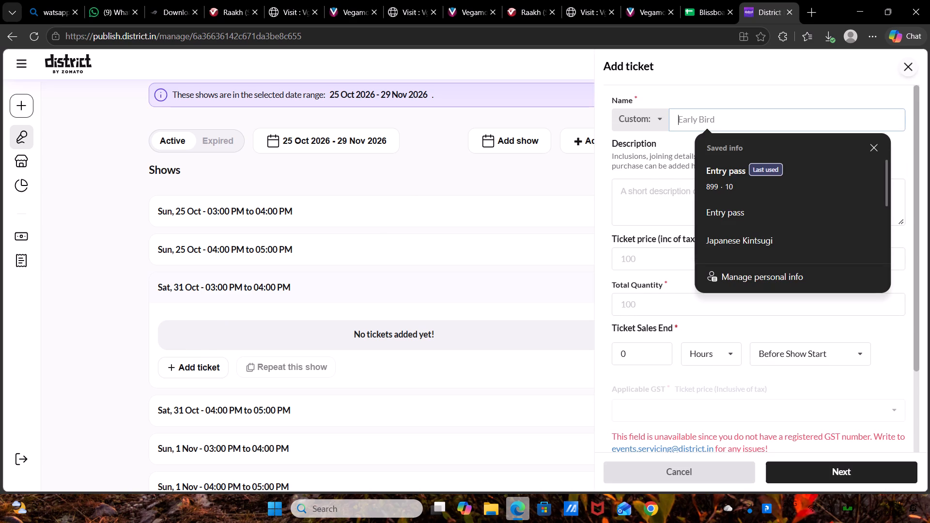
click(744, 168)
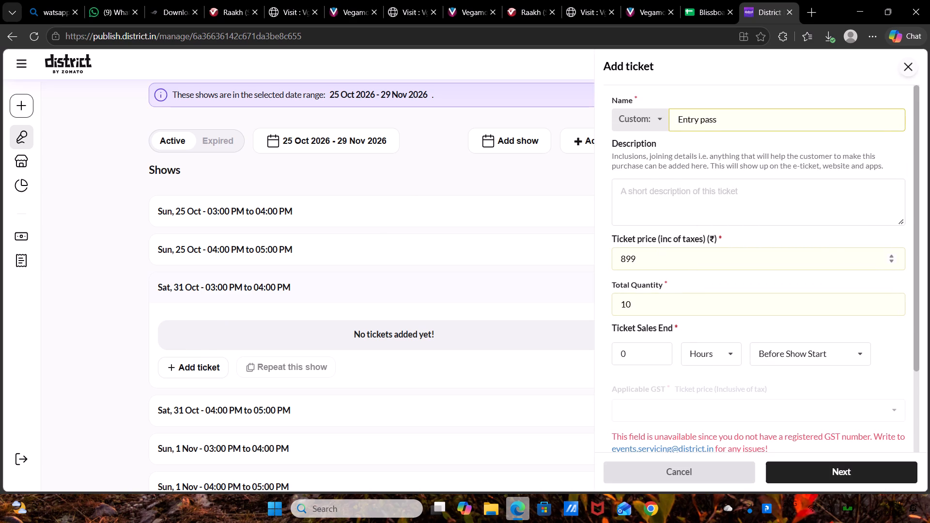
click(626, 257)
key(BackSpace)
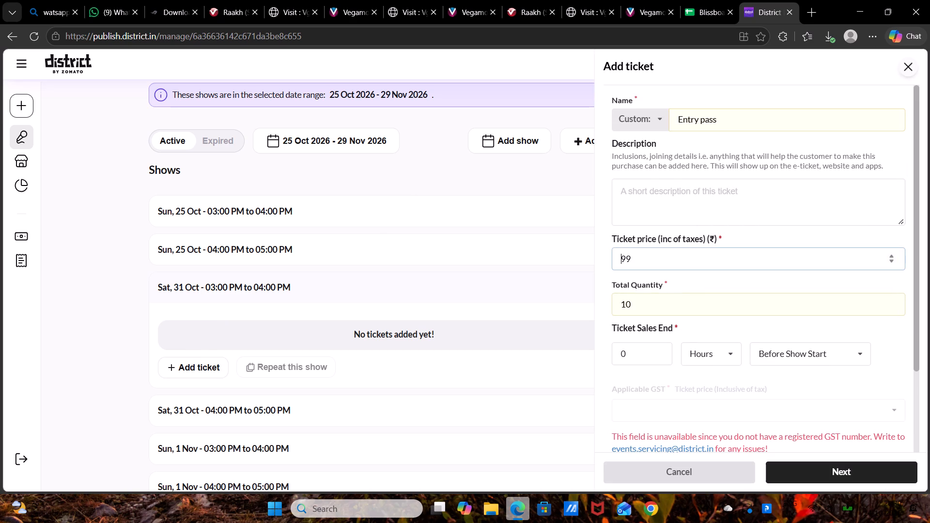
key(7)
click(707, 2)
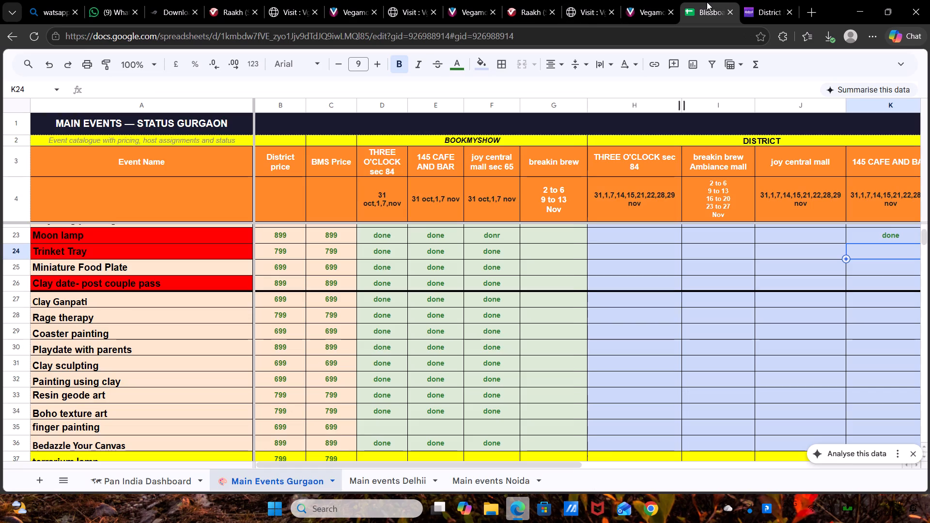
click(778, 0)
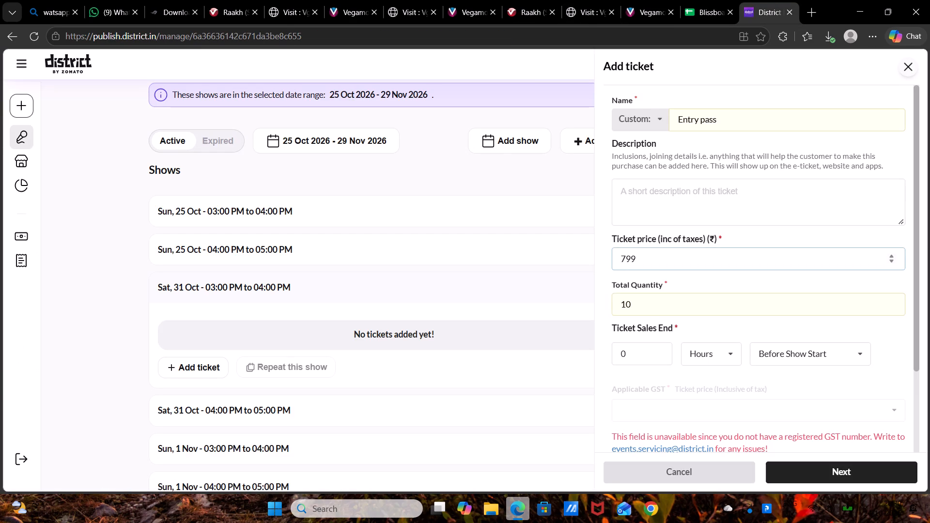
Add the one-person entry and redeemable INR 300 cover charge description, and set ticket sales to end 30 minutes before show start.
click(669, 195)
key(ctrl+v)
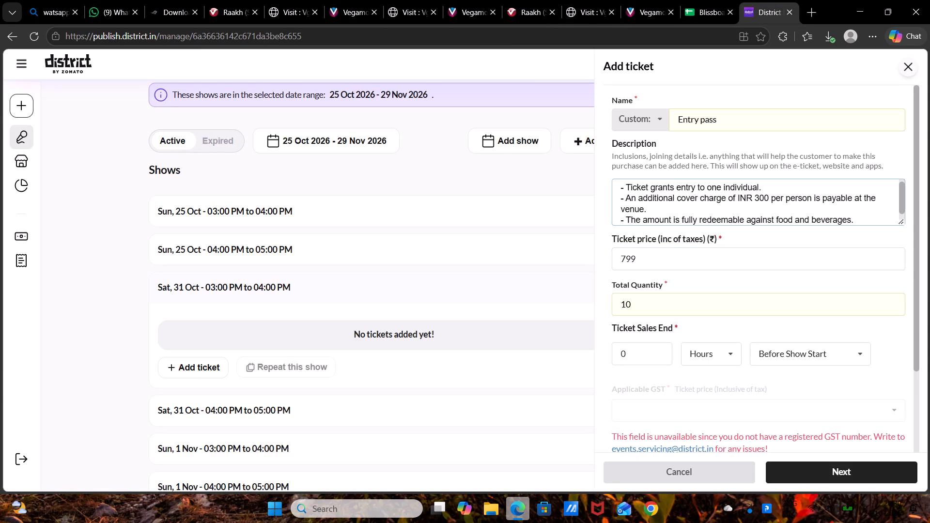
click(623, 350)
click(616, 351)
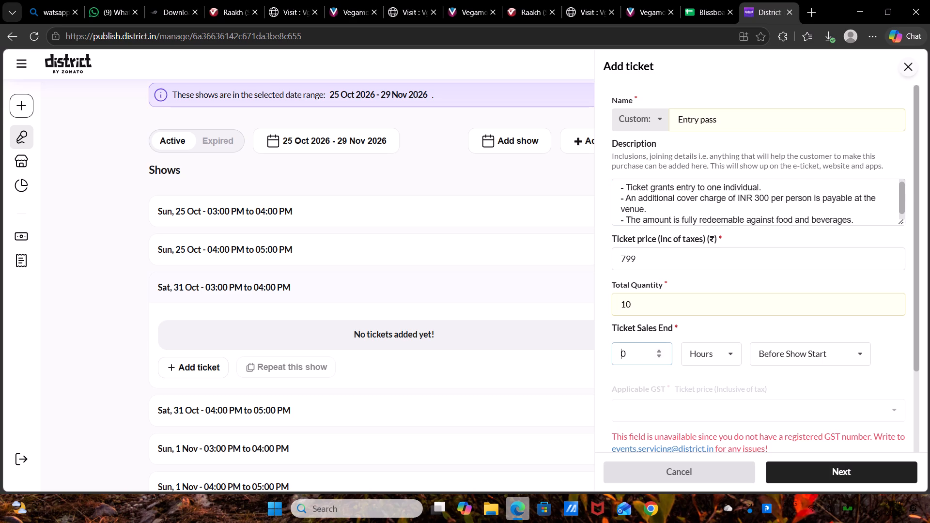
key(3)
click(711, 356)
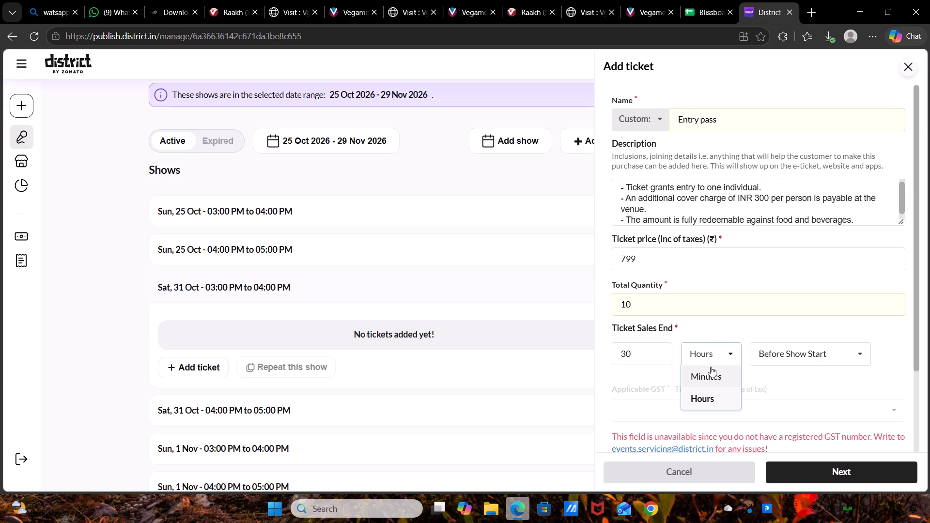
click(711, 372)
scroll(711, 372, down, 2)
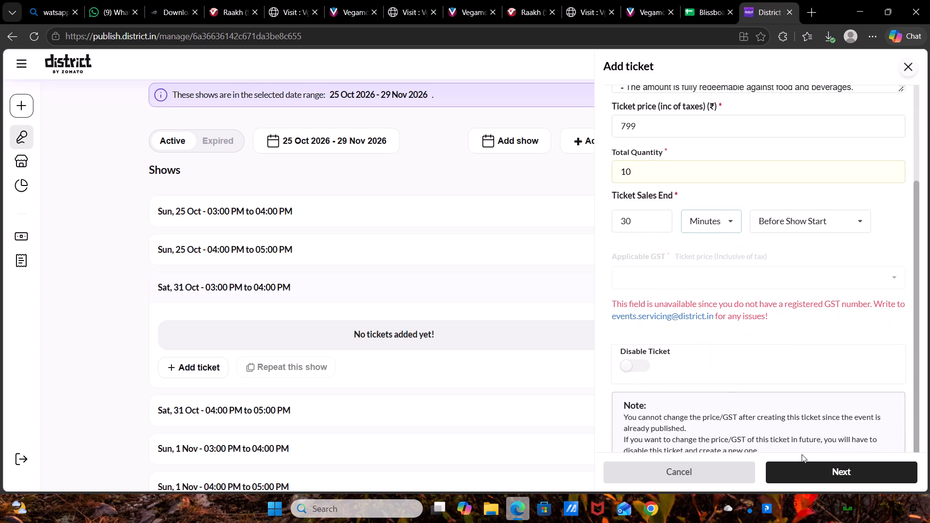
click(806, 467)
Apply the ticket to a custom range through Sun, 29 Nov, on Saturdays and Sundays for both time slots, and confirm it.
click(766, 232)
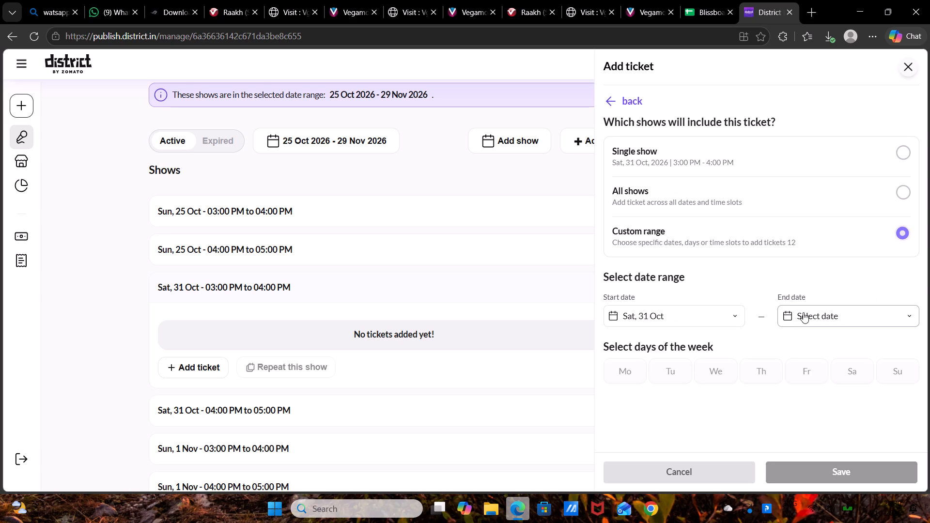
click(804, 313)
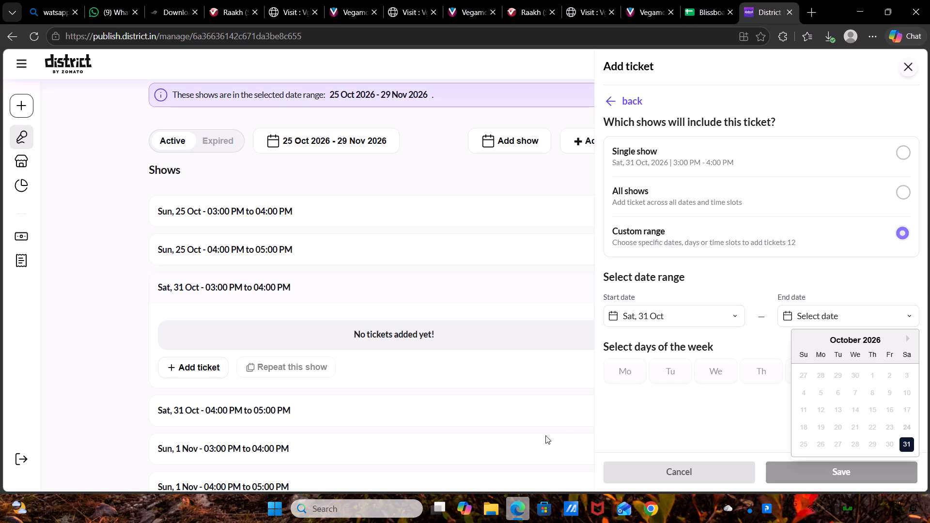
scroll(484, 370, down, 5)
scroll(484, 370, up, 1)
click(907, 338)
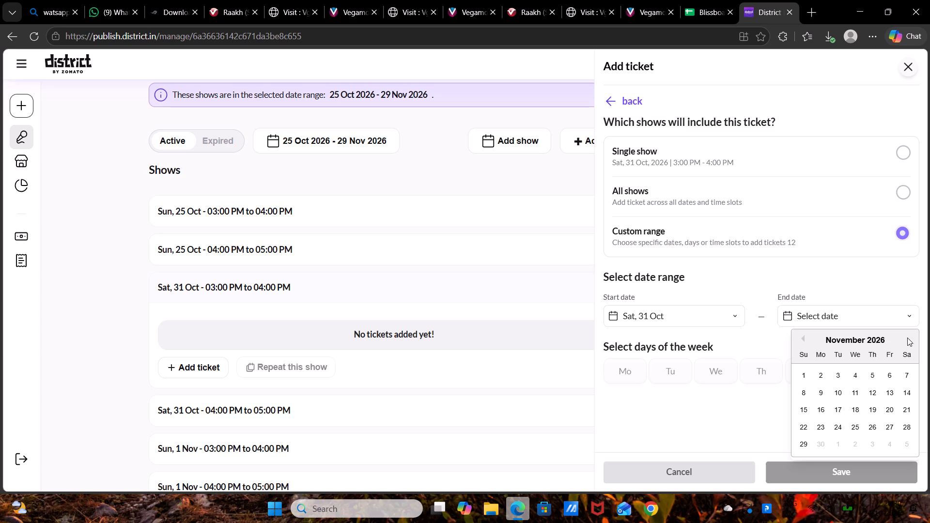
click(803, 443)
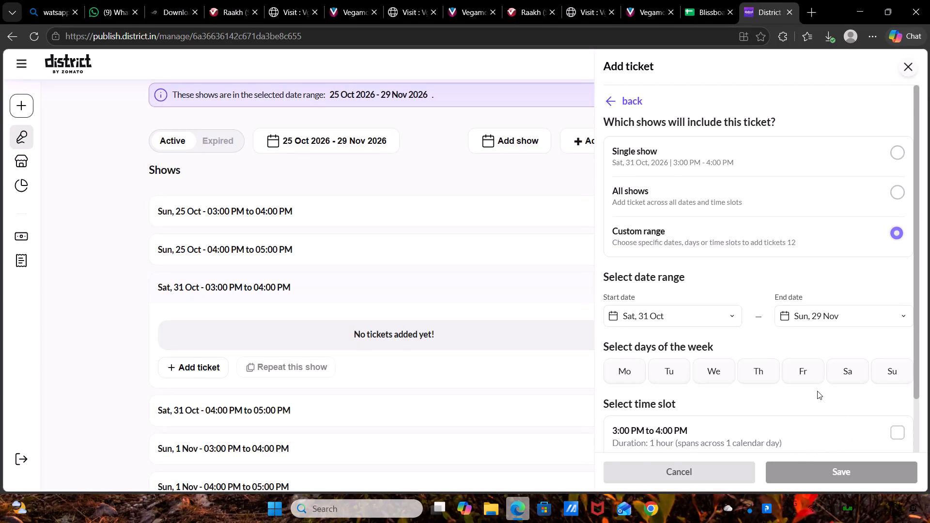
scroll(817, 391, down, 1)
click(846, 290)
click(883, 278)
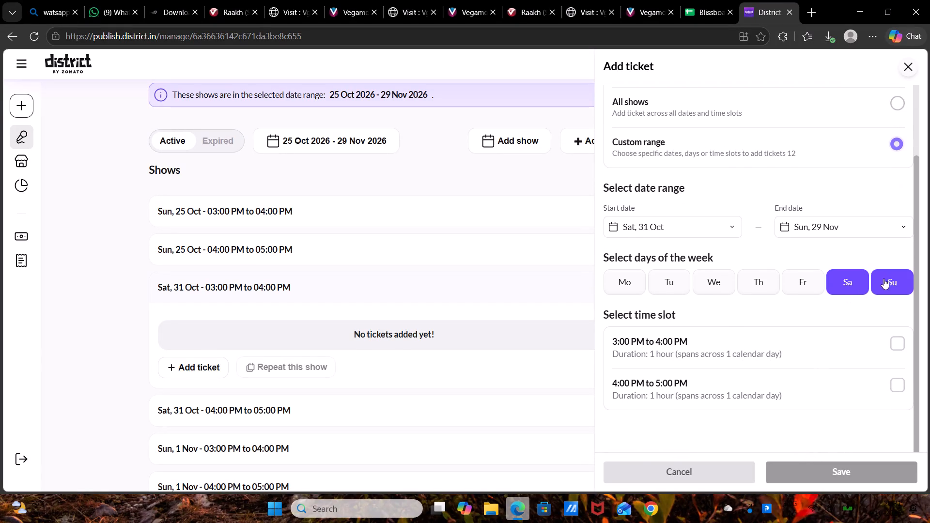
click(857, 339)
click(852, 369)
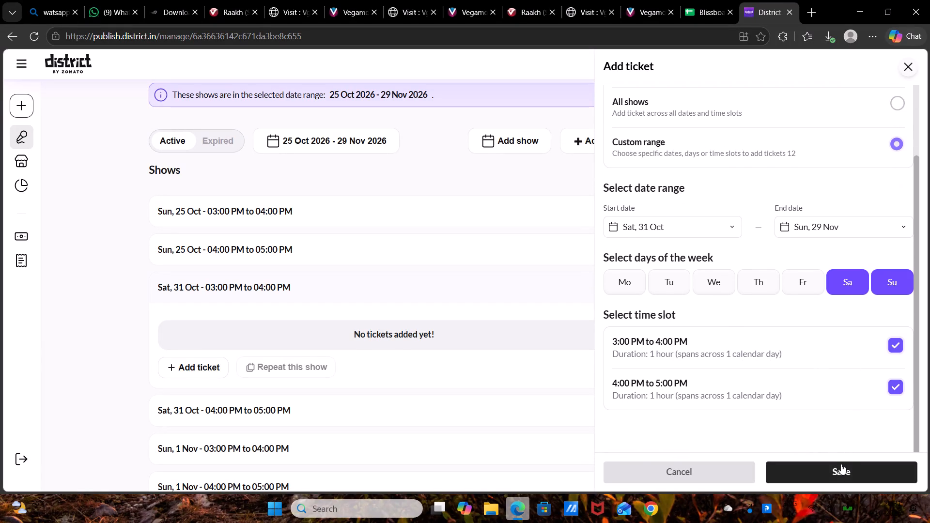
click(839, 466)
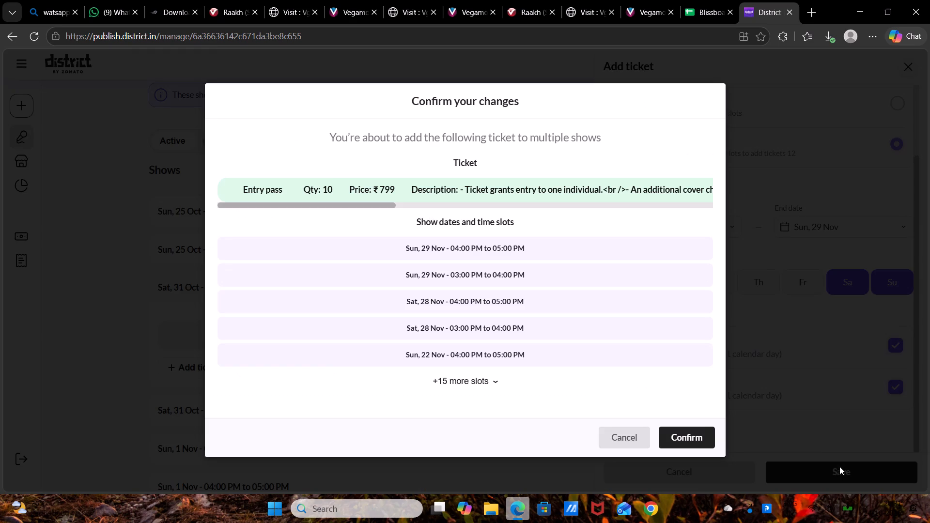
click(683, 432)
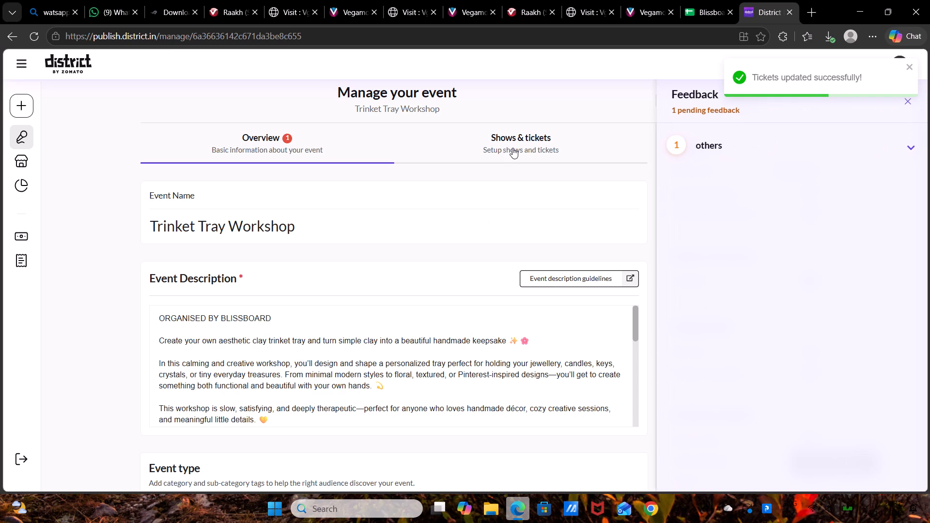
Disable only the Sun, 8 Nov 03:00 PM to 04:00 PM show and confirm the change.
click(512, 148)
scroll(451, 330, down, 3)
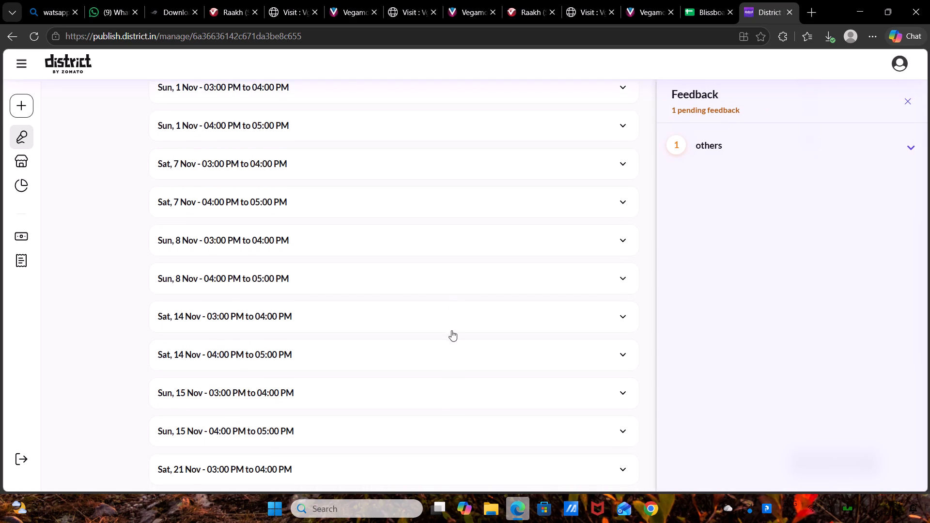
click(558, 231)
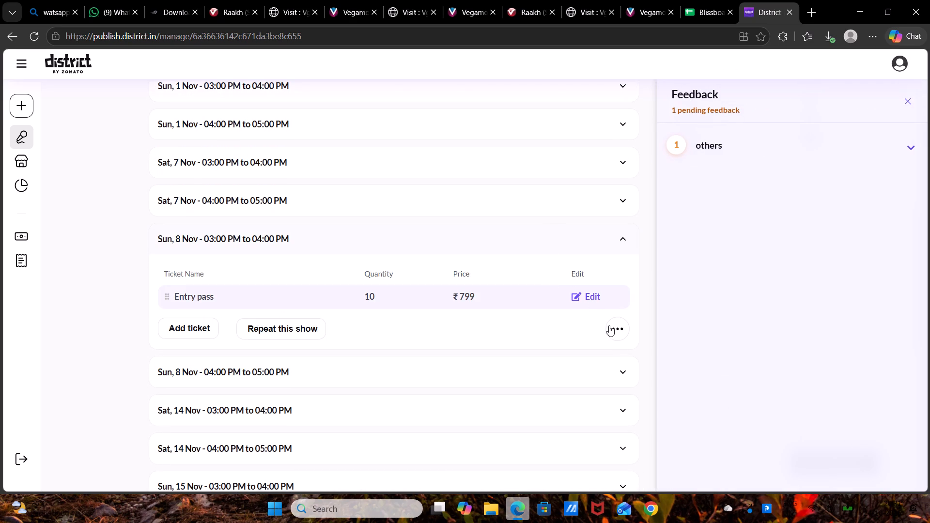
click(609, 325)
click(583, 330)
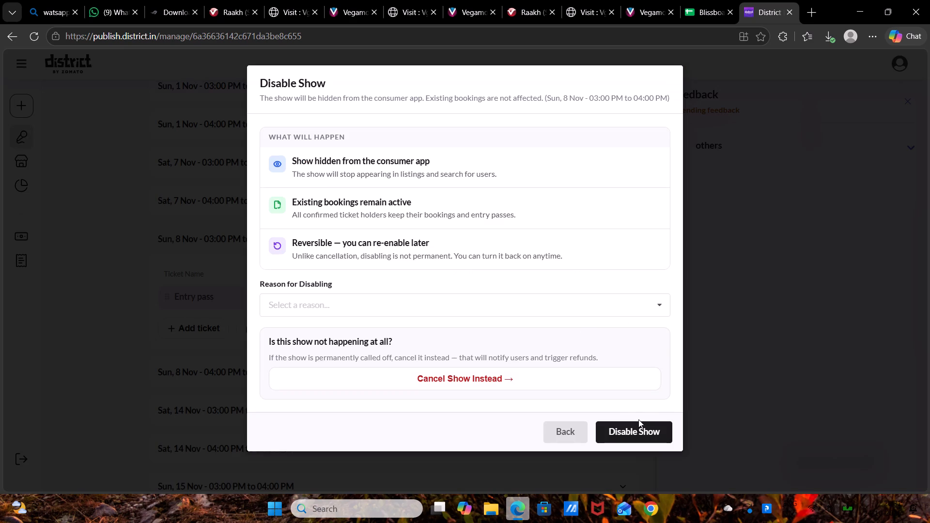
click(639, 426)
click(801, 227)
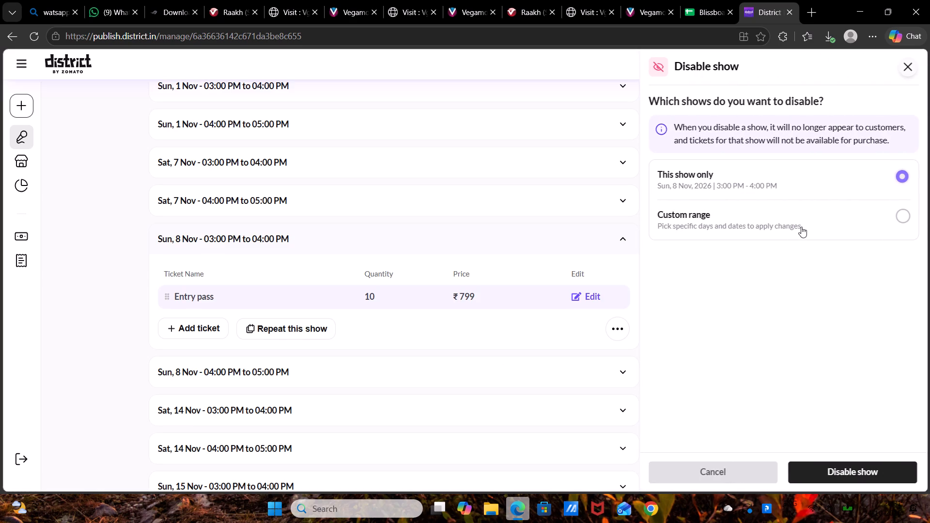
click(784, 178)
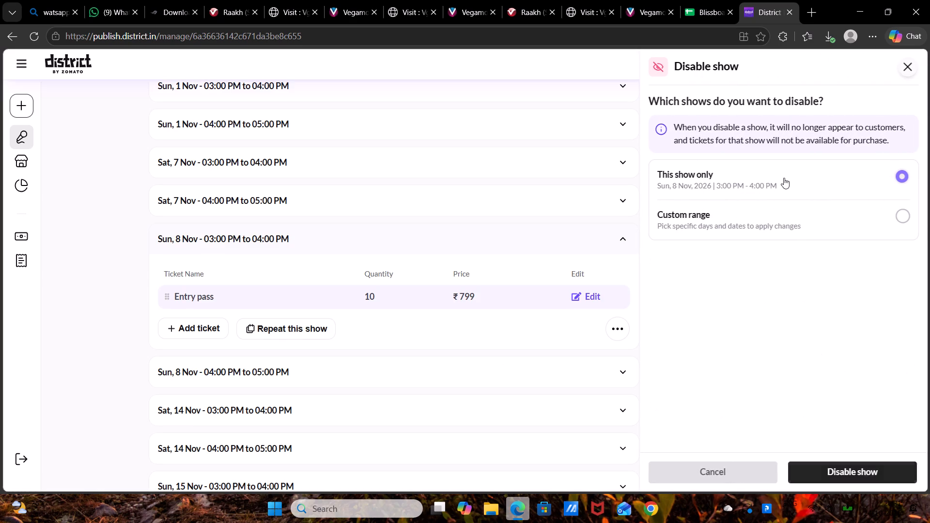
click(835, 466)
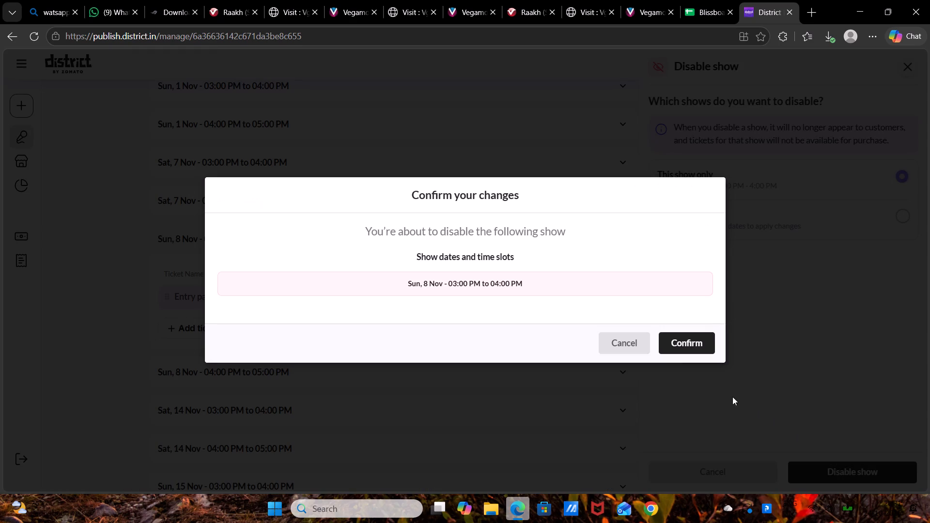
click(677, 334)
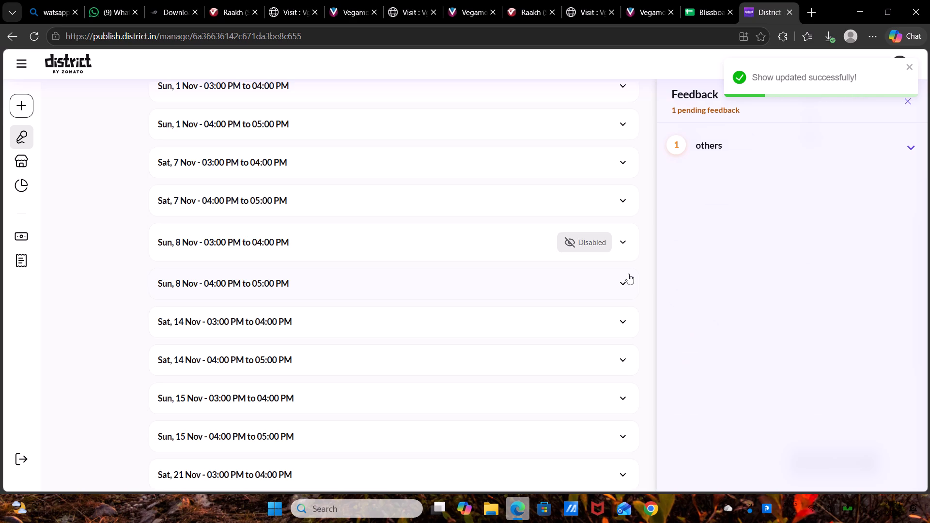
Disable only the Sun, 8 Nov 04:00 PM to 05:00 PM show and confirm the change.
click(590, 281)
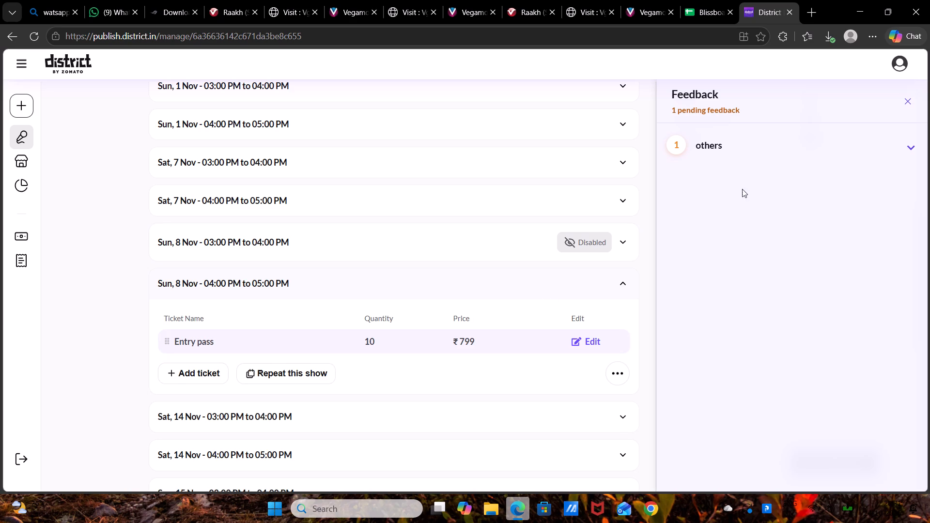
click(611, 365)
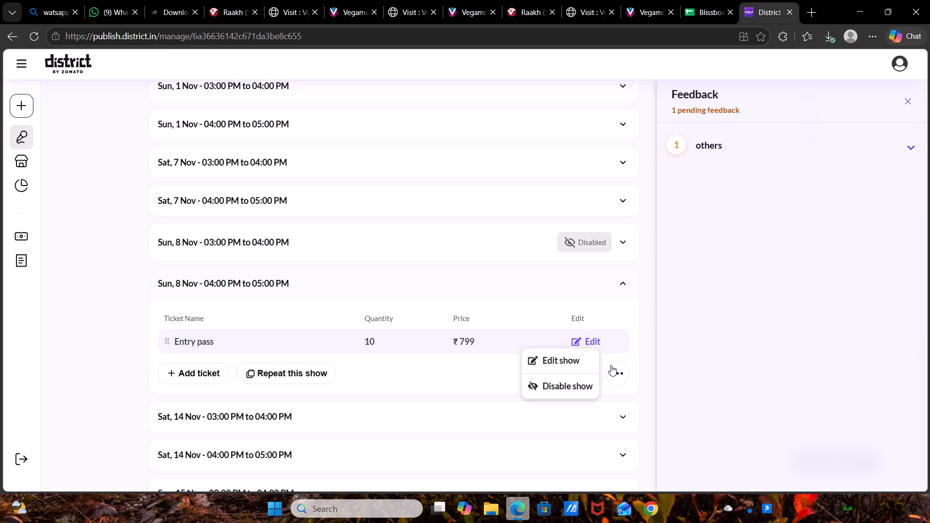
click(574, 386)
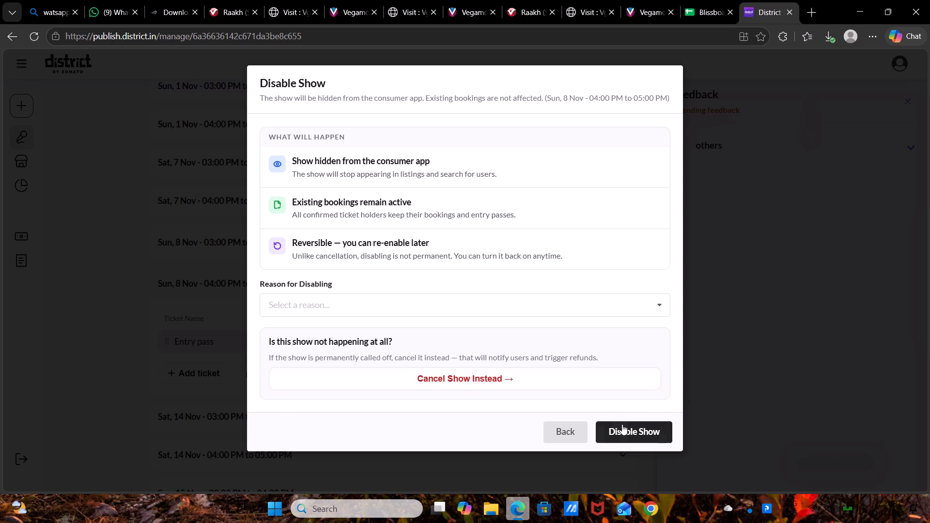
click(622, 424)
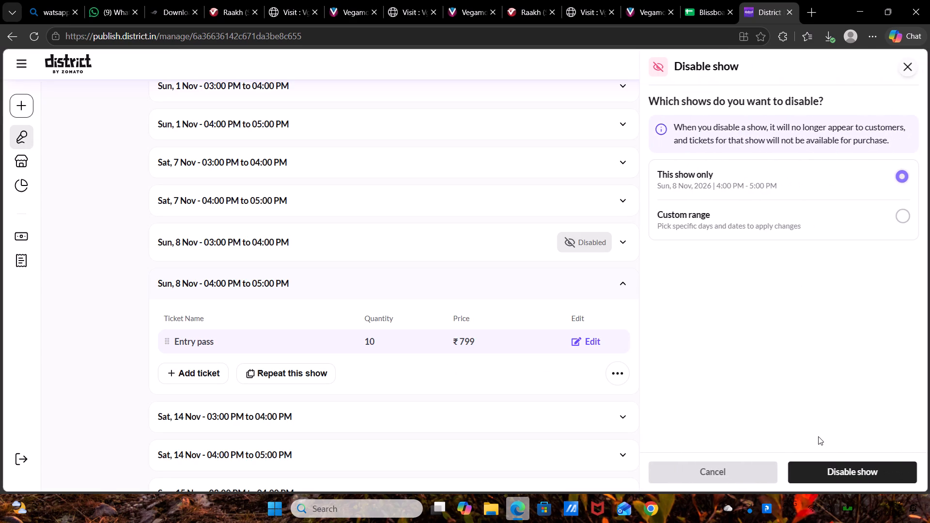
click(828, 472)
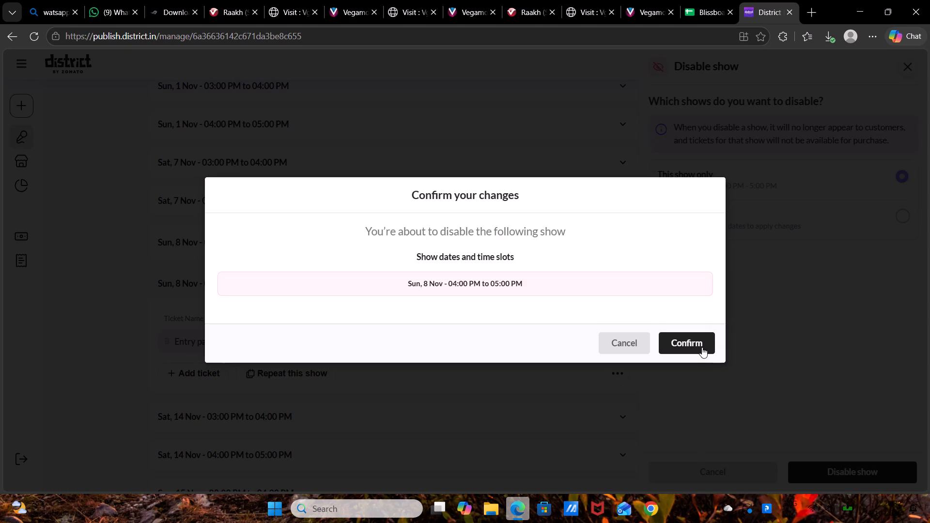
click(701, 347)
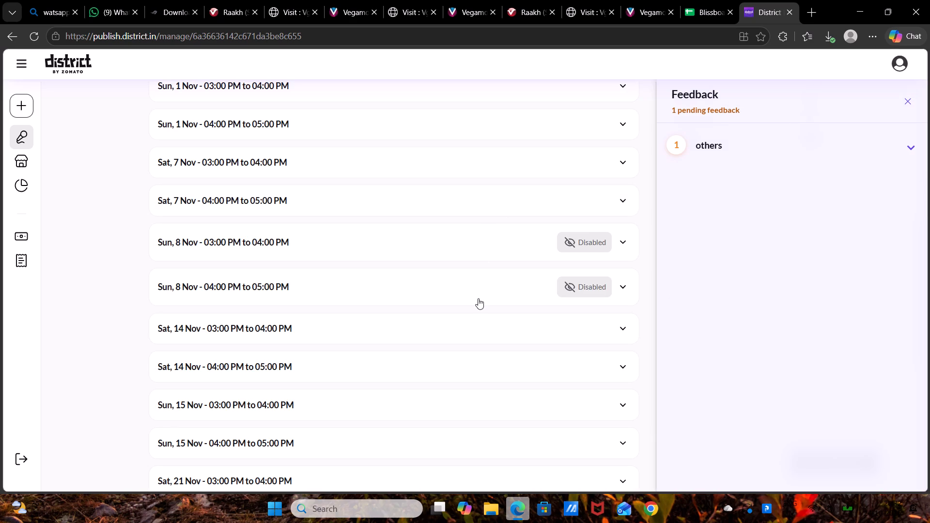
Check the remaining November shows, and mark Trinket Tray as done under District's 145 CAFE AND BAR in the scheduling spreadsheet.
click(480, 320)
scroll(480, 320, down, 1)
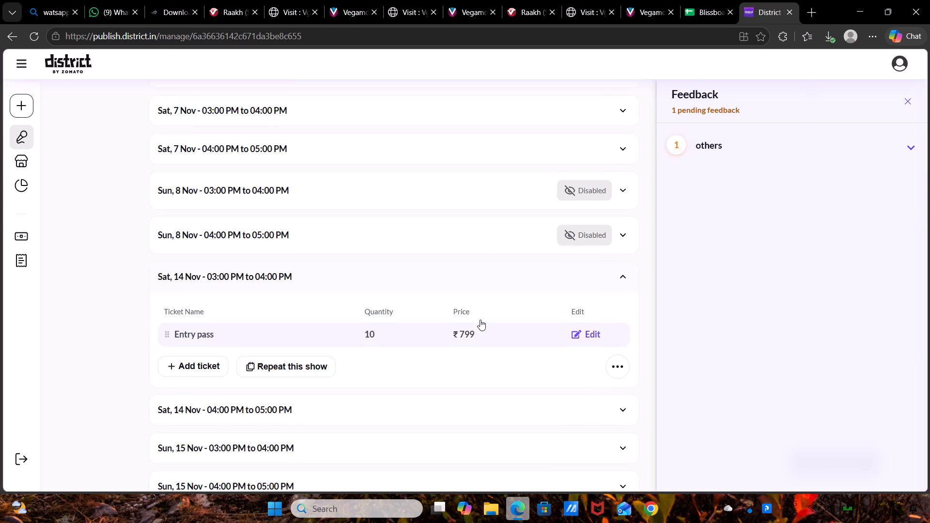
scroll(480, 320, down, 7)
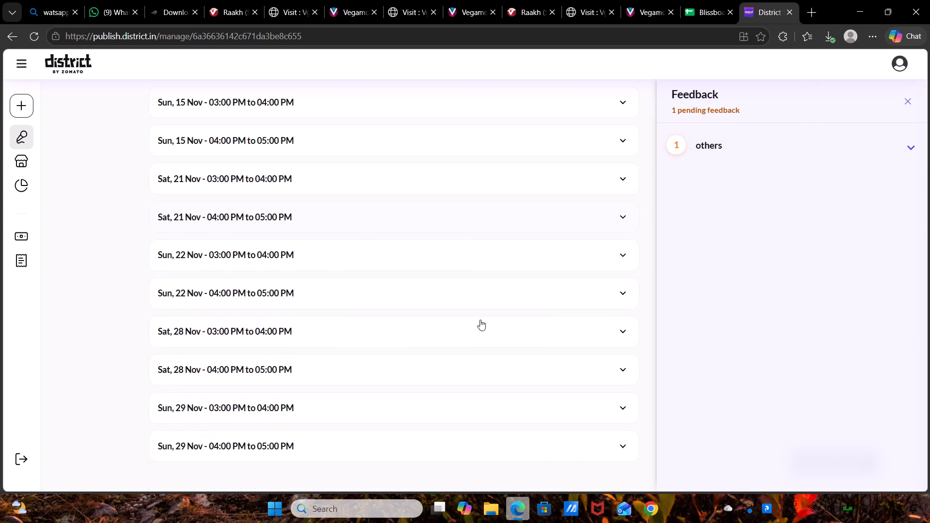
click(690, 0)
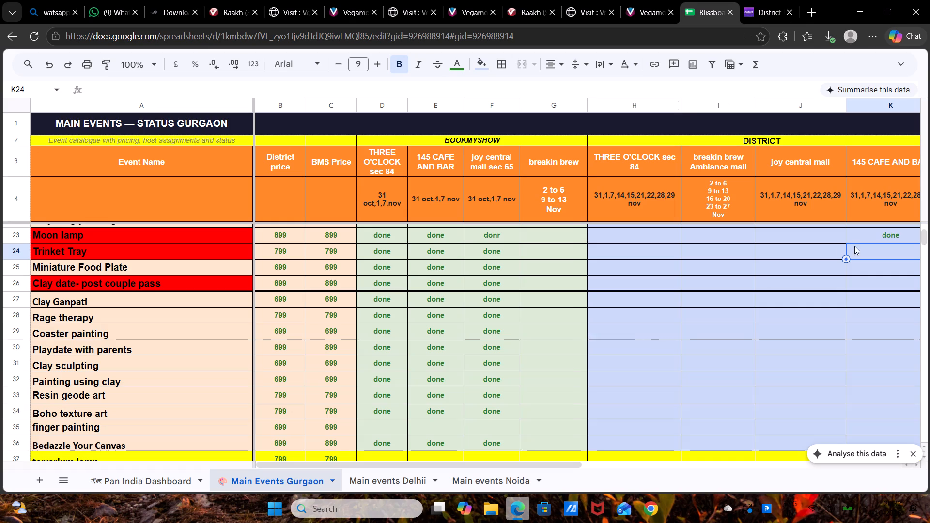
key(d)
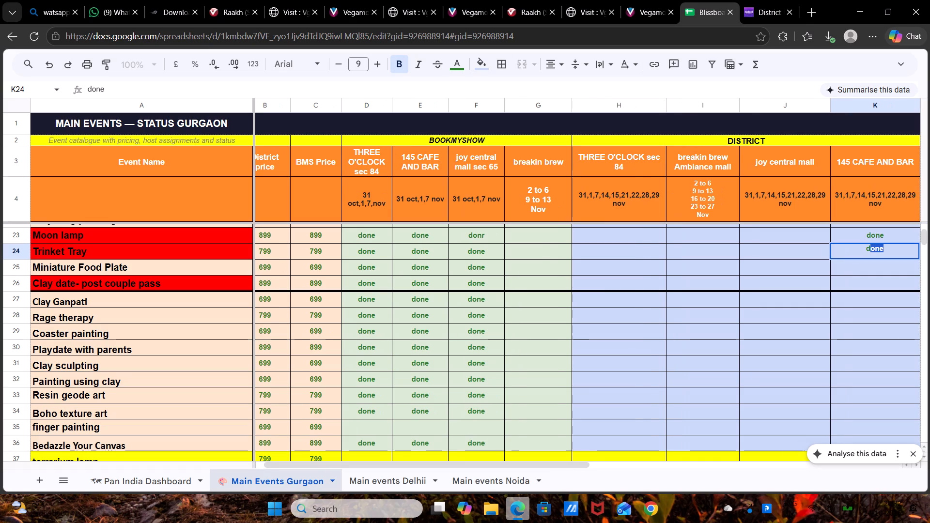
key(Return)
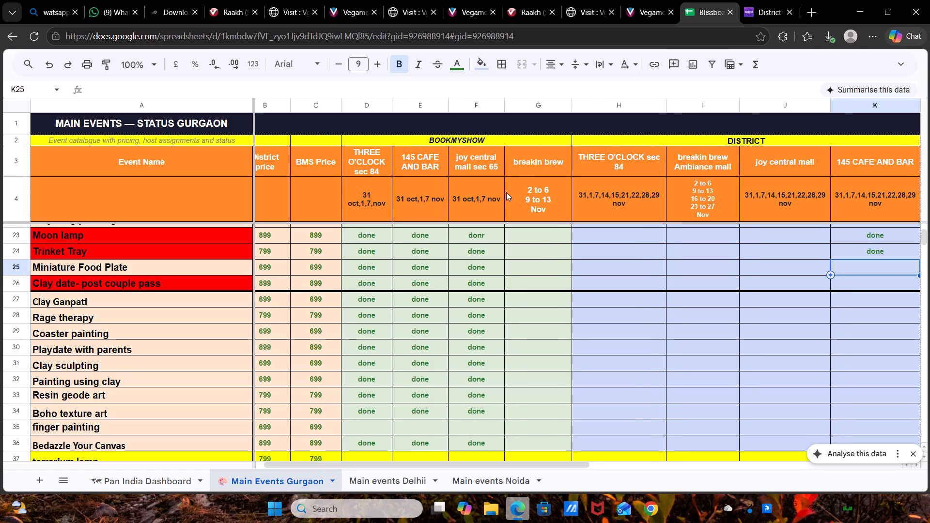
Switch to District, return to the events overview, and replace the search term with "Miniature".
scroll(506, 192, right, 3)
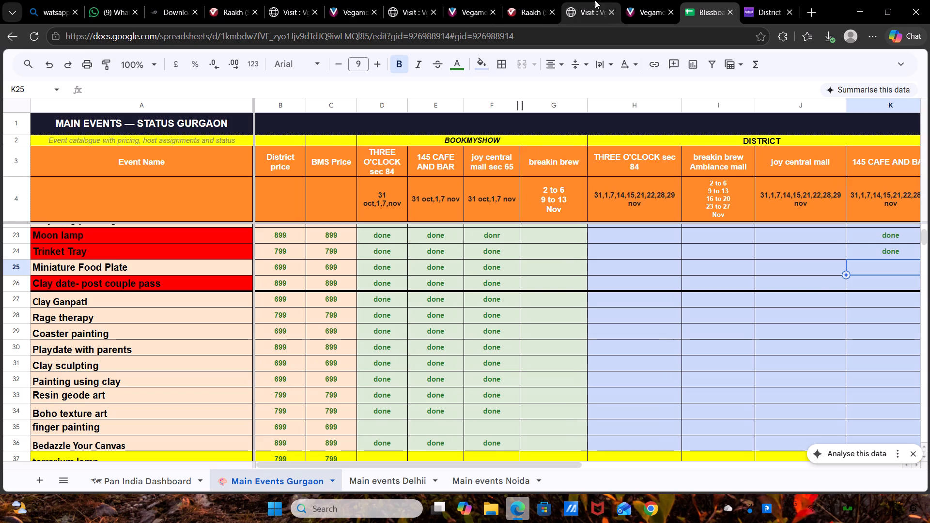
click(766, 3)
scroll(375, 124, up, 6)
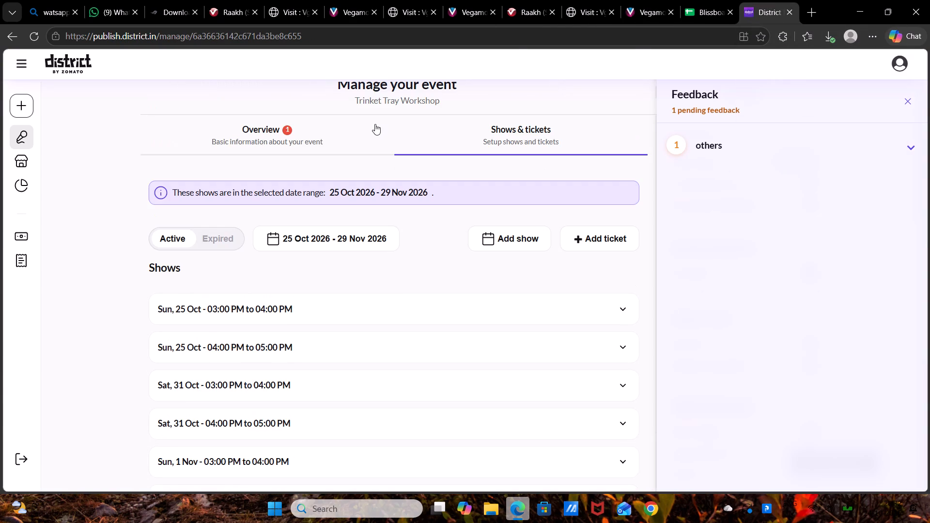
click(17, 38)
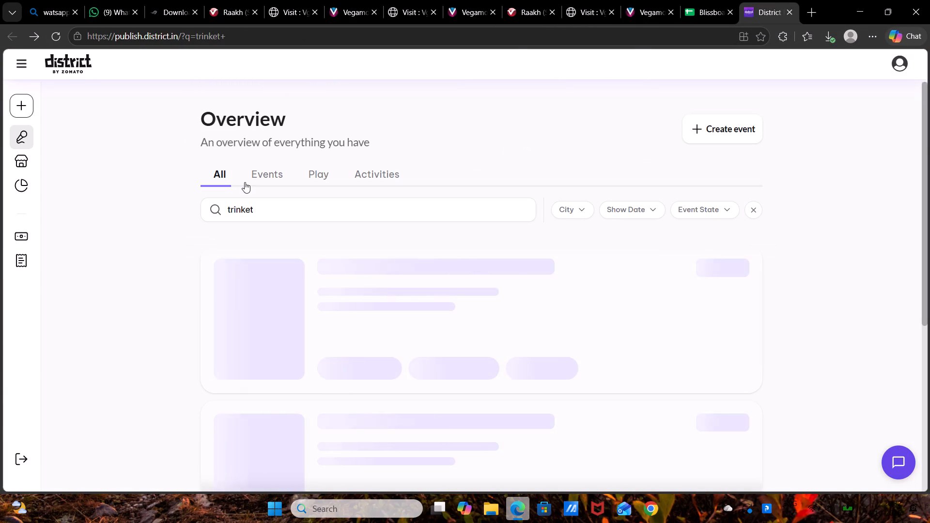
click(256, 201)
drag(256, 201, 256, 207)
double_click(256, 207)
drag(256, 207, 180, 192)
key(BackSpace)
text(Mini)
text(ar)
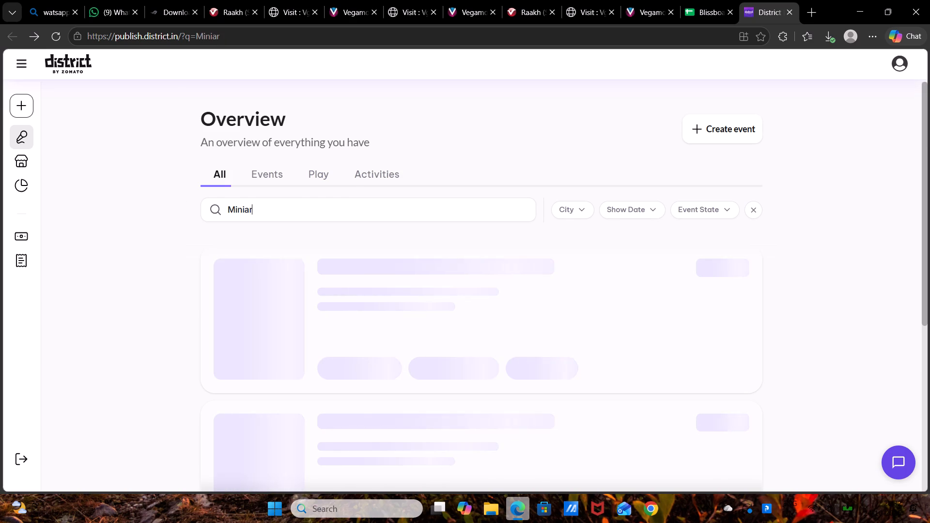
key(BackSpace)
text(ture)
key(space)
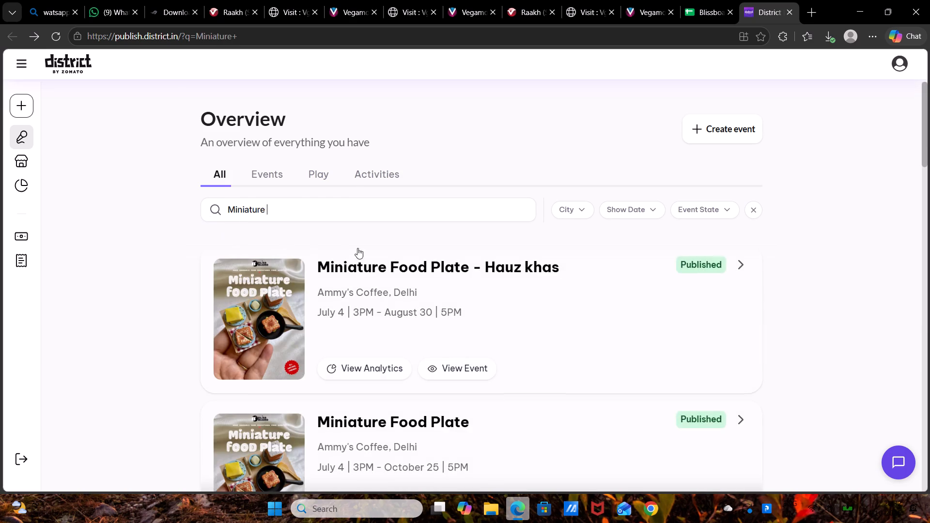
Open the Miniature Food Plate Workshop event from the search results and go to its shows and tickets.
scroll(365, 250, down, 3)
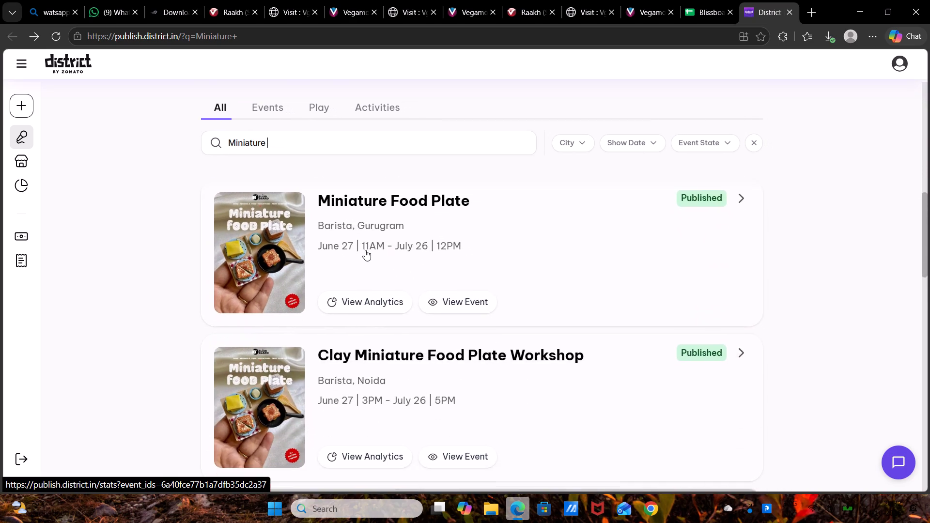
scroll(365, 250, down, 2)
scroll(365, 250, up, 2)
click(365, 250)
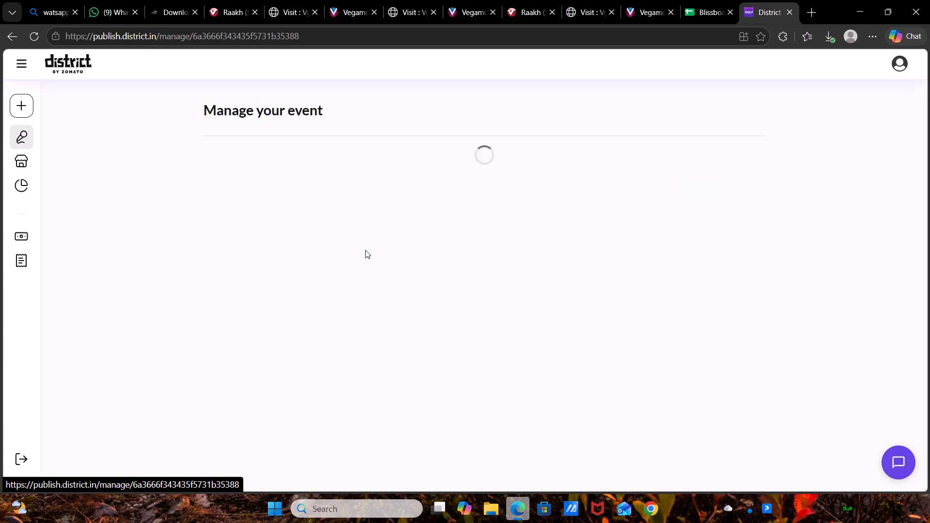
click(495, 154)
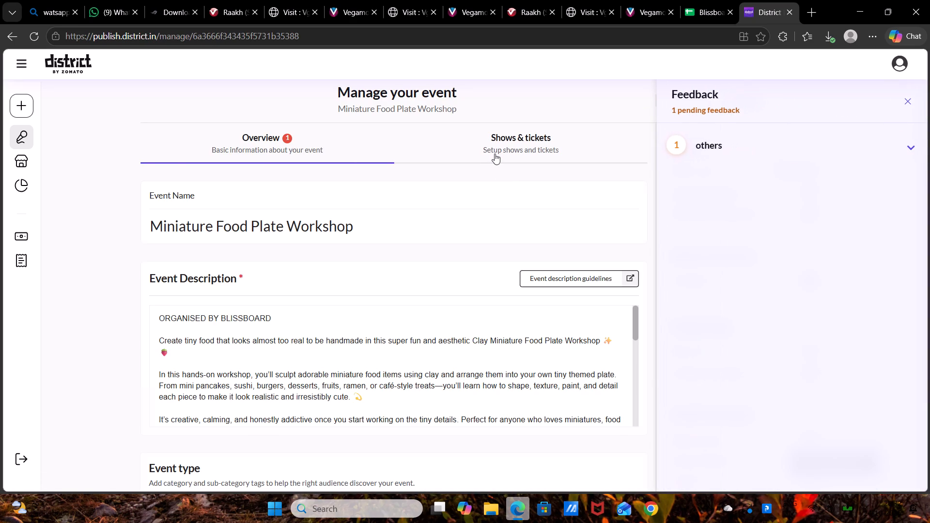
Add a recurring weekly show from Sat, 31 Oct to Mon, 30 Nov, repeating on Saturdays and Sundays.
click(519, 246)
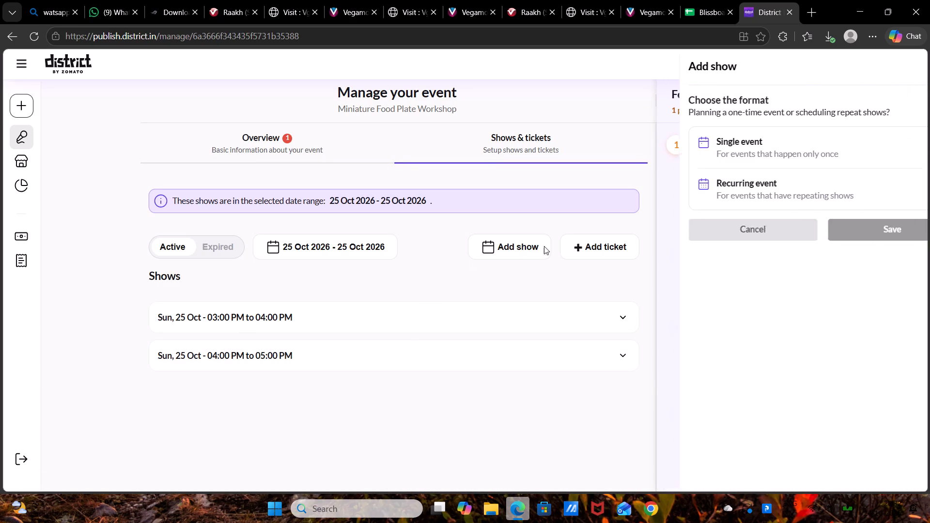
click(748, 202)
click(756, 196)
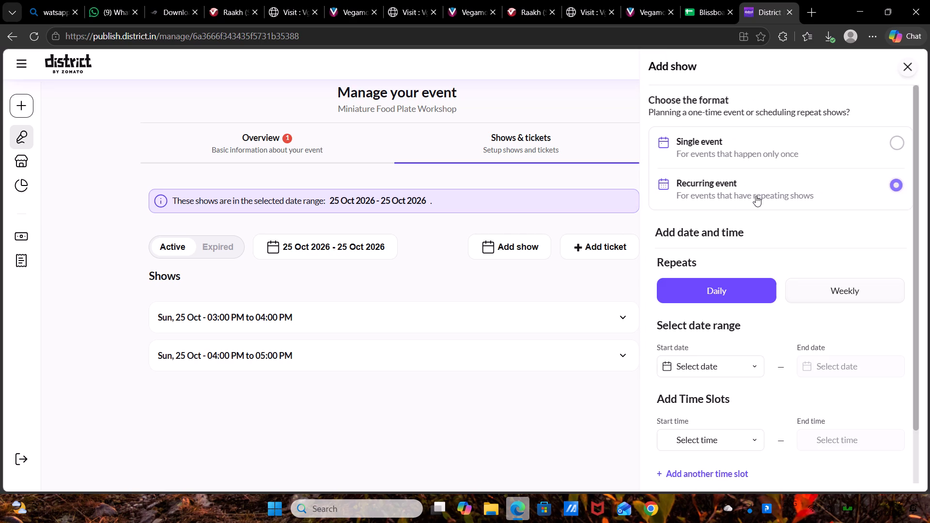
click(806, 292)
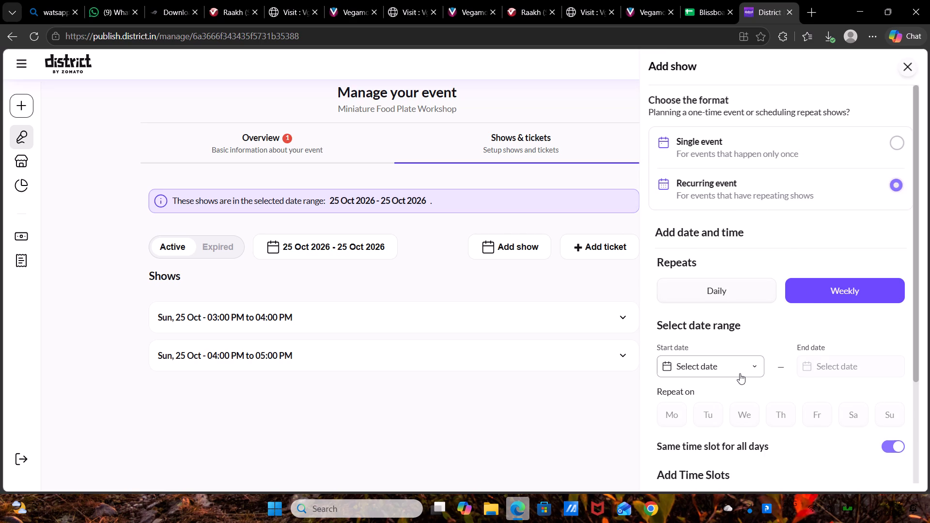
click(740, 373)
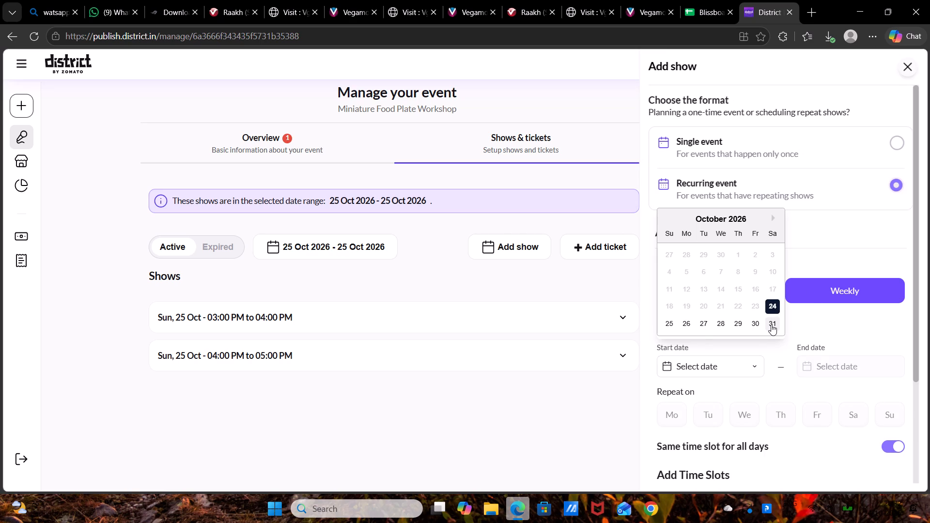
click(771, 324)
click(840, 368)
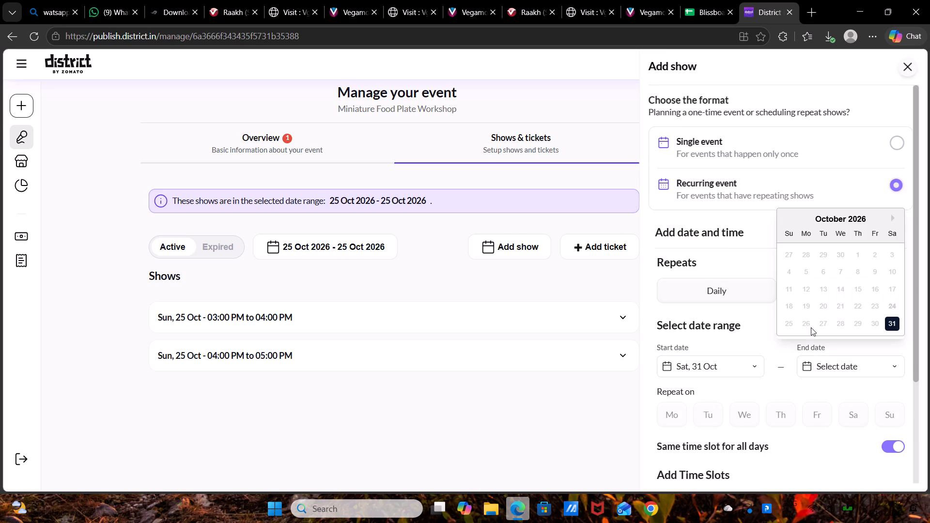
click(894, 222)
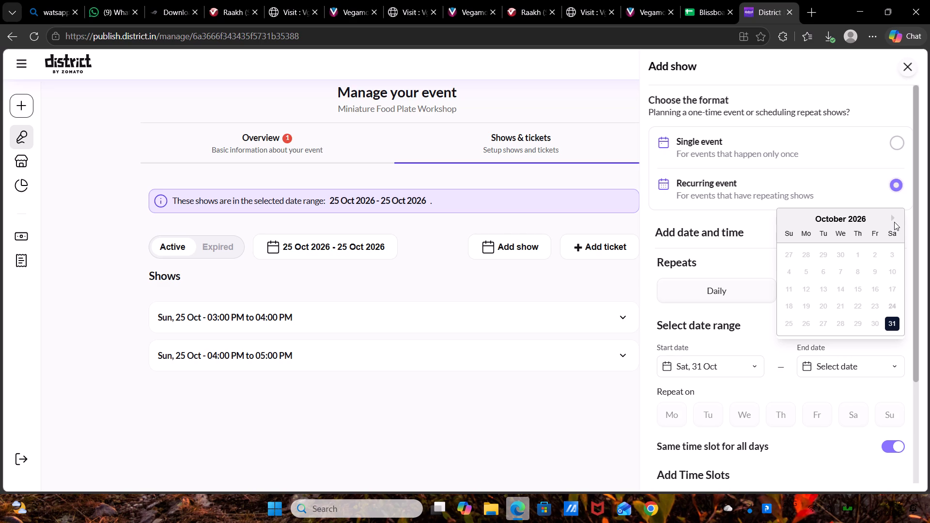
click(892, 220)
click(890, 256)
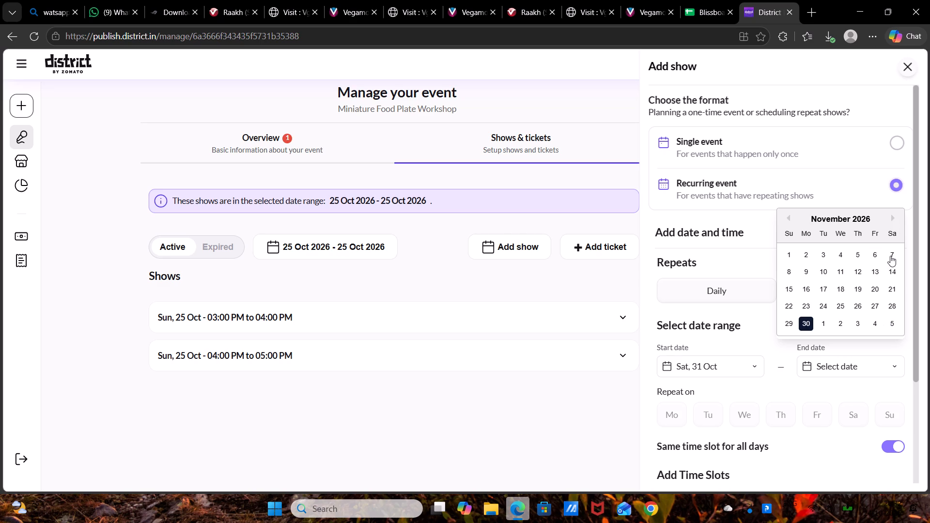
scroll(810, 382, down, 1)
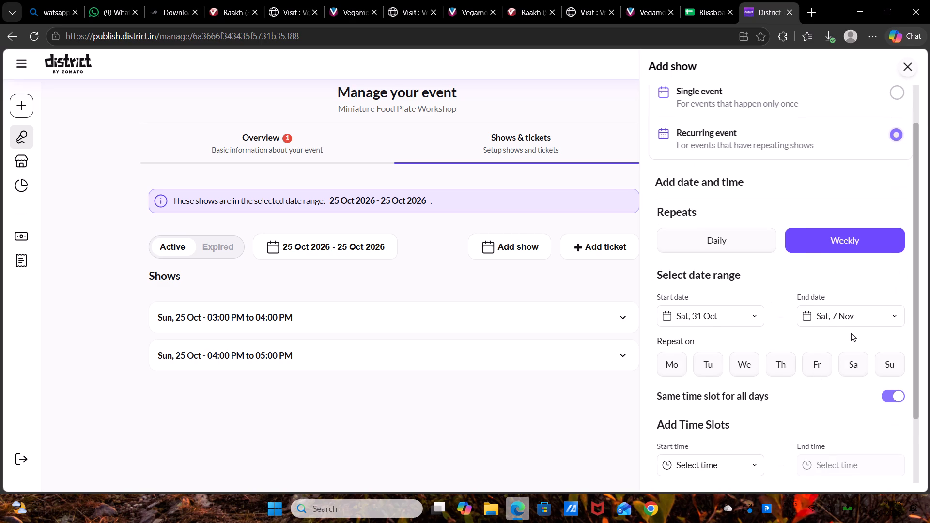
click(864, 314)
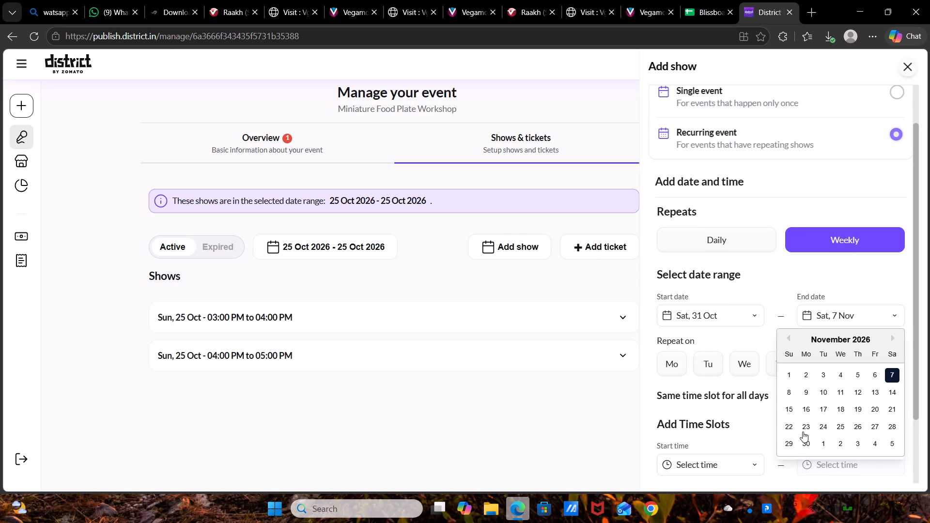
click(806, 440)
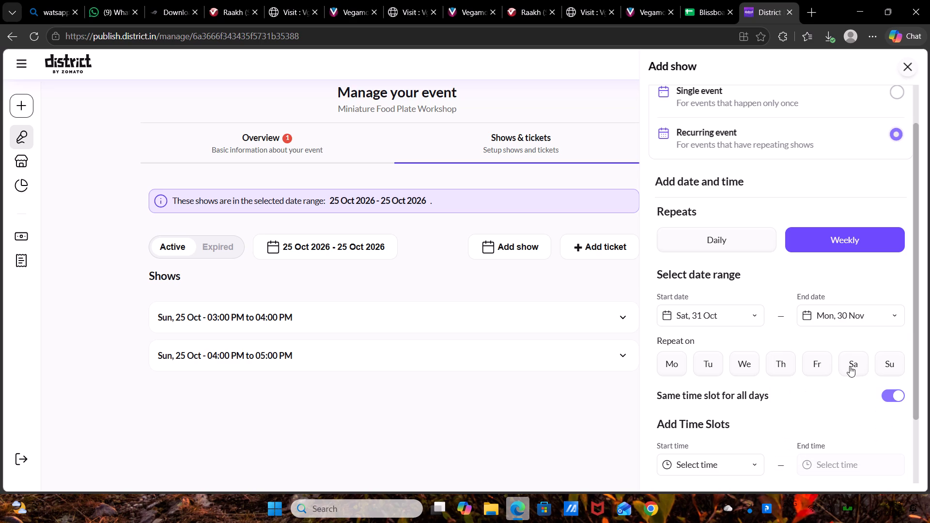
click(853, 365)
click(877, 359)
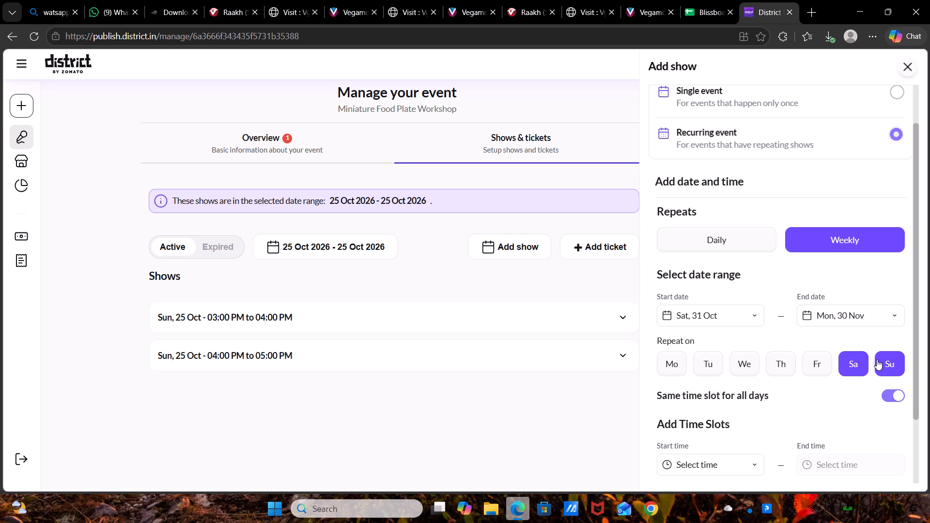
Set the first time slot of the recurring show to 03:00 PM to 04:00 PM.
click(710, 468)
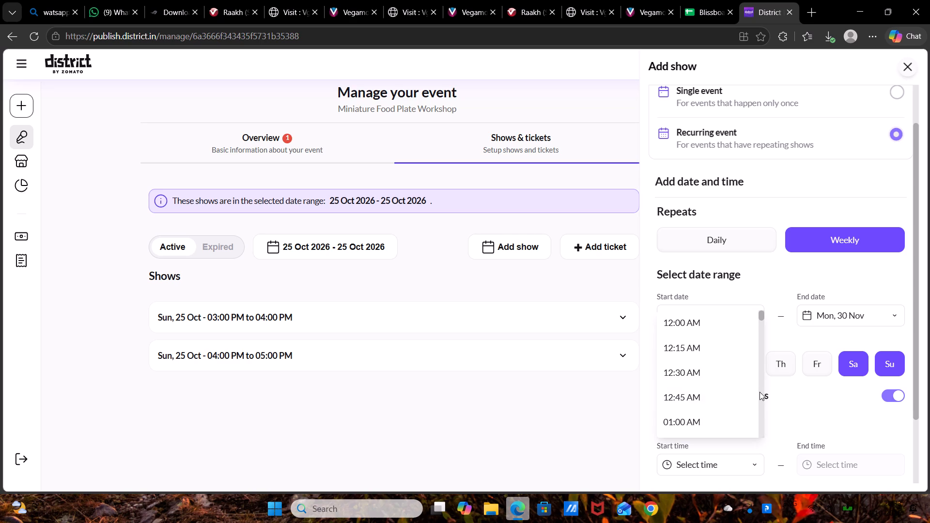
click(761, 392)
drag(761, 392, 745, 371)
scroll(745, 371, up, 3)
click(713, 395)
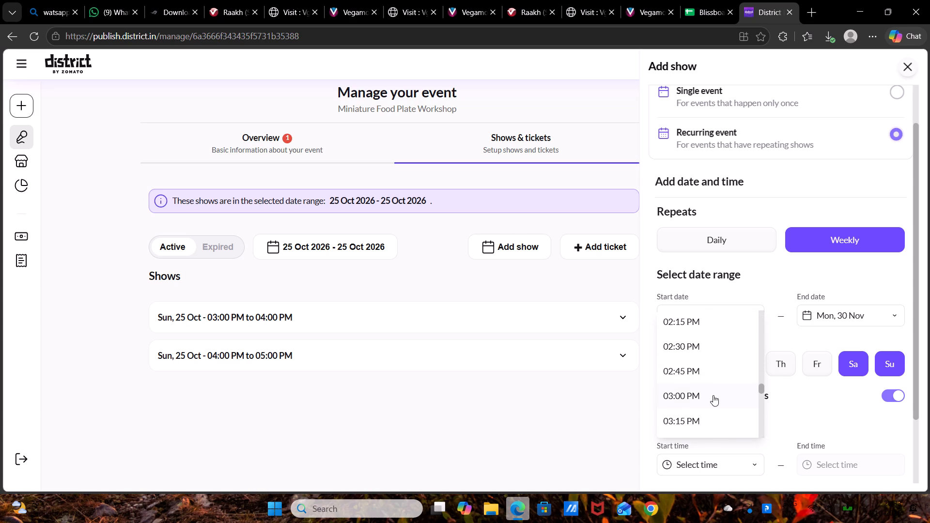
click(819, 468)
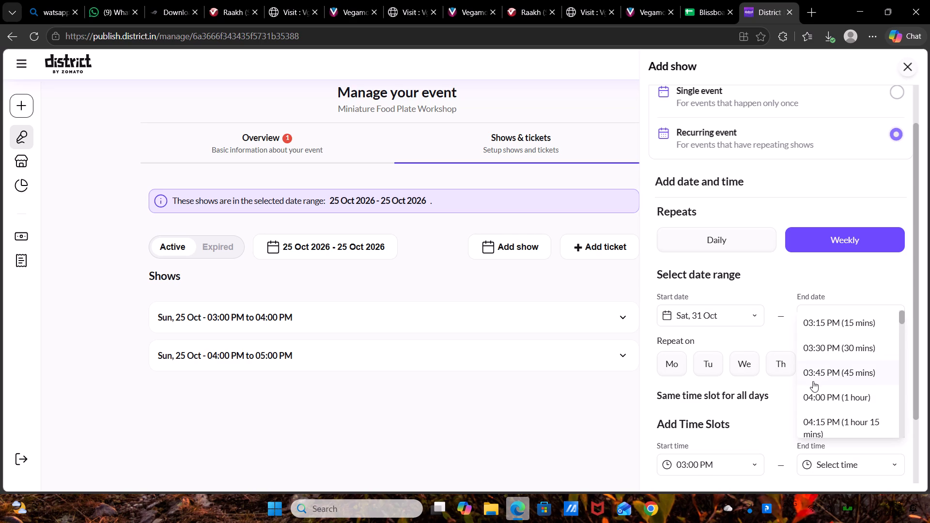
click(812, 389)
Add a second time slot from 04:00 PM to 05:00 PM and save the recurring shows.
scroll(812, 389, down, 3)
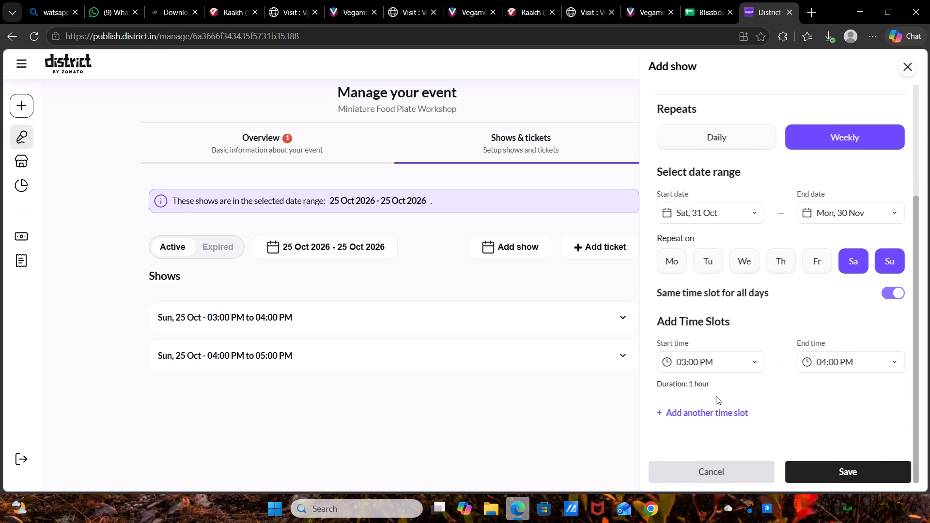
click(720, 411)
click(728, 415)
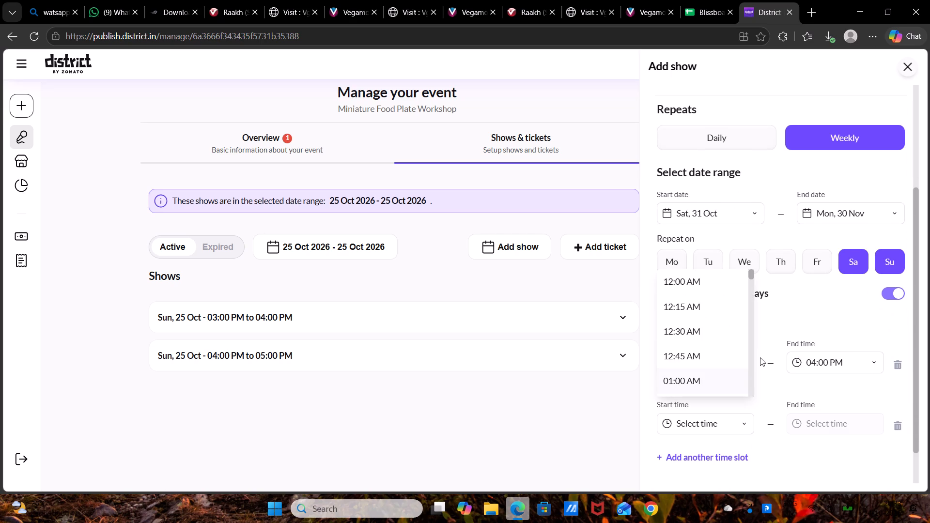
drag(752, 348, 727, 310)
scroll(727, 310, down, 2)
click(727, 310)
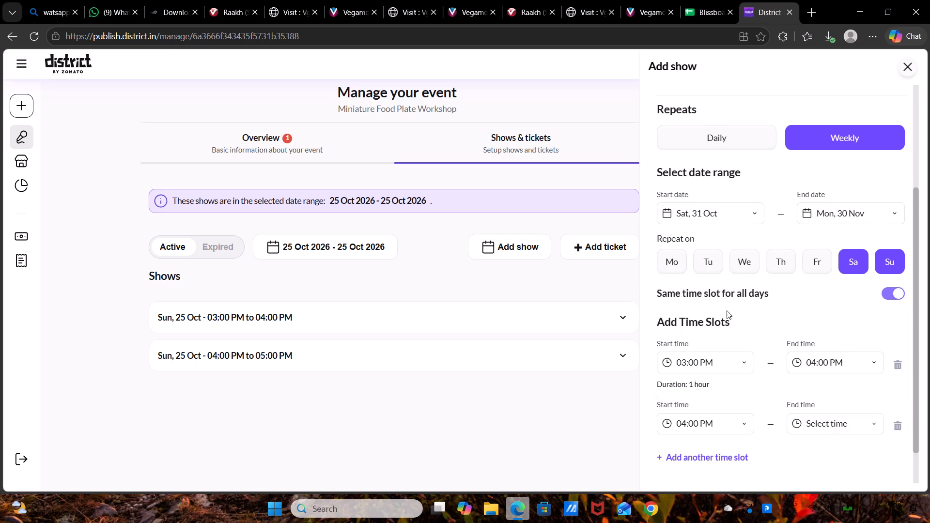
click(818, 423)
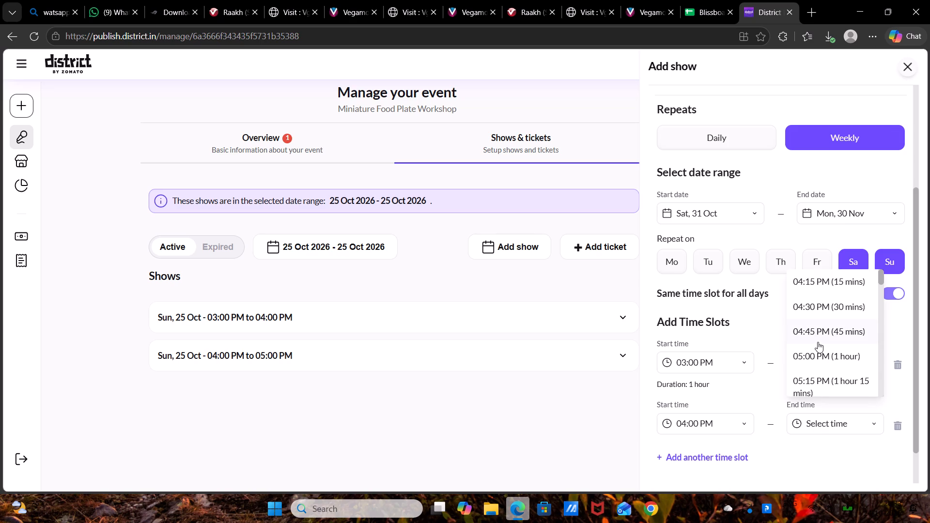
click(818, 357)
scroll(818, 357, down, 2)
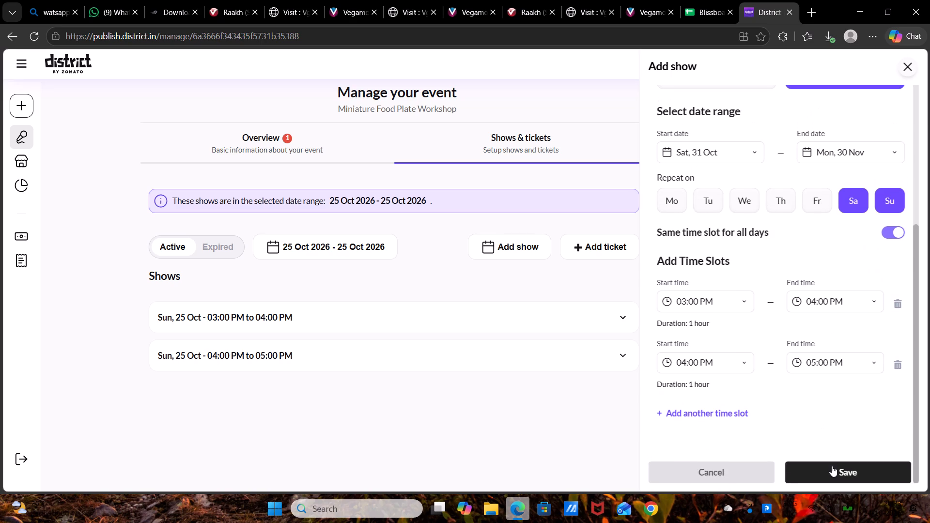
click(832, 466)
click(643, 359)
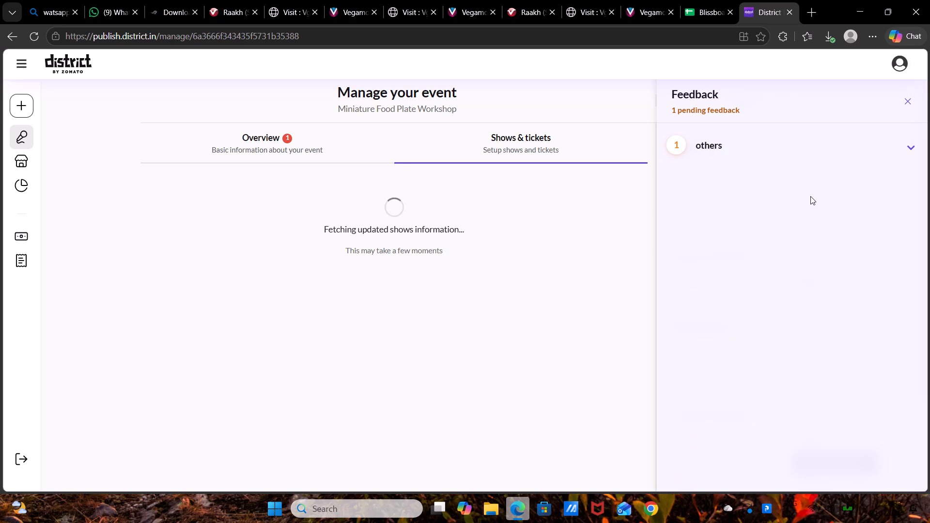
Disable only the Sun, 8 Nov show from 03:00 PM to 04:00 PM.
scroll(810, 196, down, 1)
scroll(506, 360, down, 3)
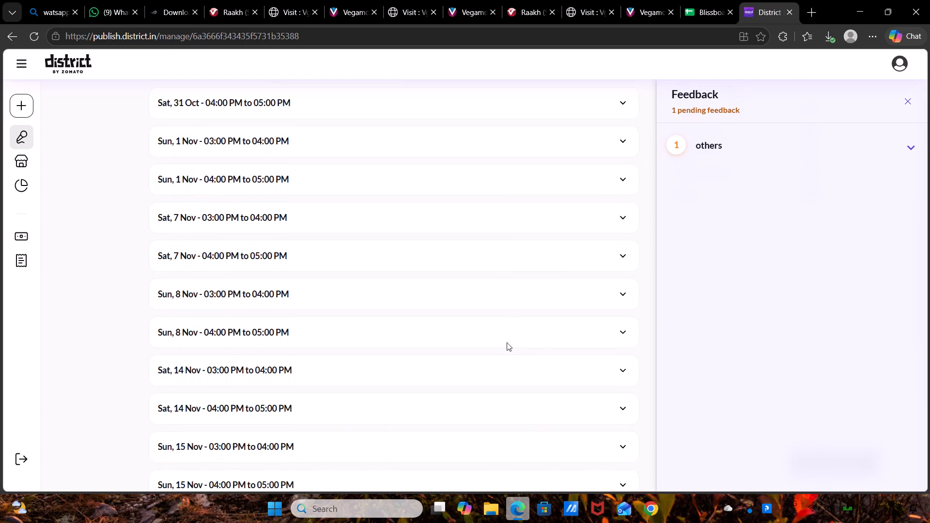
click(510, 323)
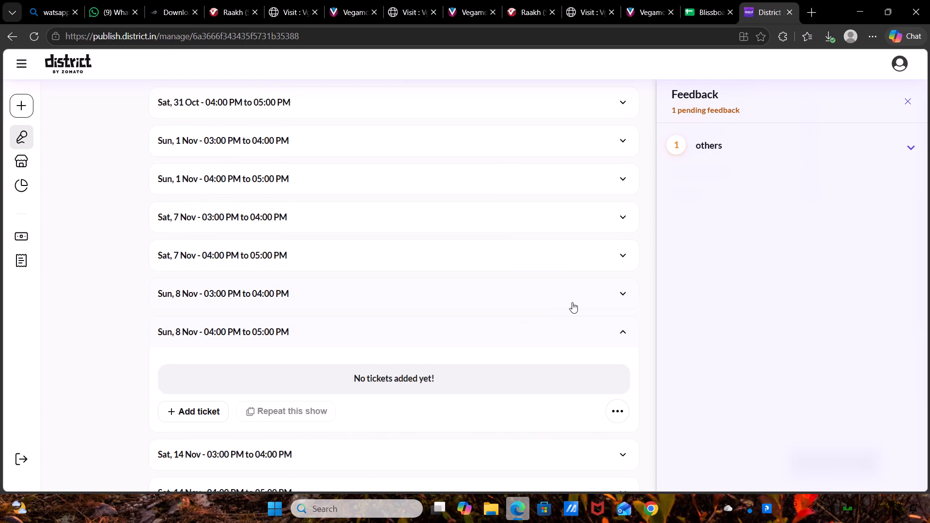
click(583, 299)
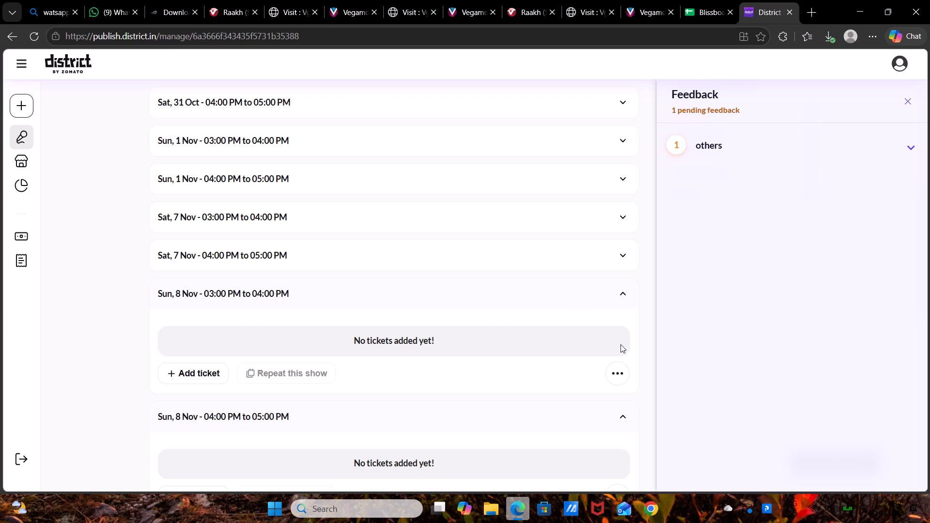
click(614, 372)
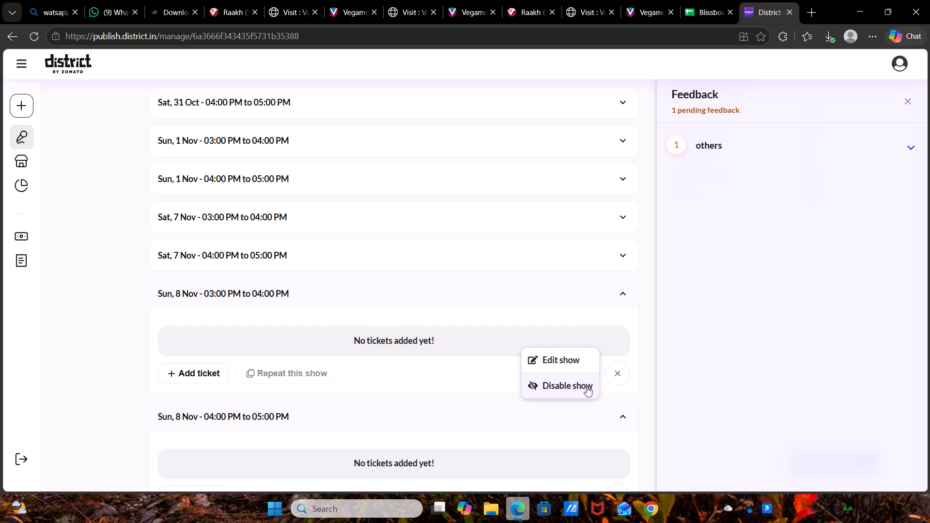
click(587, 386)
click(658, 427)
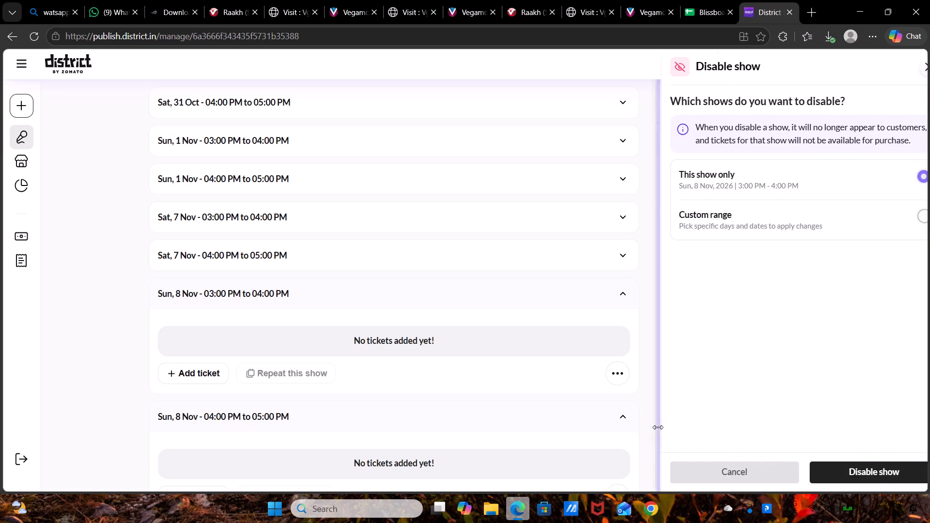
click(845, 468)
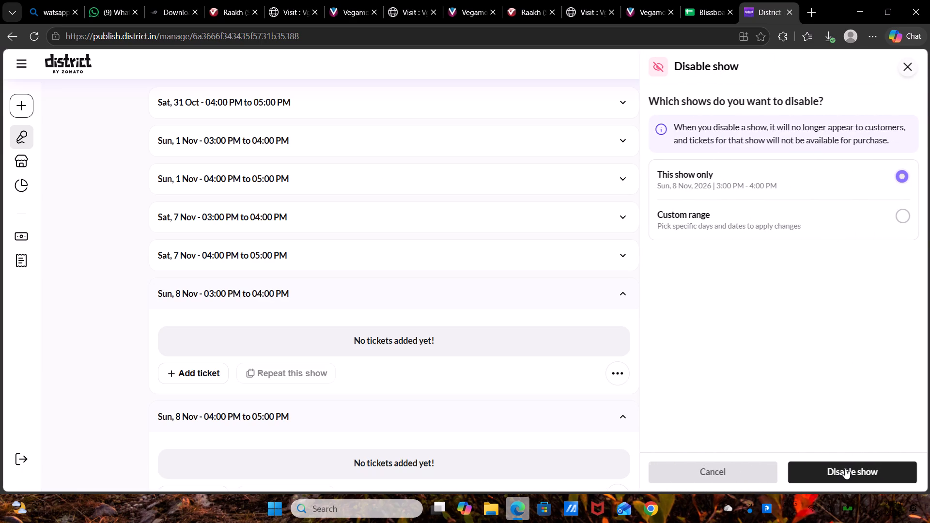
click(704, 348)
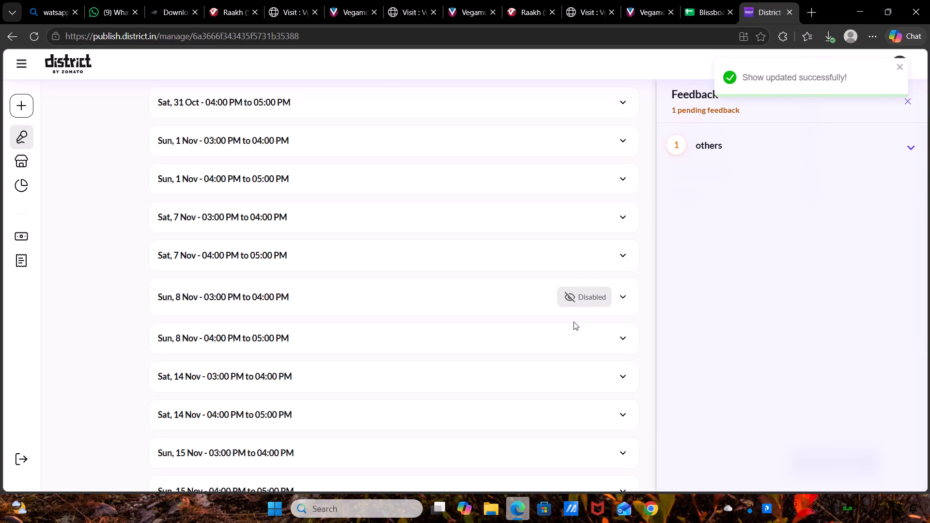
Disable only the Sun, 8 Nov show from 04:00 PM to 05:00 PM.
click(573, 322)
click(586, 331)
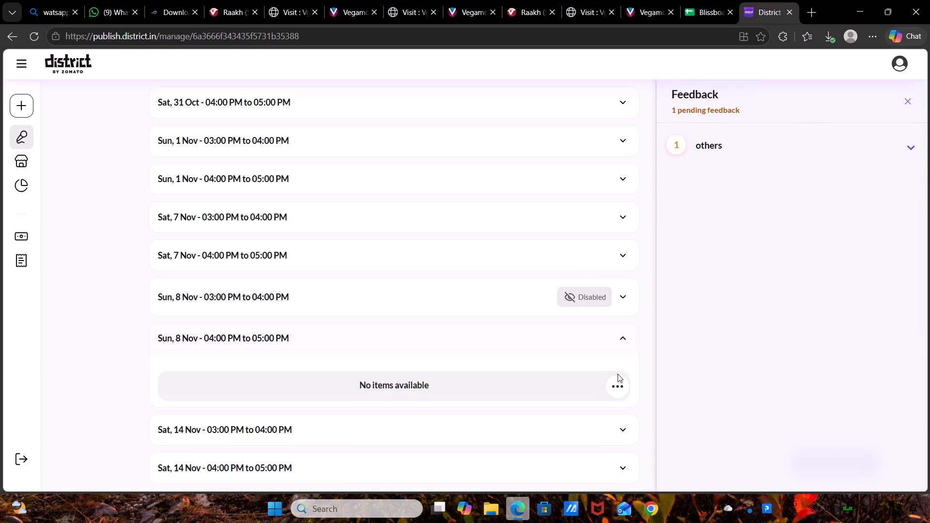
click(618, 381)
click(585, 395)
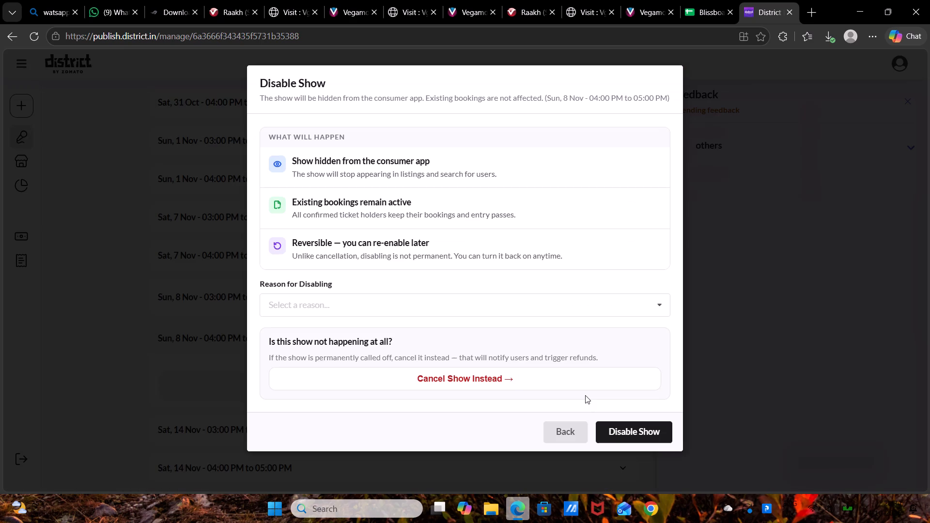
click(635, 432)
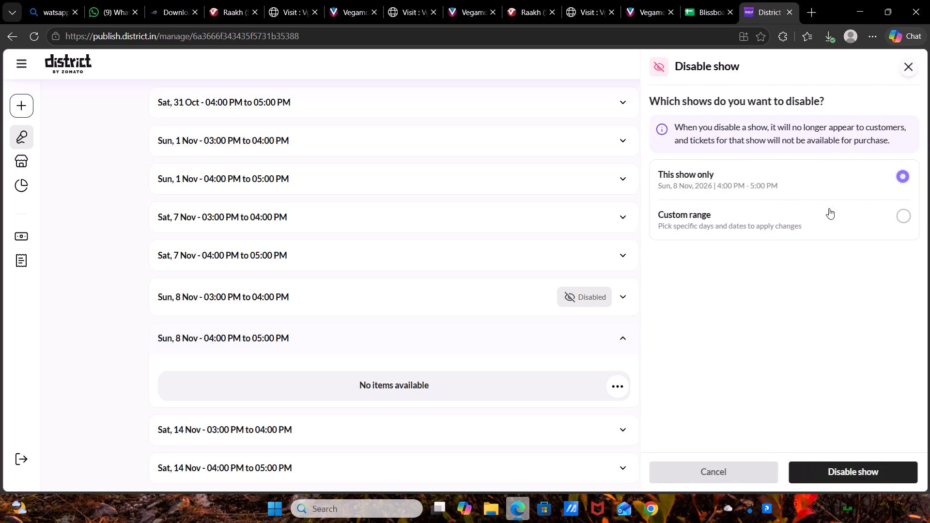
click(832, 213)
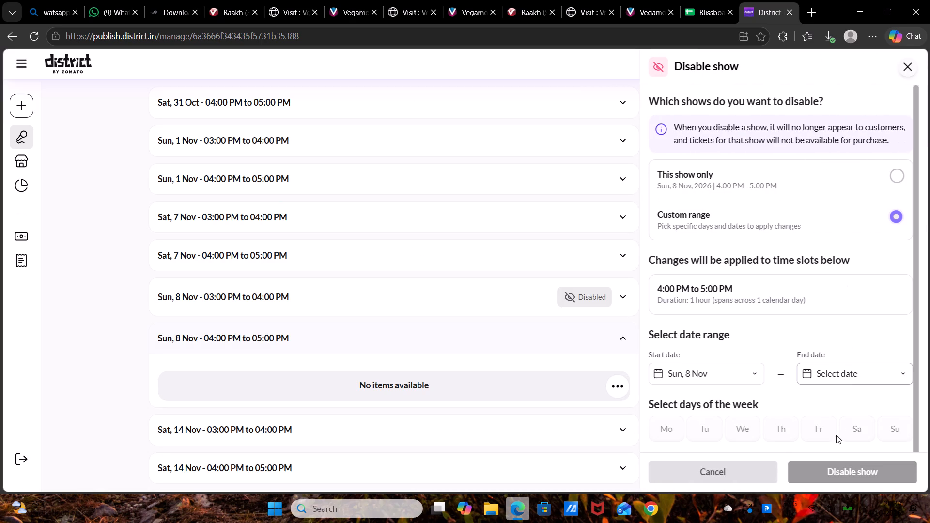
click(857, 181)
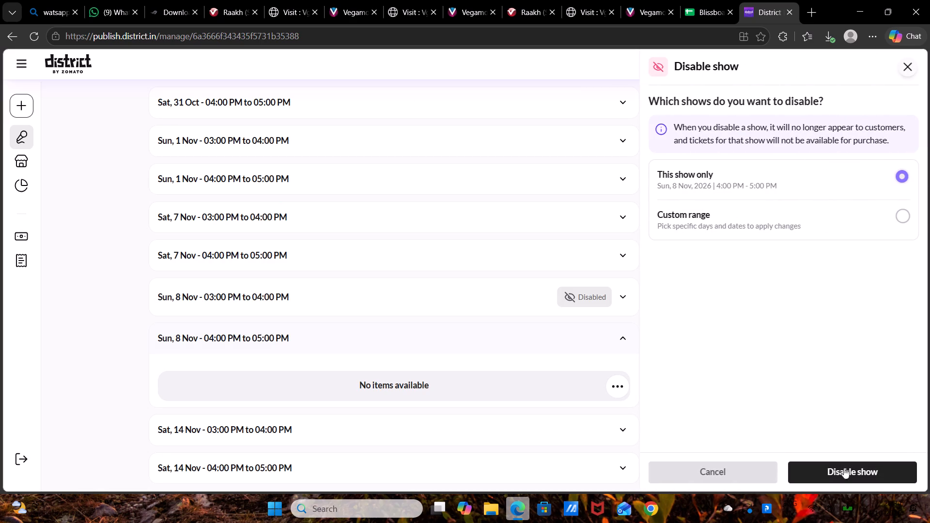
click(842, 476)
click(691, 355)
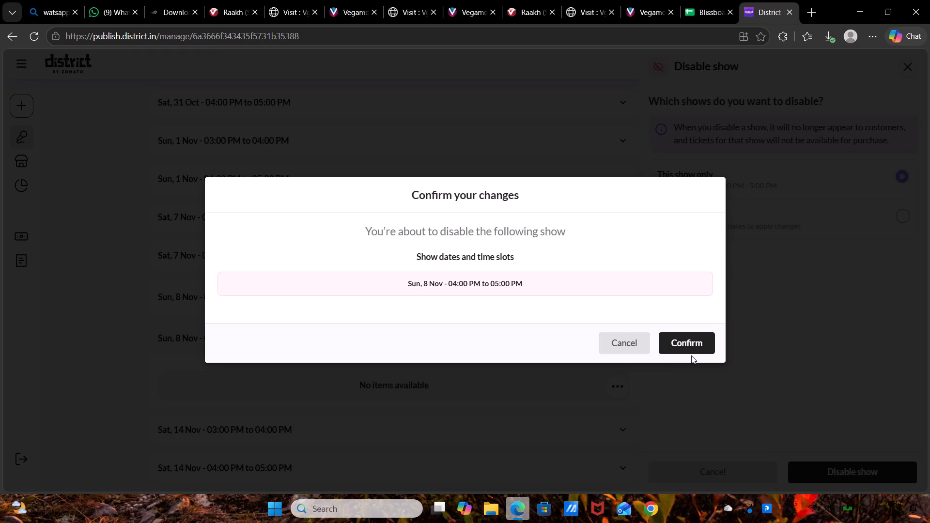
click(691, 354)
click(689, 351)
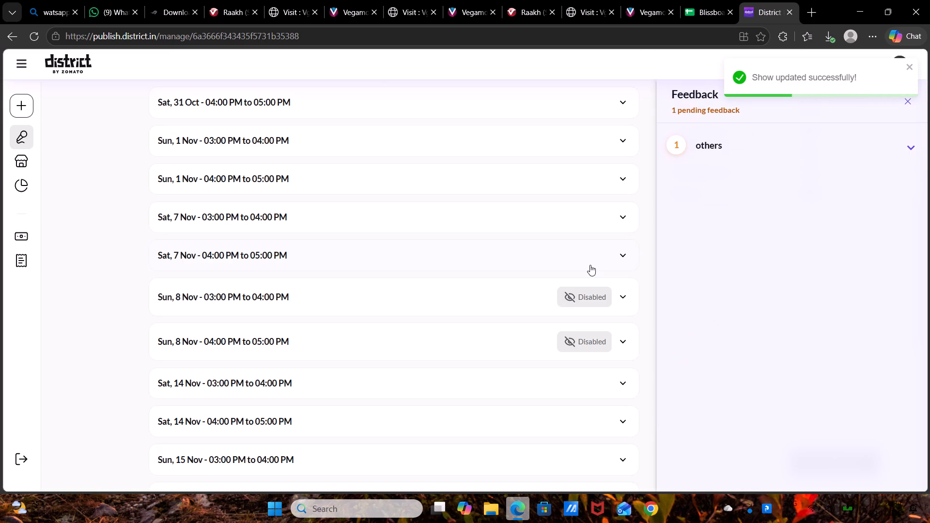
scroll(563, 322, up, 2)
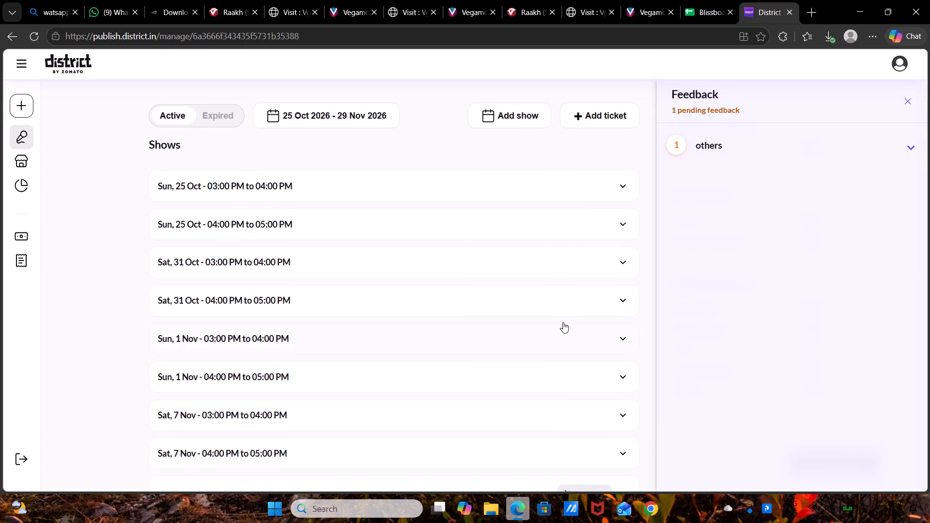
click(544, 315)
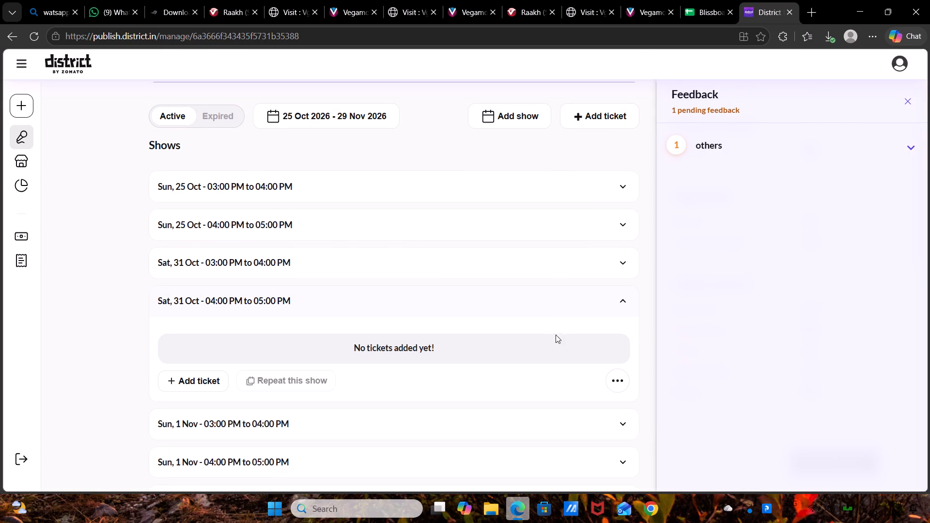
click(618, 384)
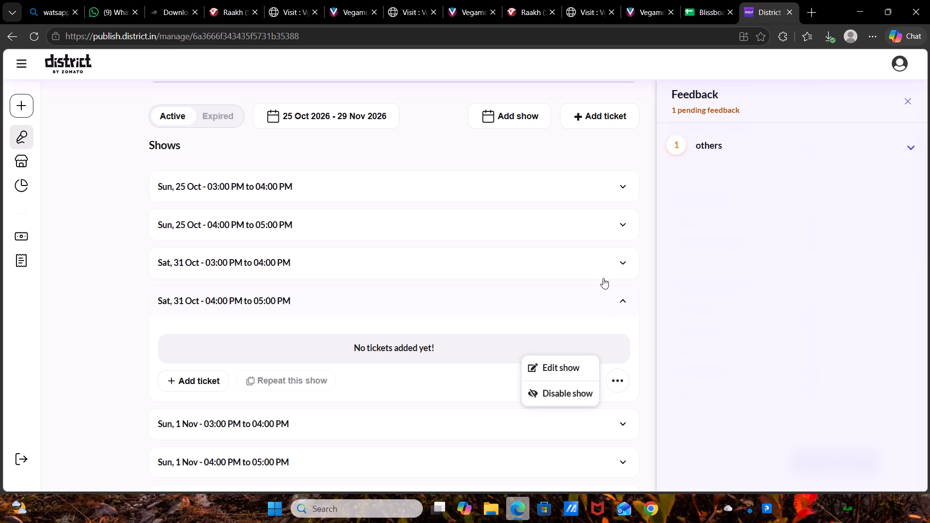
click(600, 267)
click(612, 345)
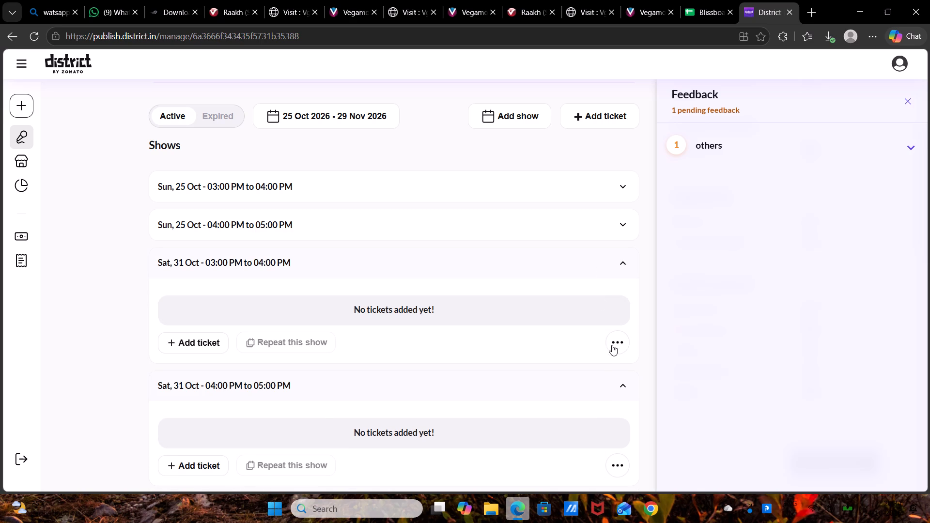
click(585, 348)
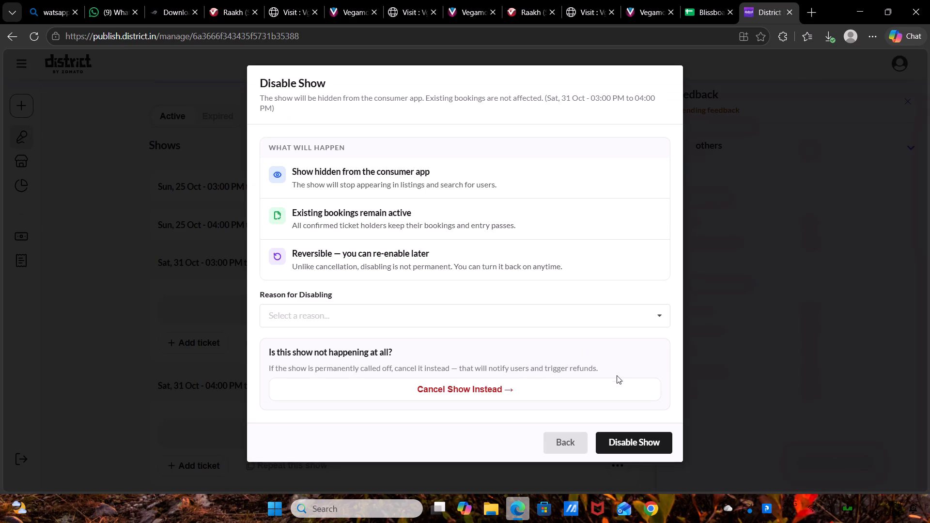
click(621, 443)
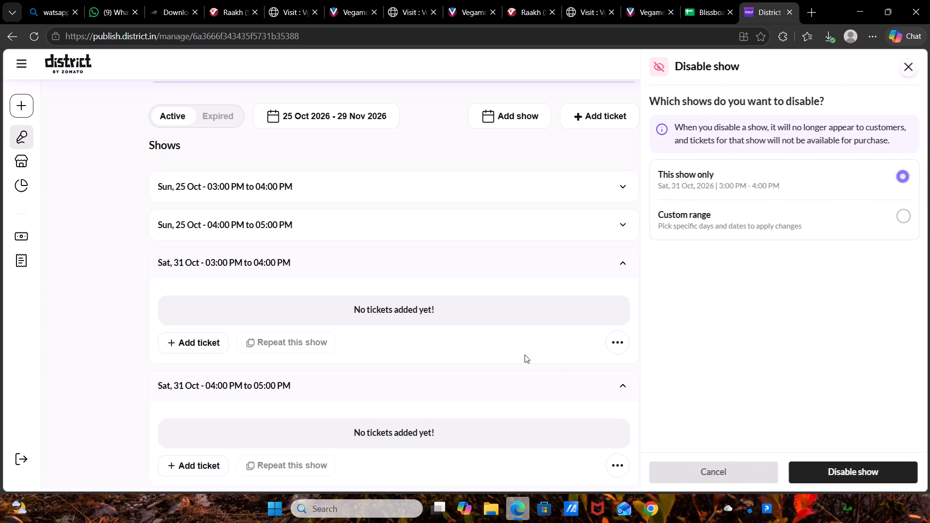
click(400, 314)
Start a custom ticket named Entry pass for the Sat, 31 Oct 03:00 PM show, with price 699 and total quantity 10.
click(163, 338)
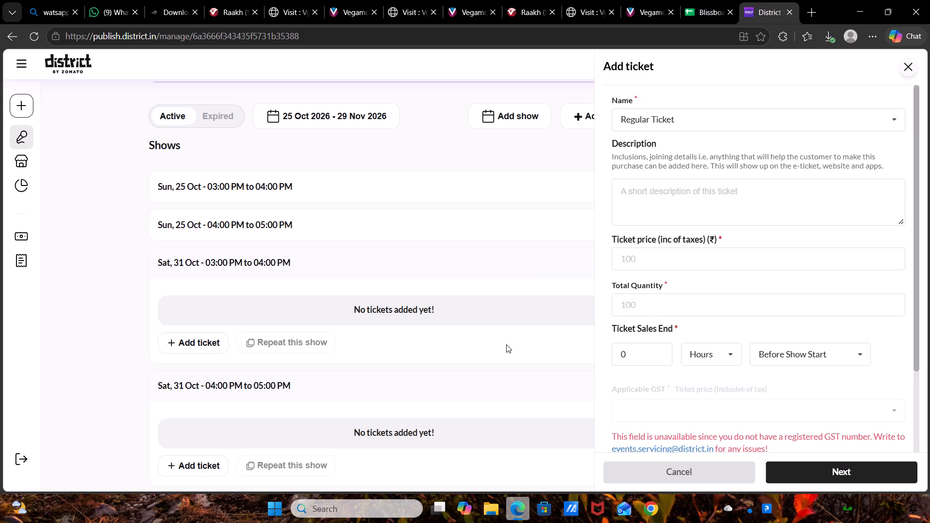
click(644, 119)
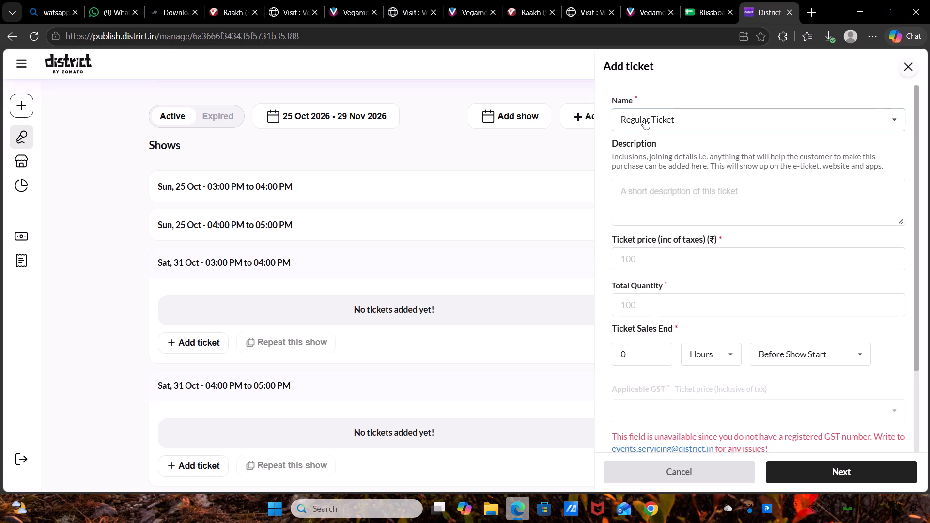
click(653, 158)
click(711, 132)
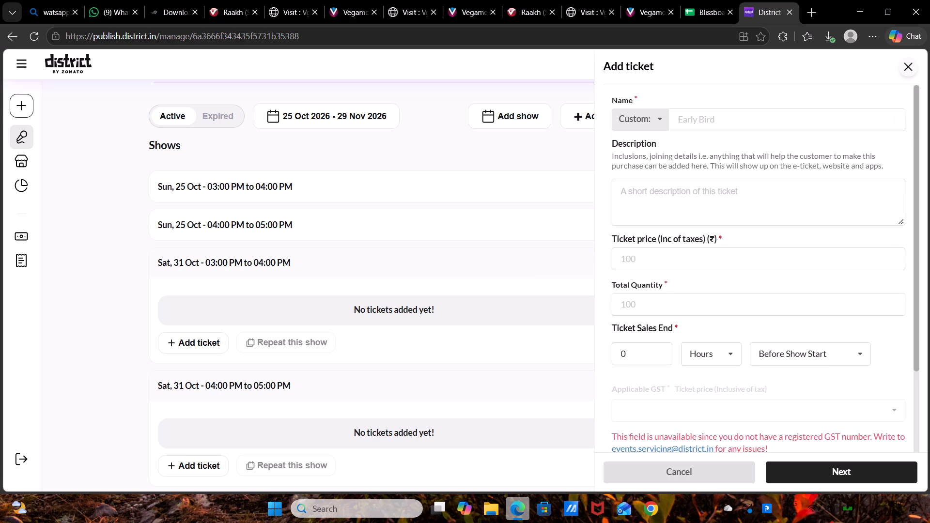
click(732, 122)
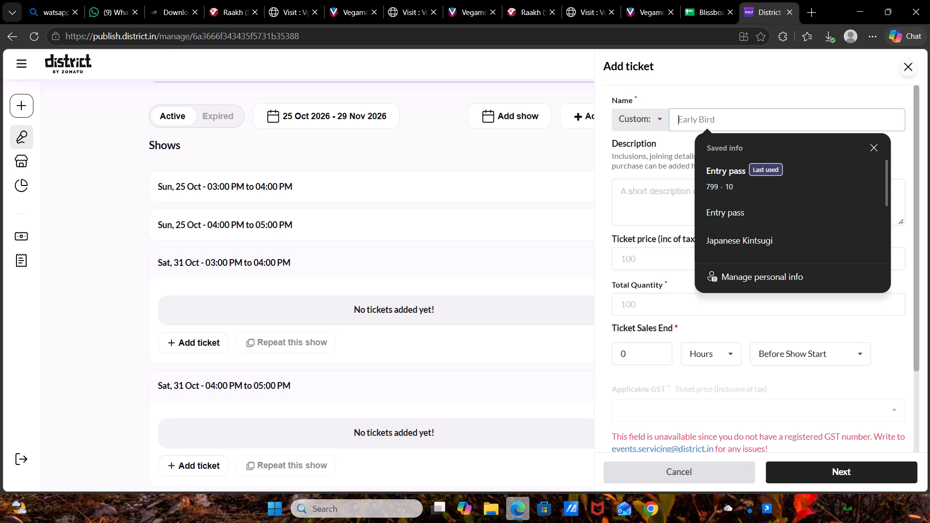
click(745, 174)
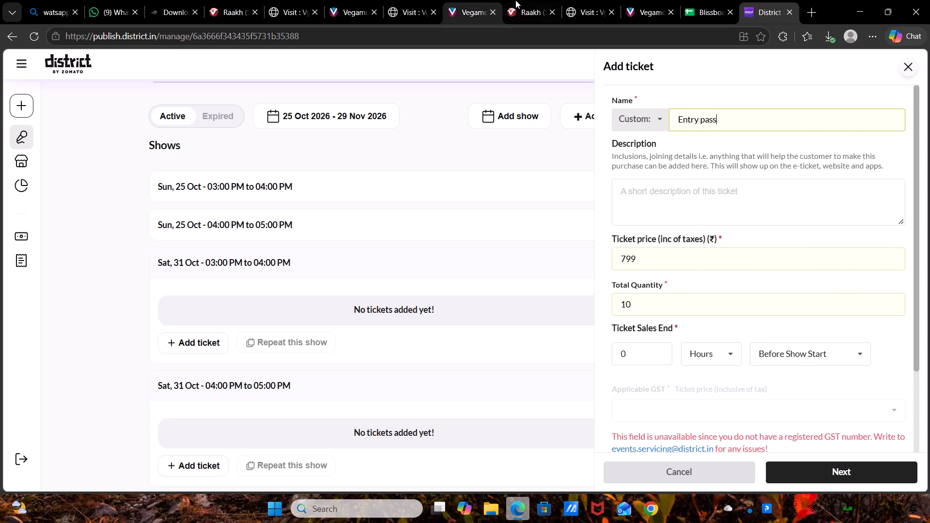
click(695, 0)
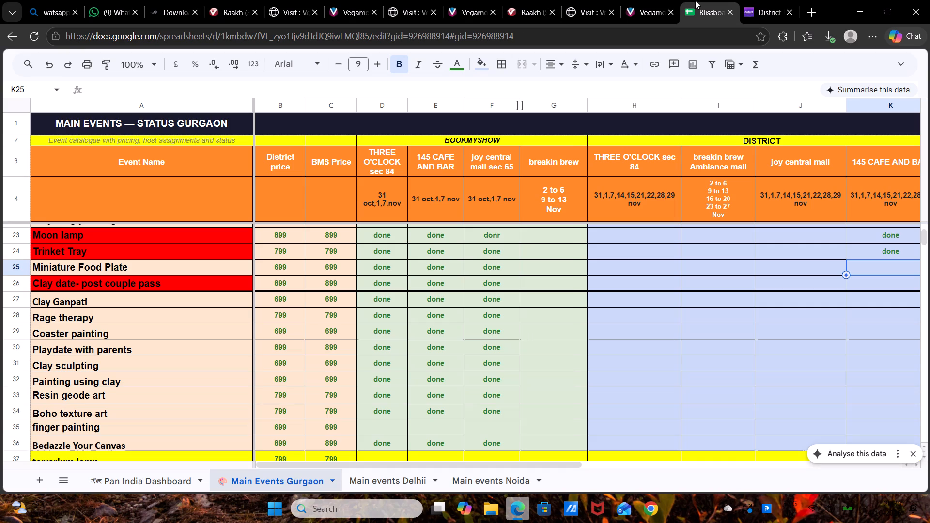
click(767, 1)
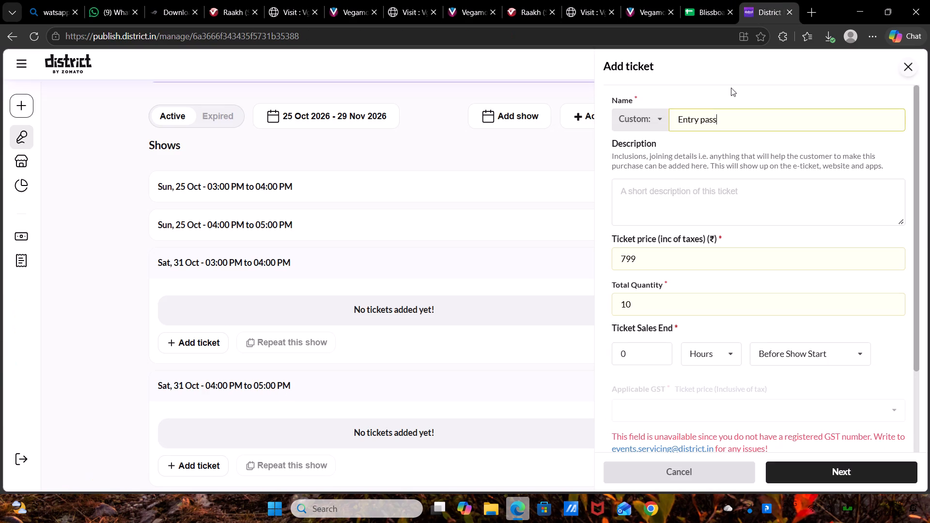
click(624, 256)
key(BackSpace)
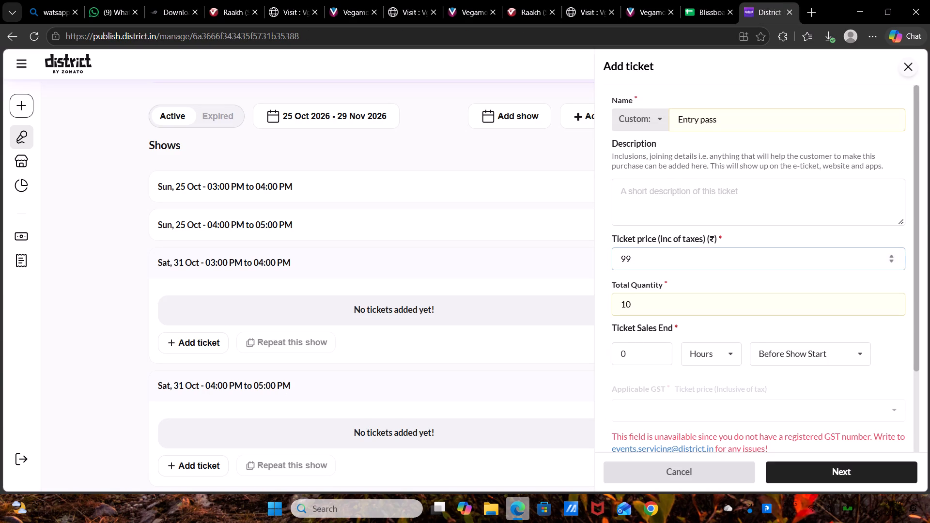
key(6)
Paste the one-person entry and INR 300 cover charge description, end ticket sales 30 minutes before show start, and proceed to show selection.
click(634, 187)
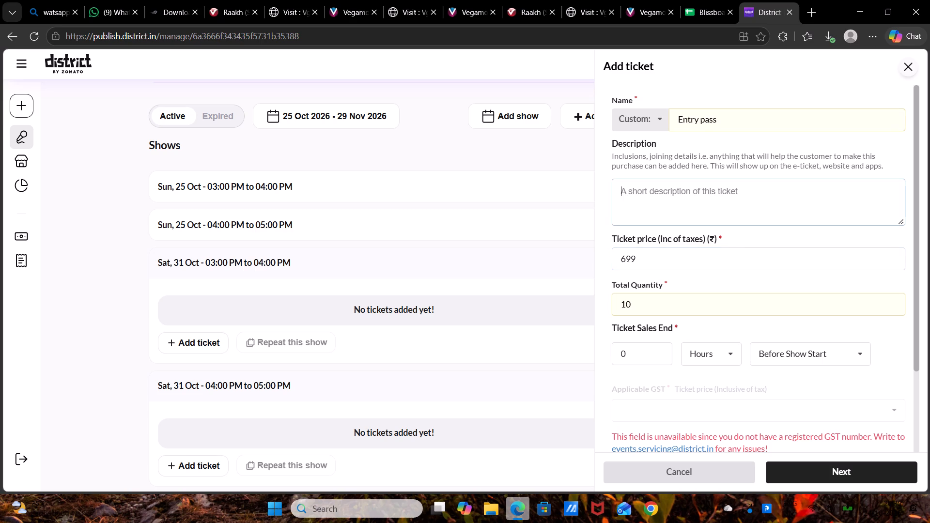
key(ctrl+v)
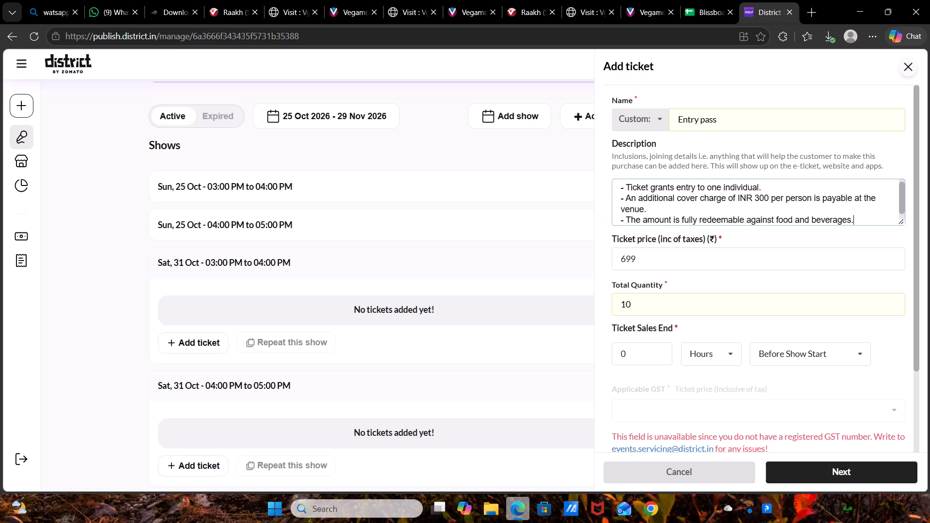
click(617, 348)
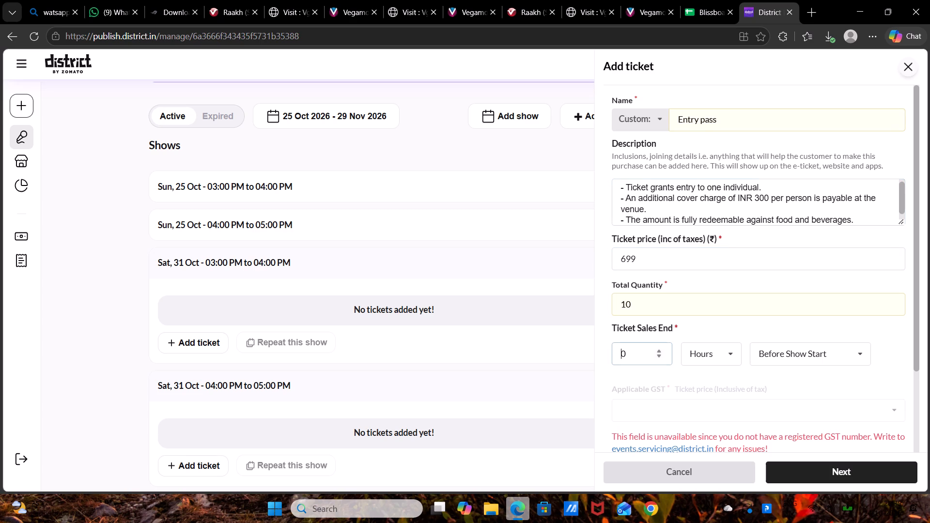
key(3)
click(713, 342)
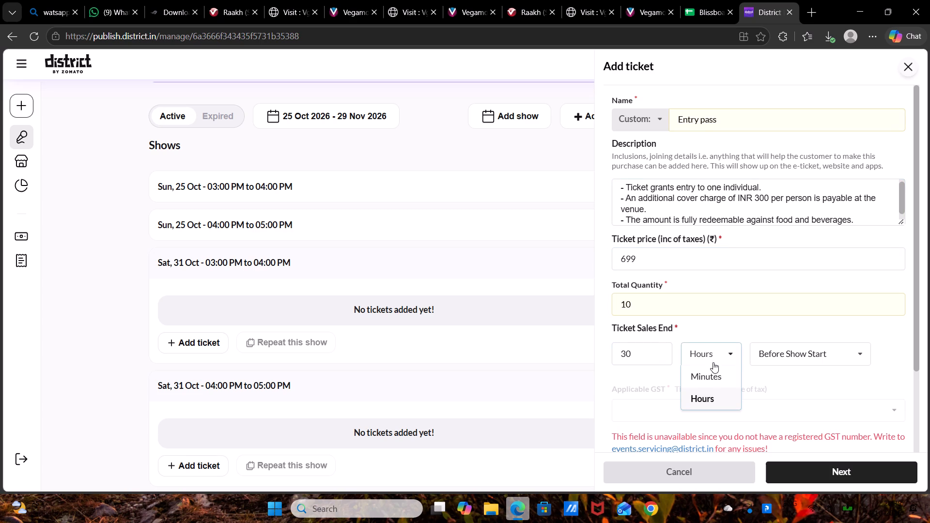
click(712, 367)
scroll(712, 367, down, 3)
scroll(712, 367, up, 2)
scroll(712, 367, down, 3)
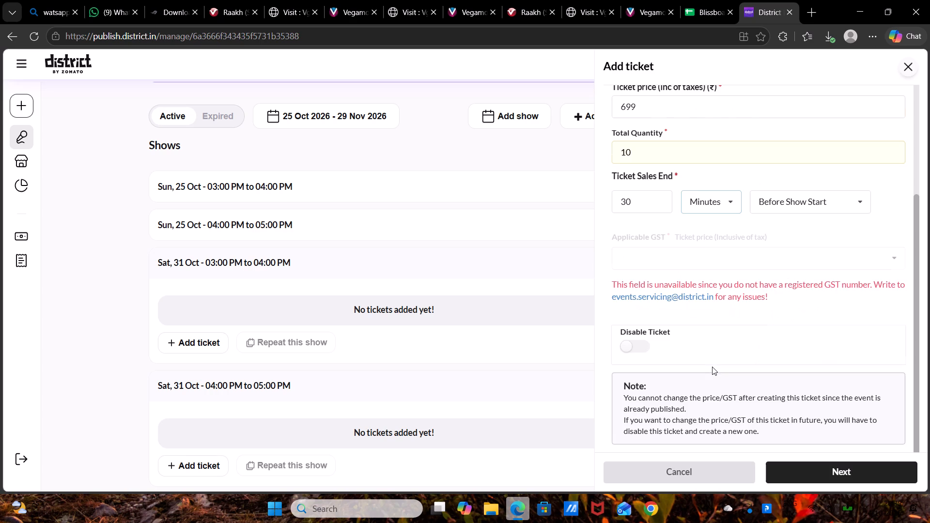
click(794, 476)
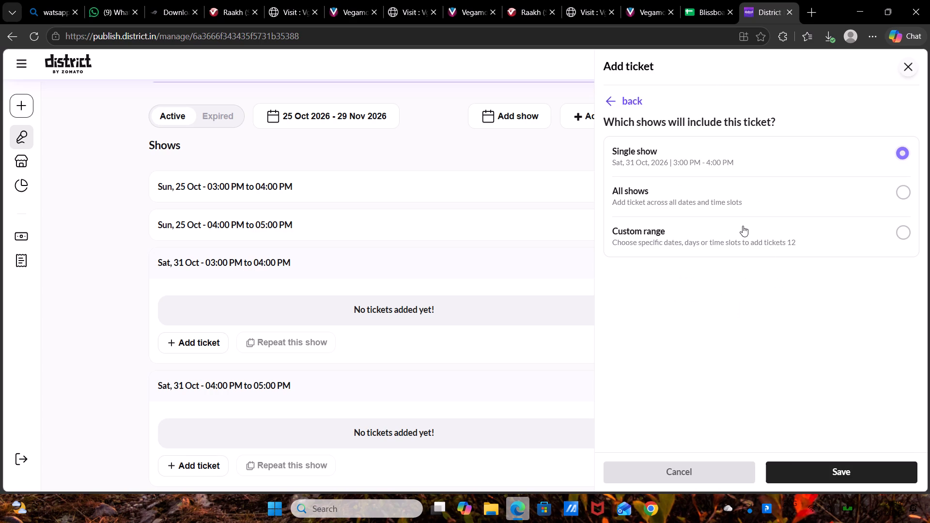
Apply the Entry pass ticket to a custom range of shows from Sat, 31 Oct to Sun, 29 Nov.
click(824, 477)
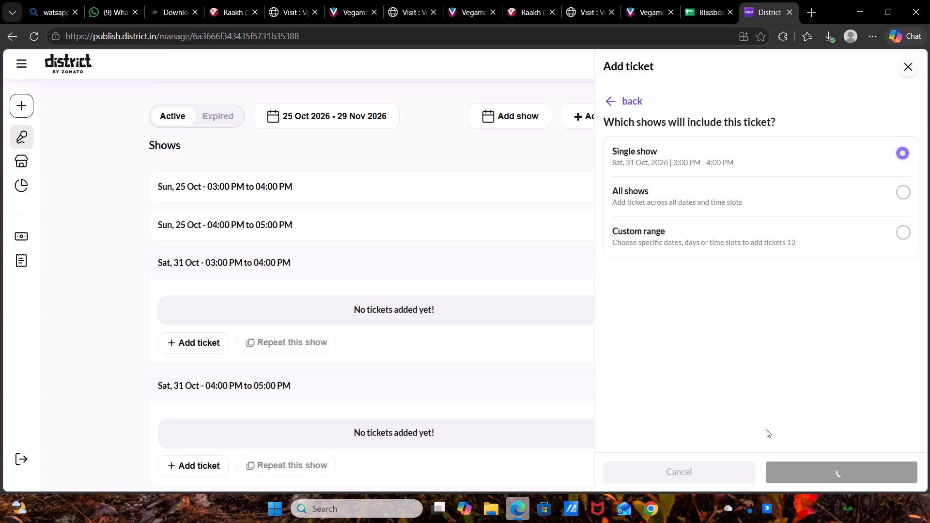
click(751, 239)
click(826, 320)
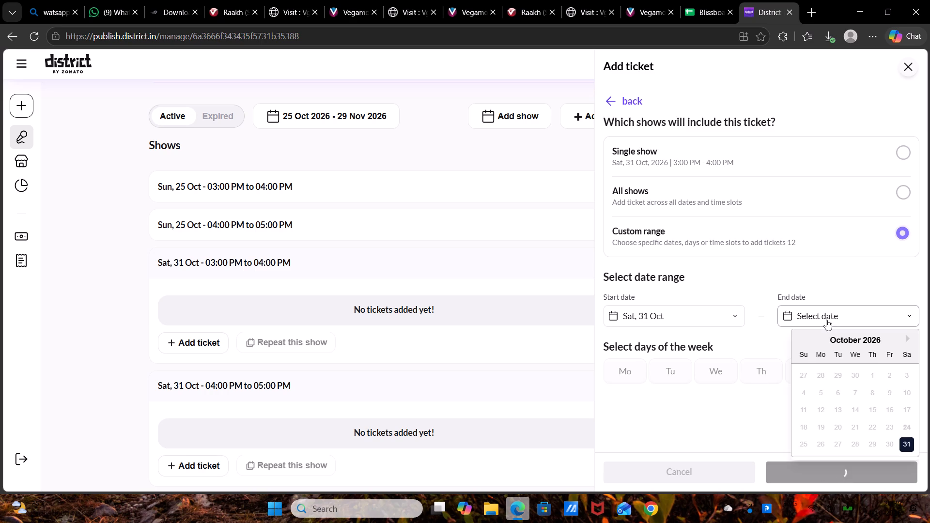
click(905, 337)
click(912, 339)
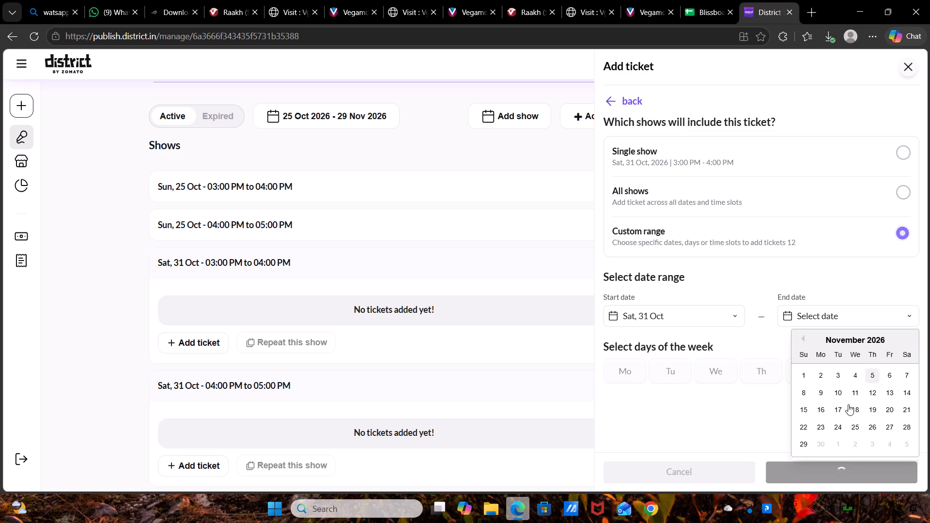
click(796, 439)
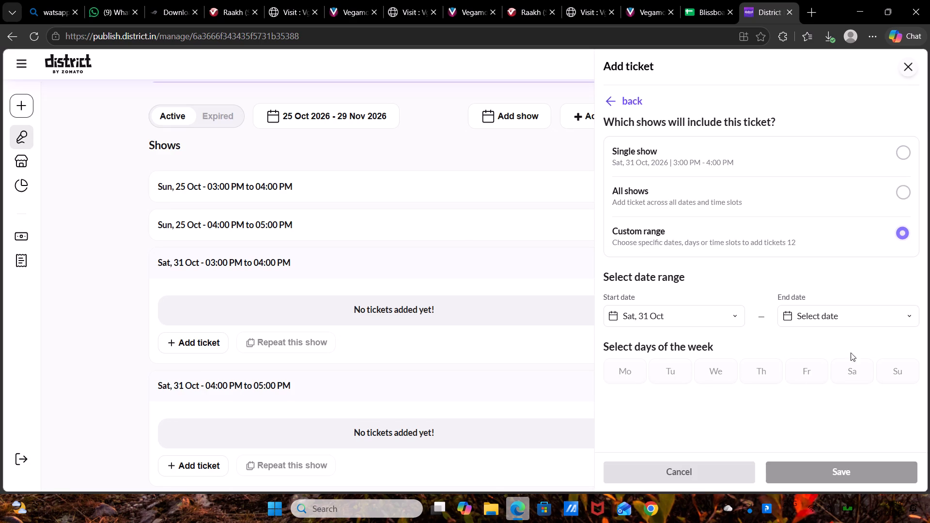
click(898, 316)
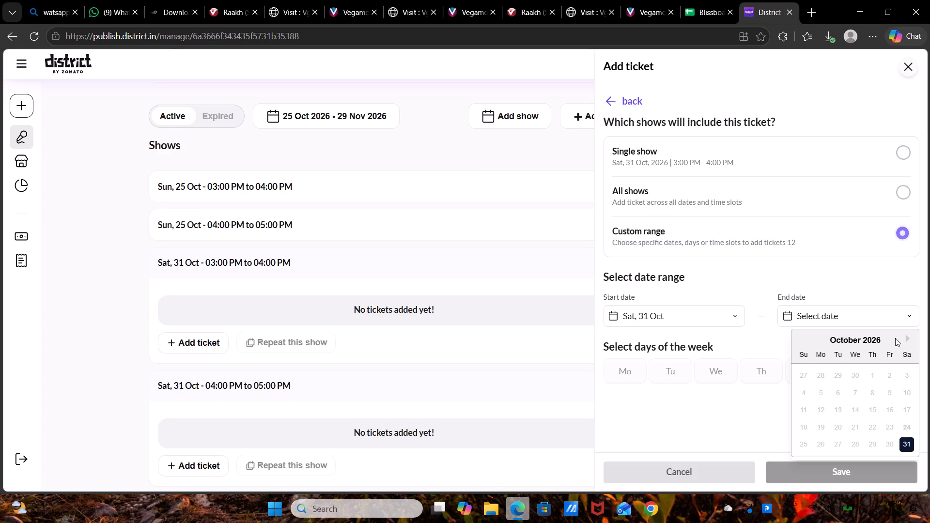
click(907, 336)
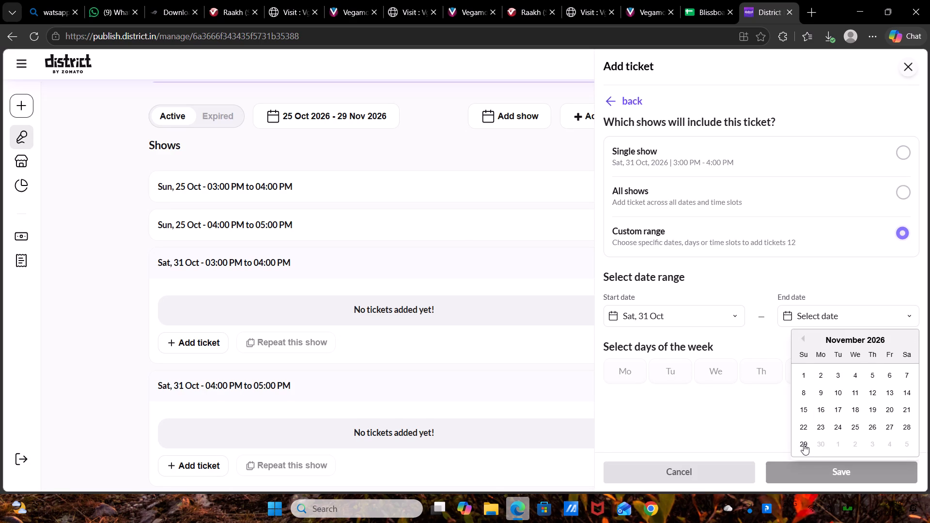
click(804, 444)
Include Saturdays and Sundays in both the 3:00 PM to 4:00 PM and 4:00 PM to 5:00 PM slots, then save and confirm the ticket.
click(835, 369)
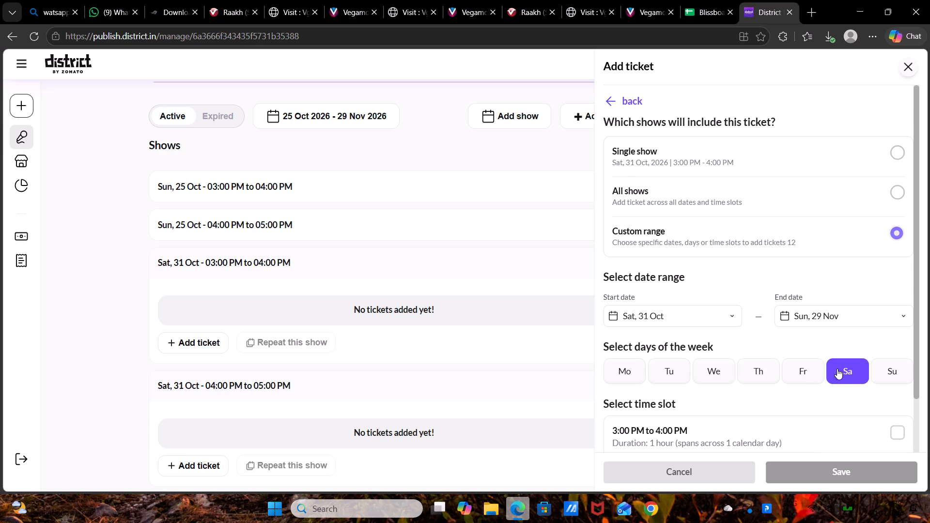
click(883, 370)
scroll(883, 370, down, 3)
click(878, 345)
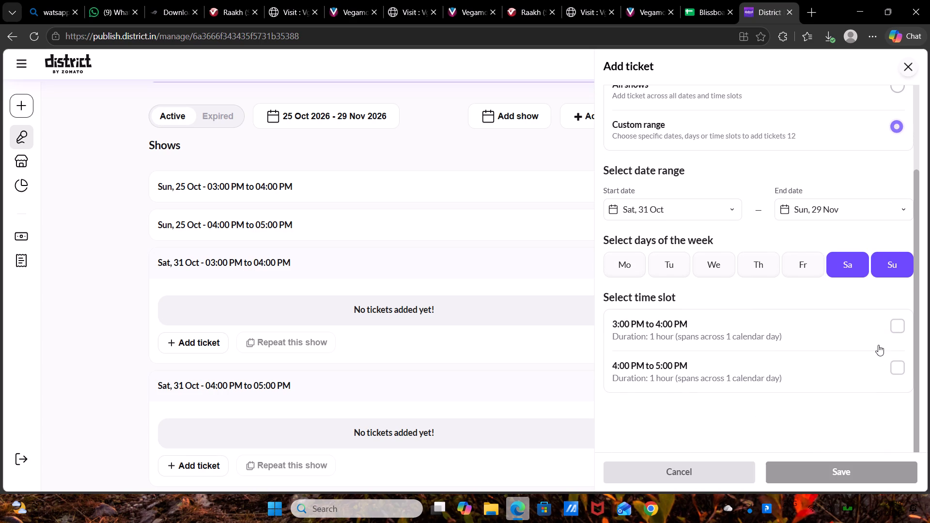
click(884, 374)
scroll(884, 374, down, 1)
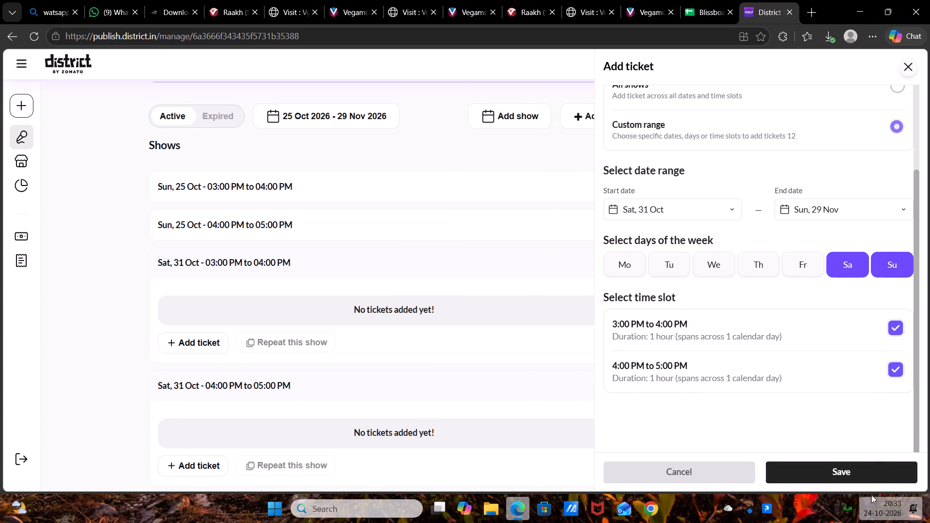
click(871, 477)
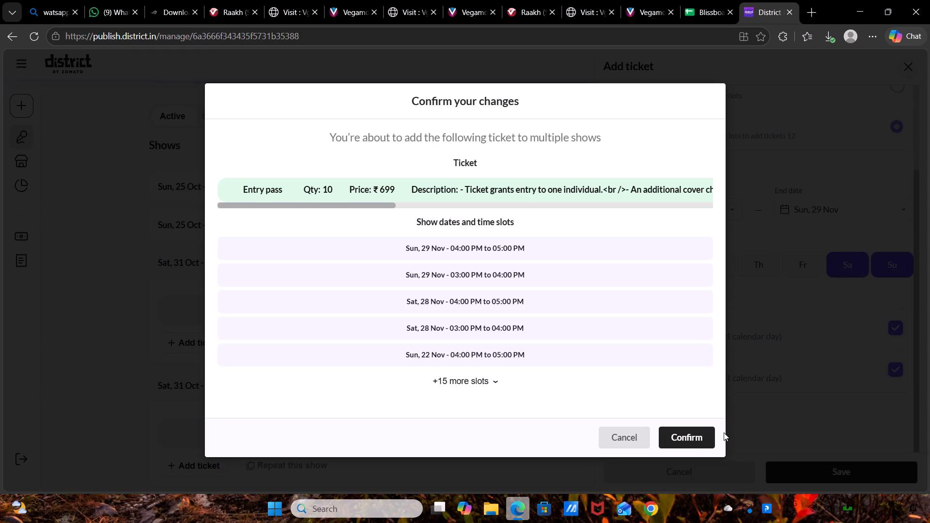
click(700, 435)
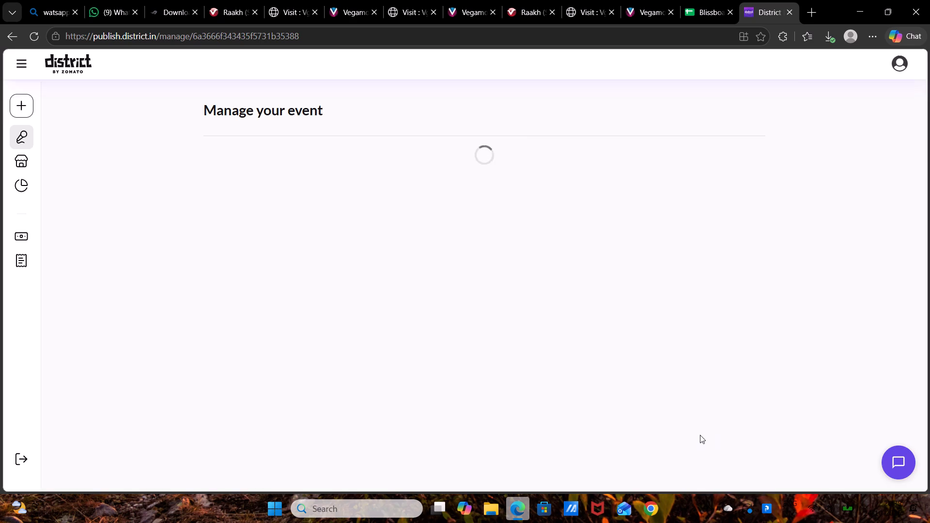
Check the ticket details of both Sun, 1 Nov shows in the Miniature Food Plate Workshop's shows and tickets.
click(514, 135)
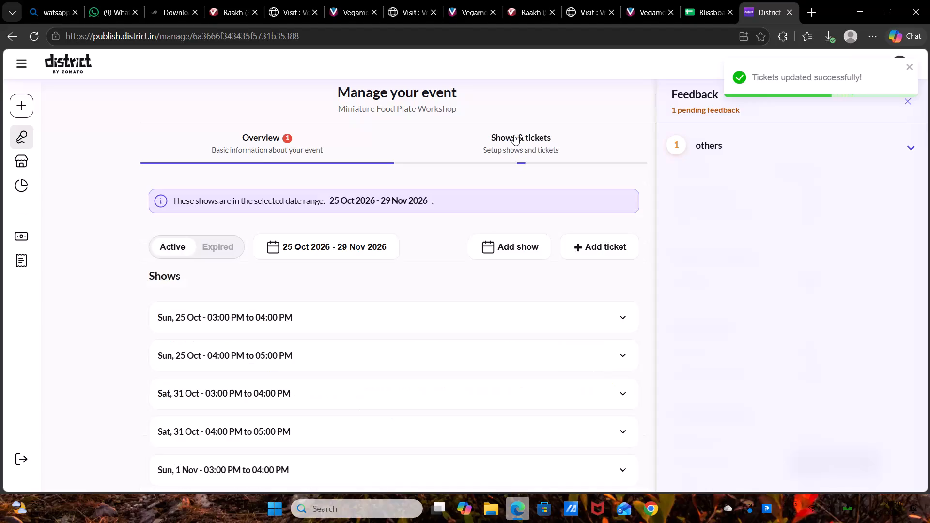
scroll(525, 343, down, 2)
click(516, 307)
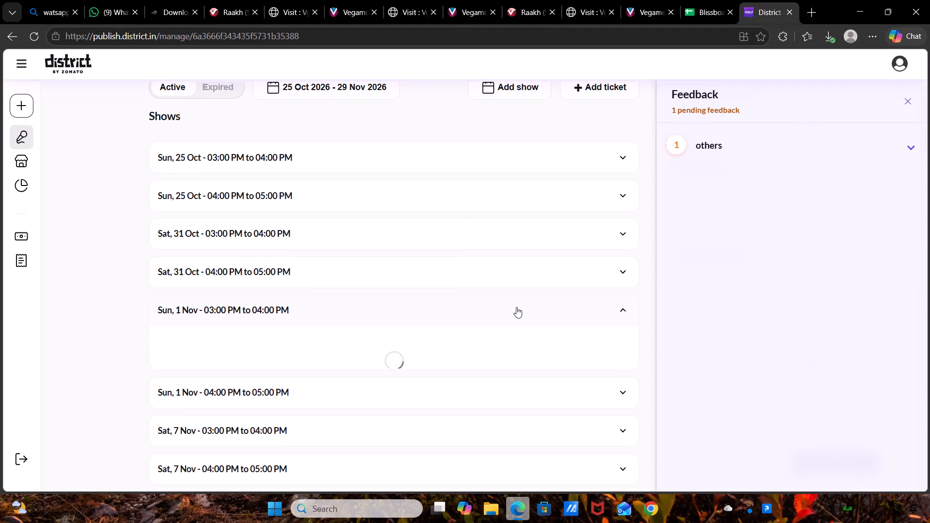
scroll(516, 307, up, 1)
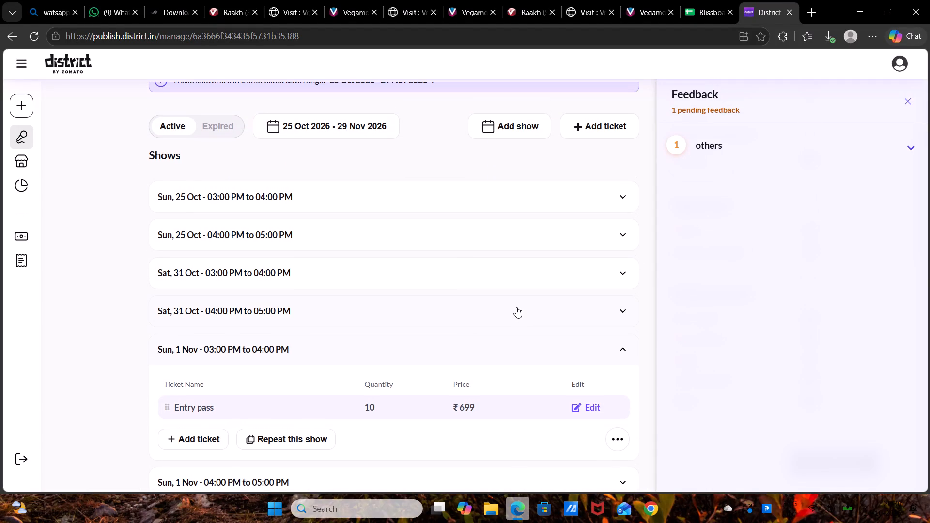
scroll(516, 307, down, 3)
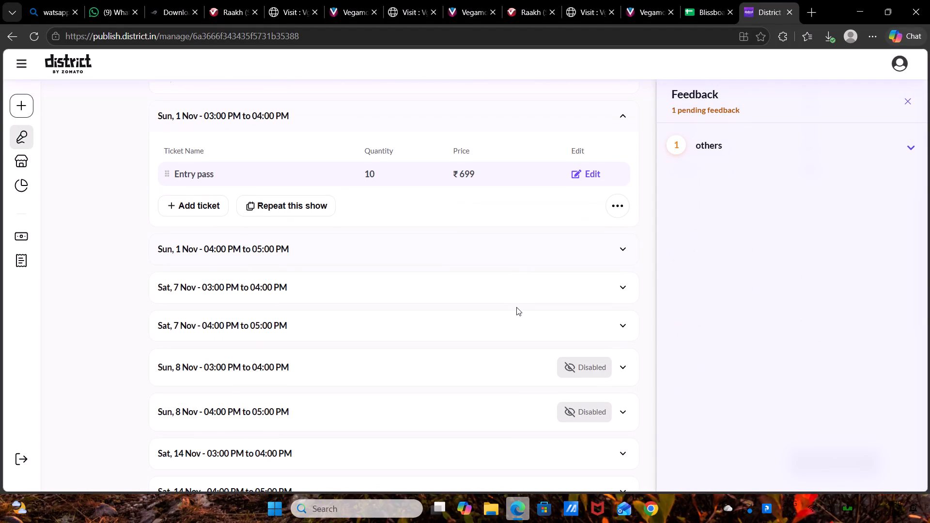
click(515, 260)
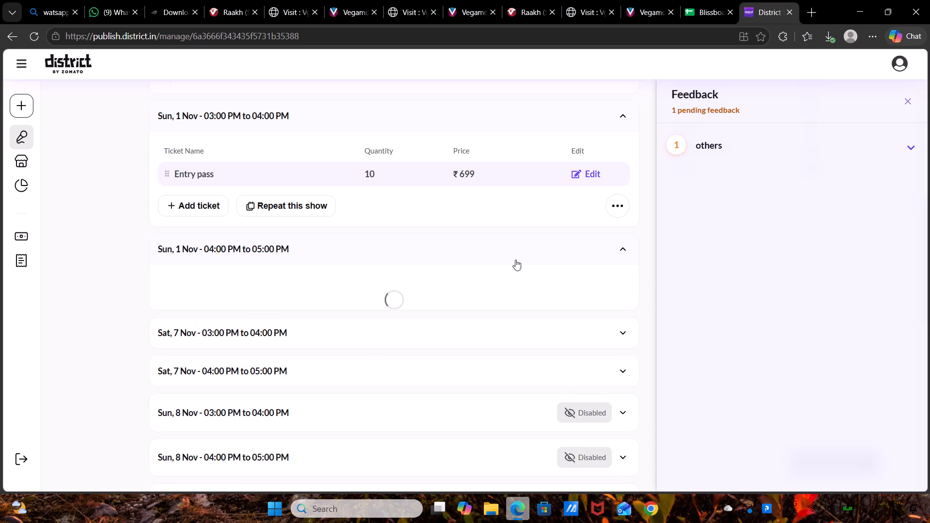
scroll(515, 260, down, 1)
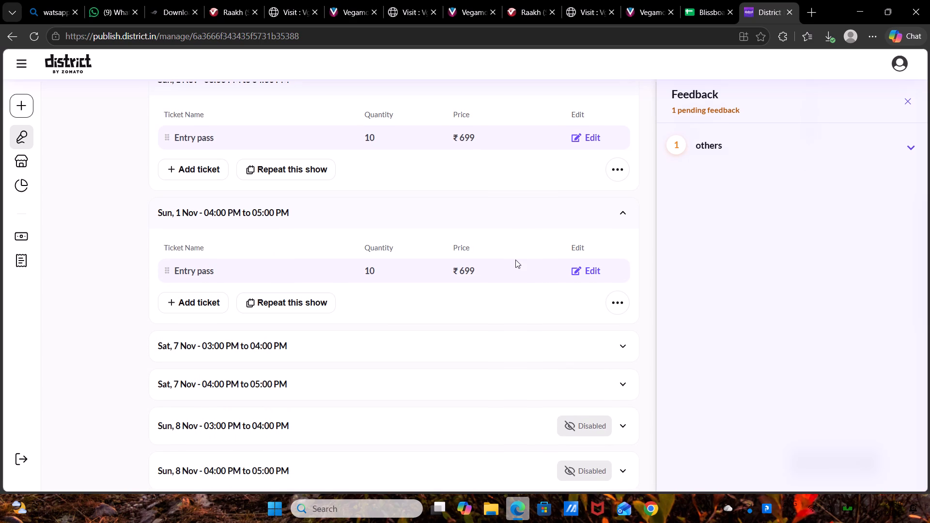
In the Main Events Gurgaon sheet, mark Miniature Food Plate as done under District's 145 CAFE AND BAR column.
click(705, 0)
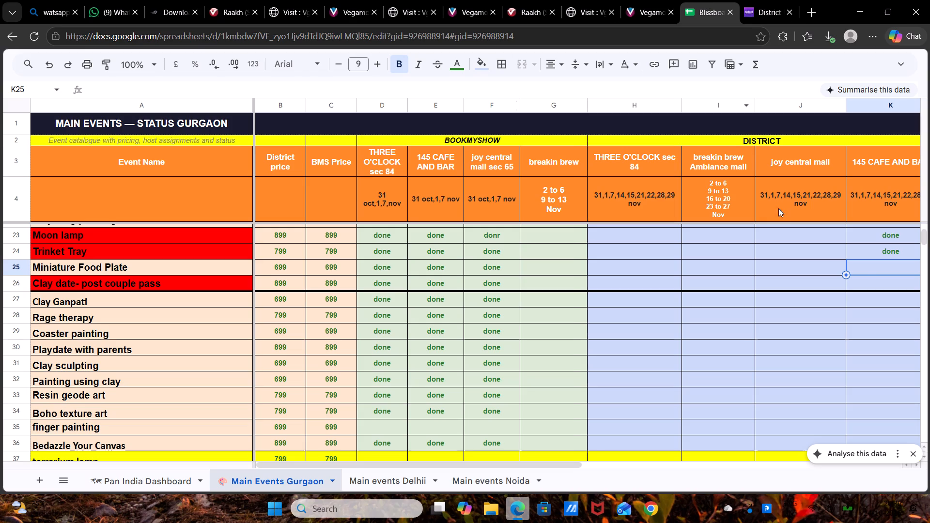
click(868, 268)
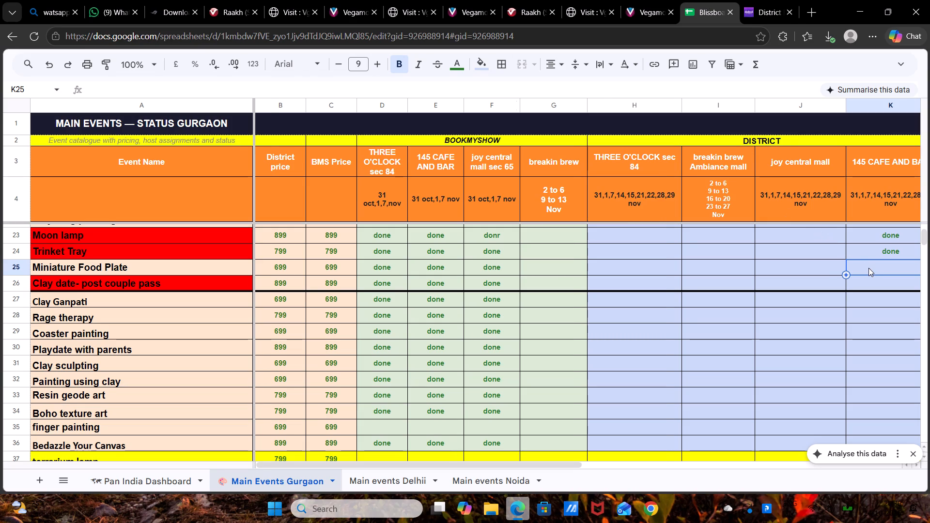
text(done)
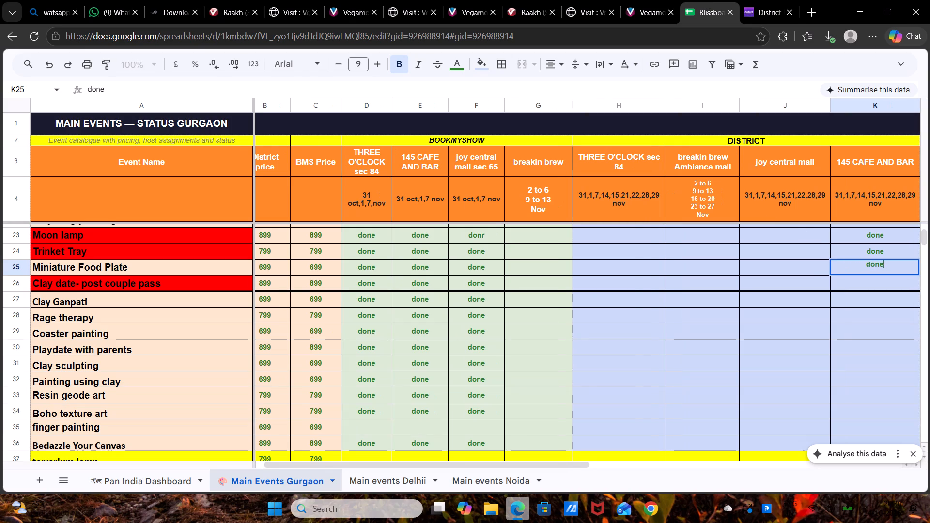
key(Return)
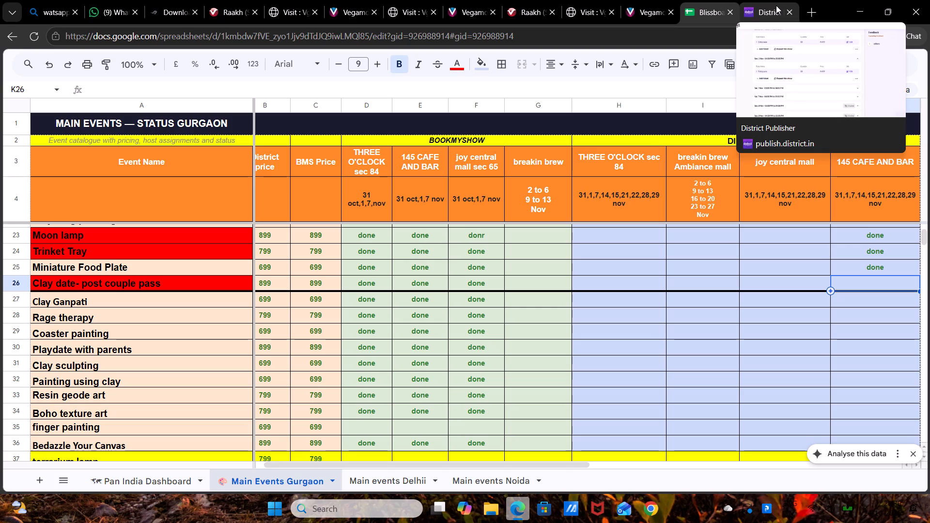
Switch back to District, return to the event overview and search for clay date.
click(776, 5)
scroll(598, 107, up, 4)
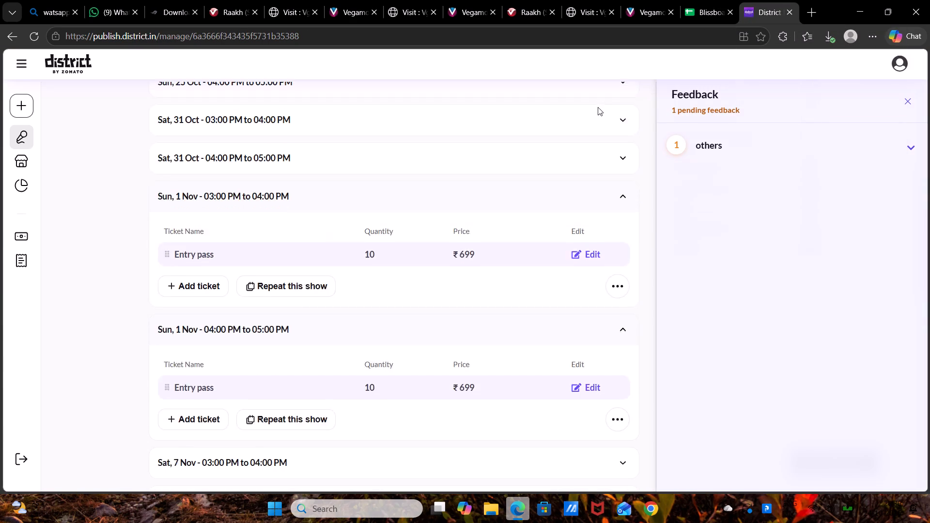
scroll(598, 107, up, 4)
click(5, 34)
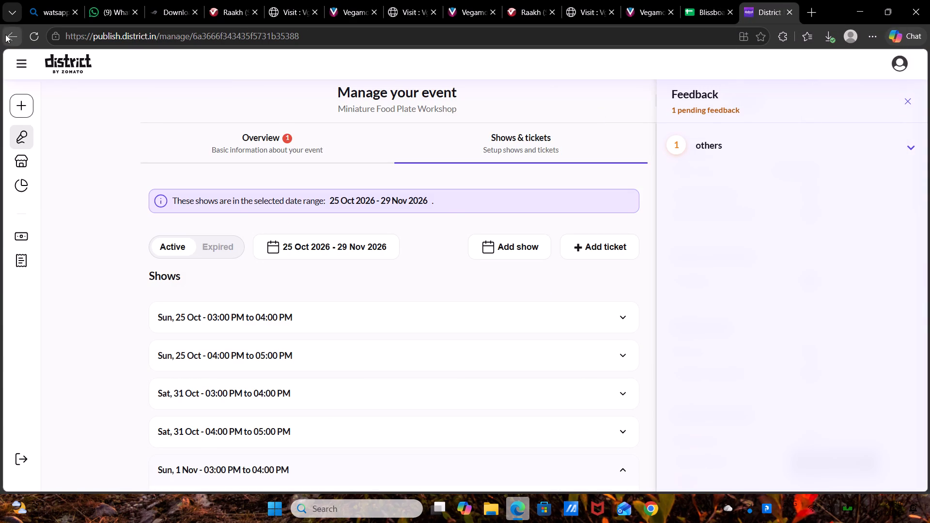
drag(267, 205, 192, 208)
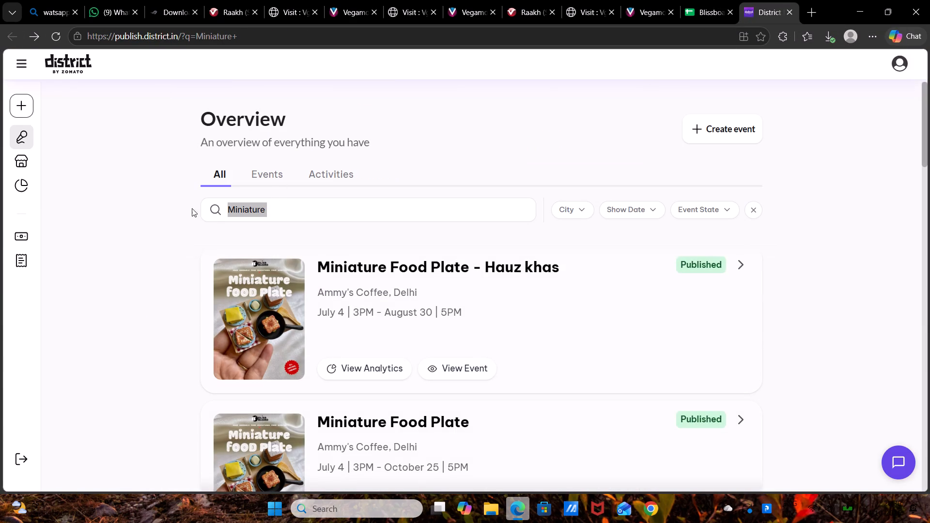
drag(192, 208, 188, 208)
key(BackSpace)
text(cl)
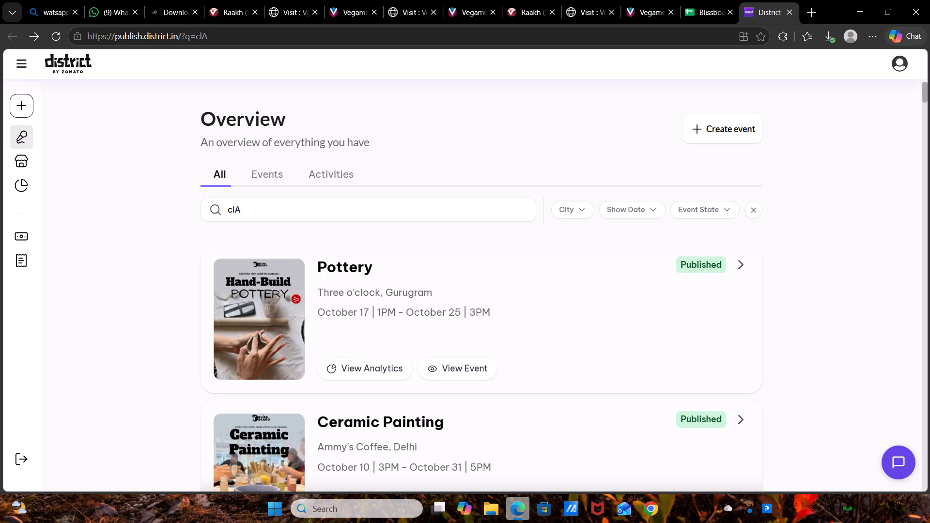
key(BackSpace)
key(a)
key(BackSpace)
text(date)
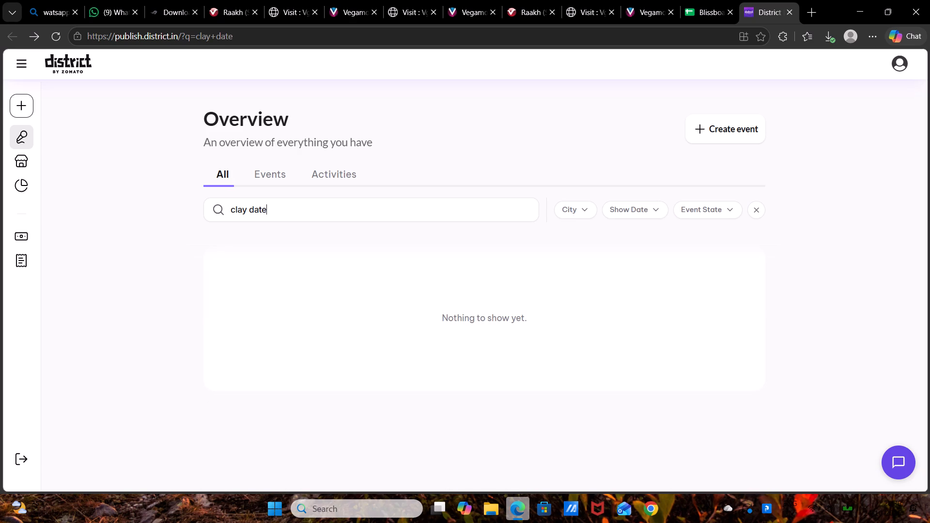
key(space)
Broaden the event search to clay.
key(BackSpace)
key(BackSpace)
key(BackSpace)
key(BackSpace)
key(BackSpace)
Compare the Clay date- post couple pass row in the Main Events Gurgaon sheet with the District search results.
click(694, 0)
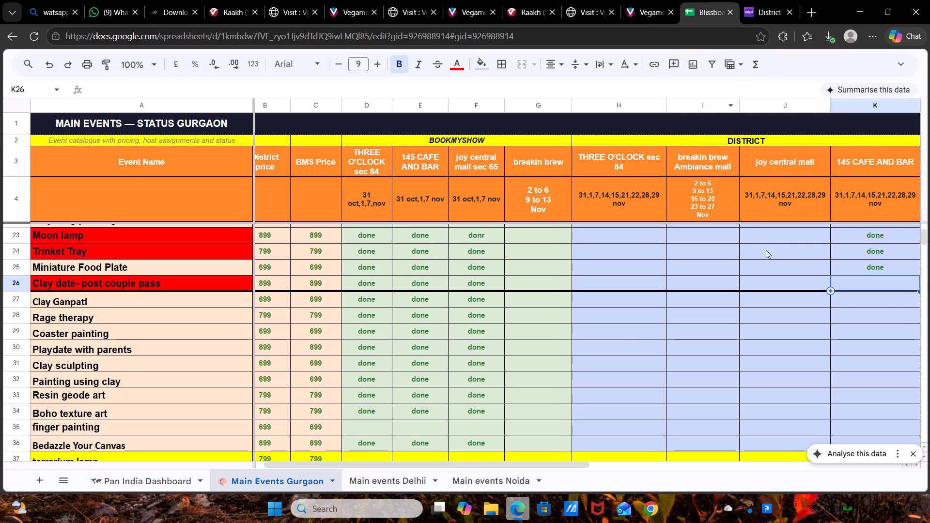
click(765, 0)
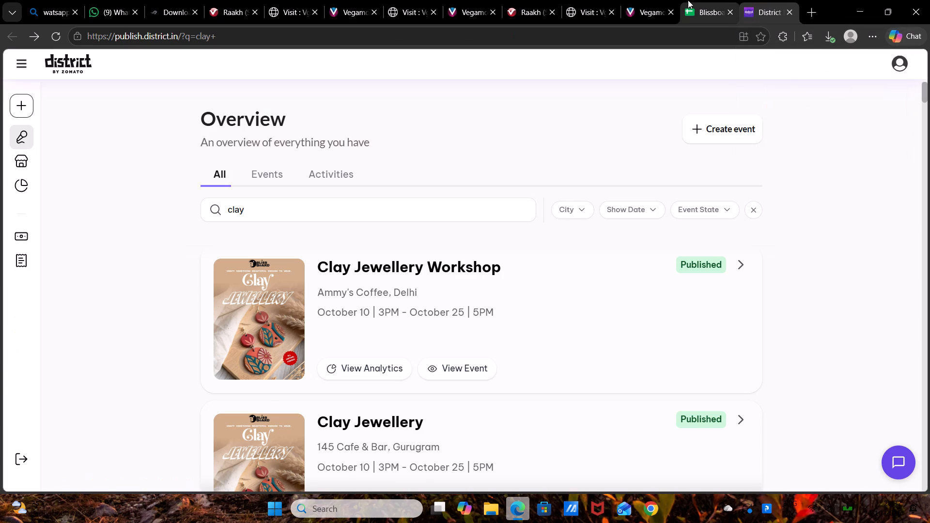
click(688, 0)
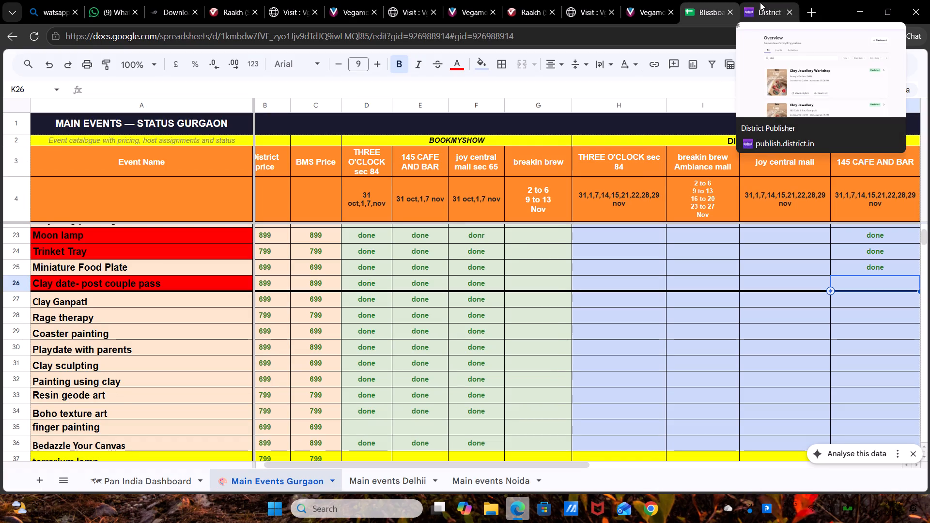
drag(760, 2, 492, 150)
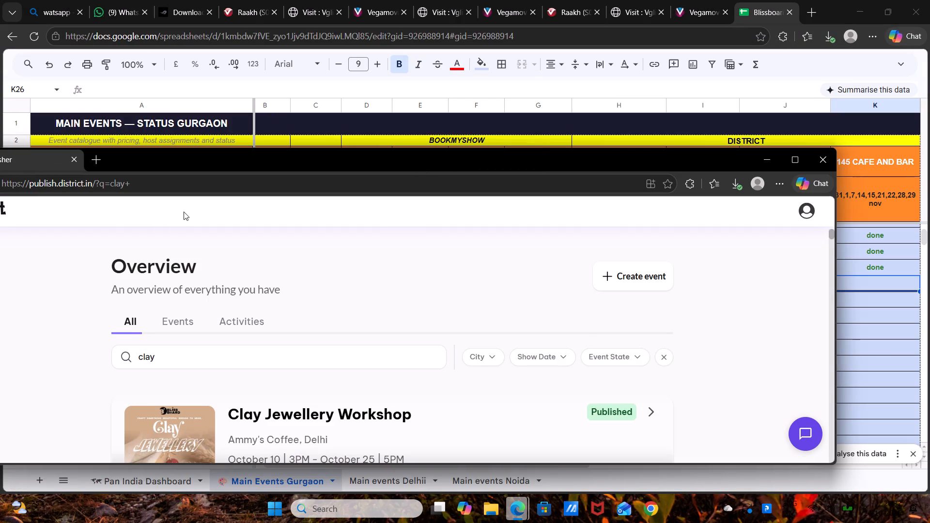
Return to the full-size District window and replace the event search with post.
drag(48, 165, 826, 0)
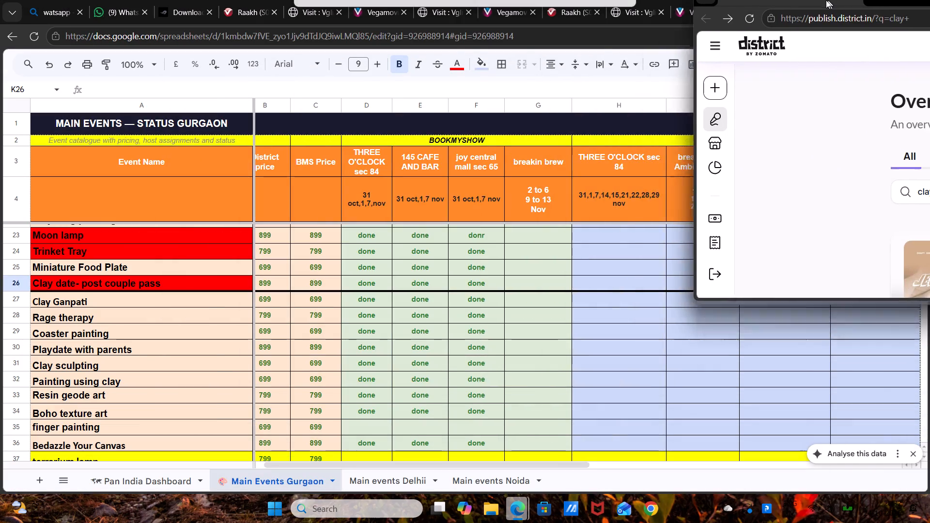
drag(826, 0, 820, 0)
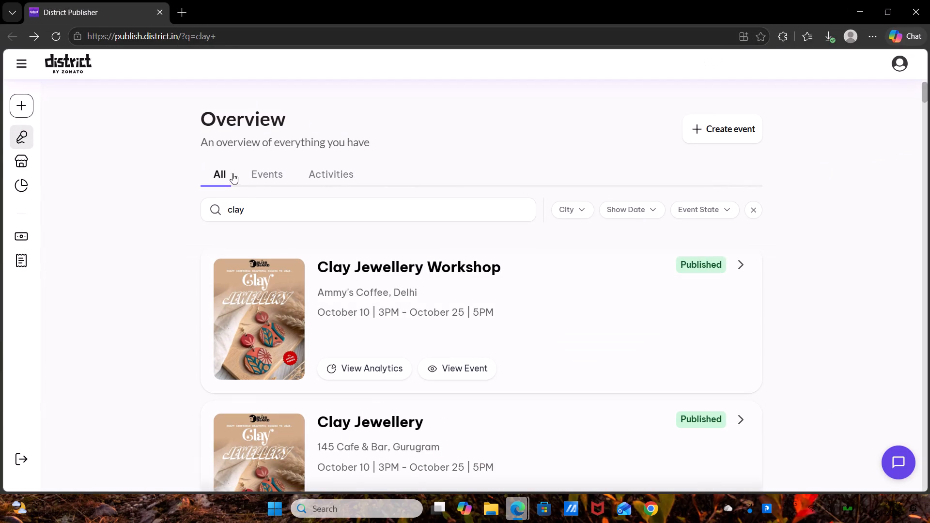
drag(249, 212, 203, 211)
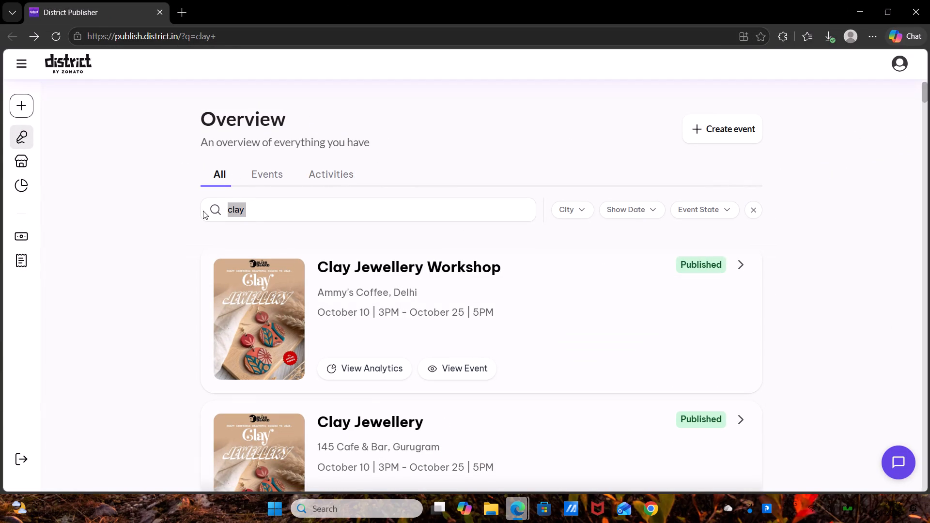
key(BackSpace)
text(po)
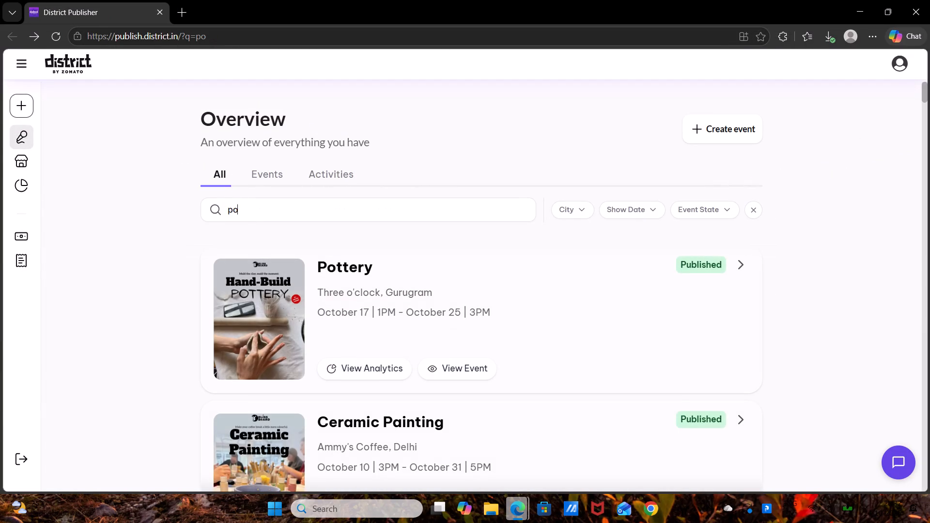
key(s)
text(t)
key(space)
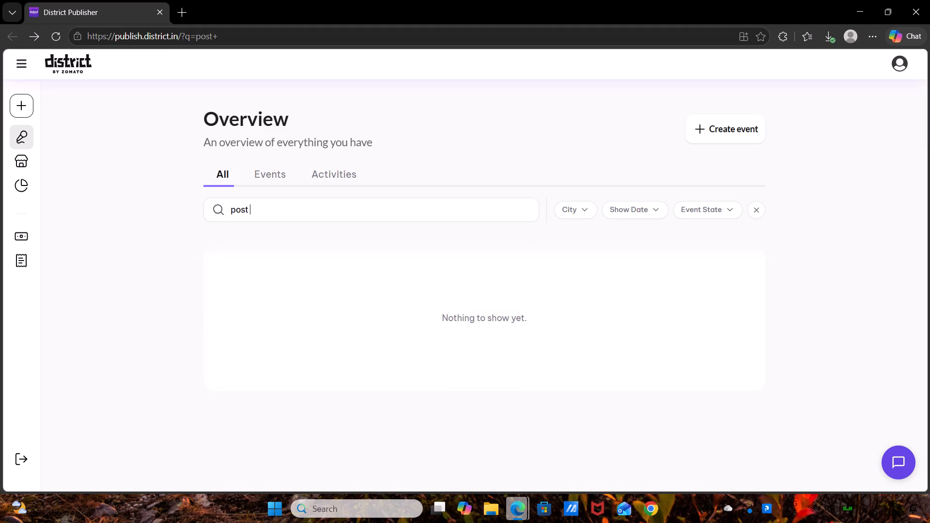
Search the District events for coupl and look through the matching listings.
key(BackSpace)
key(BackSpace)
key(BackSpace)
key(BackSpace)
key(BackSpace)
key(BackSpace)
key(BackSpace)
key(BackSpace)
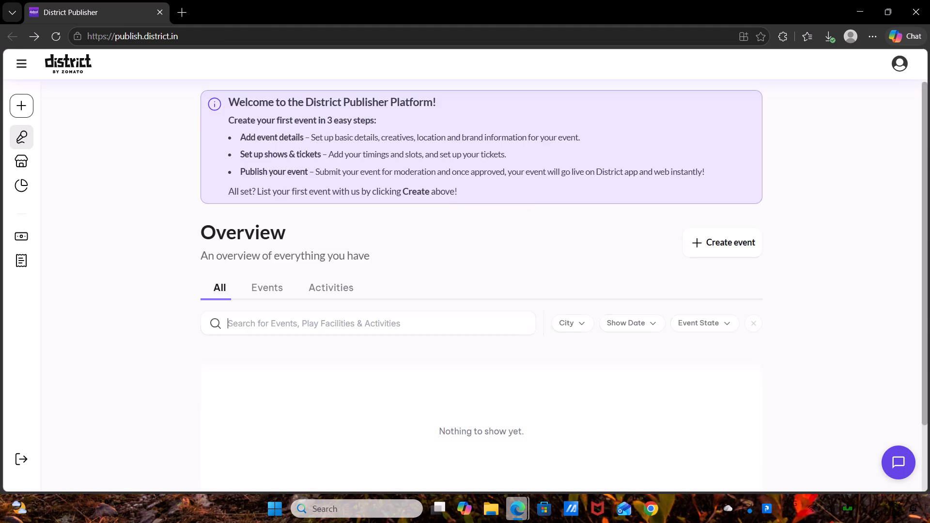
key(c)
text(oupl)
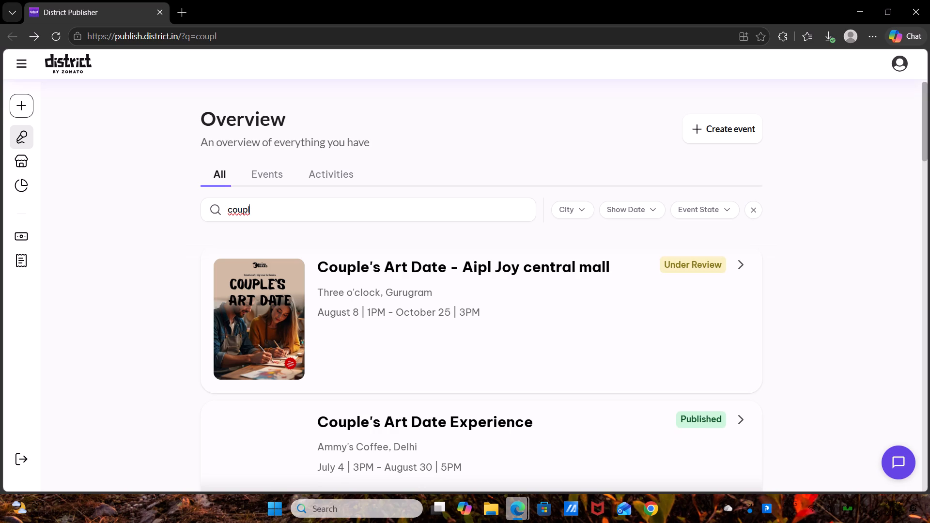
scroll(322, 341, down, 2)
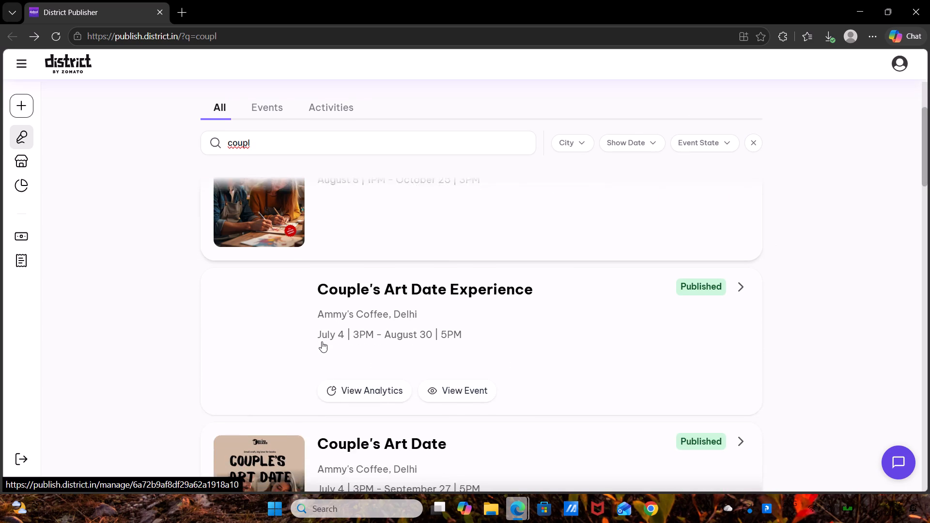
scroll(322, 341, down, 1)
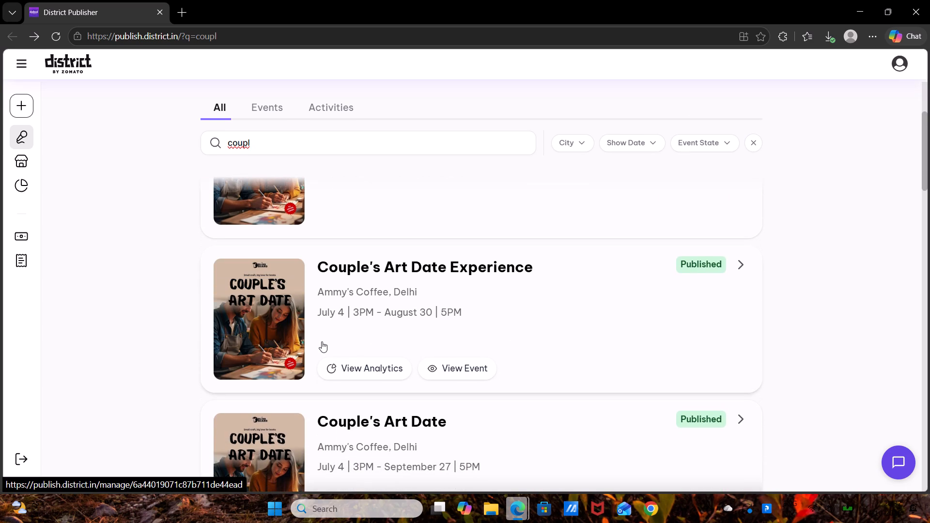
scroll(322, 341, down, 1)
scroll(322, 341, up, 3)
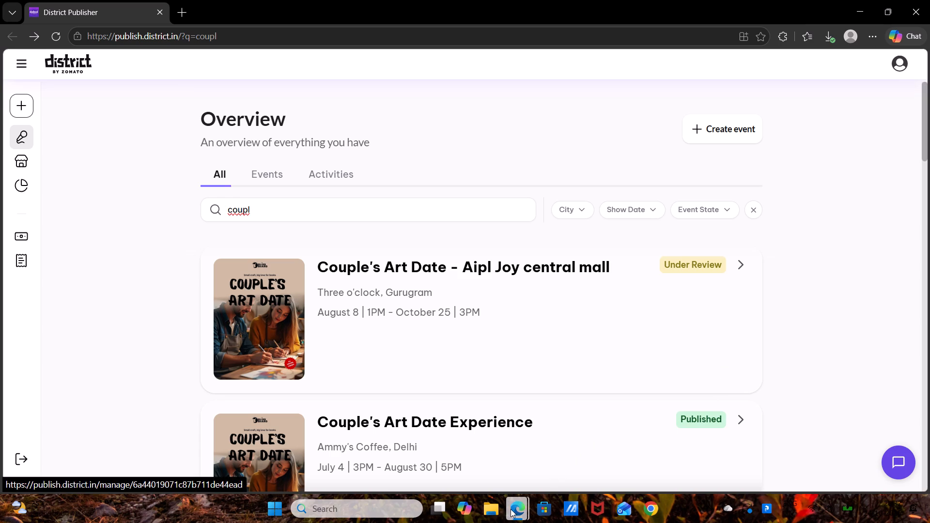
Recheck the Clay date- post couple pass row in the Main Events Gurgaon sheet, and search District for clay date.
click(482, 456)
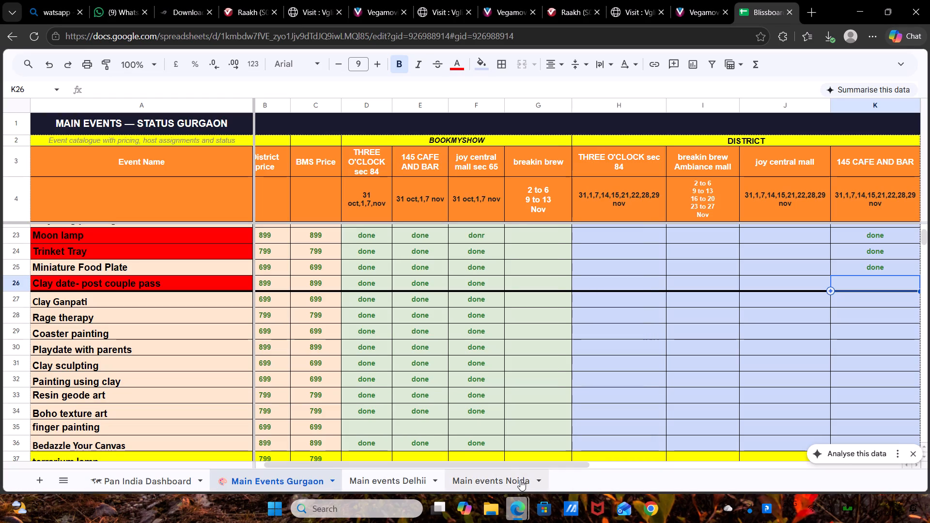
click(586, 419)
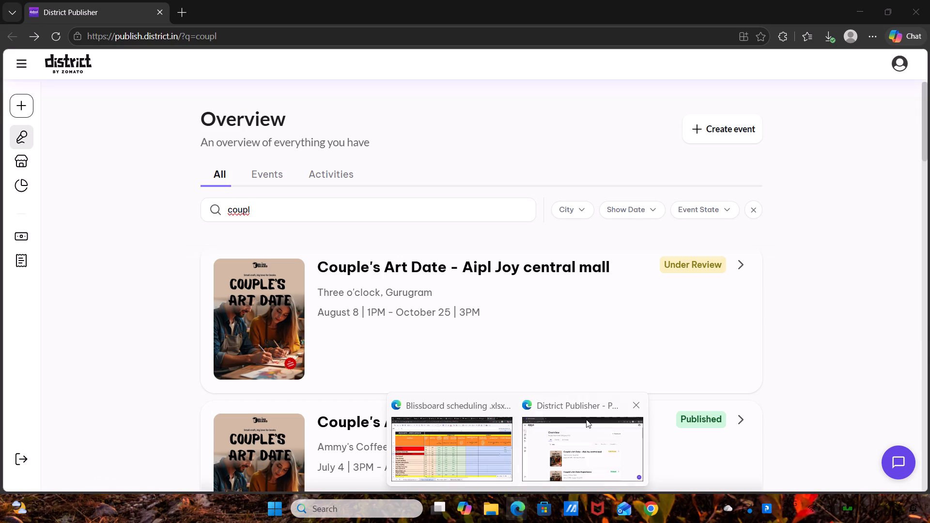
double_click(271, 203)
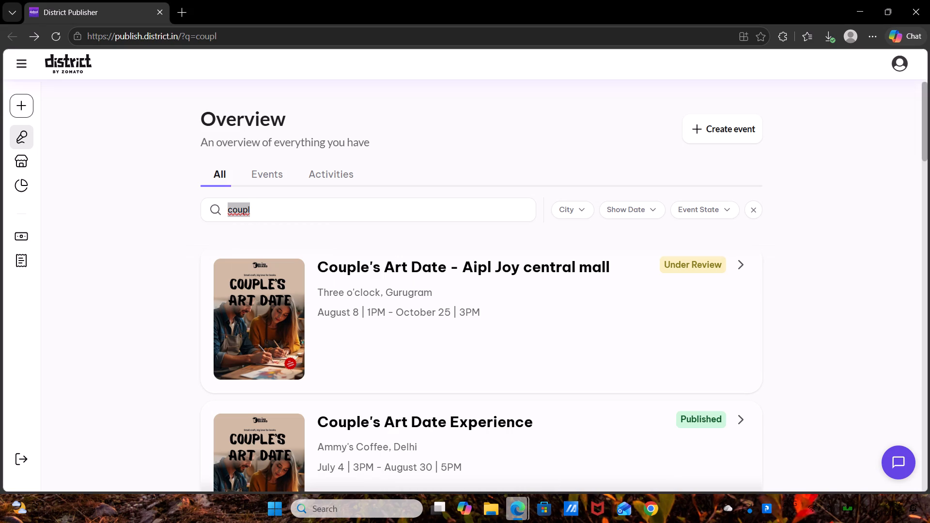
key(BackSpace)
key(BackSpace)
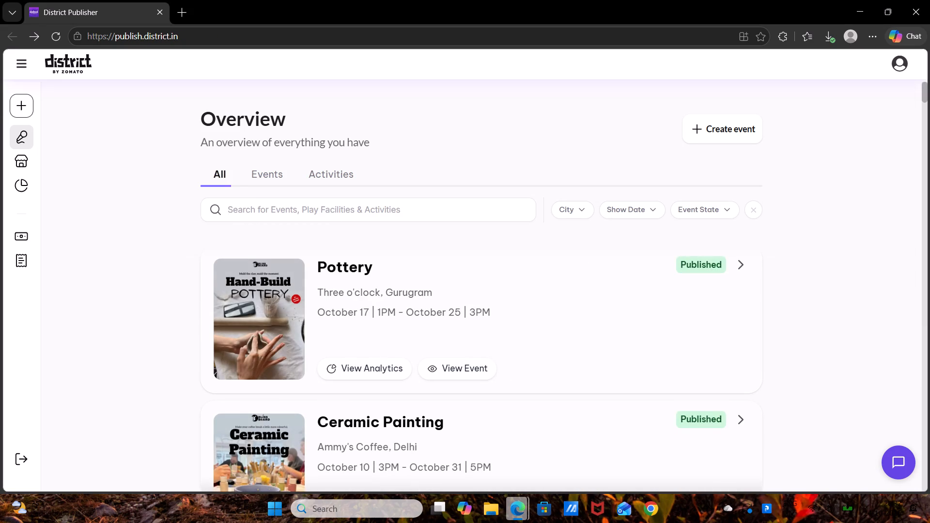
text(clay)
key(space)
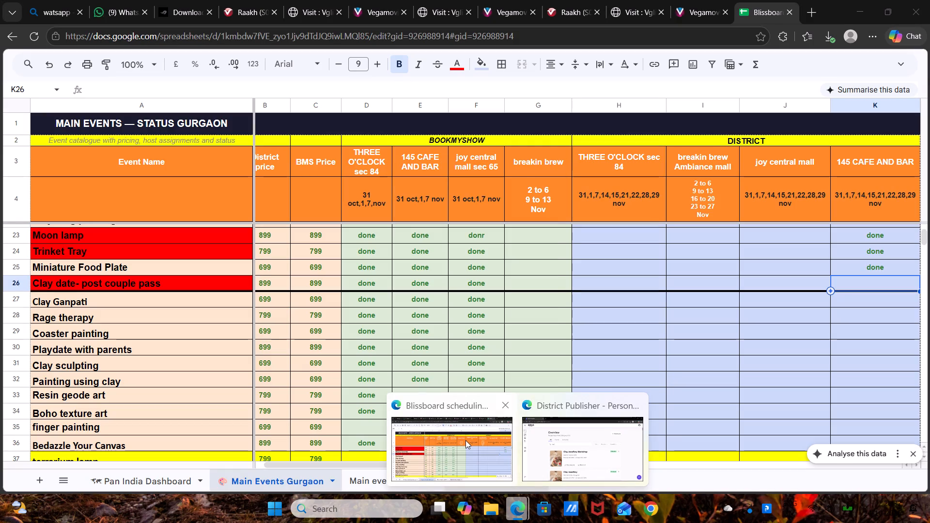
click(582, 448)
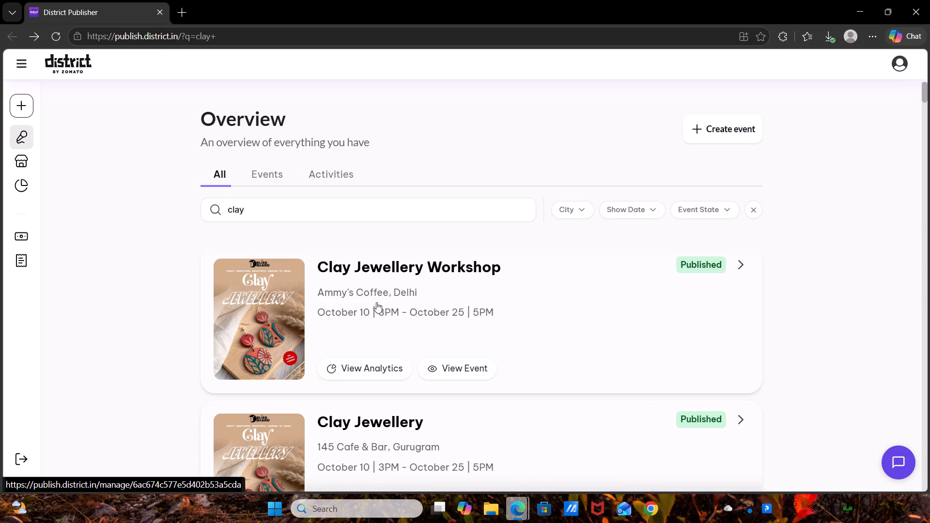
text(date)
key(space)
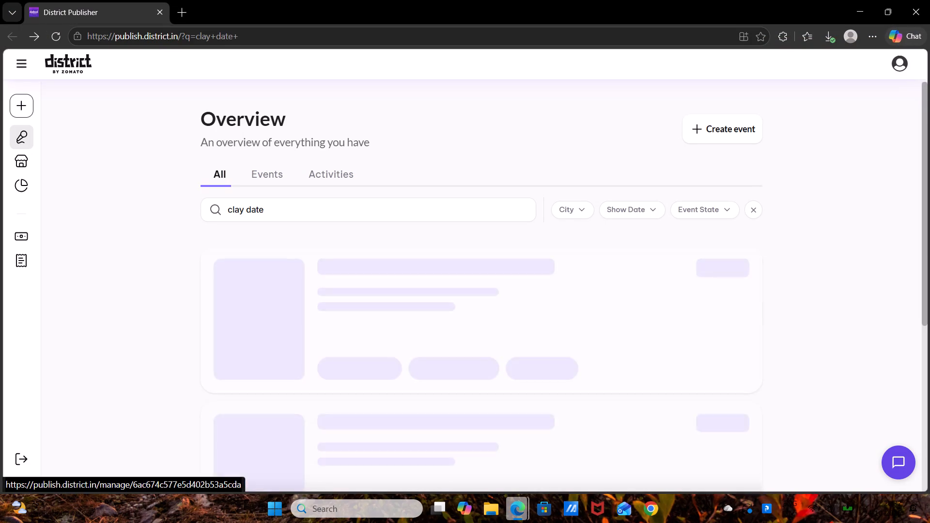
Broaden the event search to Clay and look through the listings for a clay date event at 145 Cafe & Bar.
key(BackSpace)
key(BackSpace)
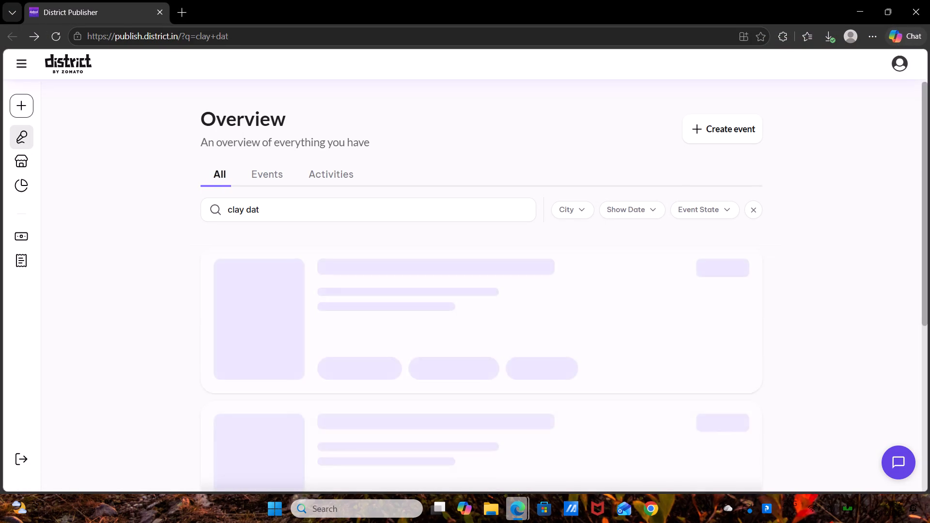
key(BackSpace)
key(BackSpace)
key(BackSpace)
key(BackSpace)
key(BackSpace)
key(BackSpace)
key(BackSpace)
key(BackSpace)
key(BackSpace)
key(BackSpace)
key(BackSpace)
key(BackSpace)
key(BackSpace)
key(BackSpace)
key(BackSpace)
key(BackSpace)
key(BackSpace)
text(Clay)
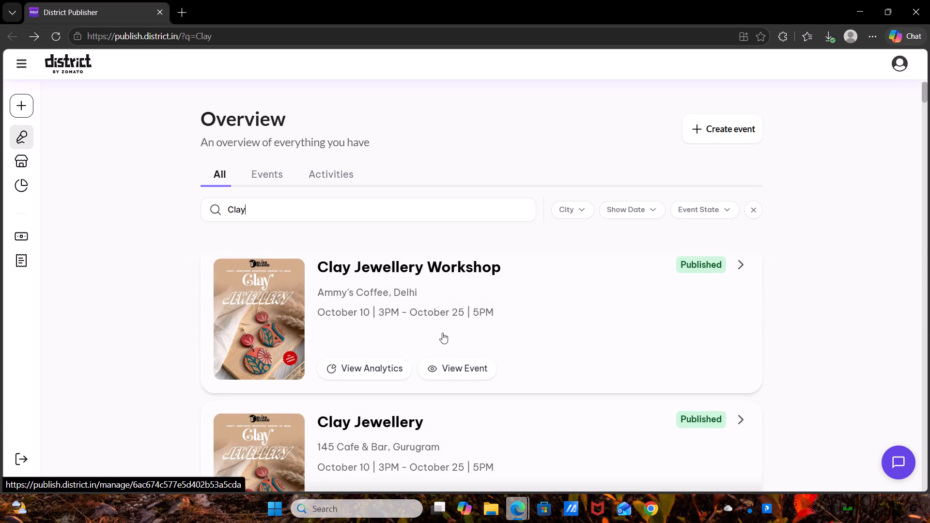
scroll(442, 333, down, 4)
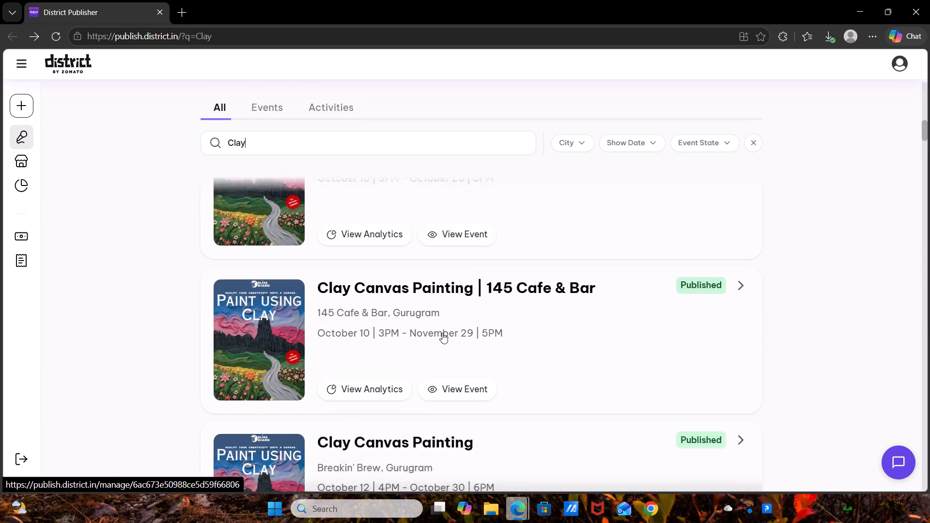
scroll(442, 333, down, 4)
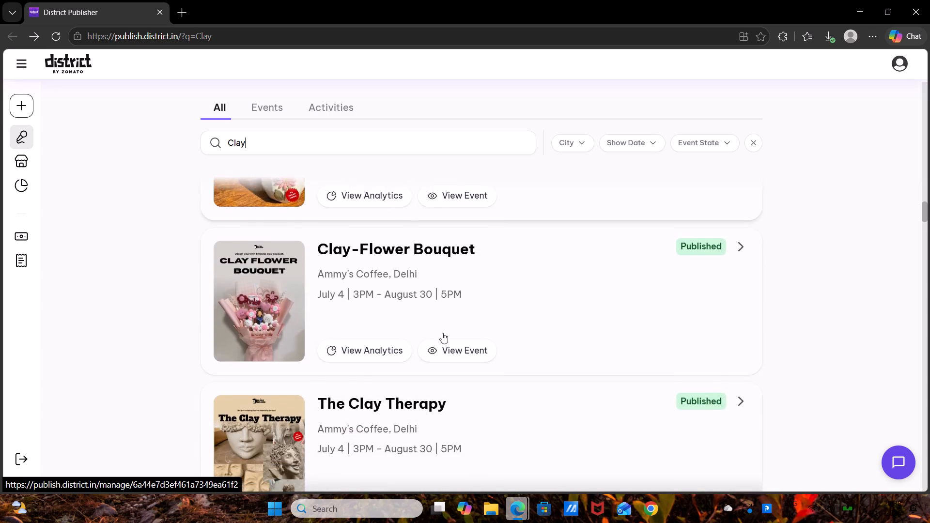
scroll(442, 333, down, 5)
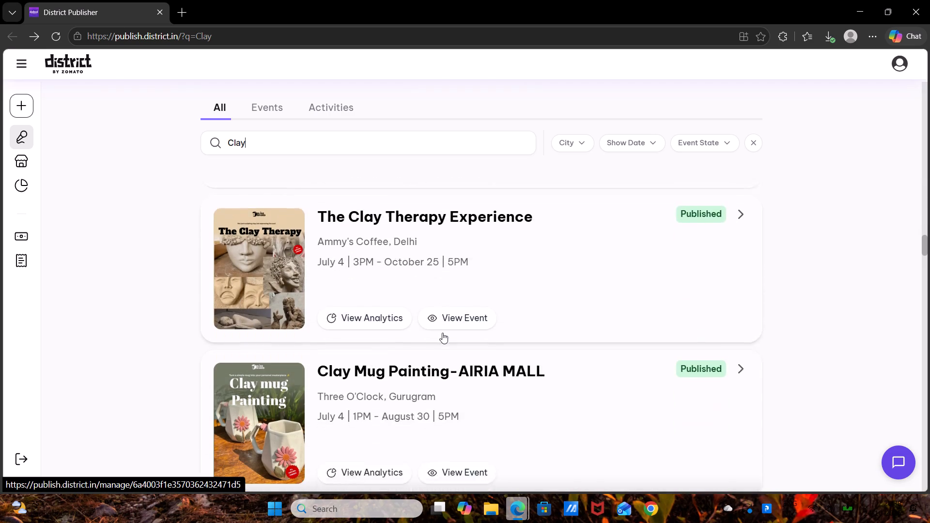
scroll(442, 333, down, 3)
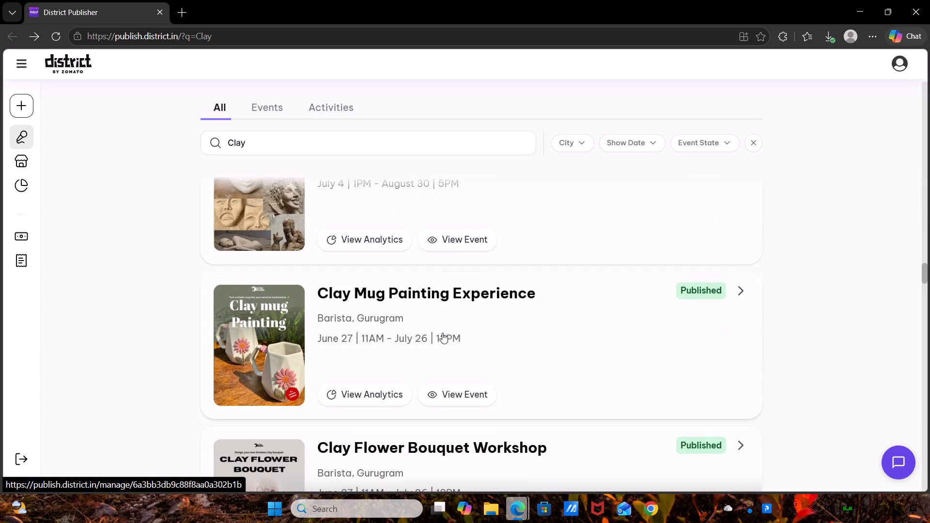
scroll(442, 333, down, 1)
Narrow the District event search to Clay date.
click(403, 256)
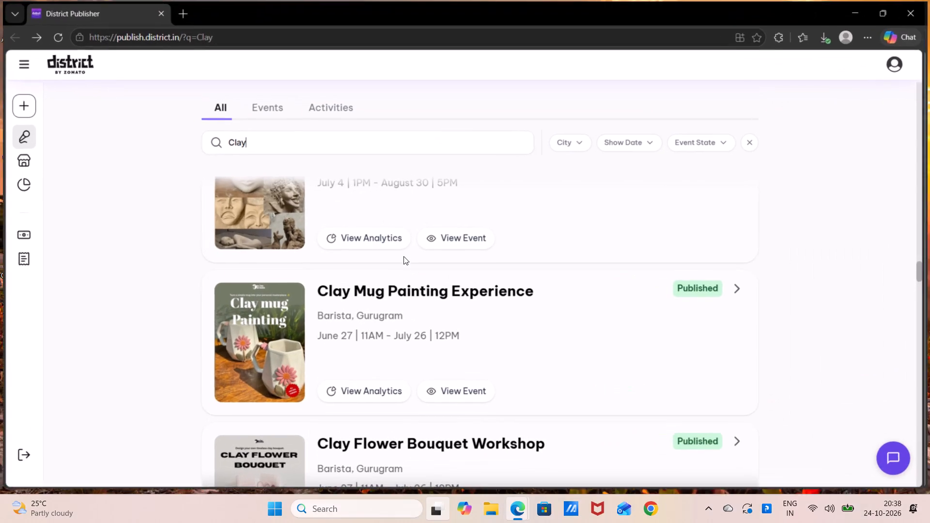
click(304, 143)
key(space)
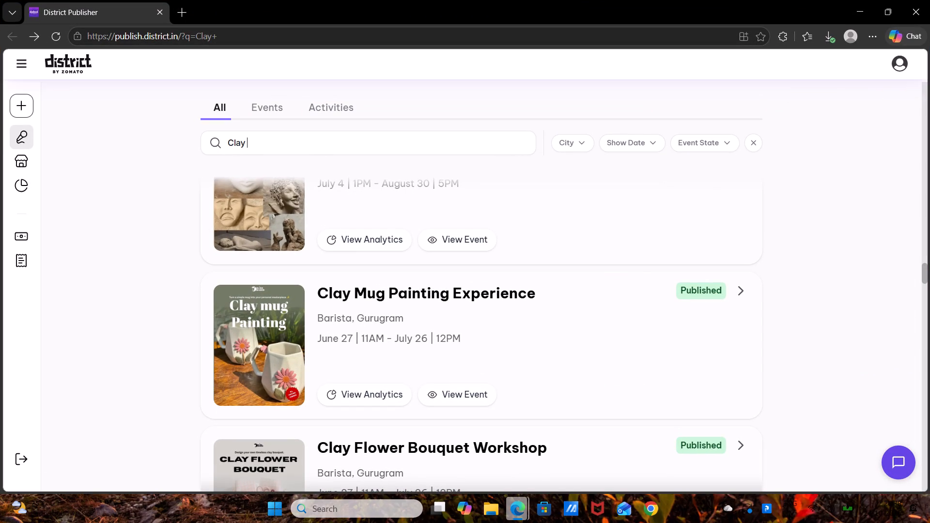
text(date)
key(space)
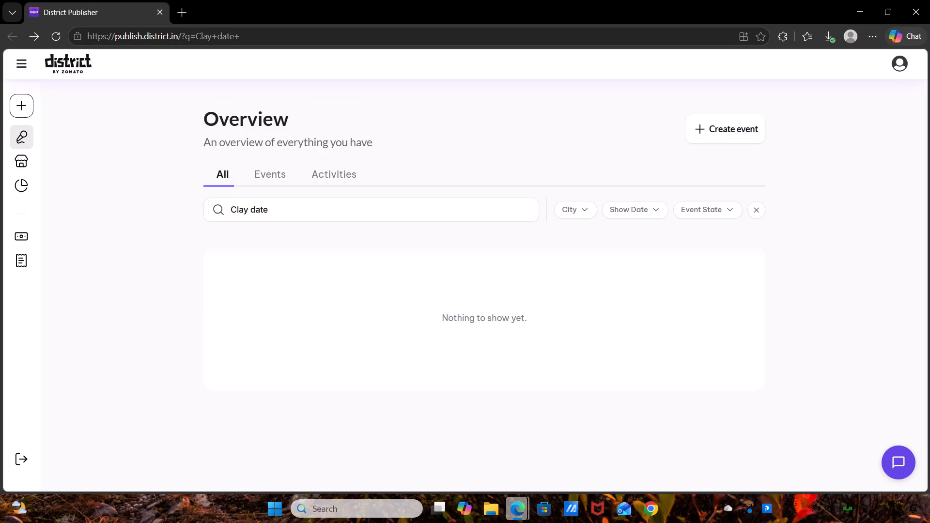
Clear the event search and search again for Clay date.
key(BackSpace)
key(BackSpace)
key(BackSpace)
key(BackSpace)
key(BackSpace)
key(BackSpace)
key(BackSpace)
key(BackSpace)
key(BackSpace)
key(BackSpace)
key(BackSpace)
key(BackSpace)
key(BackSpace)
key(BackSpace)
key(BackSpace)
key(BackSpace)
key(BackSpace)
key(BackSpace)
key(BackSpace)
key(BackSpace)
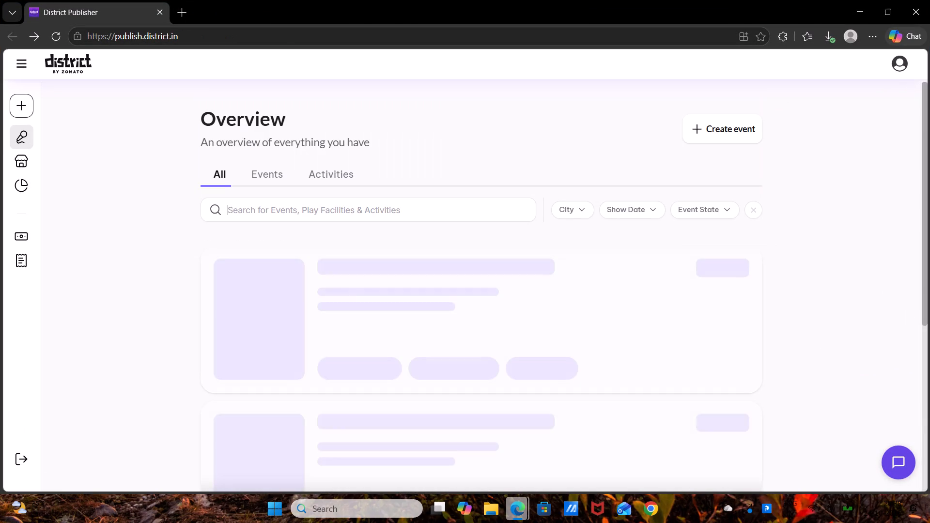
text(Clay)
key(space)
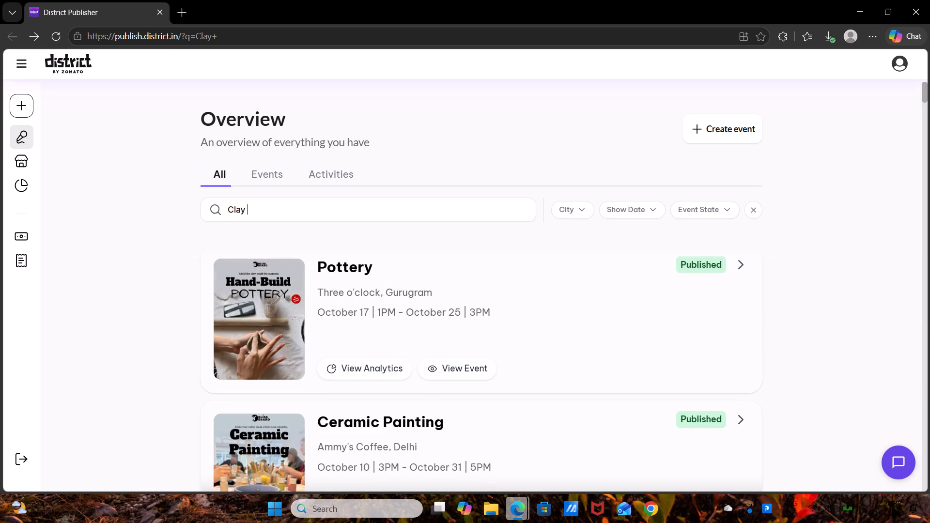
text(date)
key(space)
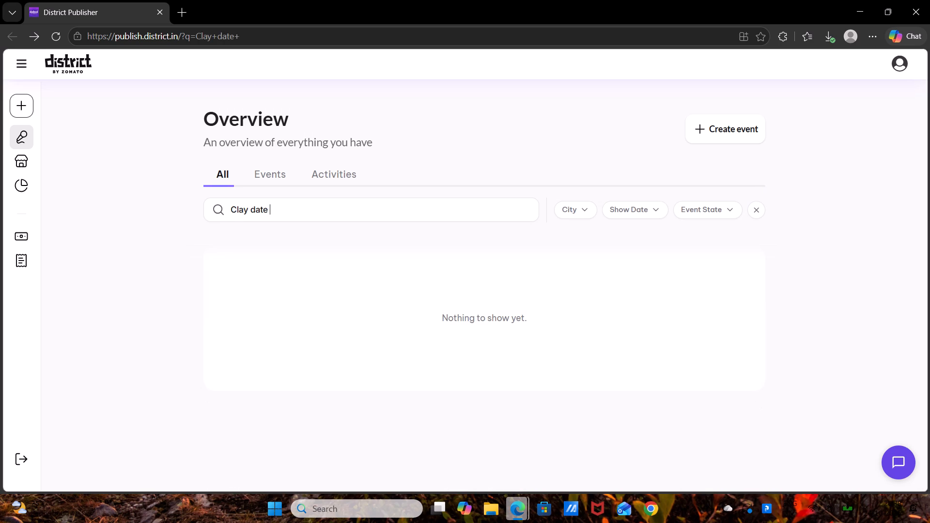
Replace the event search with Couple and look through the listings for a matching event at 145 Cafe & Bar.
key(BackSpace)
key(BackSpace)
key(BackSpace)
key(BackSpace)
key(BackSpace)
key(BackSpace)
key(BackSpace)
key(BackSpace)
key(BackSpace)
key(BackSpace)
key(BackSpace)
key(BackSpace)
key(BackSpace)
key(BackSpace)
key(BackSpace)
key(BackSpace)
key(BackSpace)
key(BackSpace)
key(BackSpace)
key(BackSpace)
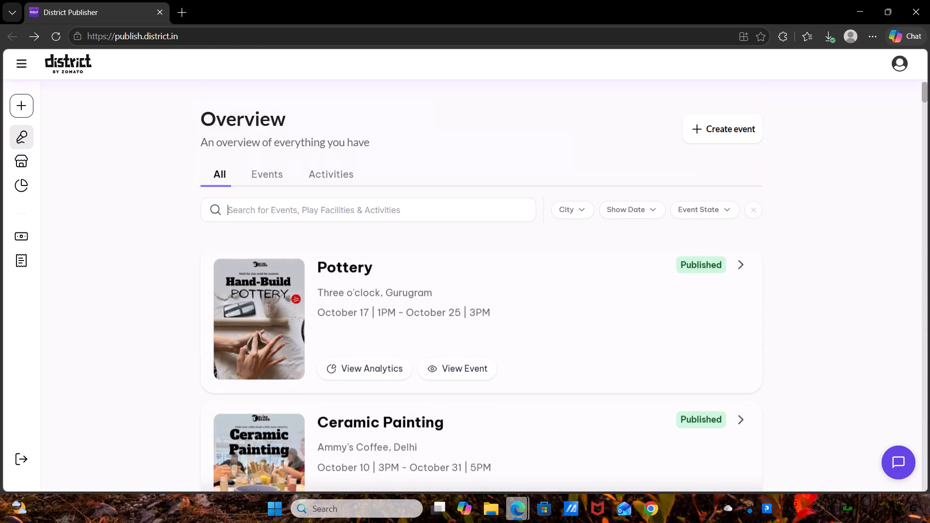
text(Couple)
key(space)
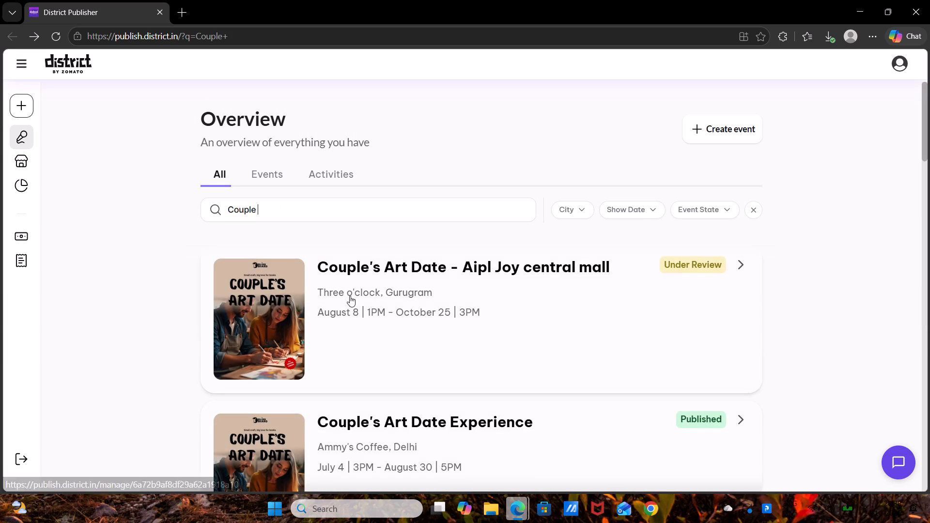
scroll(350, 296, down, 3)
scroll(350, 296, up, 3)
scroll(350, 296, down, 1)
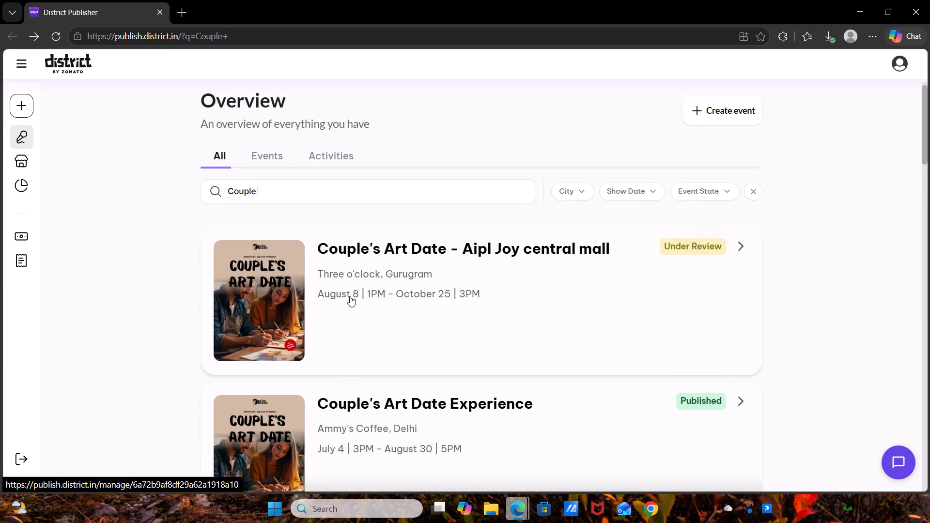
scroll(350, 296, down, 4)
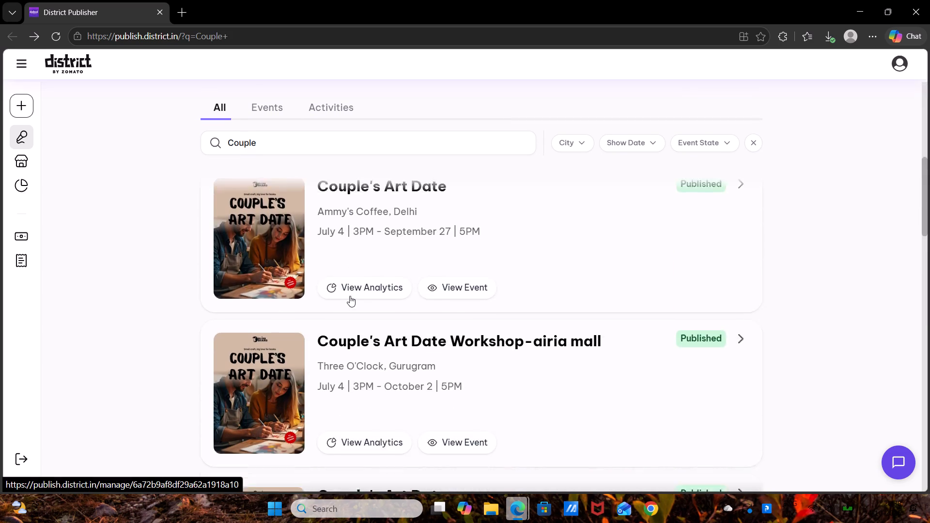
scroll(350, 296, down, 4)
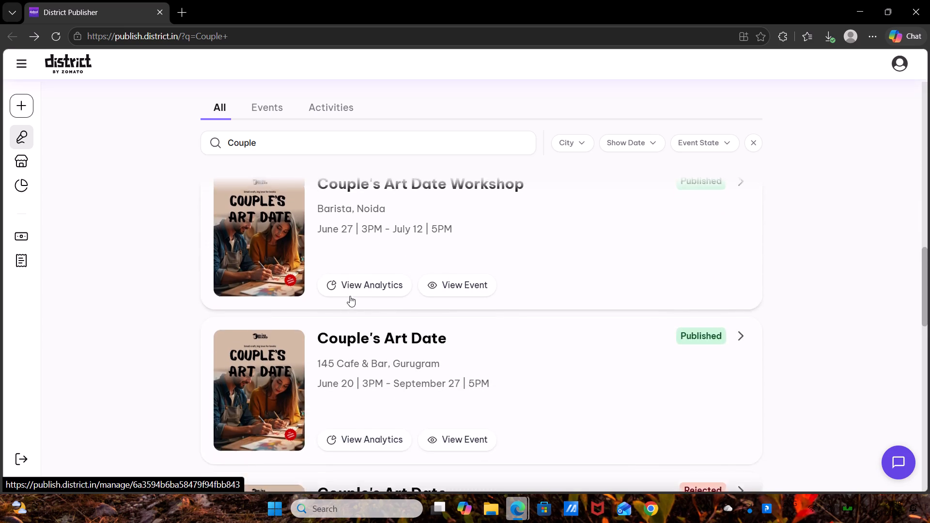
scroll(350, 296, down, 5)
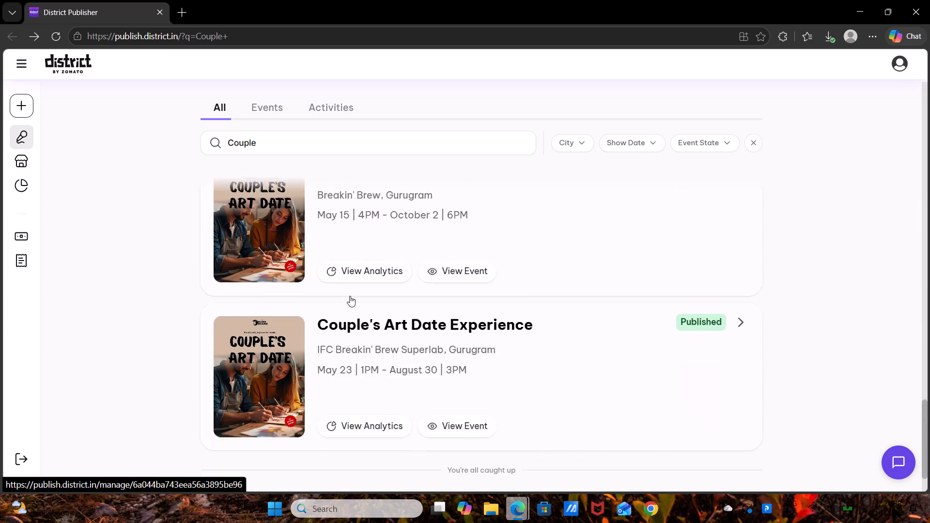
scroll(350, 296, up, 3)
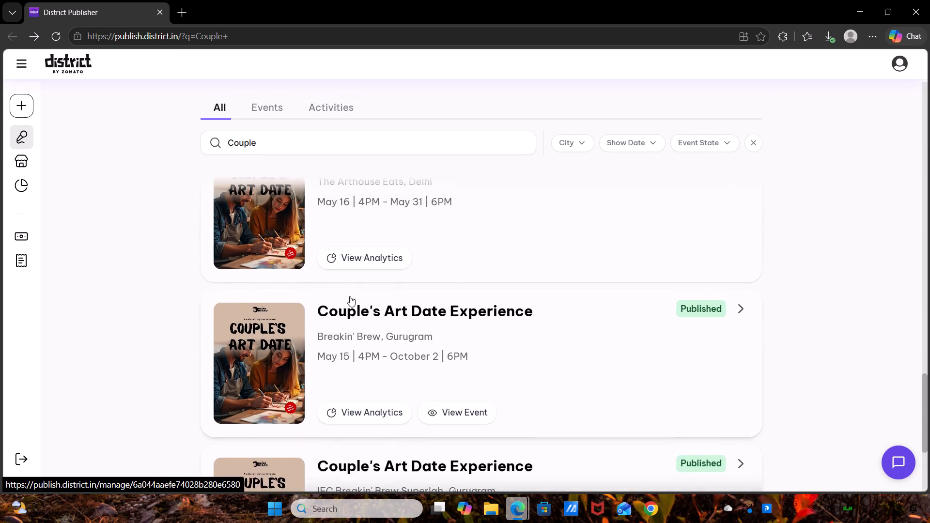
scroll(350, 296, up, 4)
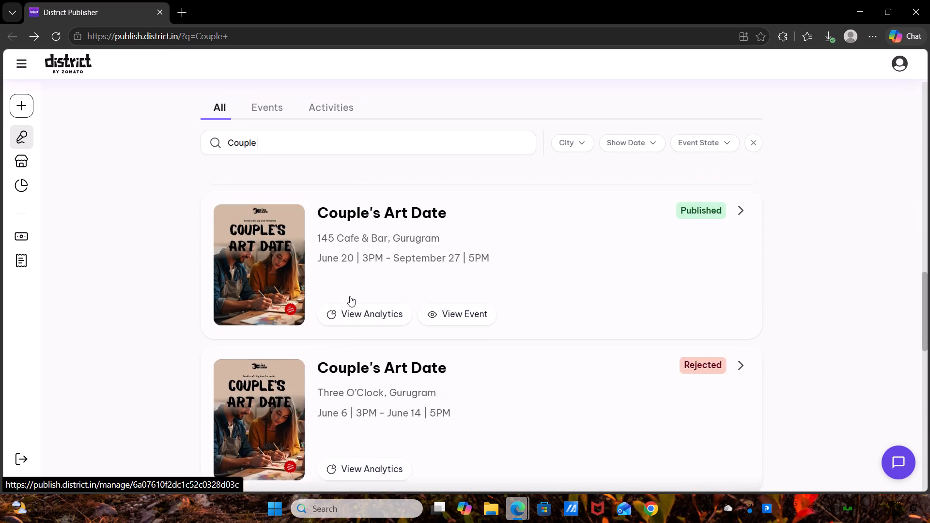
scroll(350, 296, up, 1)
Check the shows and tickets of the Couple's Art Date event at 145 Cafe & Bar, and return to the event list.
click(361, 391)
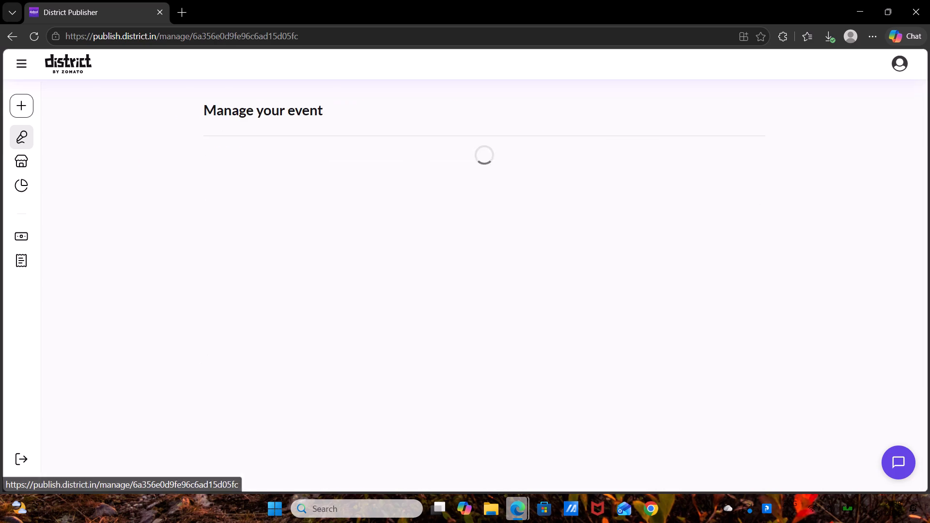
click(521, 154)
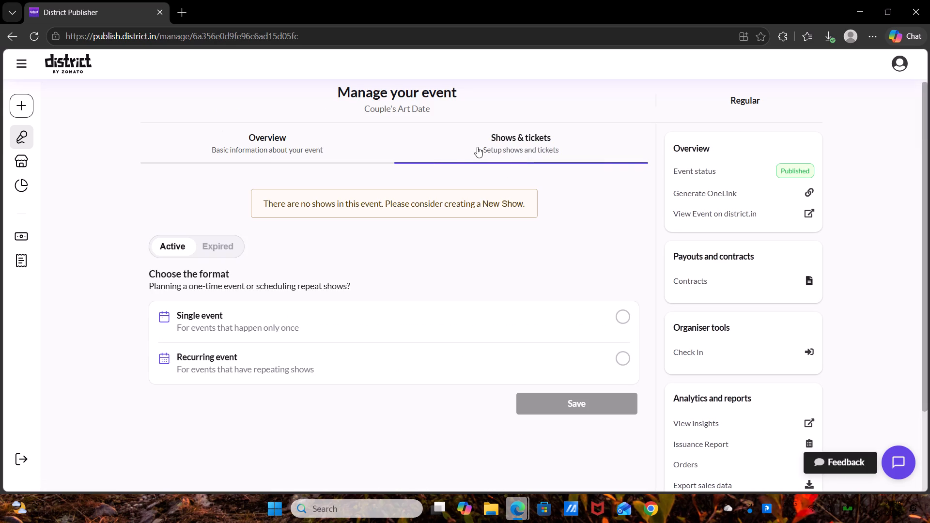
click(17, 31)
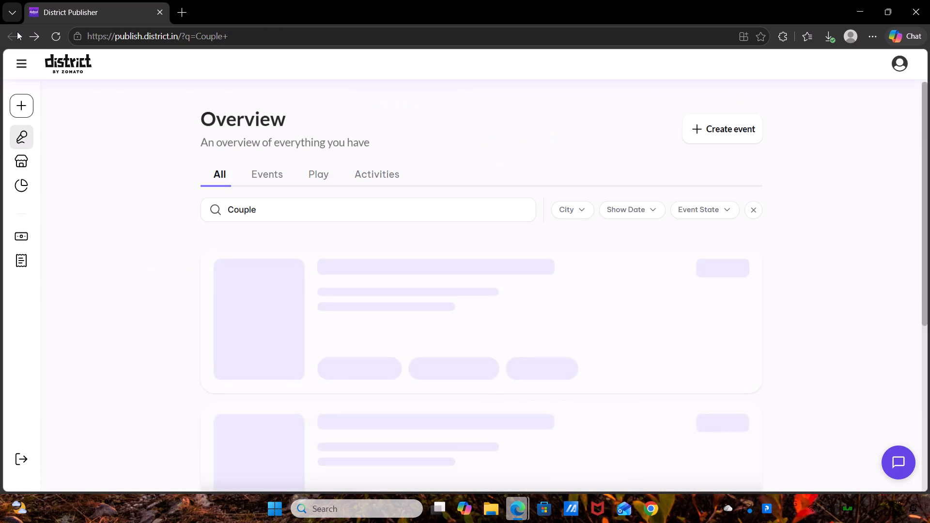
Clear the event search and recheck the Clay date- post couple pass row in the Main Events Gurgaon sheet.
click(305, 209)
drag(305, 209, 132, 207)
key(BackSpace)
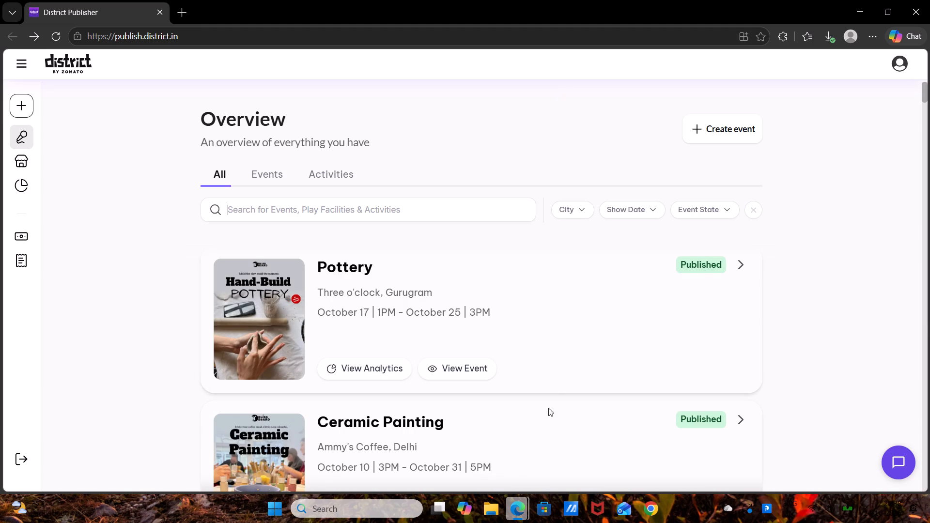
click(482, 458)
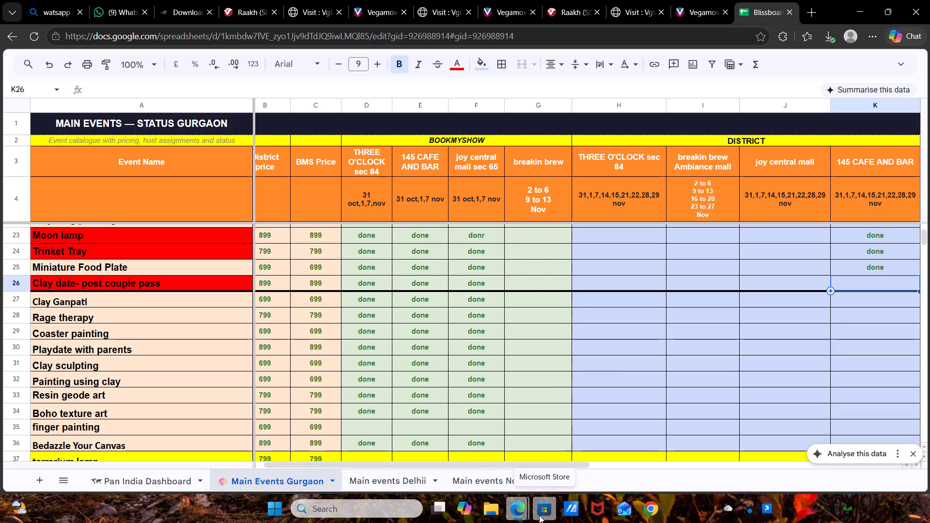
click(565, 454)
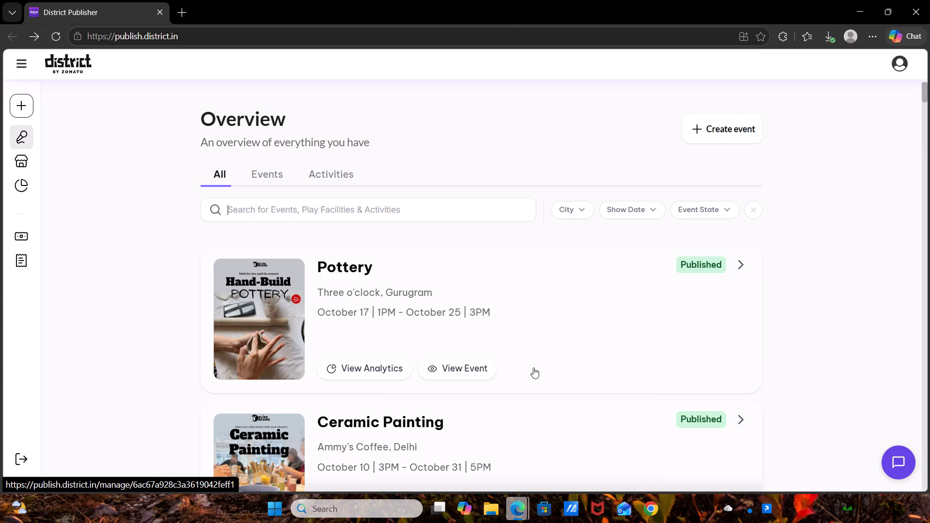
Search the District events for Clay date.
click(392, 207)
text(Clay)
key(space)
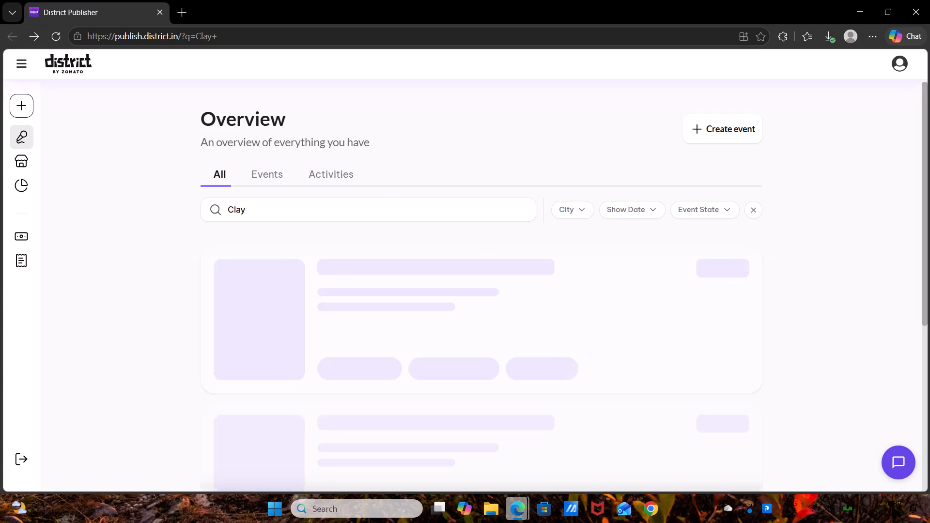
text(date)
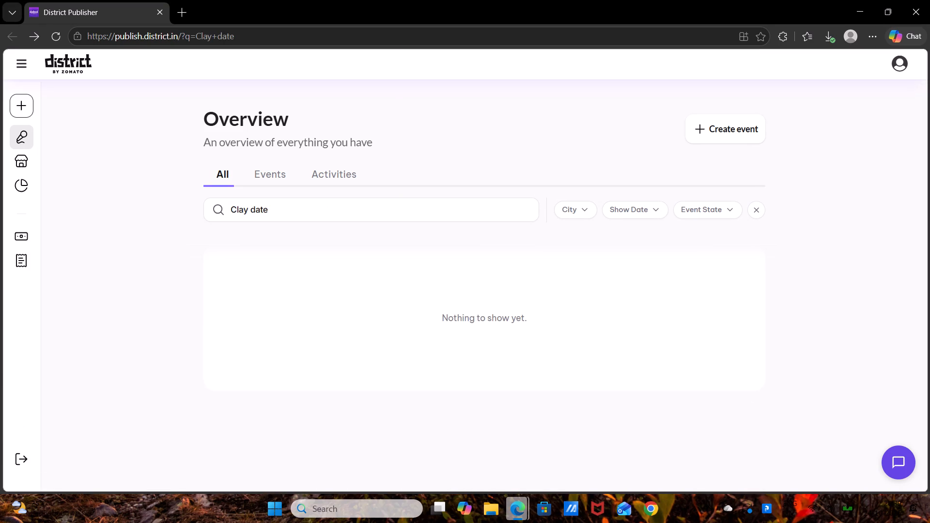
Broaden the event search to Clay and look through all the listings for a clay date event at 145 Cafe & Bar.
key(BackSpace)
key(BackSpace)
key(BackSpace)
key(BackSpace)
key(space)
text(da)
key(BackSpace)
key(BackSpace)
scroll(469, 285, down, 5)
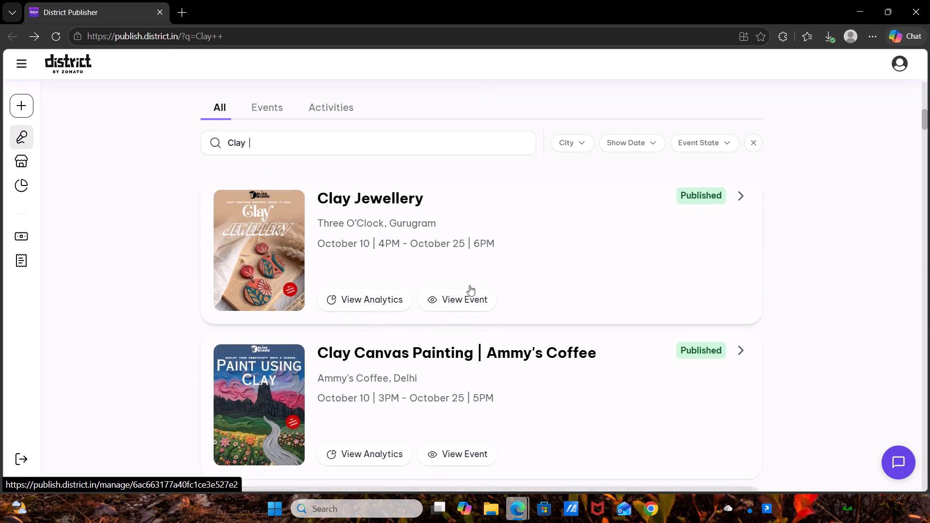
scroll(469, 285, down, 4)
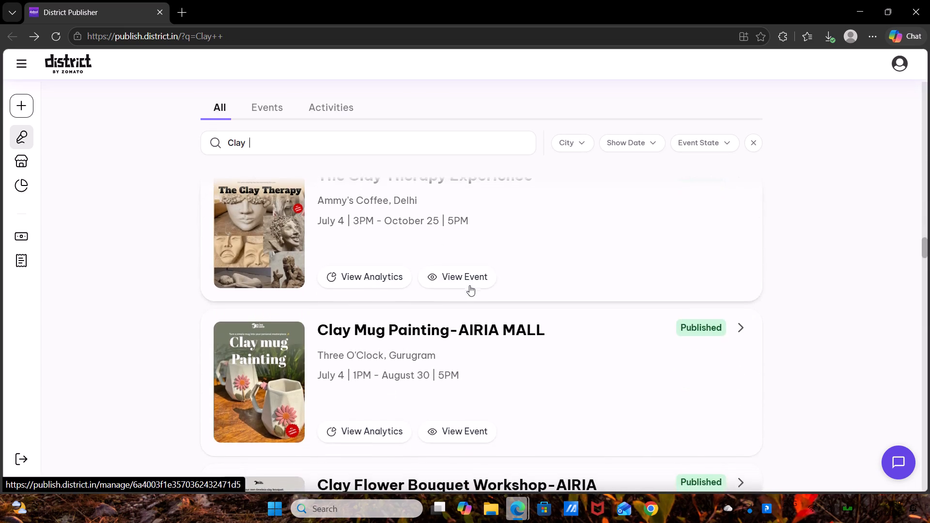
scroll(469, 285, down, 4)
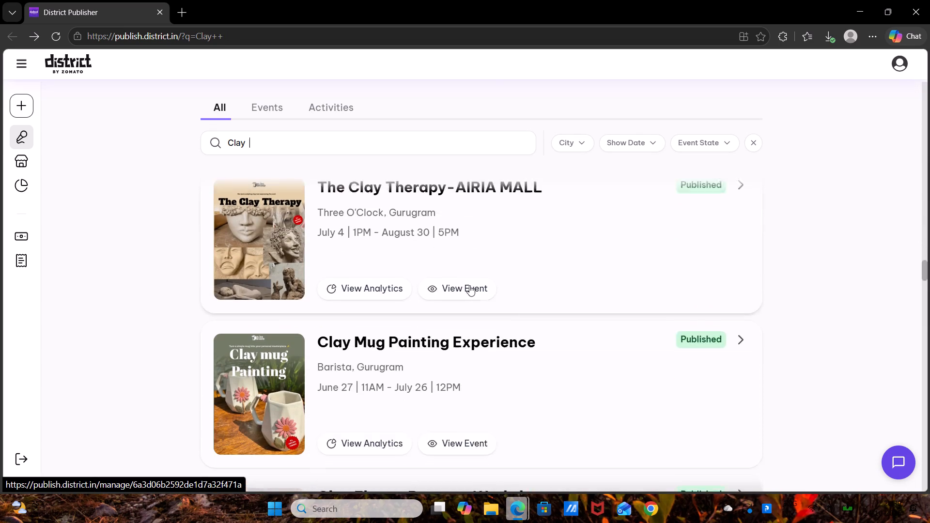
scroll(469, 285, down, 3)
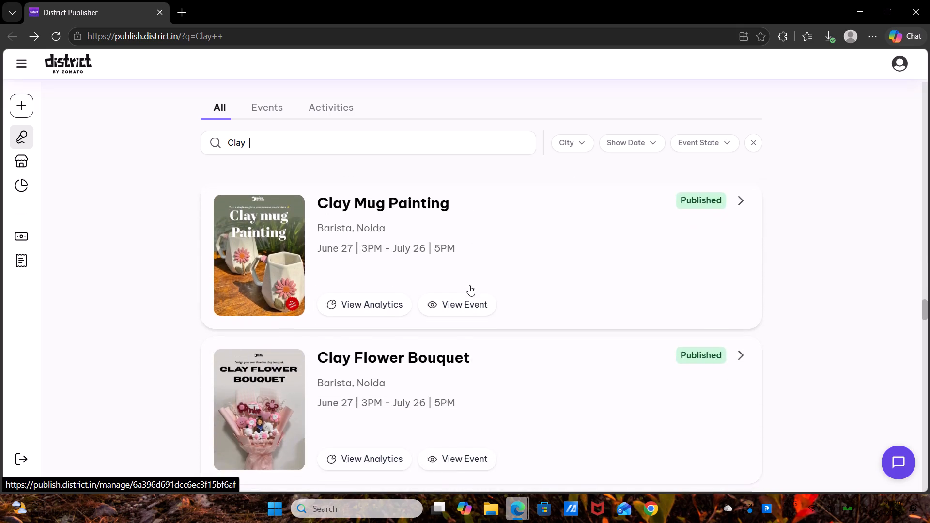
scroll(469, 285, down, 5)
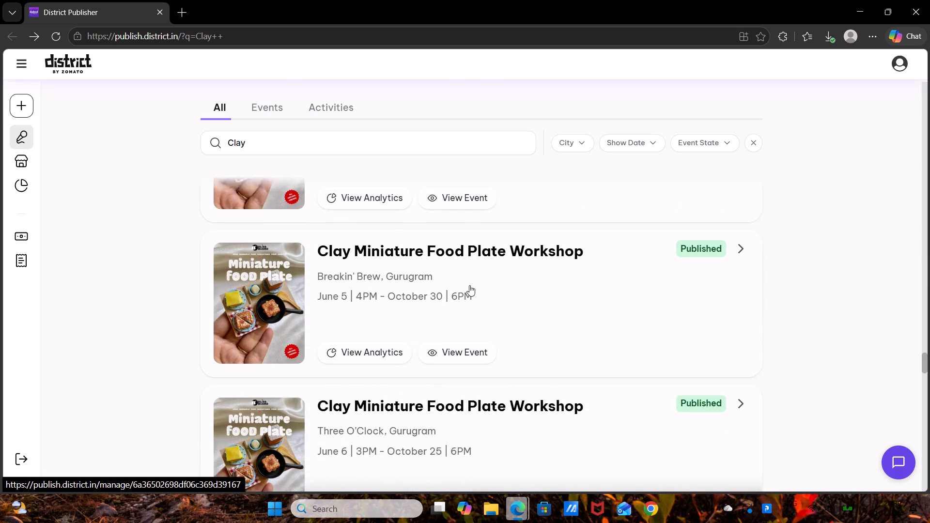
scroll(469, 285, up, 3)
scroll(469, 285, right, 1)
scroll(469, 285, down, 1)
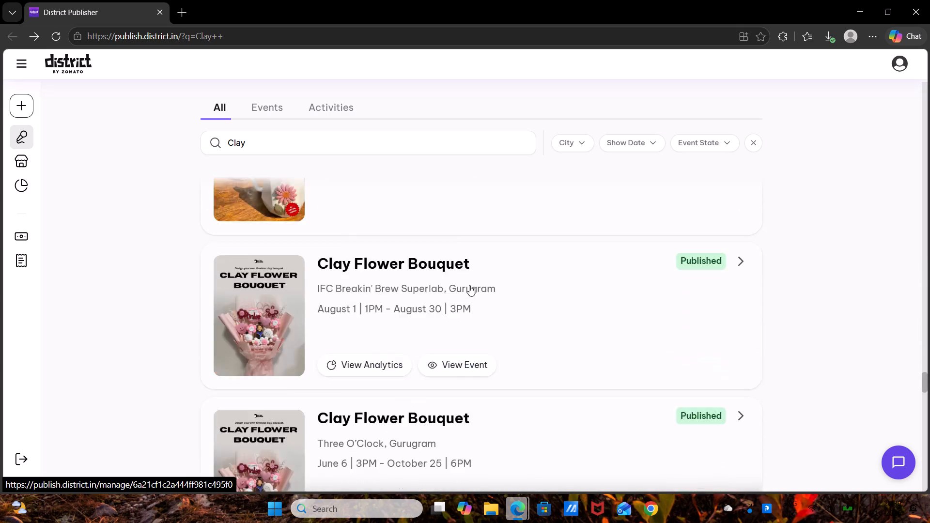
scroll(469, 285, down, 4)
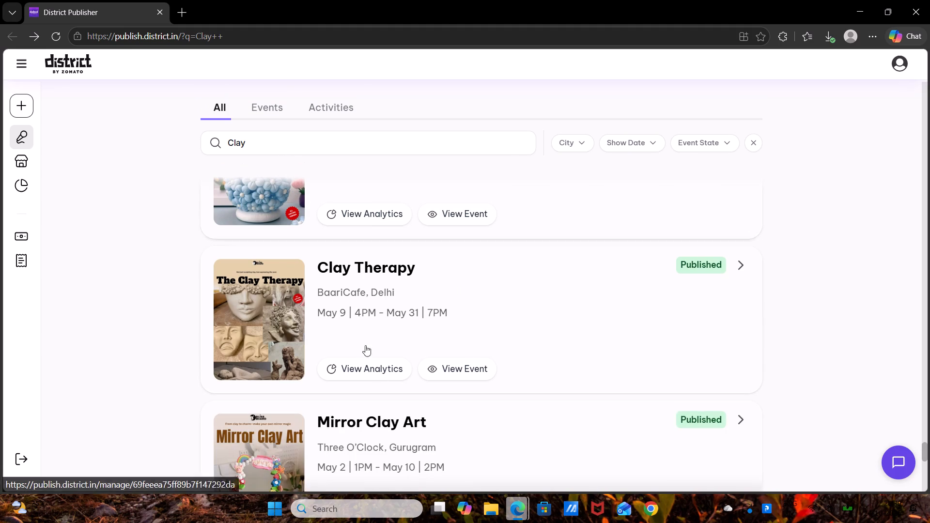
scroll(382, 373, down, 2)
scroll(382, 373, right, 1)
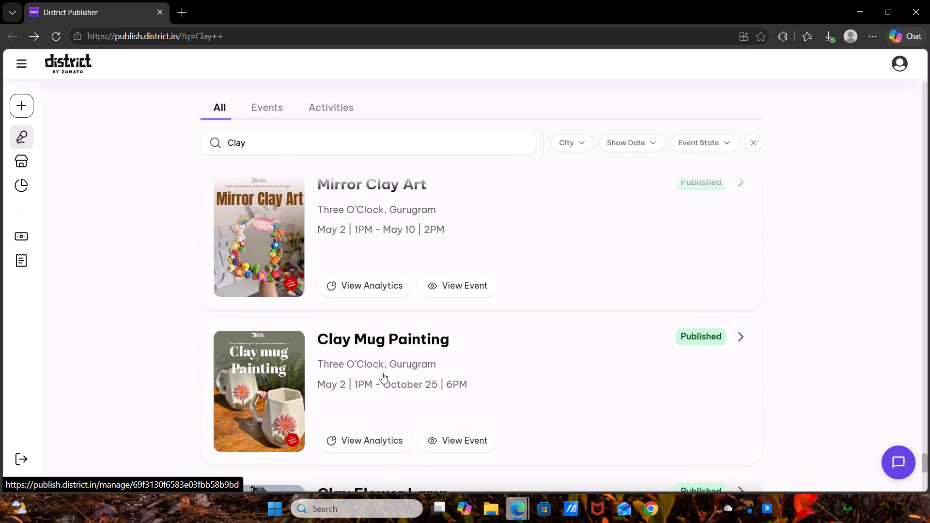
scroll(382, 373, right, 1)
scroll(382, 373, down, 1)
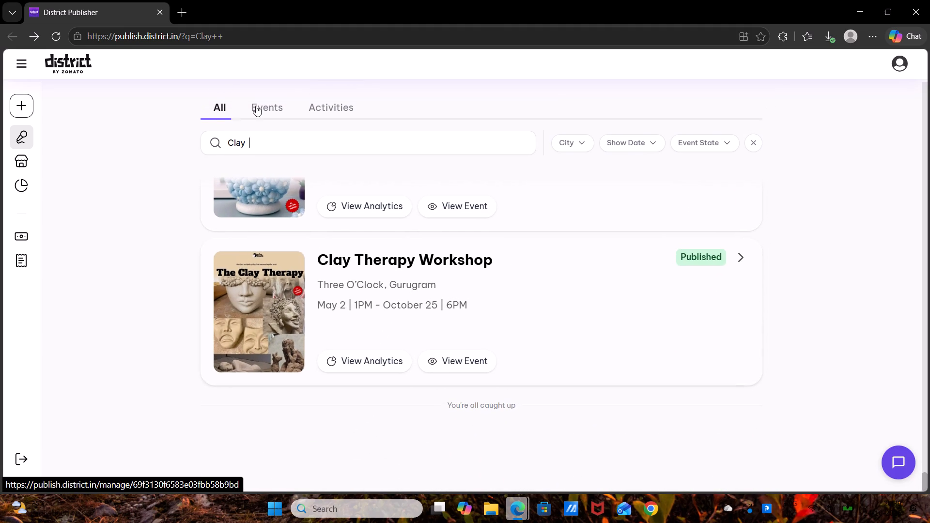
Replace the event search with Couple and look over the listings.
drag(256, 144, 150, 126)
key(BackSpace)
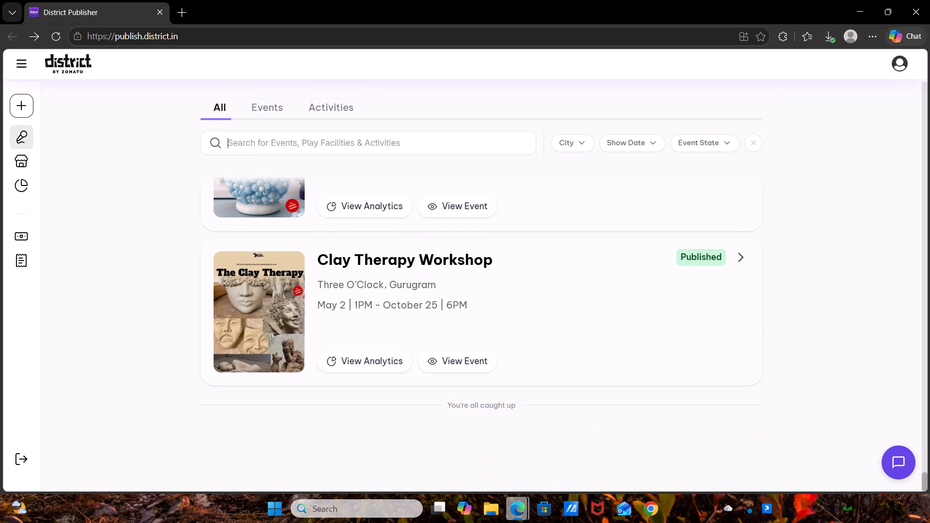
text(Couple)
key(space)
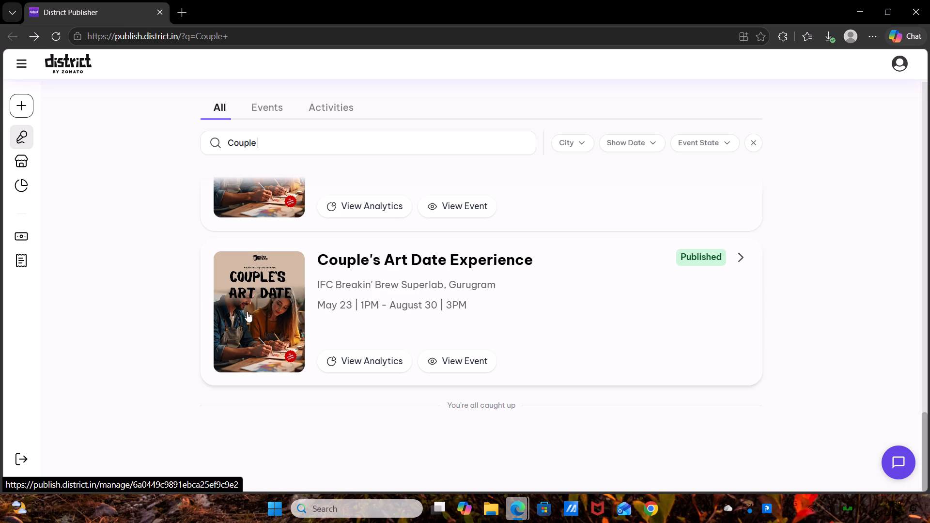
scroll(394, 306, up, 1)
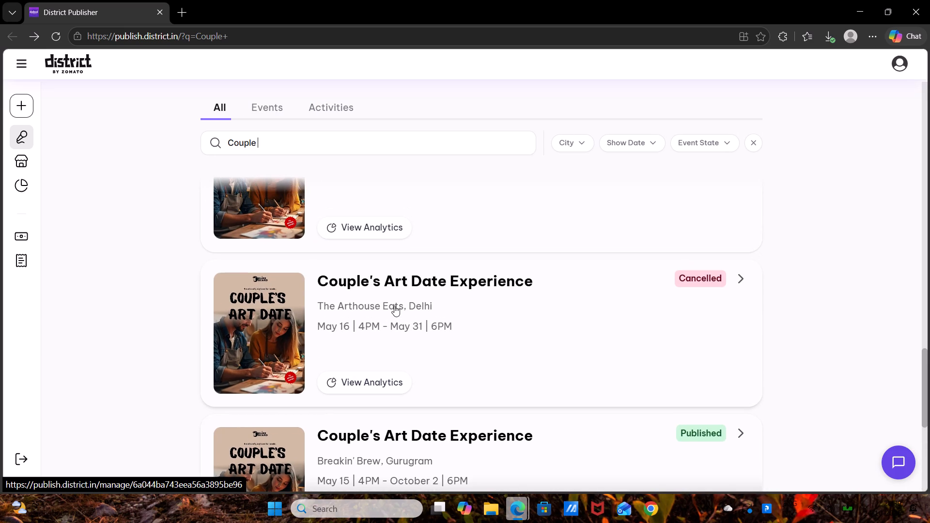
Try narrowing the event search to Couple date, and to Couple S.
text(date)
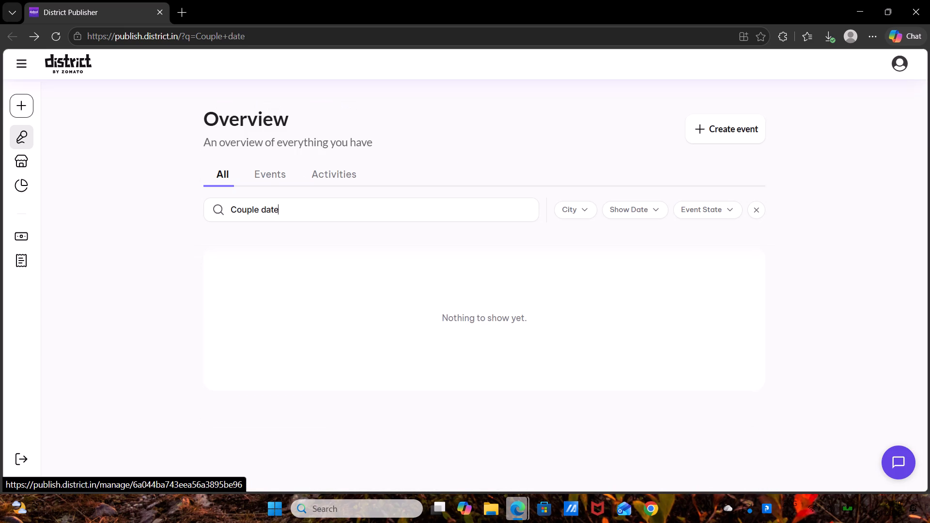
key(BackSpace)
key(BackSpace)
key(BackSpace)
key(BackSpace)
text(S)
key(space)
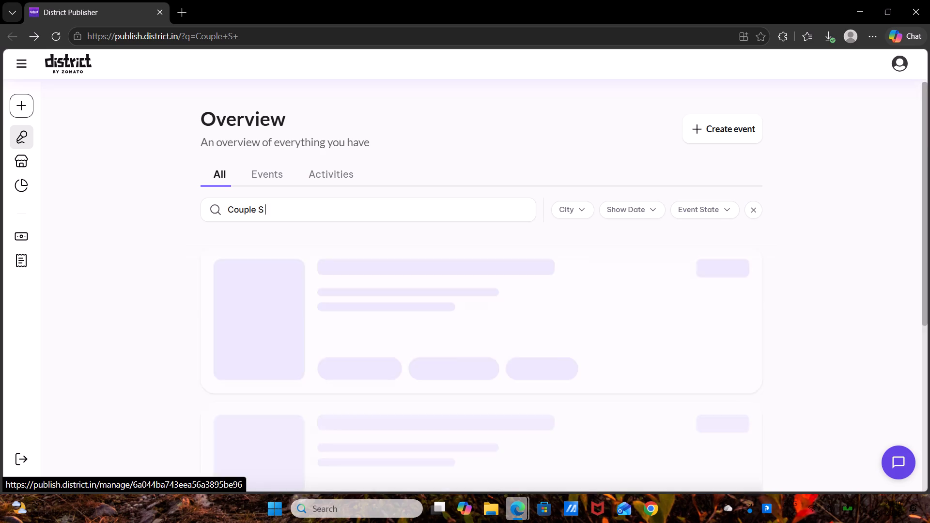
key(BackSpace)
key(BackSpace)
text(s)
key(space)
Clear the District event search so that all events are listed.
key(BackSpace)
key(BackSpace)
key(BackSpace)
key(BackSpace)
key(BackSpace)
key(BackSpace)
key(BackSpace)
key(BackSpace)
key(BackSpace)
key(BackSpace)
key(BackSpace)
key(BackSpace)
key(BackSpace)
key(BackSpace)
key(BackSpace)
key(BackSpace)
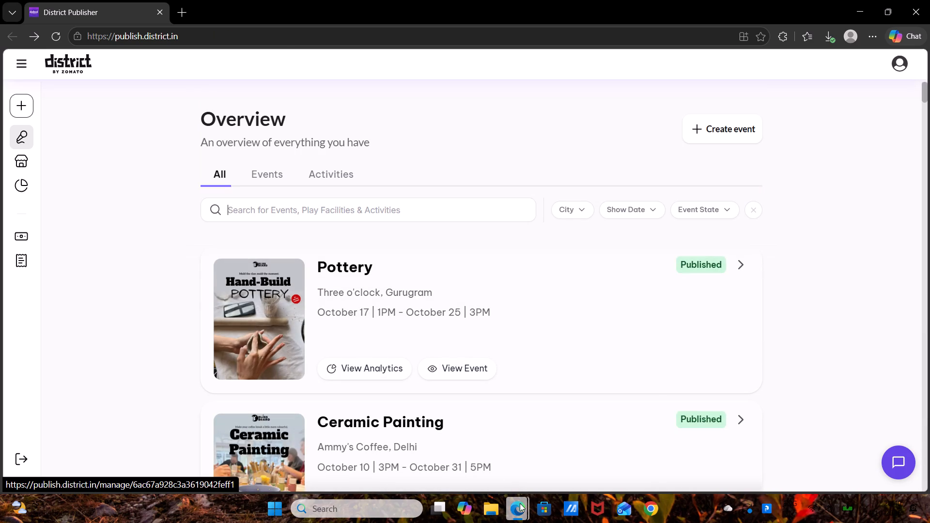
Switch to the Blissboard scheduling spreadsheet and review the District 145 CAFE AND BAR column down to the Clay date row.
click(491, 472)
scroll(788, 283, up, 2)
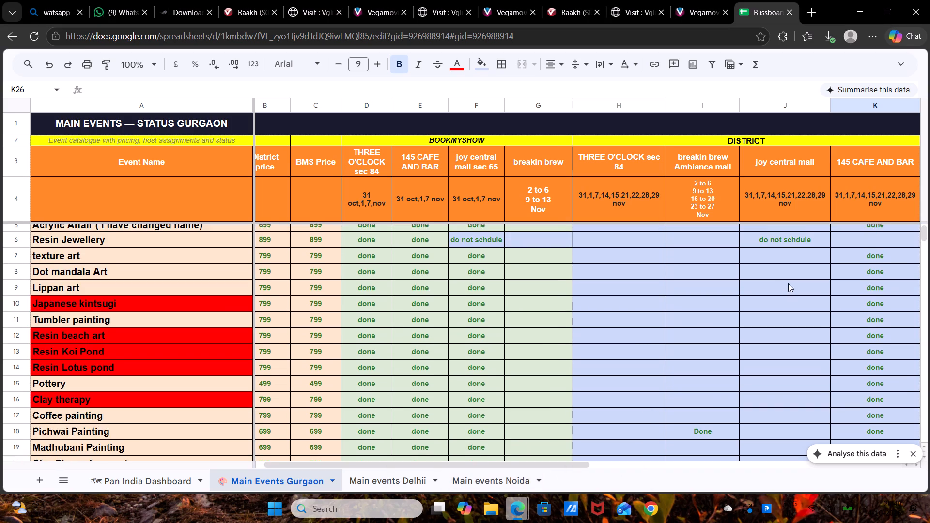
scroll(788, 283, down, 3)
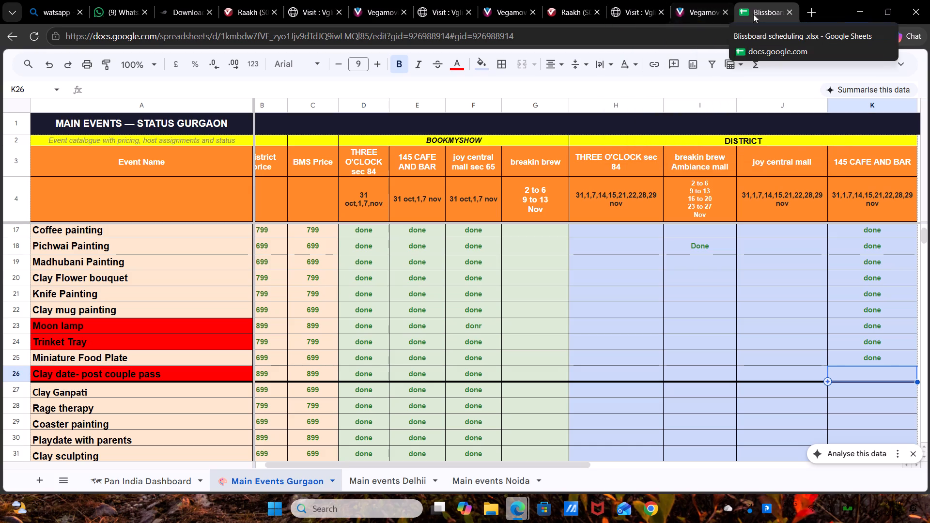
Close the Blissboard spreadsheet tab and the last Vegamovies and Vglist tabs, back to the Raakh (S01) episode page.
click(785, 10)
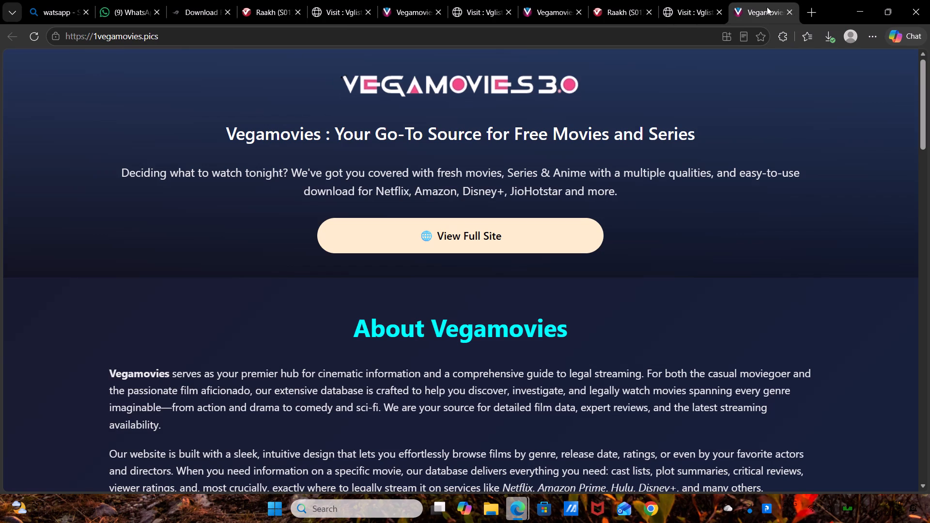
click(791, 10)
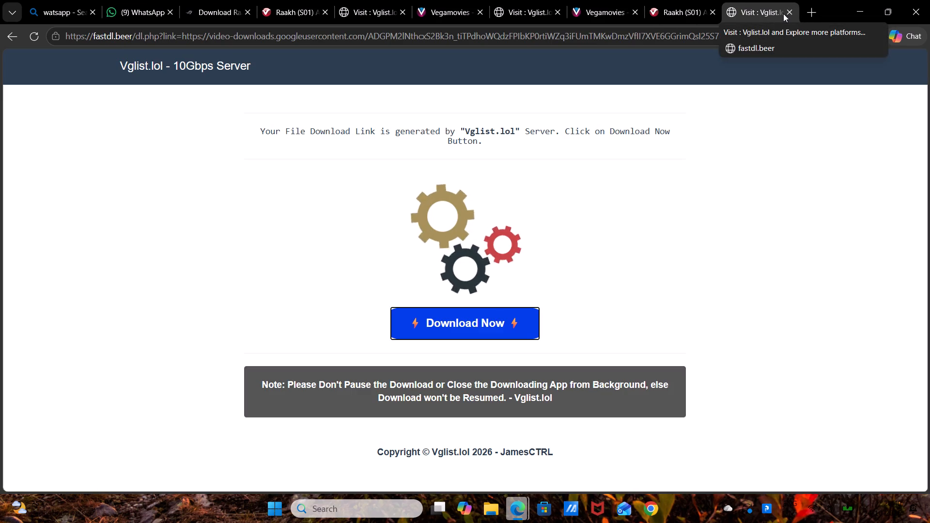
click(788, 14)
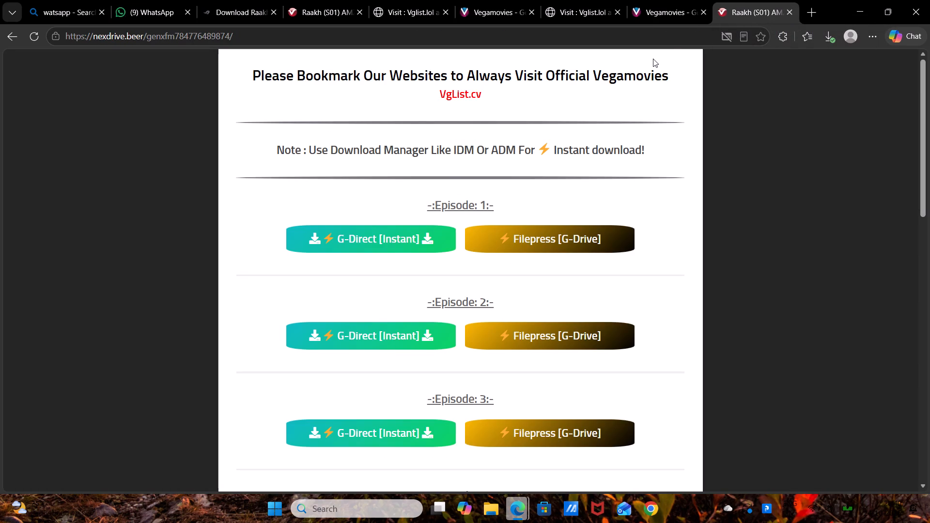
Check the downloaded Raakh episodes and request Episode 4 through its G-Direct instant link, closing the blocked pop-up page.
click(820, 36)
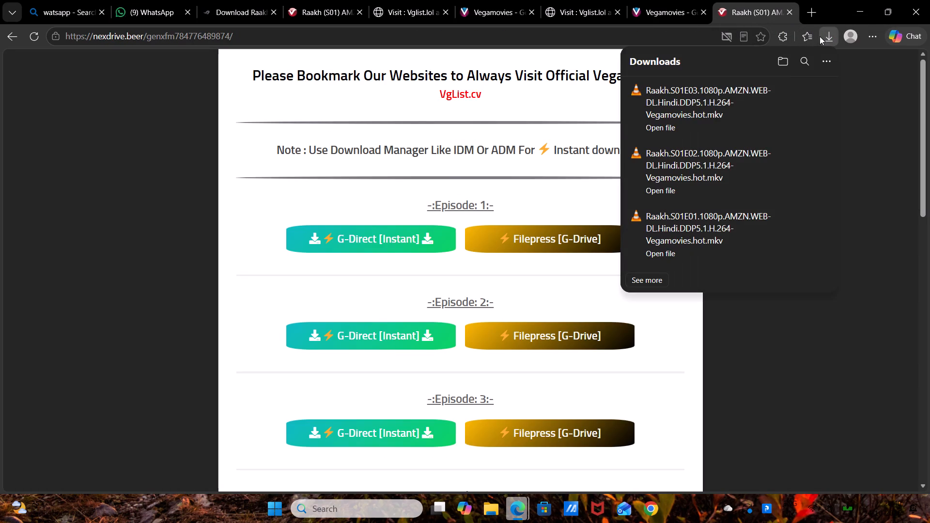
scroll(566, 184, down, 2)
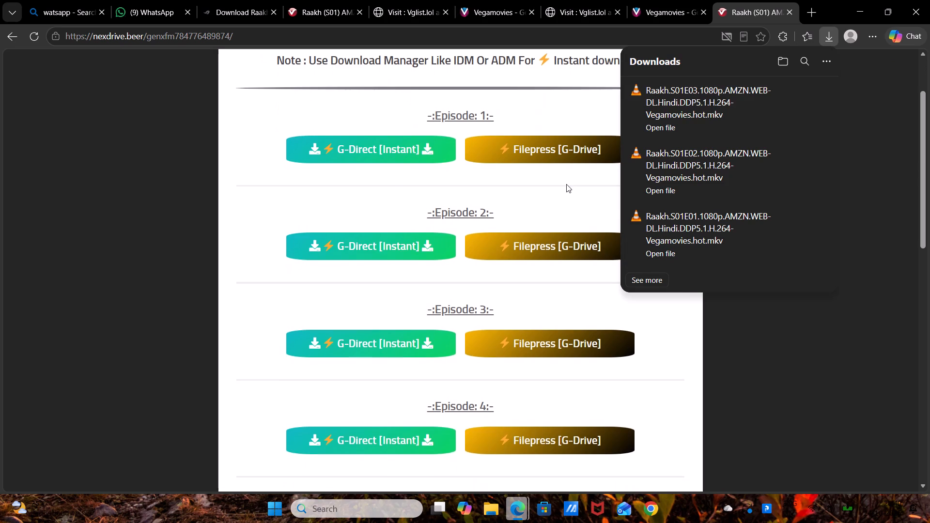
scroll(566, 184, down, 1)
click(386, 300)
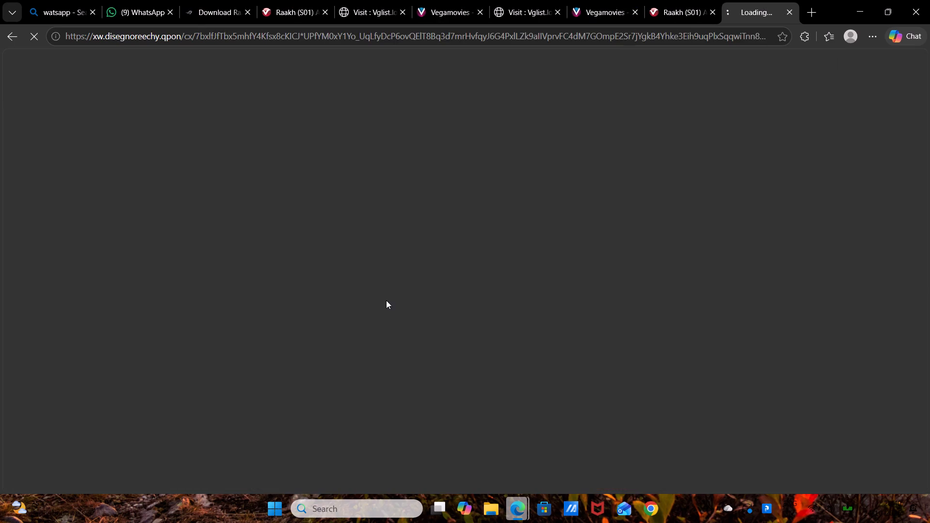
click(789, 9)
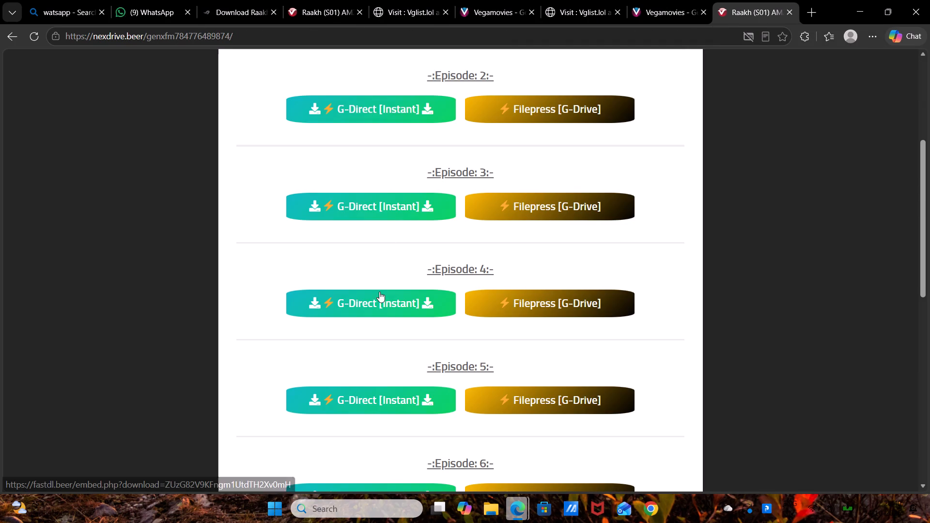
click(379, 292)
click(376, 302)
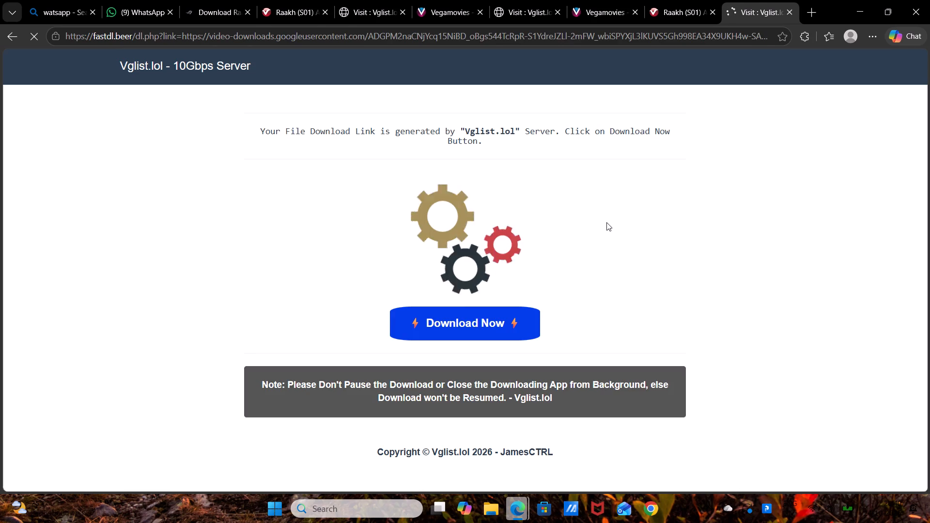
click(466, 325)
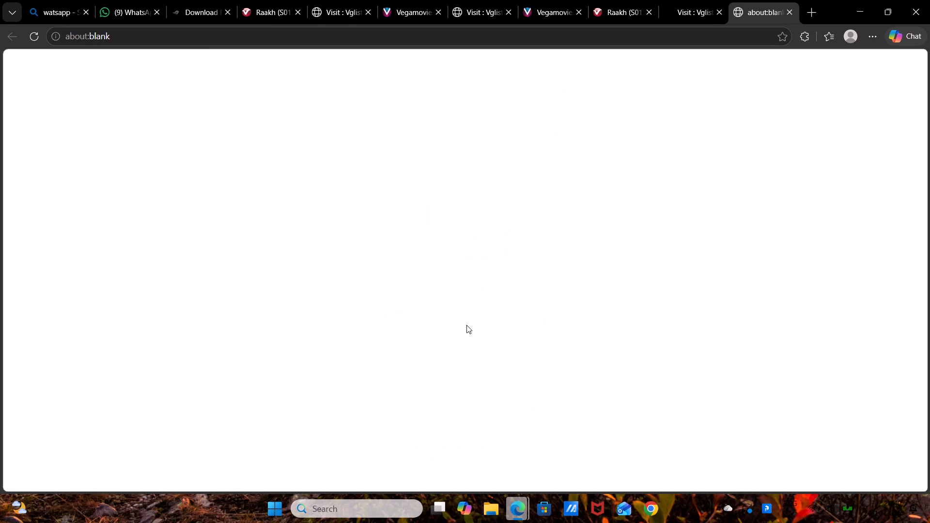
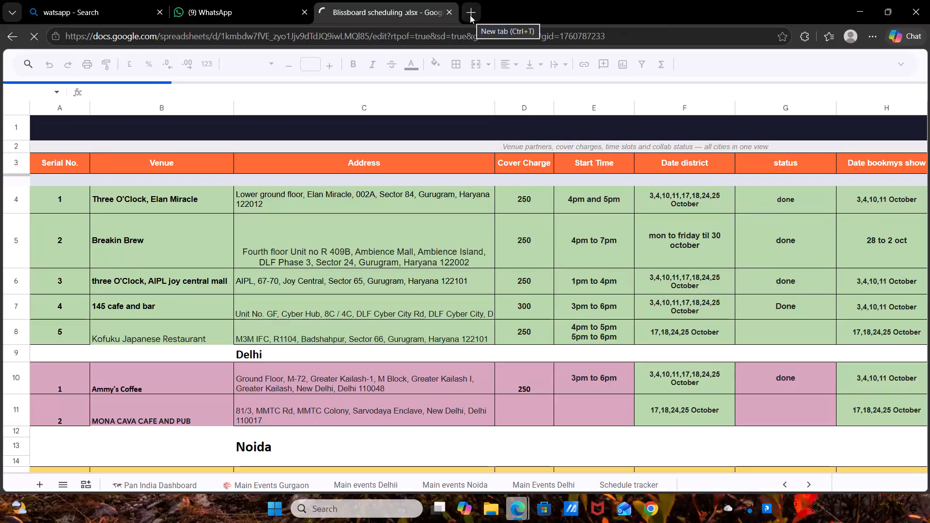
Open the Main Events Gurgaon sheet and select the Clay Ganpati cell in the District column for 145 Cafe and Bar.
click(273, 473)
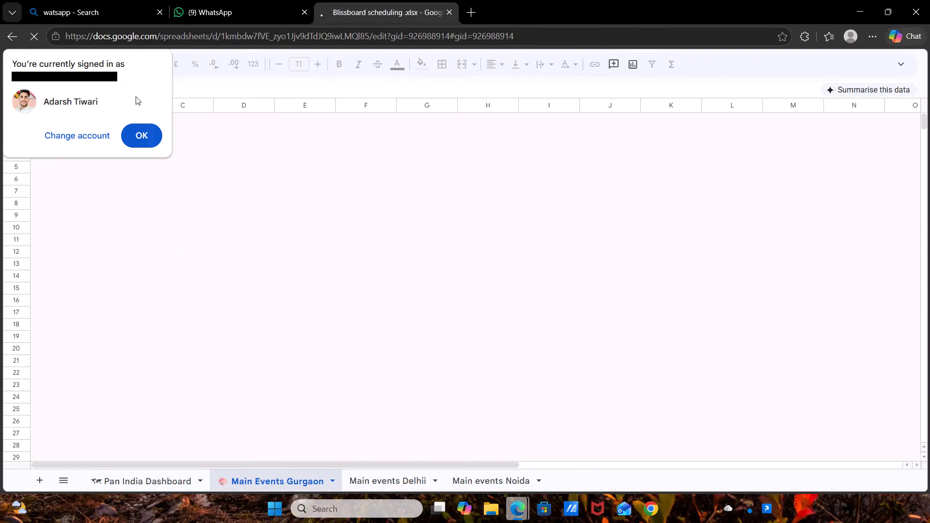
click(146, 126)
scroll(453, 248, down, 2)
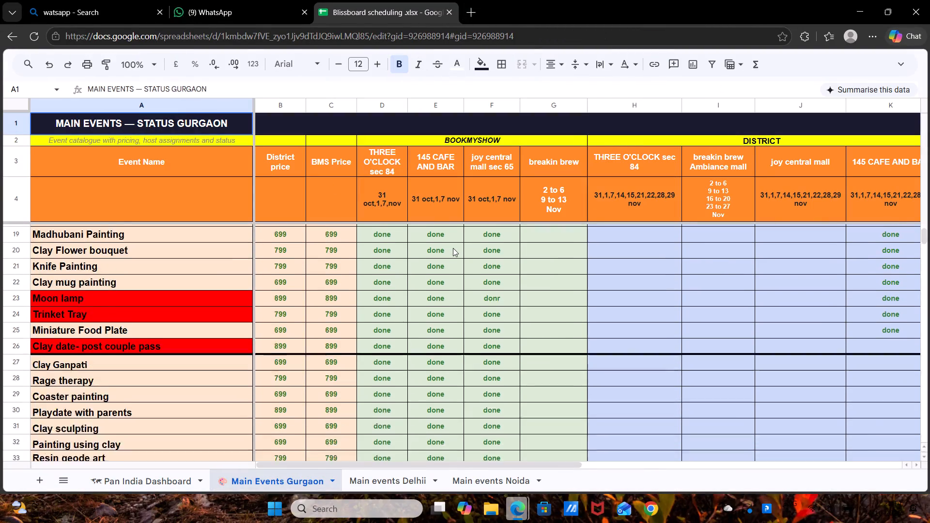
click(891, 280)
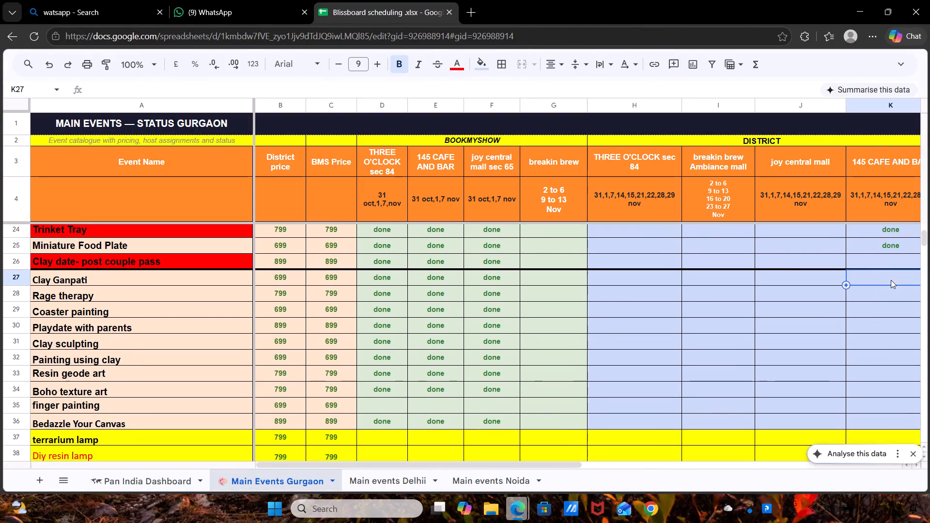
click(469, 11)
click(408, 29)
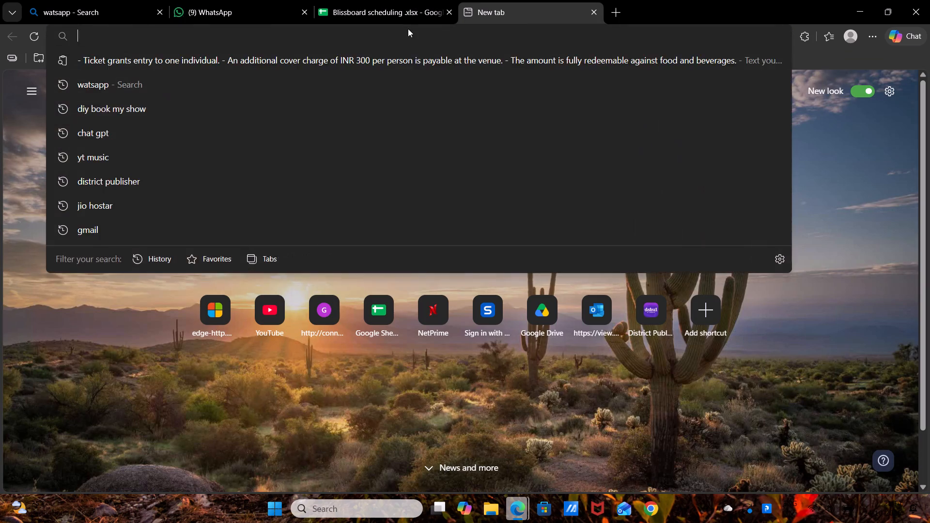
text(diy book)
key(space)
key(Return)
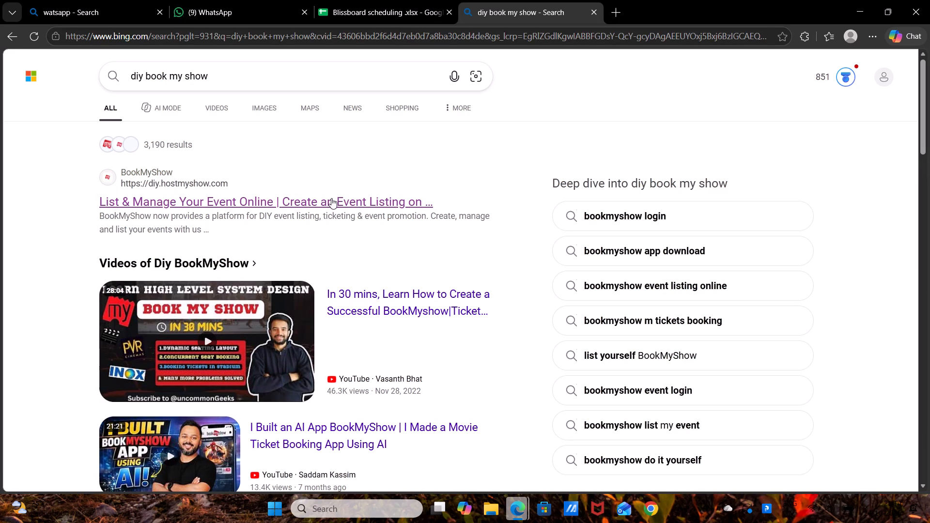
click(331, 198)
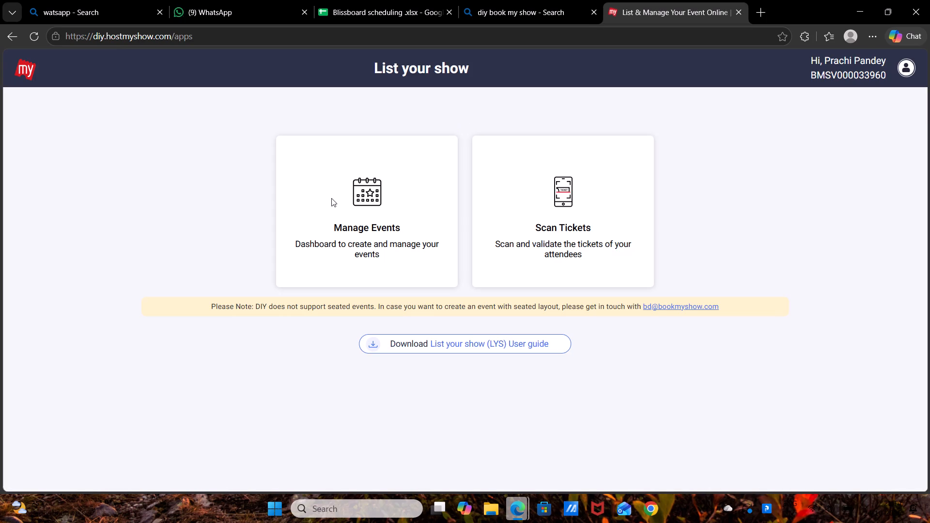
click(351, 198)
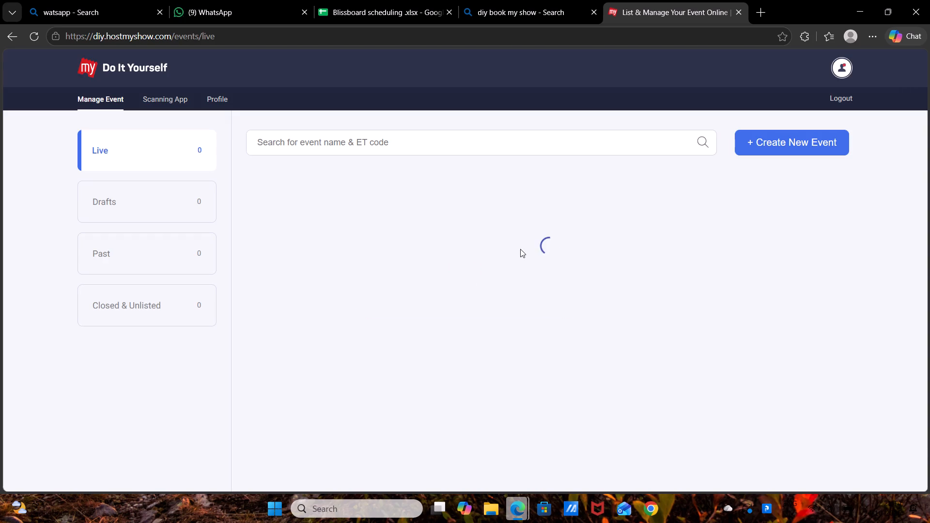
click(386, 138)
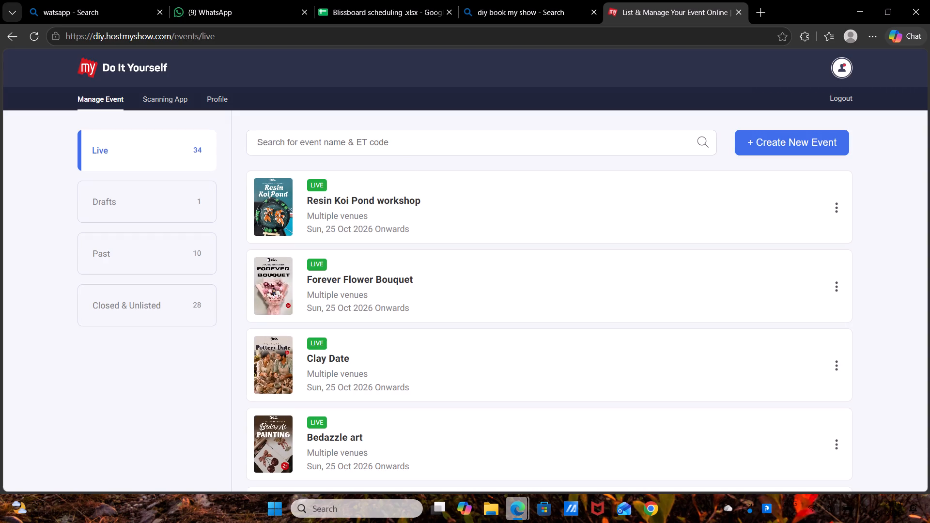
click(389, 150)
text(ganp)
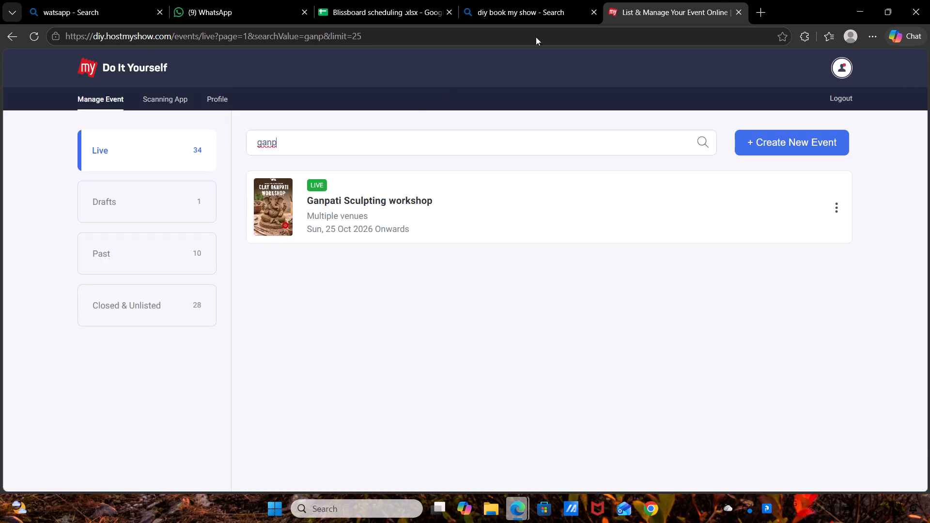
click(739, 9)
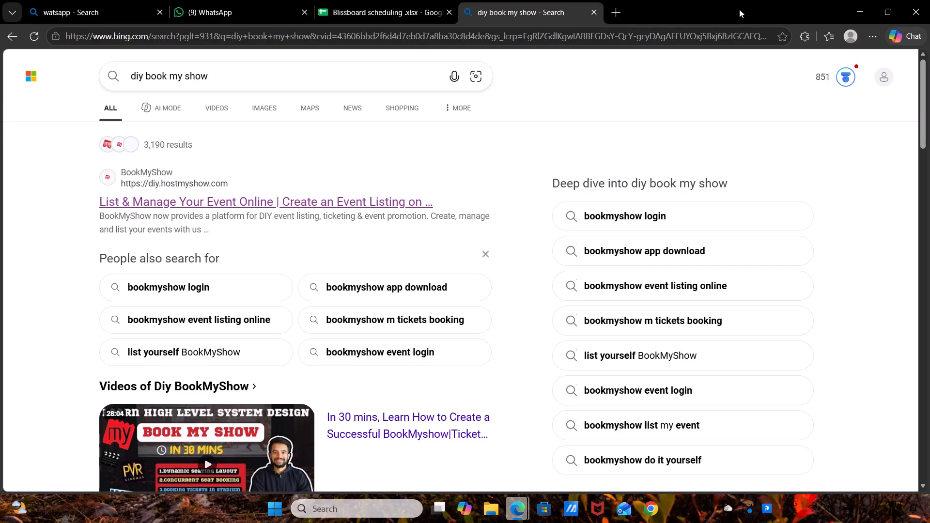
Open the District Publisher portal in a new browser tab.
click(621, 8)
click(485, 34)
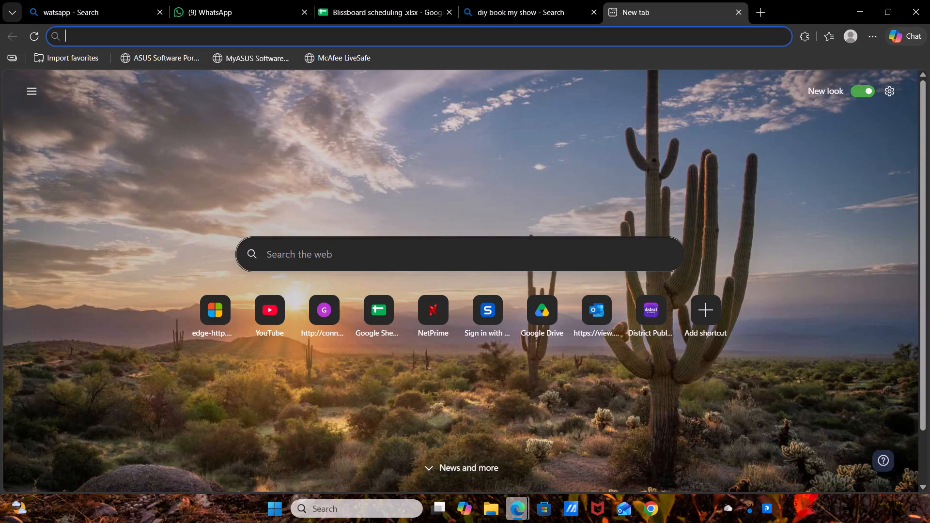
key(p)
key(Return)
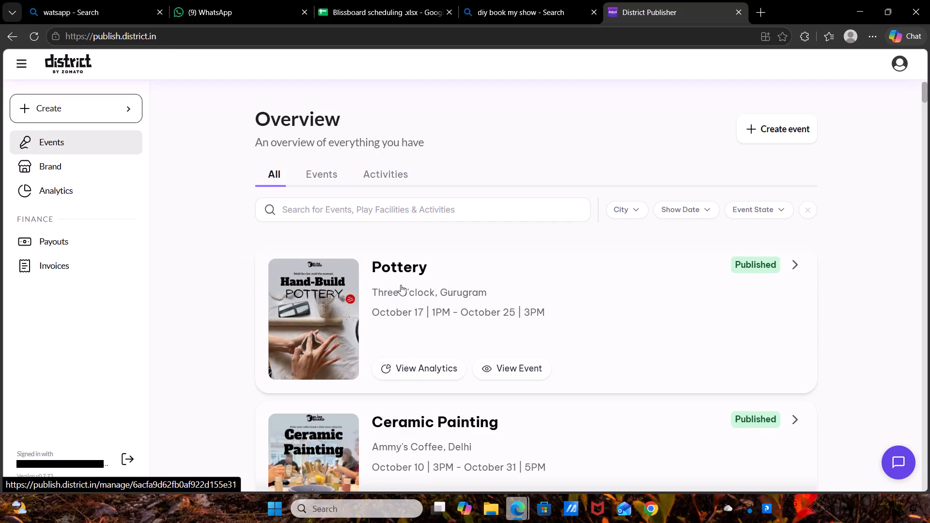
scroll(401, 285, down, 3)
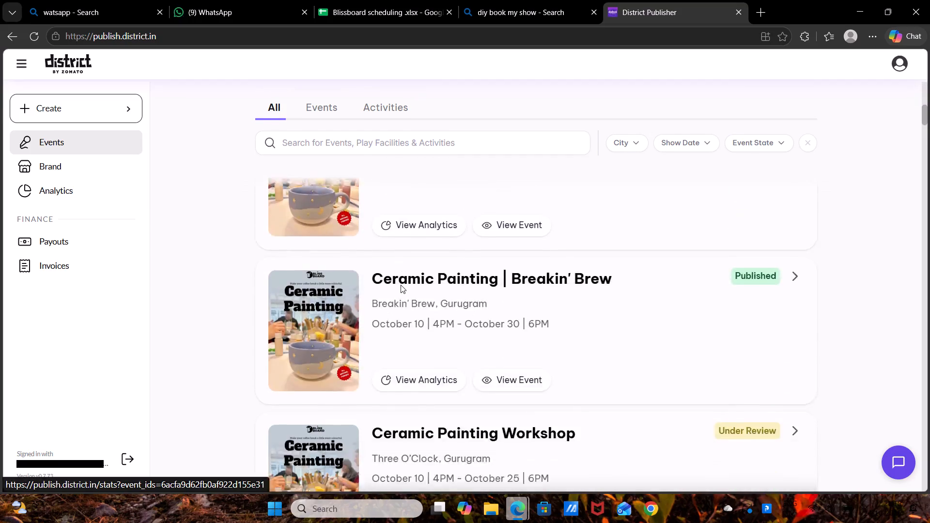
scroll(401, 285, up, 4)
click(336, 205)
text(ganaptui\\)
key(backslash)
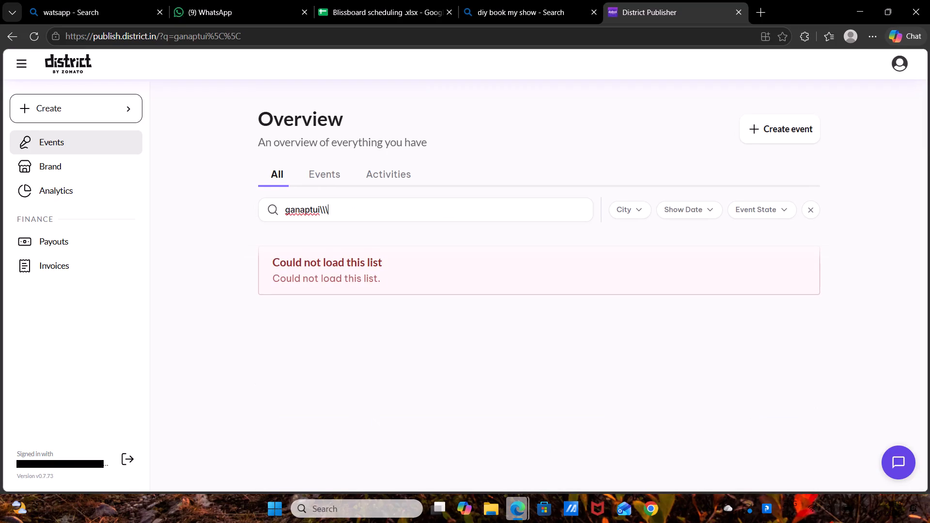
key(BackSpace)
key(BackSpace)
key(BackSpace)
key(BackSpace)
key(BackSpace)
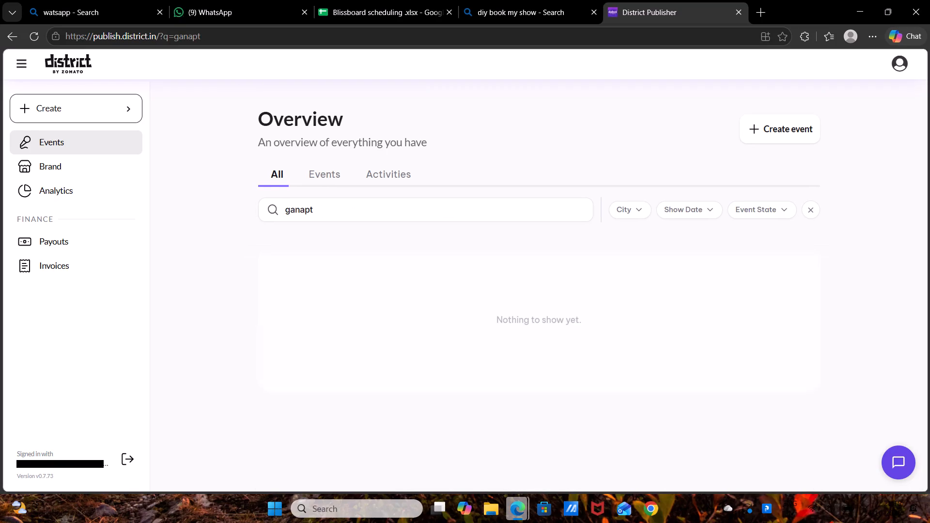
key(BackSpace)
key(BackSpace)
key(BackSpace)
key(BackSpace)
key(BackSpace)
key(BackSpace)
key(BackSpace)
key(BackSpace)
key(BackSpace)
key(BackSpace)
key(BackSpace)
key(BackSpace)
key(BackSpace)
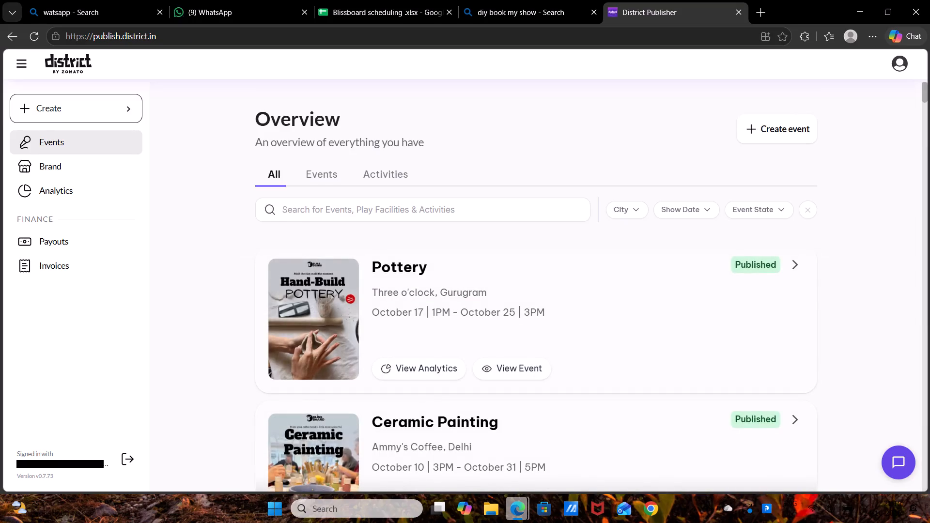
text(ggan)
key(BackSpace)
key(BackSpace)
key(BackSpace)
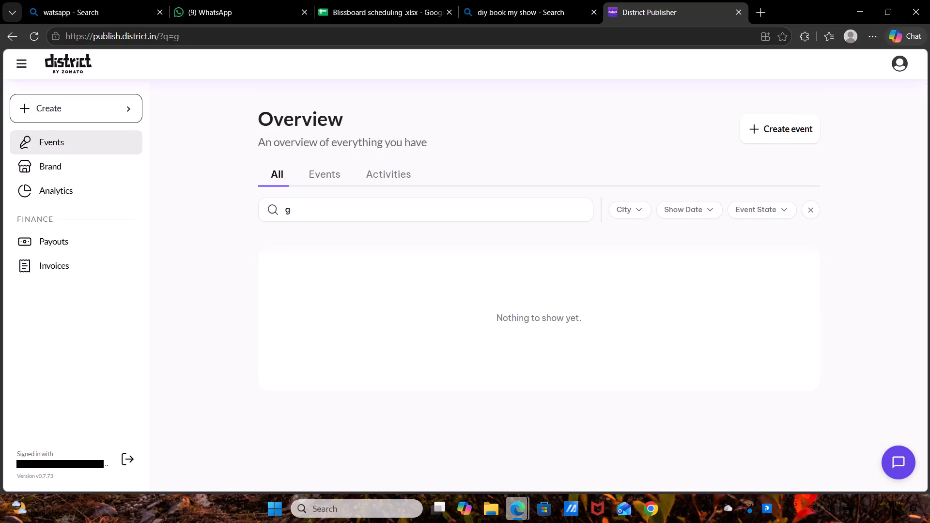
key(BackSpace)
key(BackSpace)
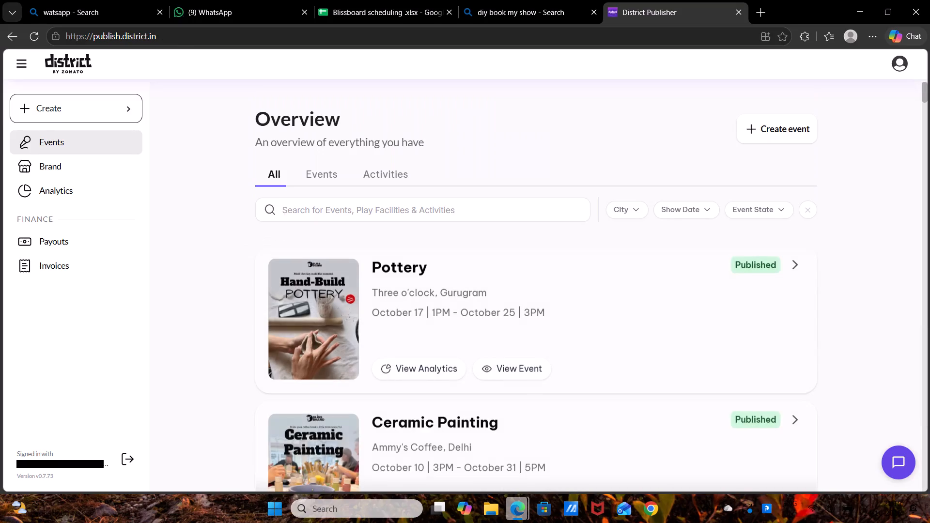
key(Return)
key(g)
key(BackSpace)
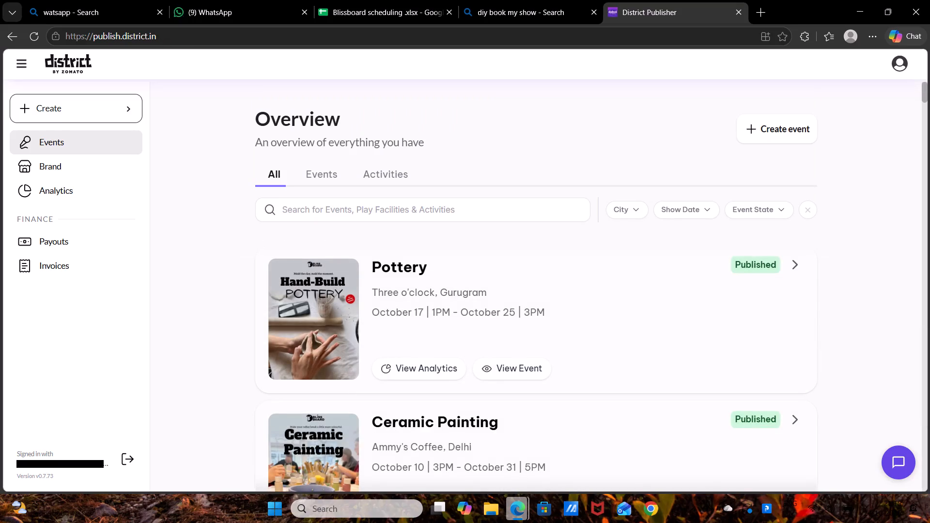
Search the events for "Ganp" and open the Ganpati Sculpting Workshop at 145 Cafe & Bar.
text(Gan)
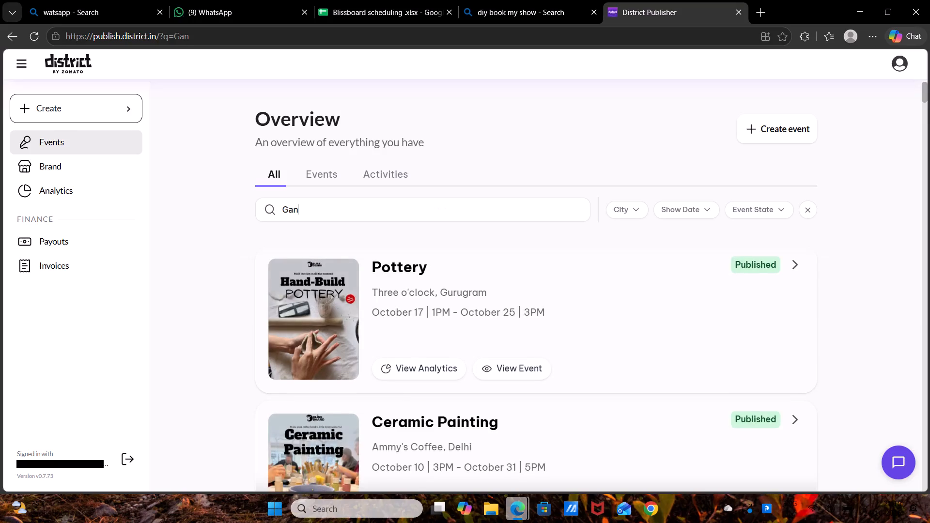
key(p)
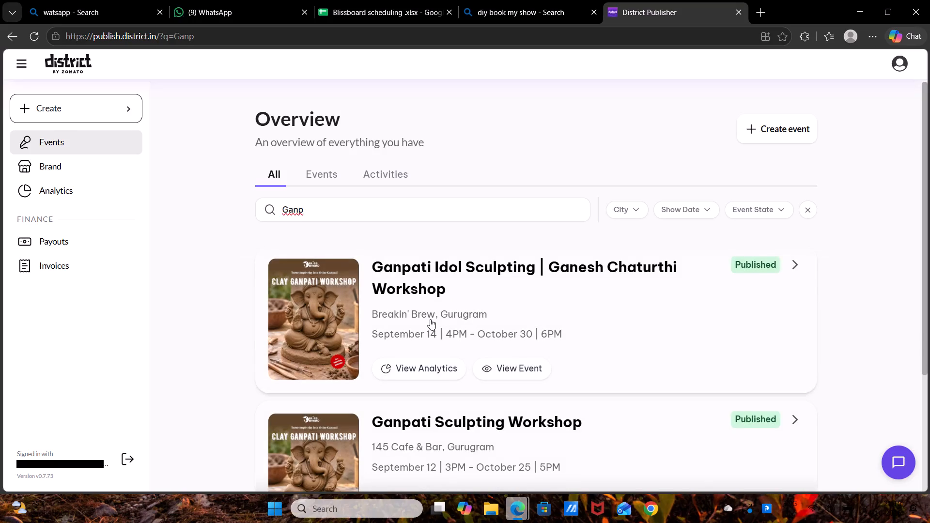
scroll(430, 319, down, 2)
click(430, 319)
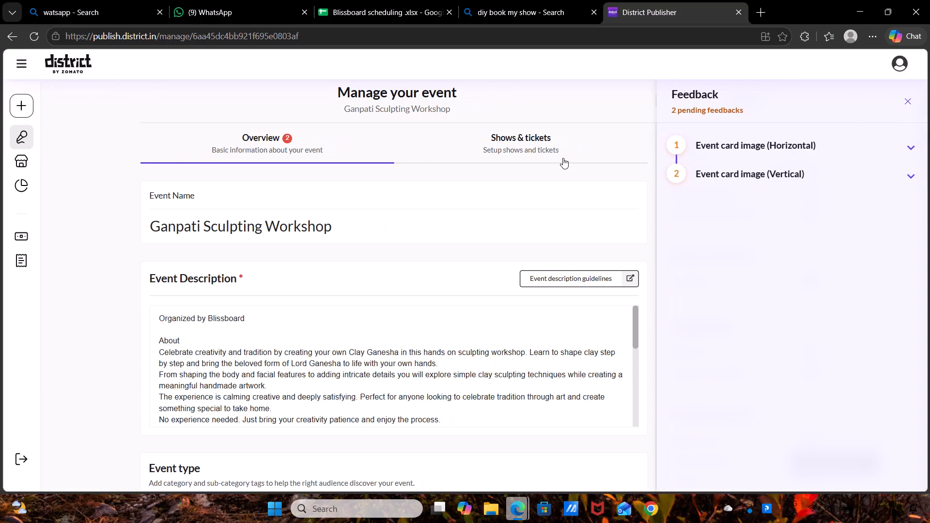
Start a weekly recurring show for the event from Sat, 31 Oct to Mon, 30 Nov, repeating on Saturdays and Sundays.
click(545, 148)
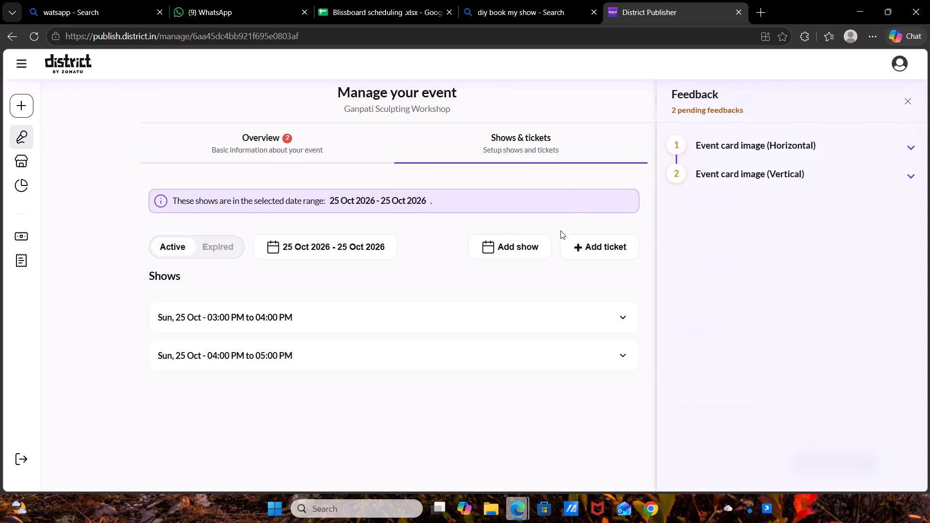
click(525, 236)
click(740, 178)
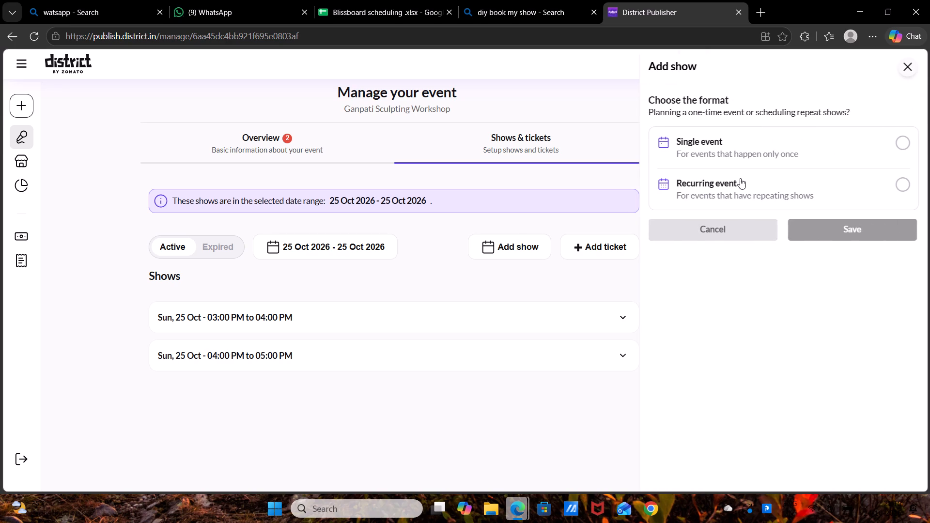
click(817, 289)
scroll(817, 289, down, 2)
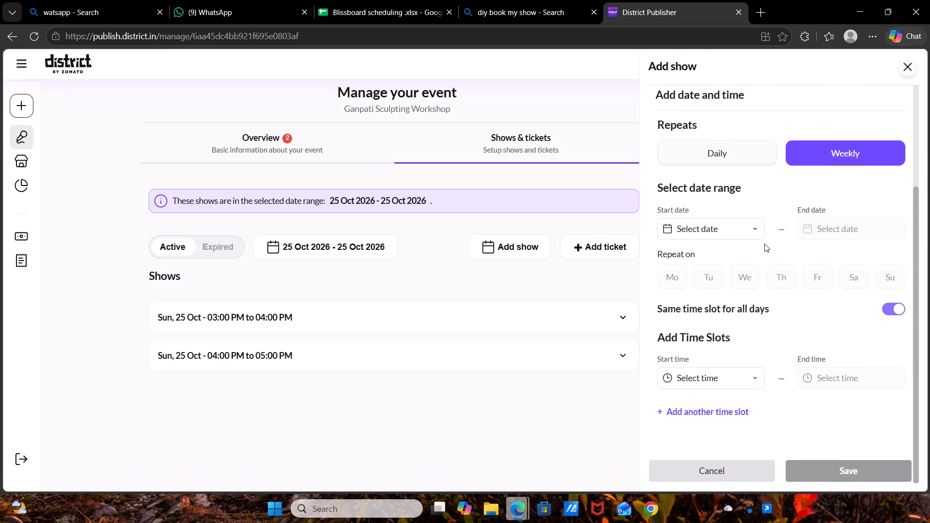
click(739, 227)
click(772, 354)
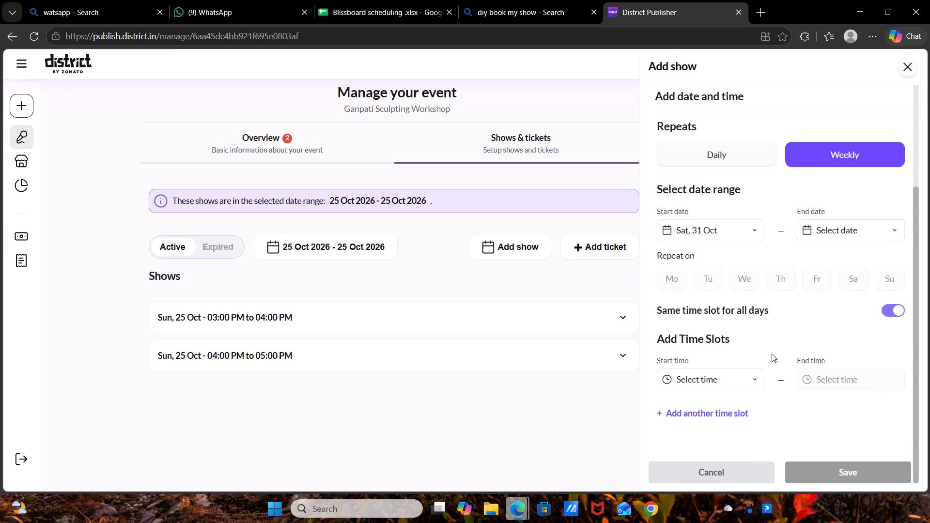
click(857, 225)
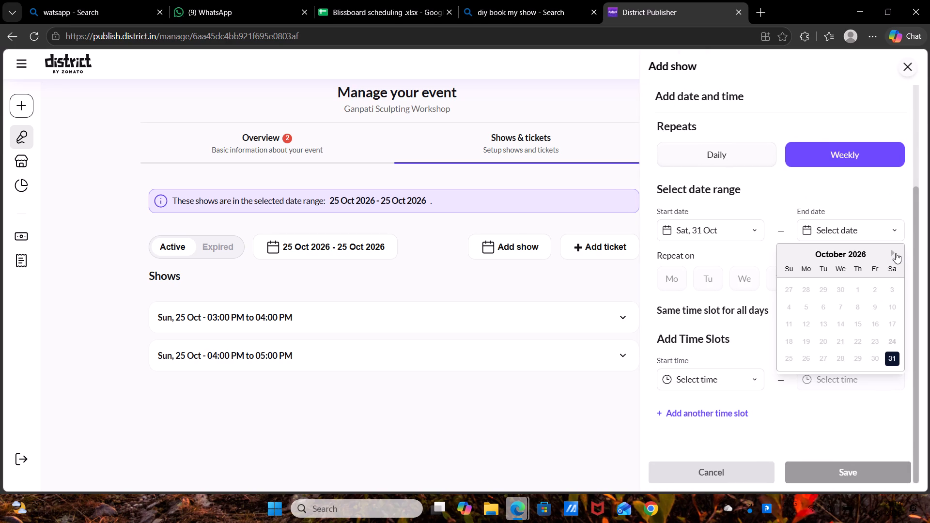
click(893, 252)
click(808, 361)
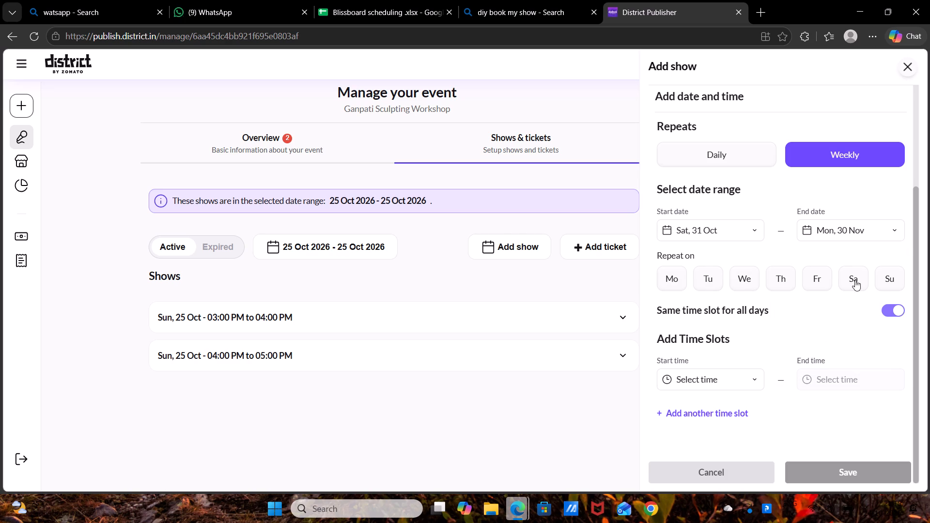
click(857, 277)
click(883, 277)
scroll(883, 277, down, 1)
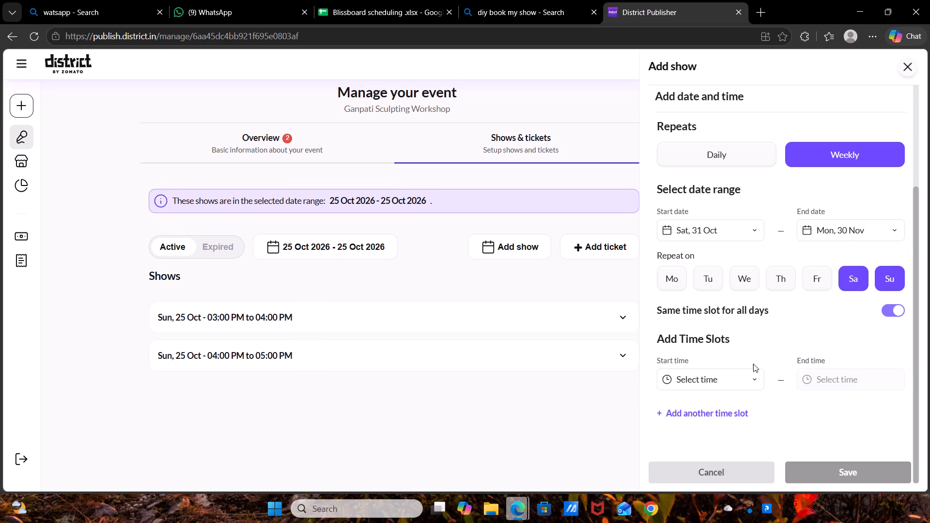
Set the show's first time slot to 03:00 PM–04:00 PM.
click(744, 375)
click(762, 320)
drag(762, 320, 759, 306)
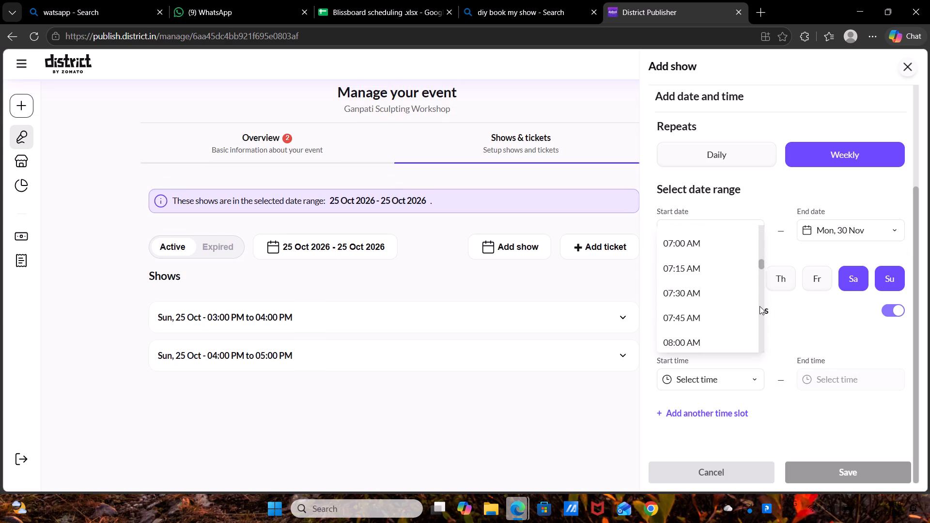
drag(759, 306, 697, 274)
scroll(697, 274, up, 1)
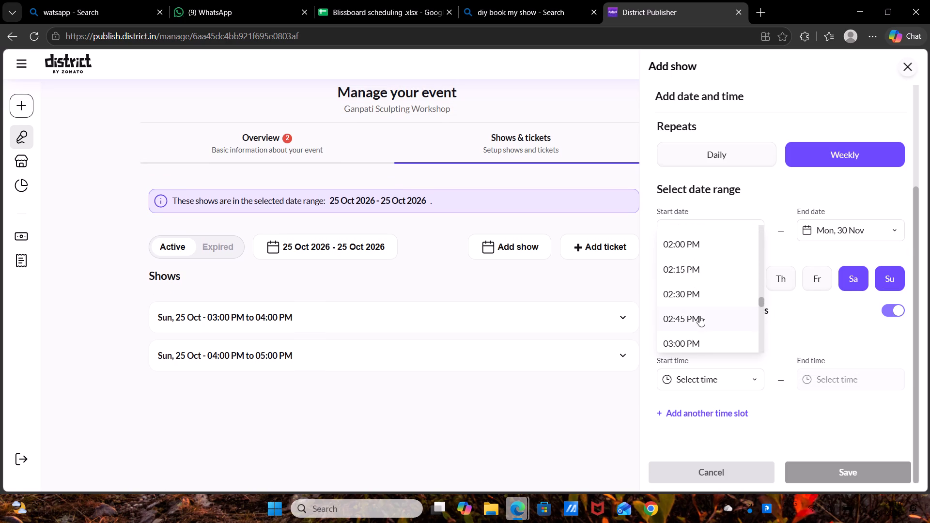
click(705, 336)
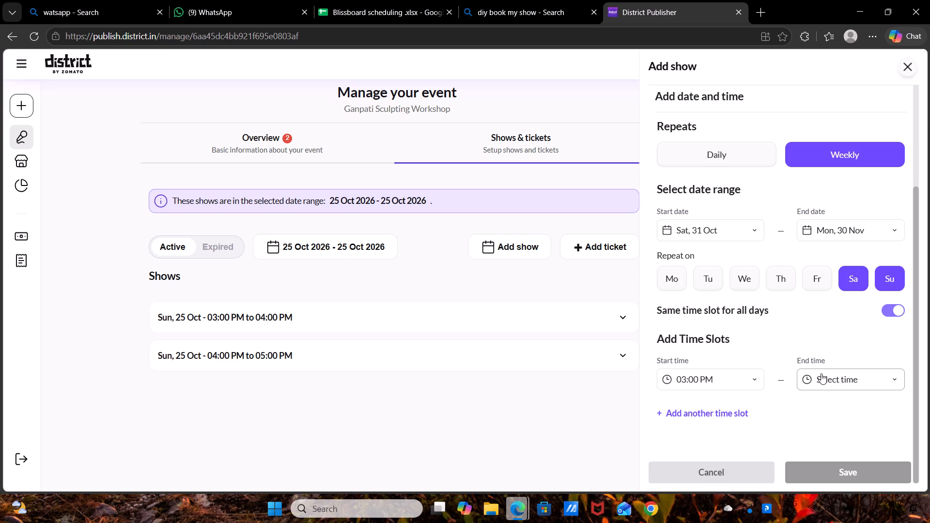
click(821, 373)
click(826, 319)
scroll(806, 323, down, 1)
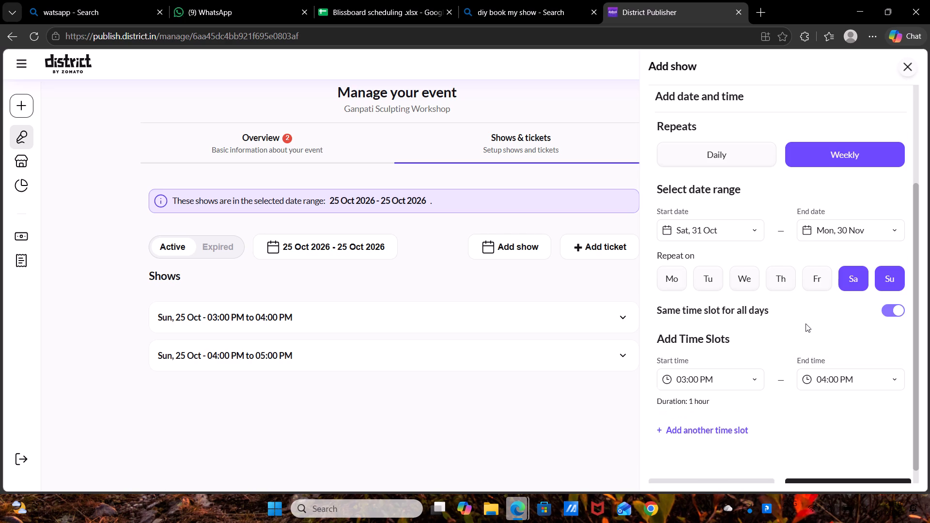
Add a second time slot of 04:00 PM–05:00 PM to the recurring weekend show and save the shows.
scroll(806, 323, down, 1)
drag(732, 401, 730, 415)
click(730, 415)
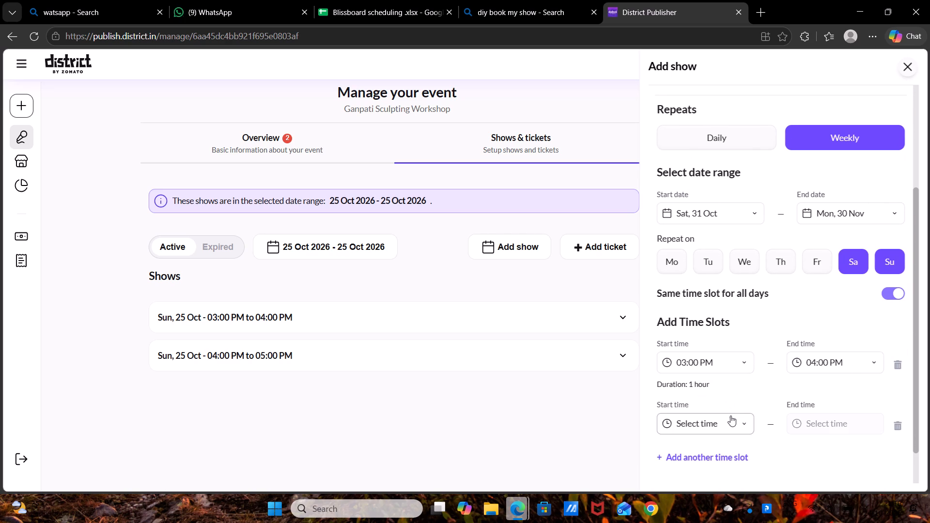
click(737, 438)
click(741, 433)
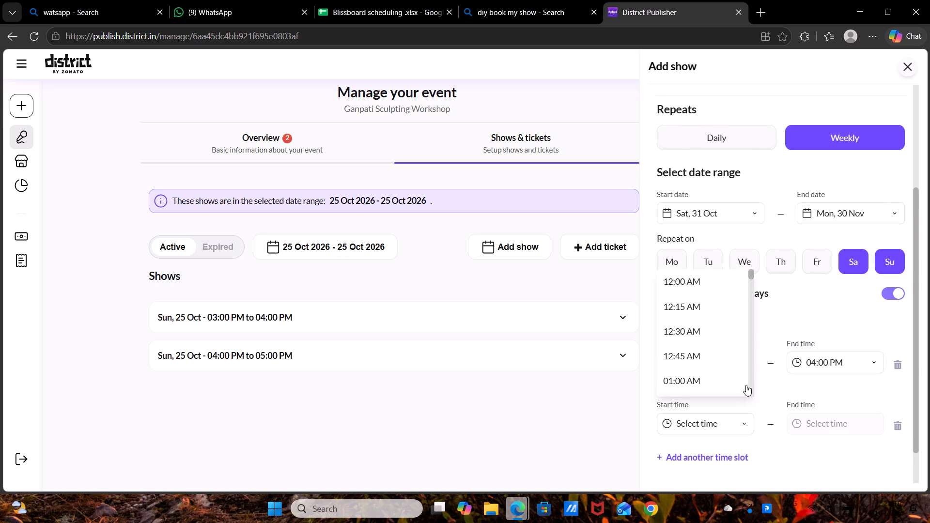
drag(751, 356, 694, 314)
scroll(694, 314, up, 2)
click(694, 314)
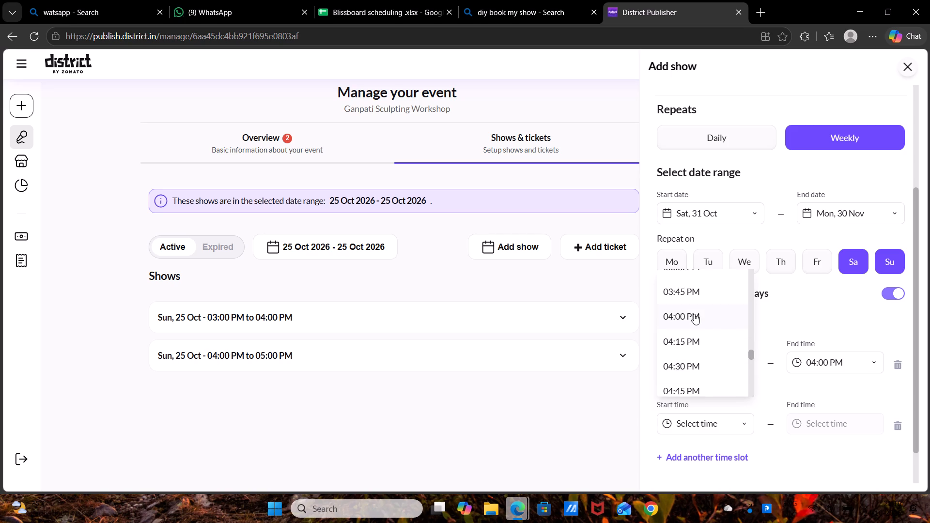
click(816, 415)
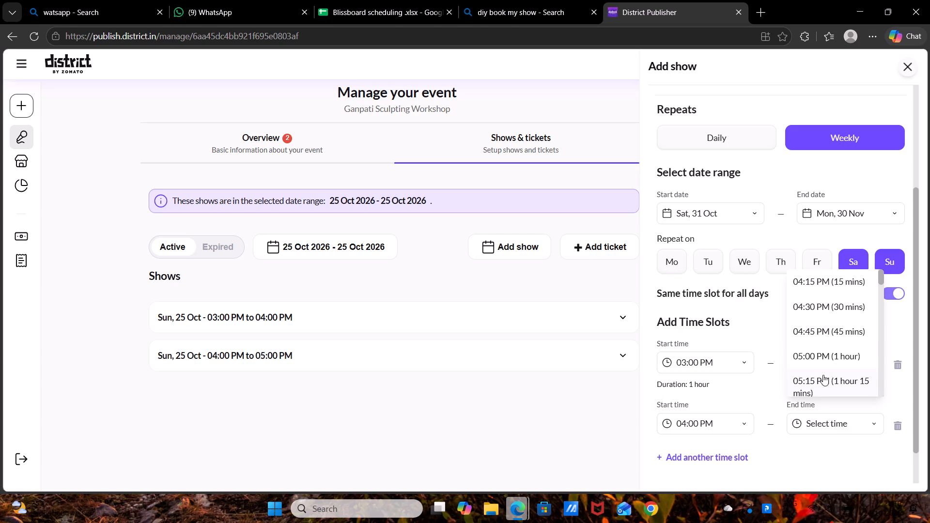
click(829, 359)
scroll(829, 359, down, 2)
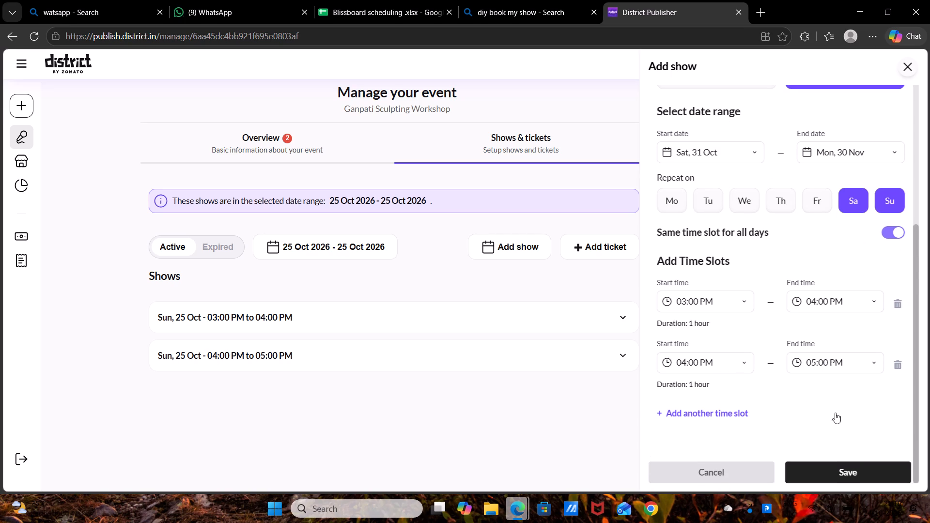
click(842, 464)
click(668, 369)
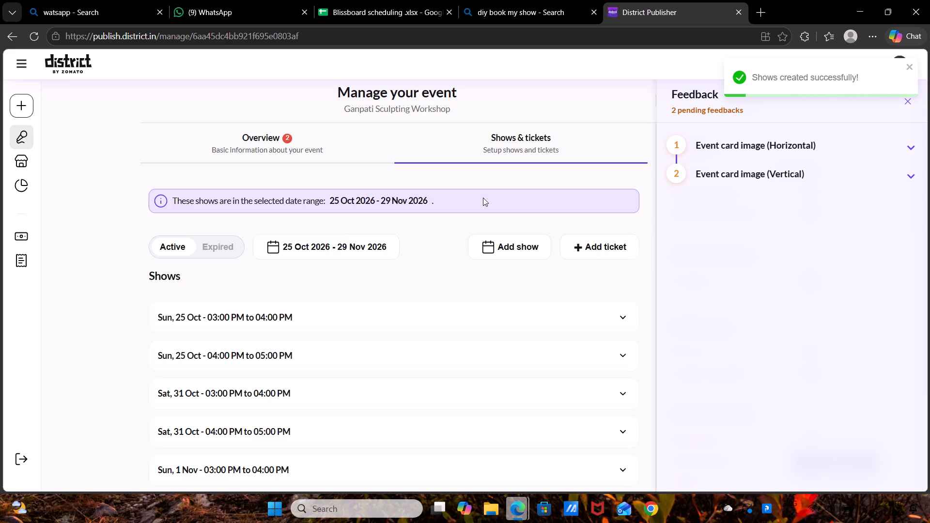
Disable only the Sun, 8 Nov 03:00 PM to 04:00 PM show.
scroll(420, 351, down, 2)
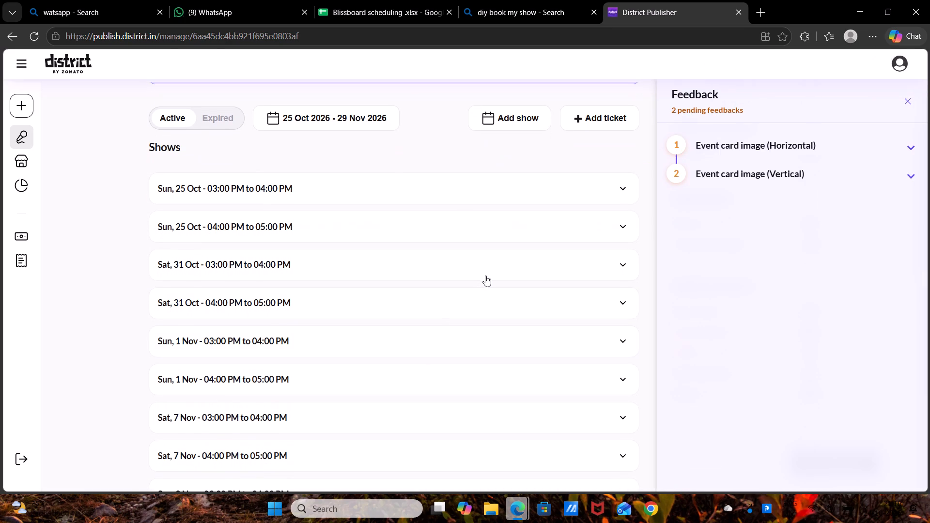
click(489, 271)
scroll(515, 341, down, 2)
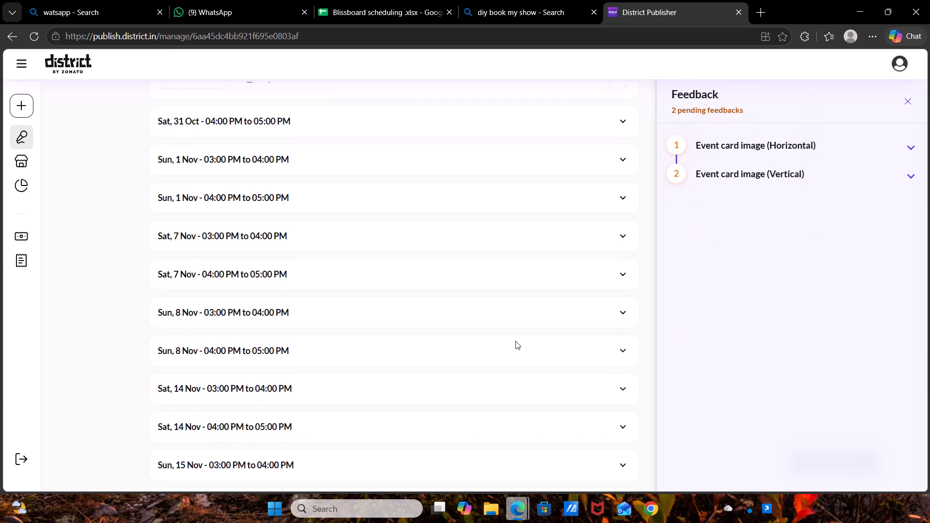
click(605, 284)
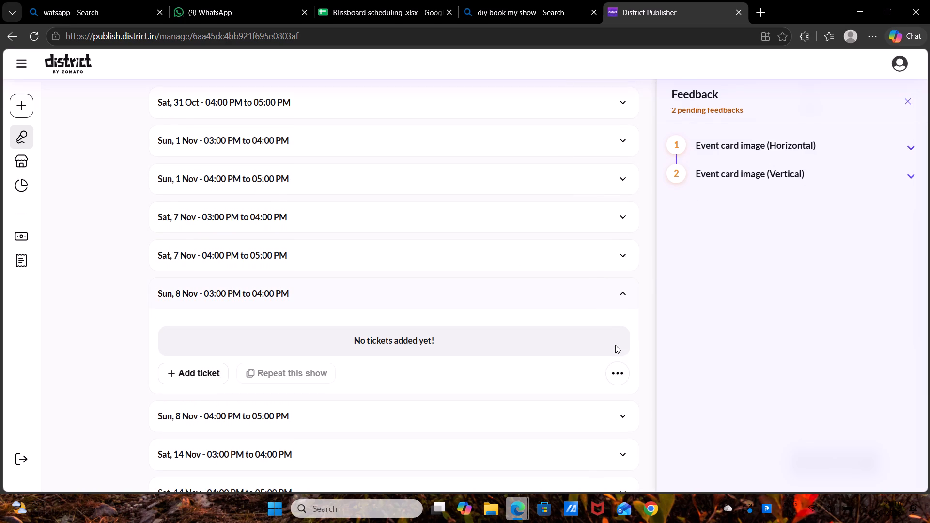
click(610, 372)
click(571, 381)
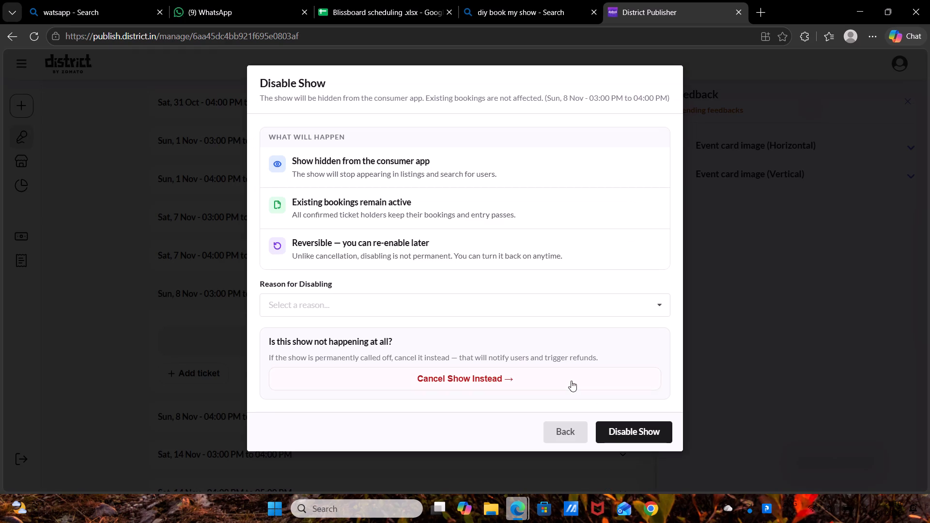
click(635, 427)
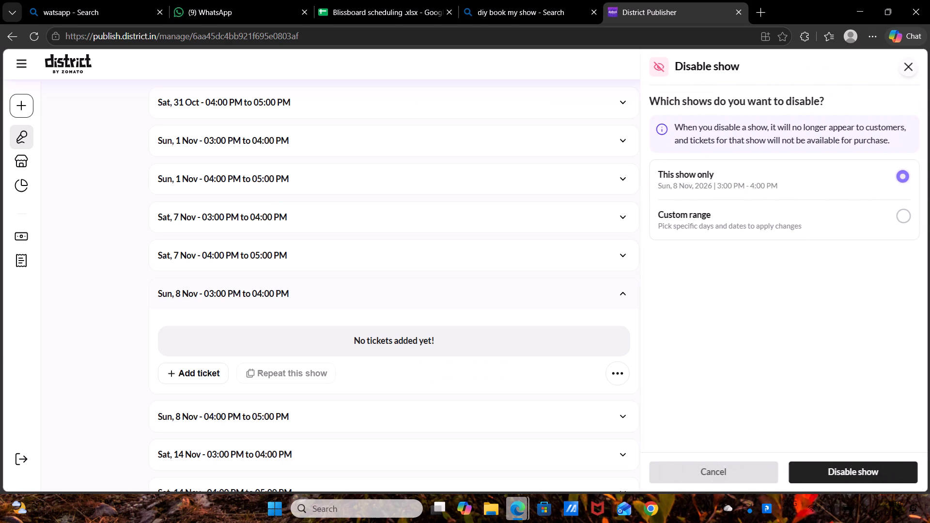
click(816, 470)
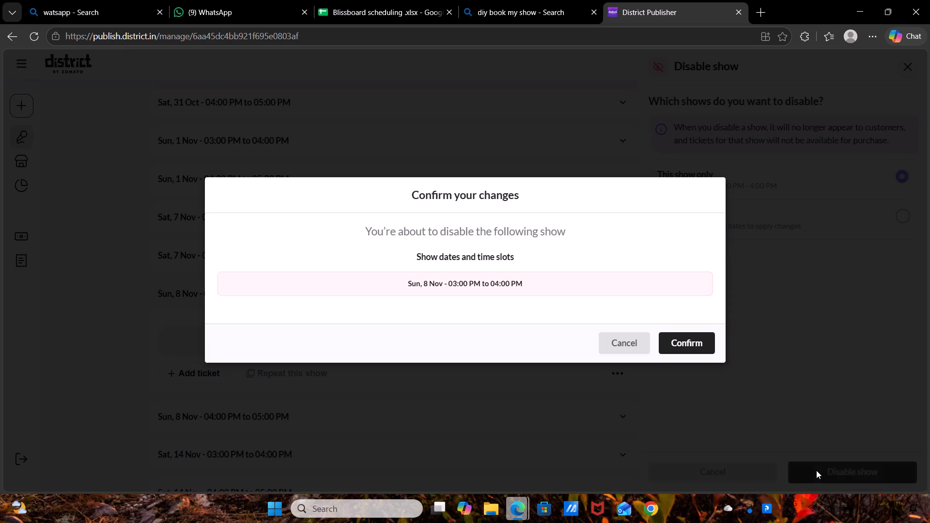
click(686, 341)
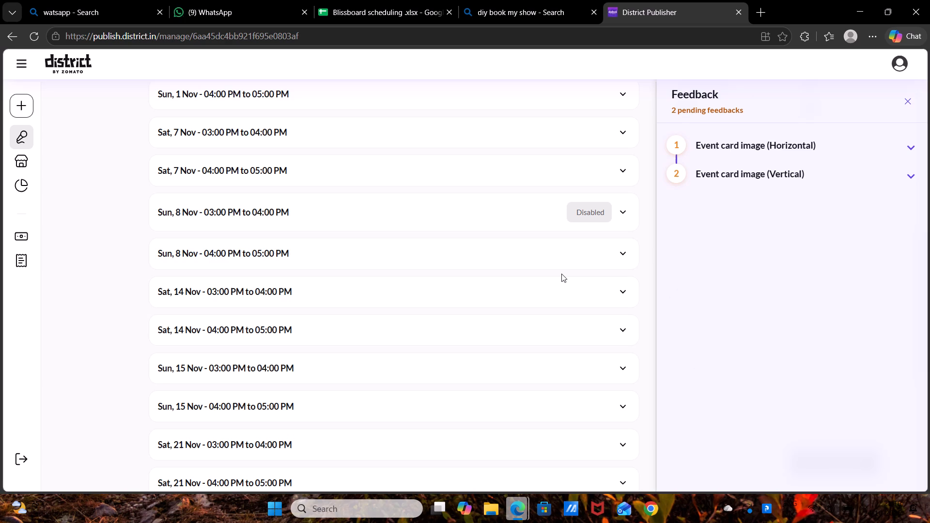
Disable only the Sun, 8 Nov 04:00 PM to 05:00 PM show.
click(518, 258)
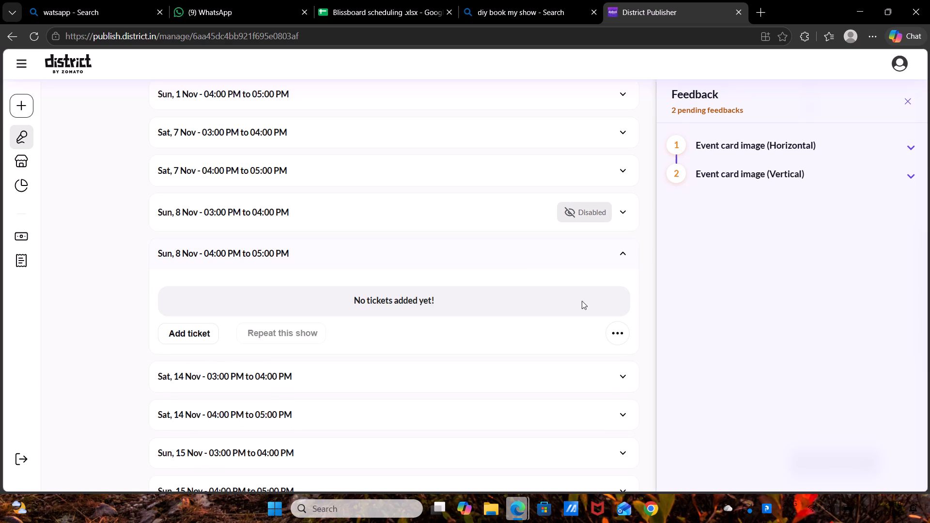
click(616, 330)
click(590, 341)
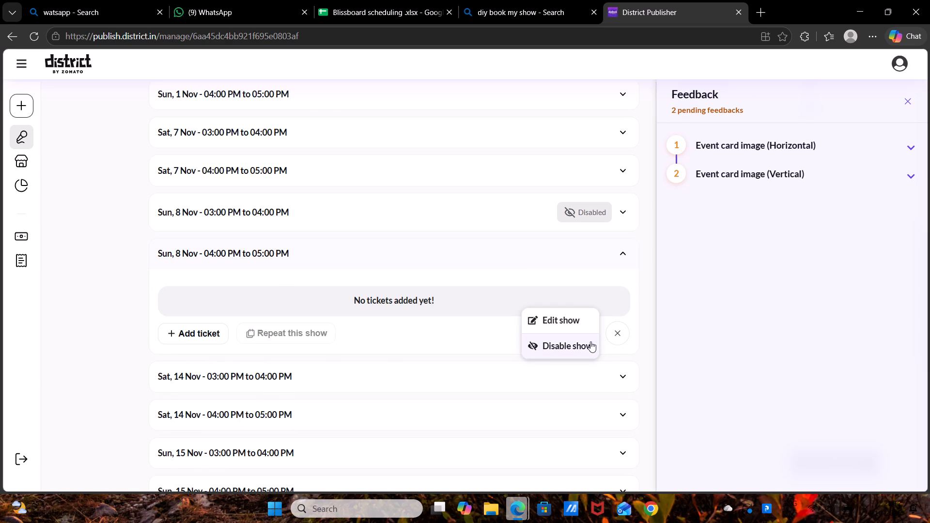
click(643, 438)
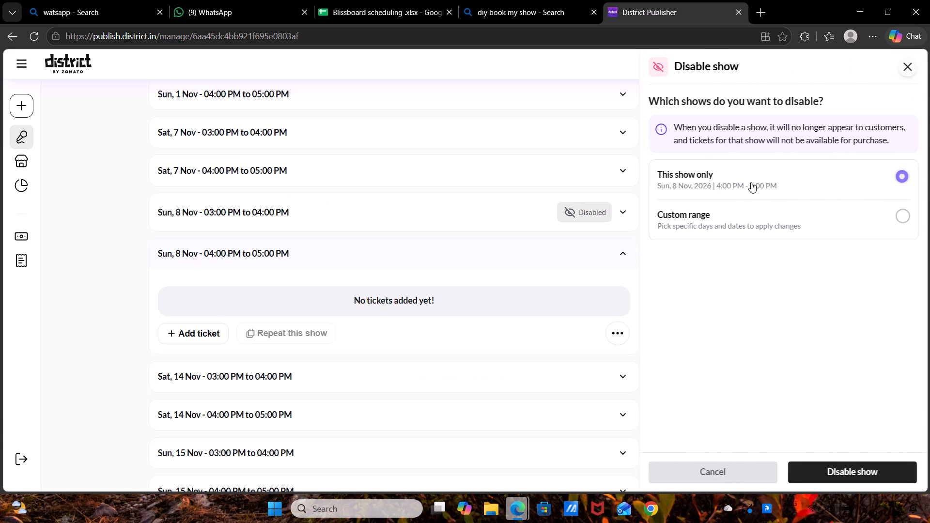
click(755, 216)
click(776, 169)
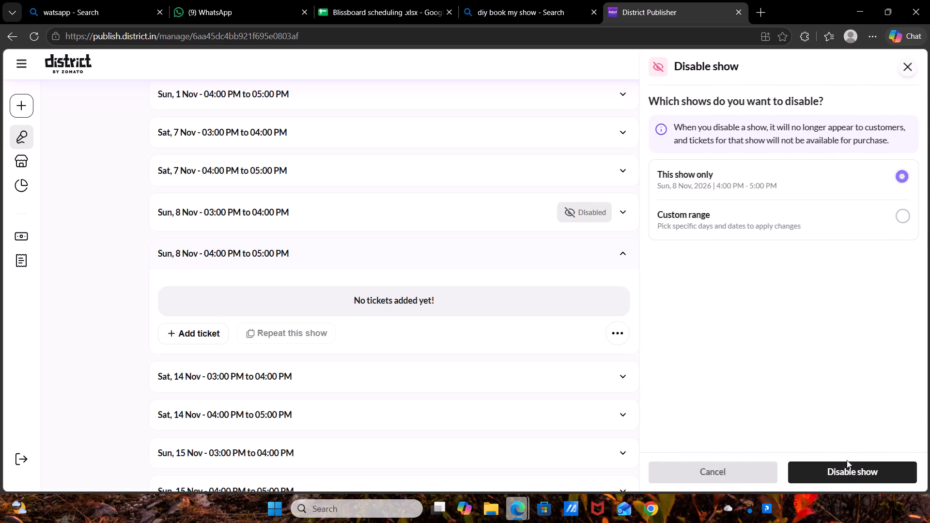
click(847, 469)
click(710, 342)
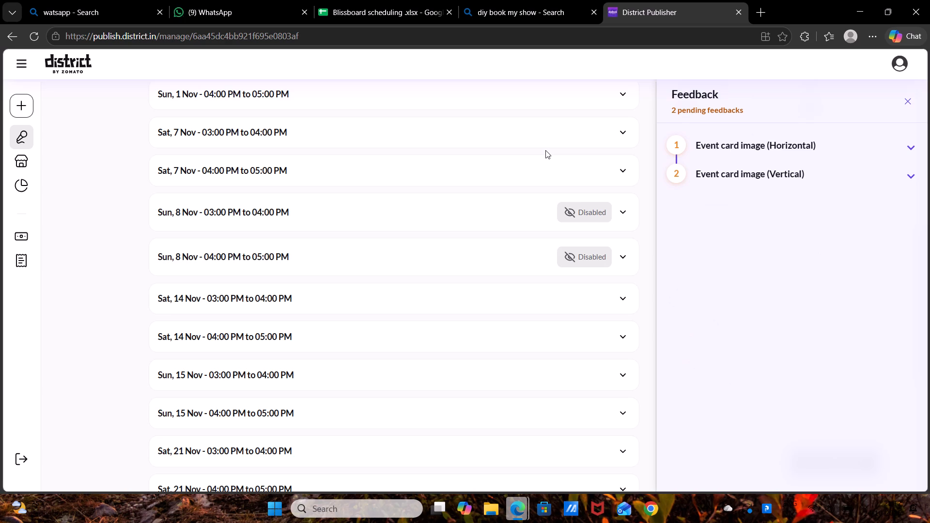
Start a custom "Entry pass" ticket for the Sat, 31 Oct 03:00 PM show at ₹699, quantity 10, checking the price in the scheduling spreadsheet.
scroll(511, 176, up, 3)
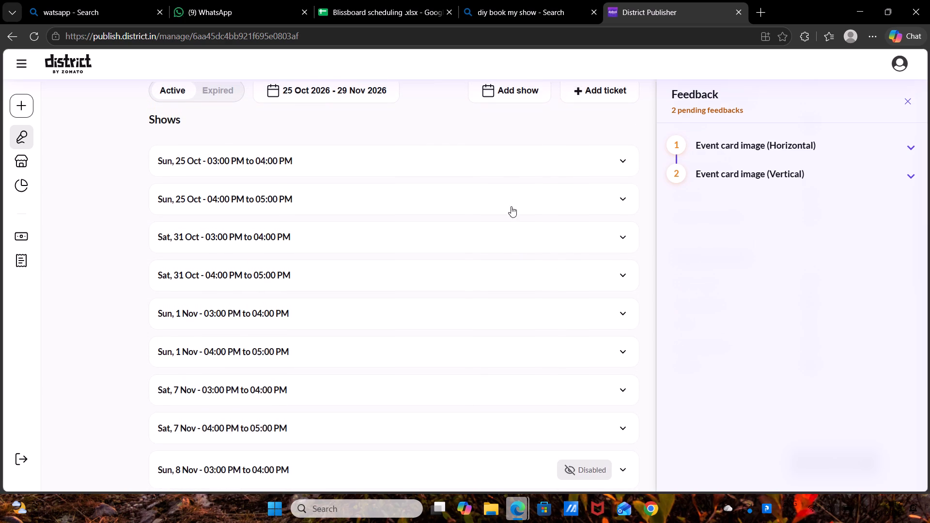
click(512, 234)
drag(599, 310, 612, 314)
click(612, 314)
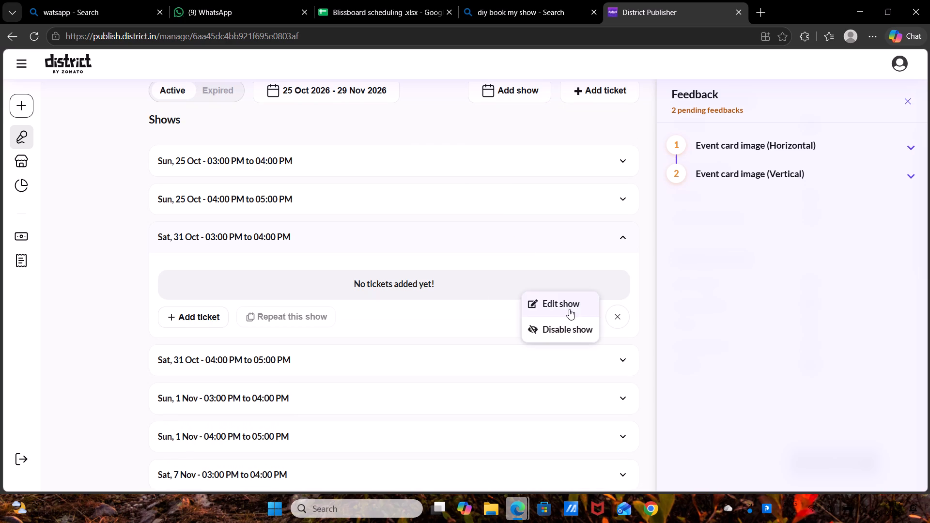
click(196, 316)
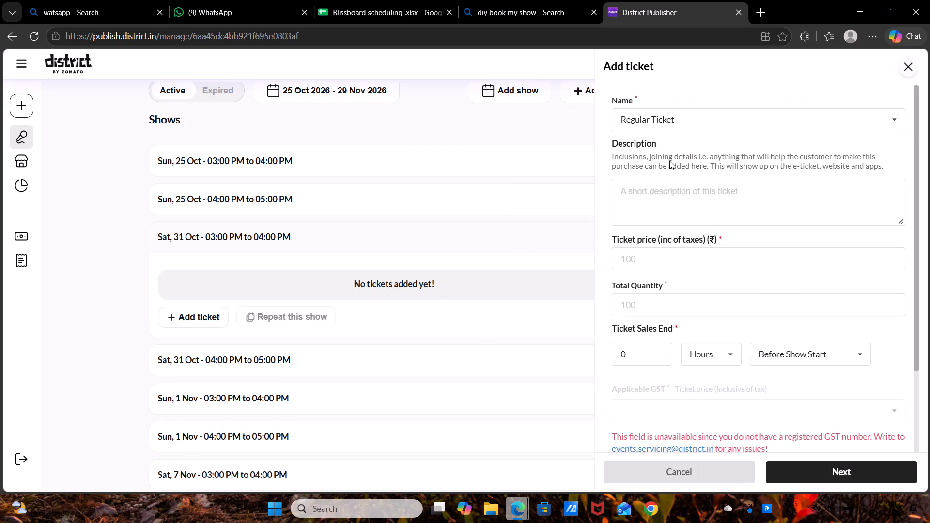
click(697, 130)
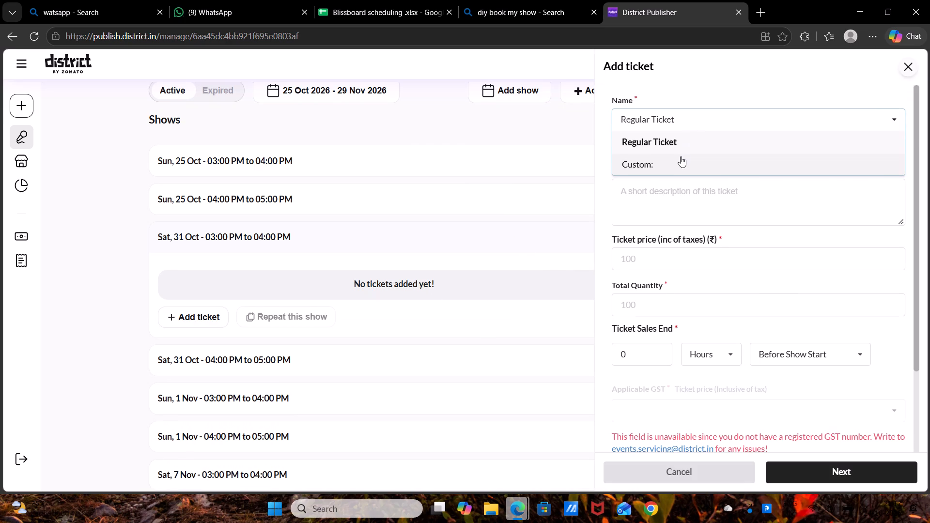
click(680, 157)
click(730, 122)
click(739, 173)
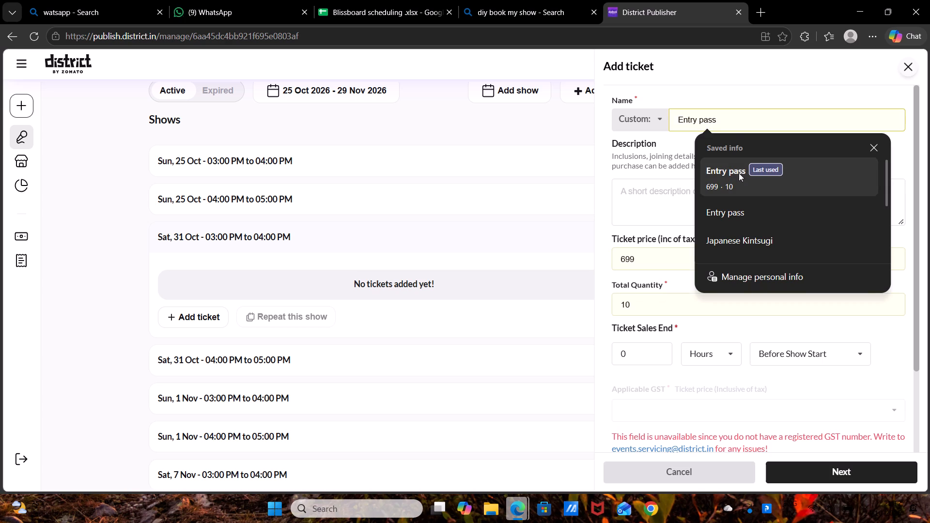
click(382, 0)
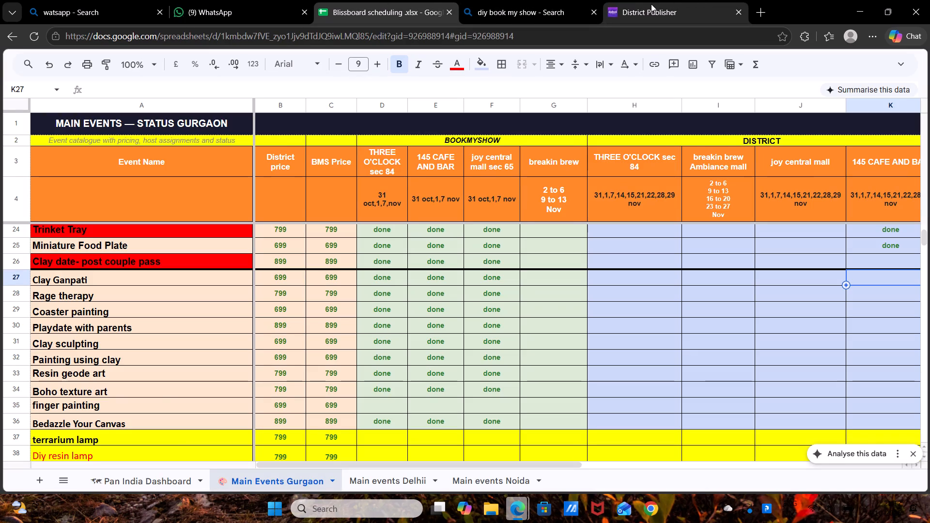
click(638, 0)
Paste the ticket description covering single-person entry and the redeemable INR 300 per-person cover charge.
click(641, 190)
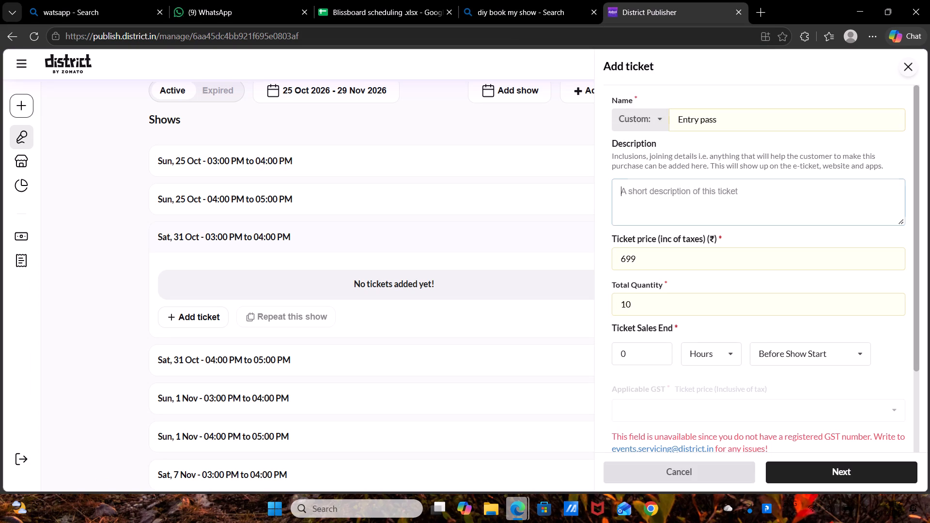
key(ctrl+v)
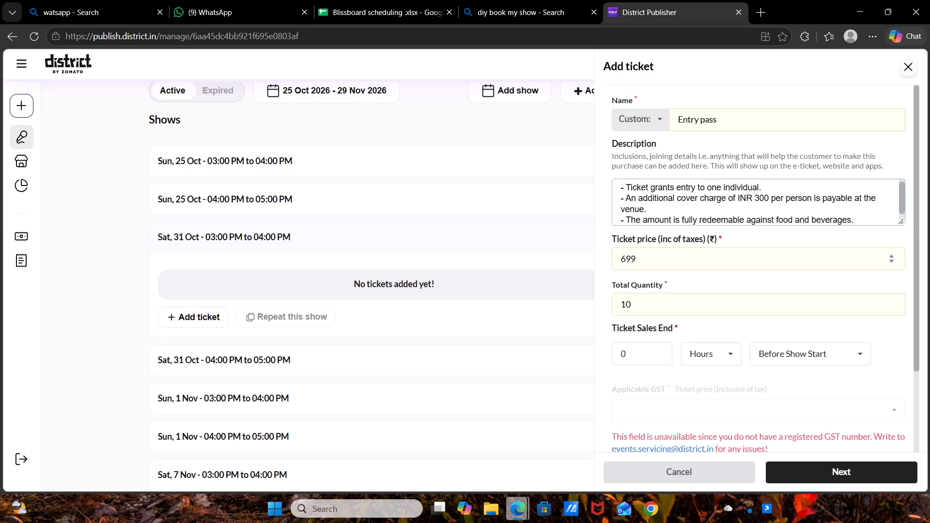
Close the "diy book my show" search tab, recheck the scheduling spreadsheet and return to the ticket form.
click(535, 0)
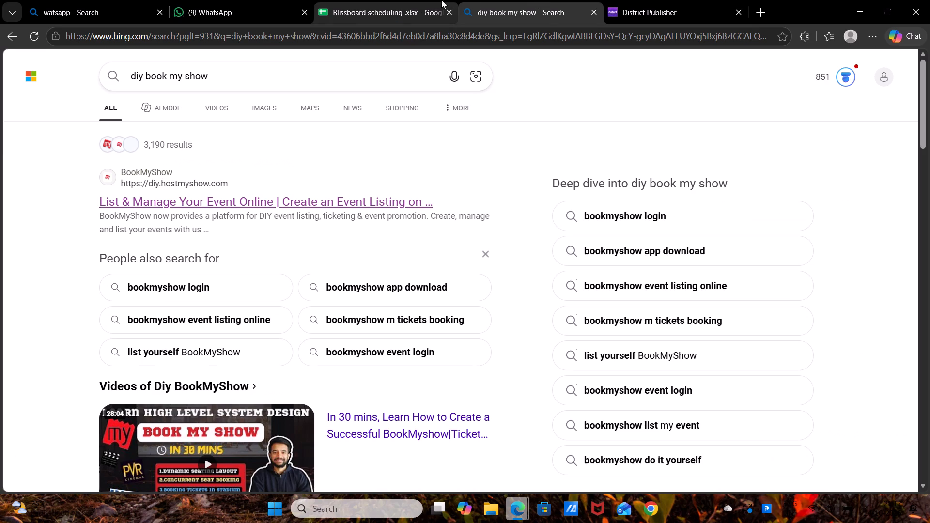
click(595, 16)
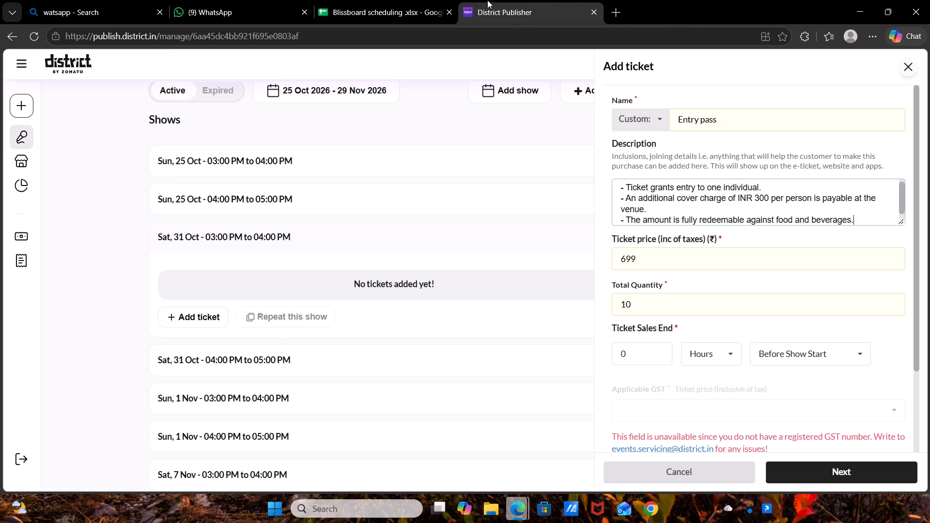
click(414, 0)
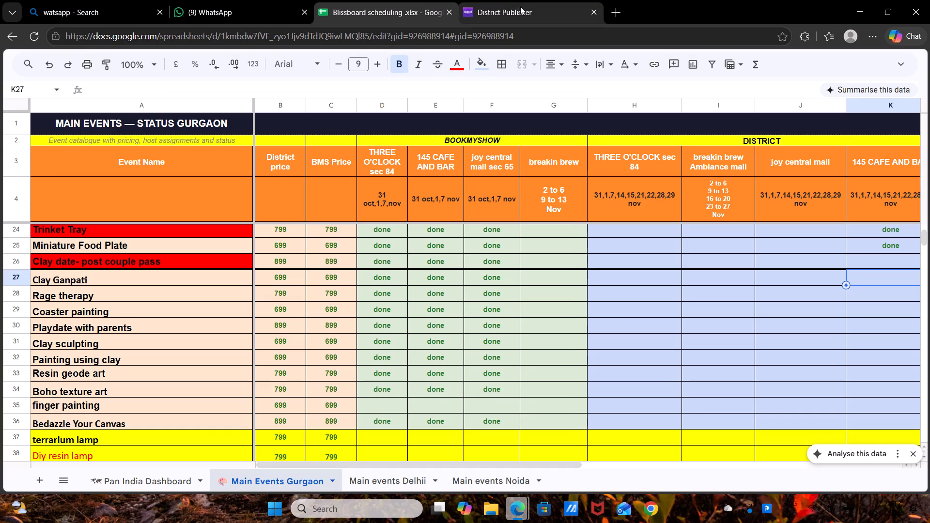
click(520, 6)
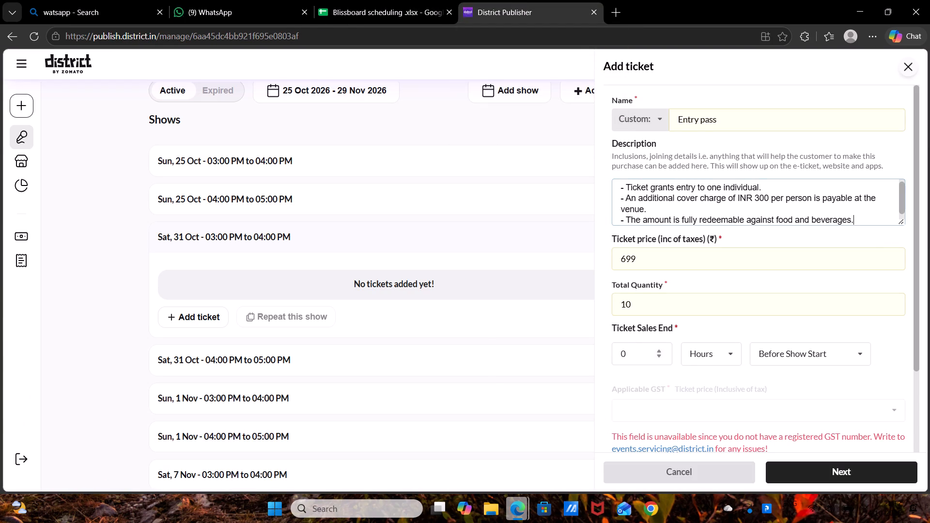
Set the Entry pass ticket sales to end 30 minutes before show start.
click(617, 347)
key(3)
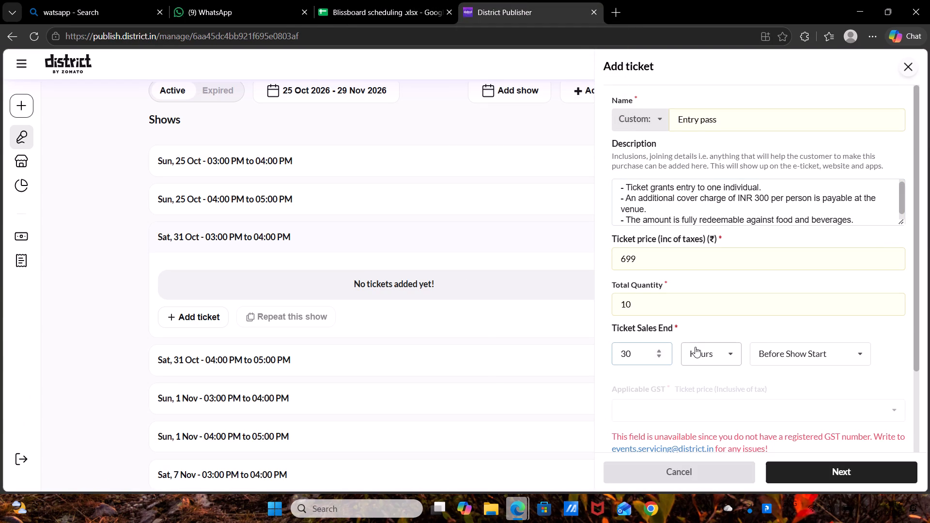
click(695, 347)
click(704, 370)
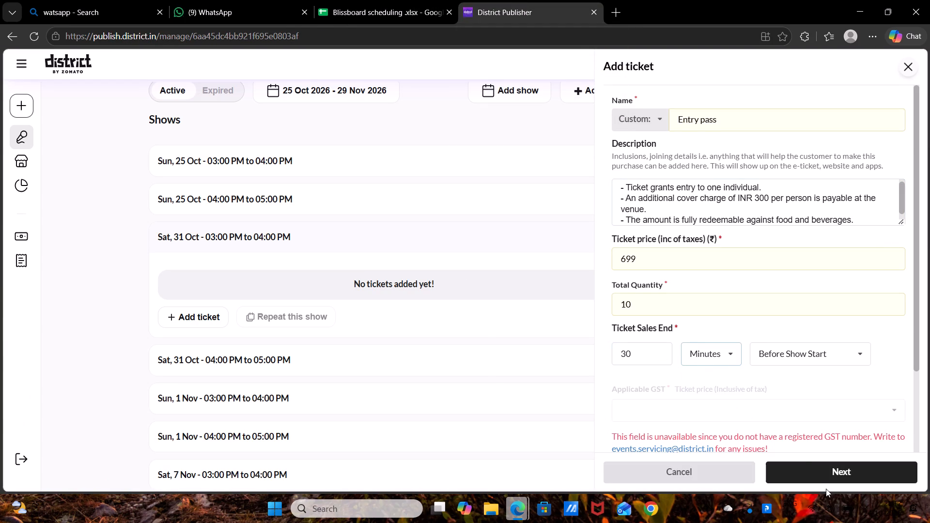
click(826, 489)
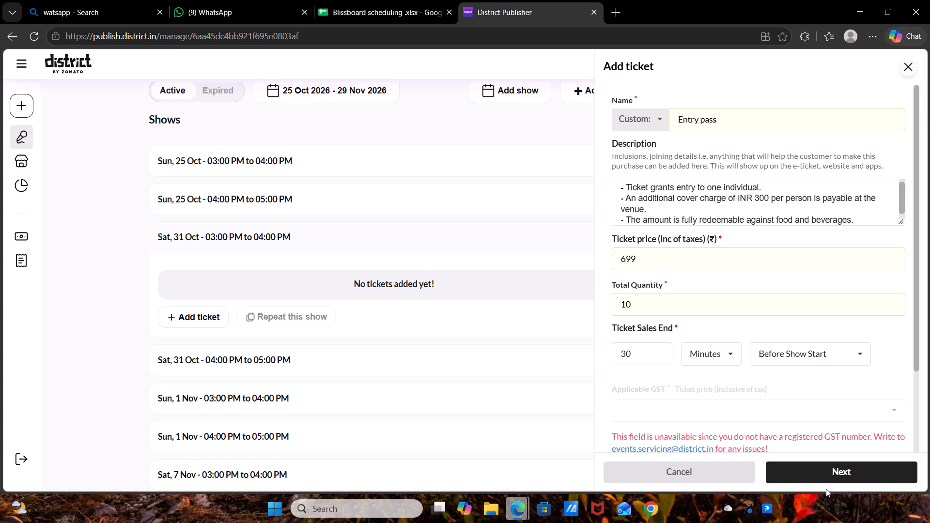
Apply the ₹699 Entry pass ticket to all shows across all dates and time slots, and save it.
click(844, 462)
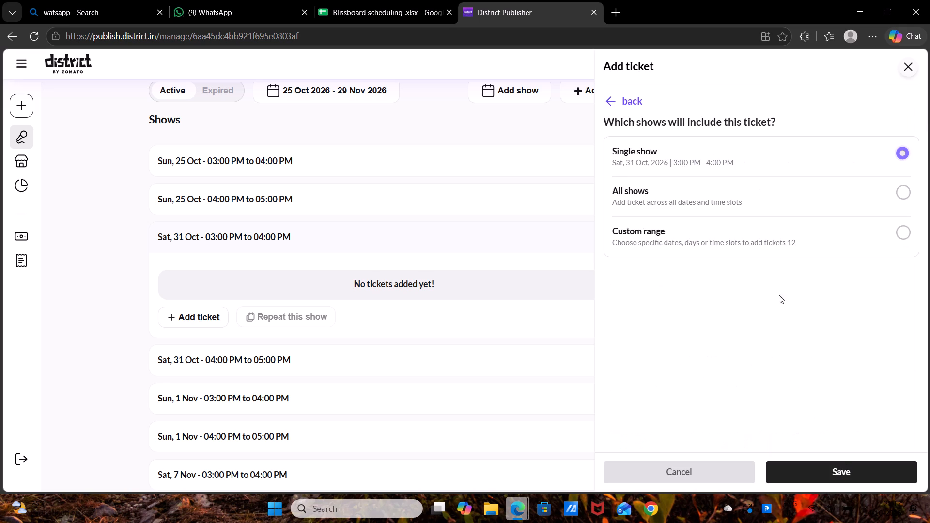
click(826, 235)
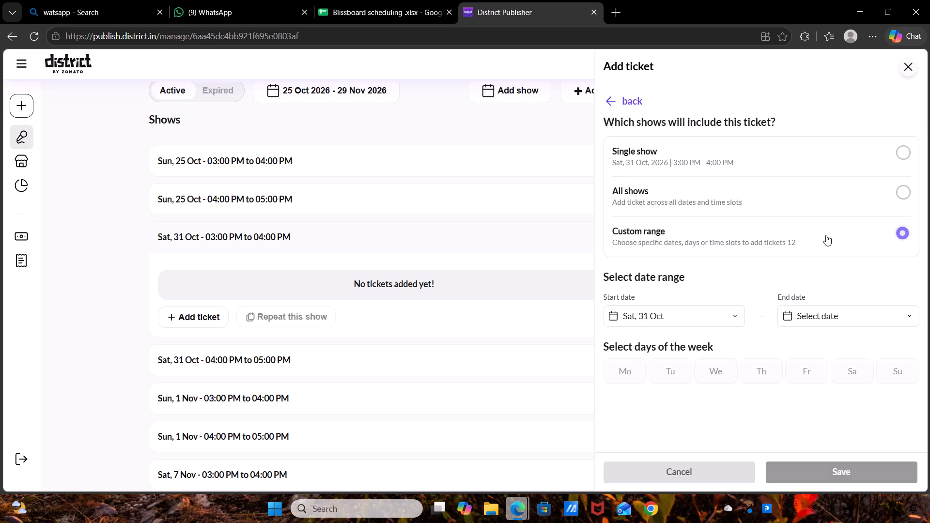
click(783, 149)
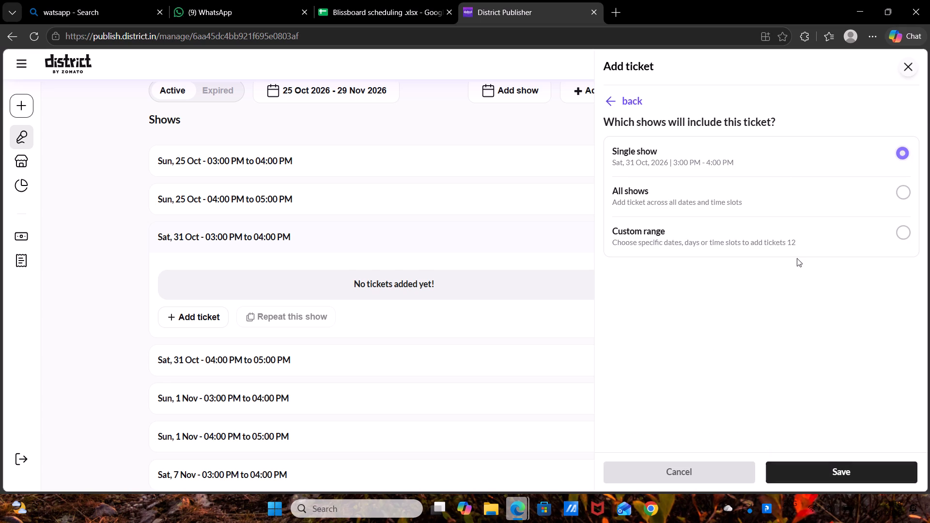
click(762, 204)
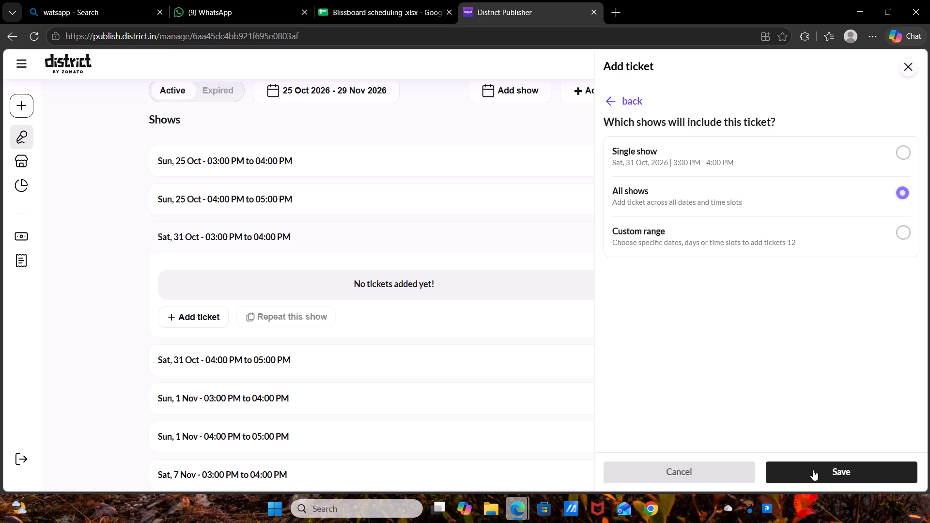
click(813, 470)
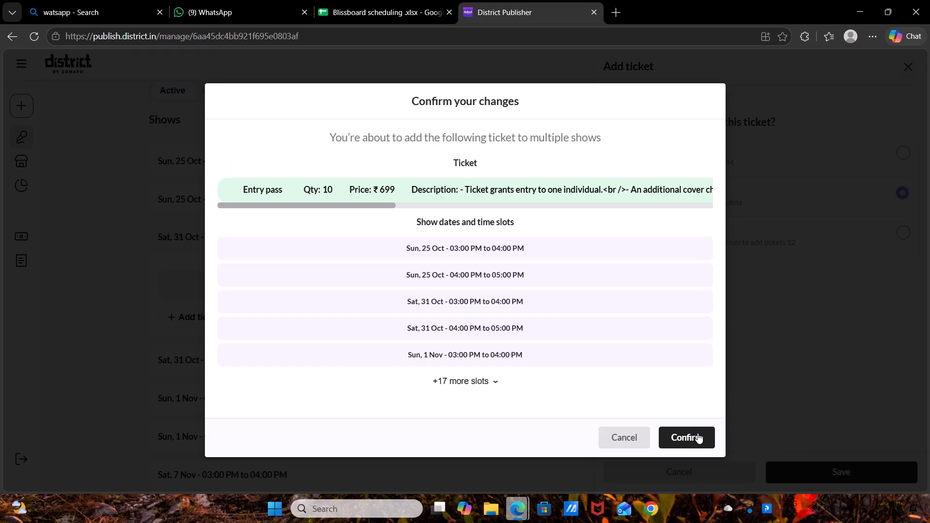
click(697, 433)
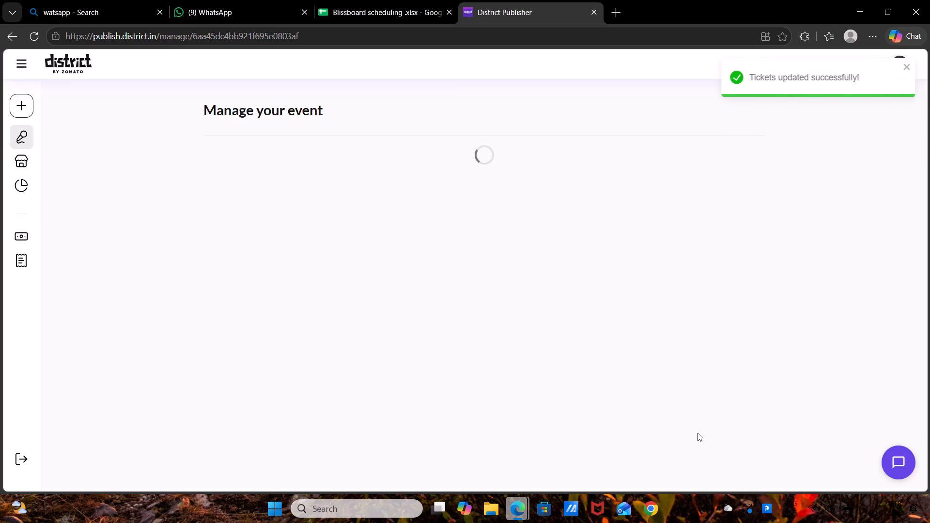
Review the tickets listed under the Sun, 25 Oct shows of the Ganpati Sculpting Workshop.
click(516, 144)
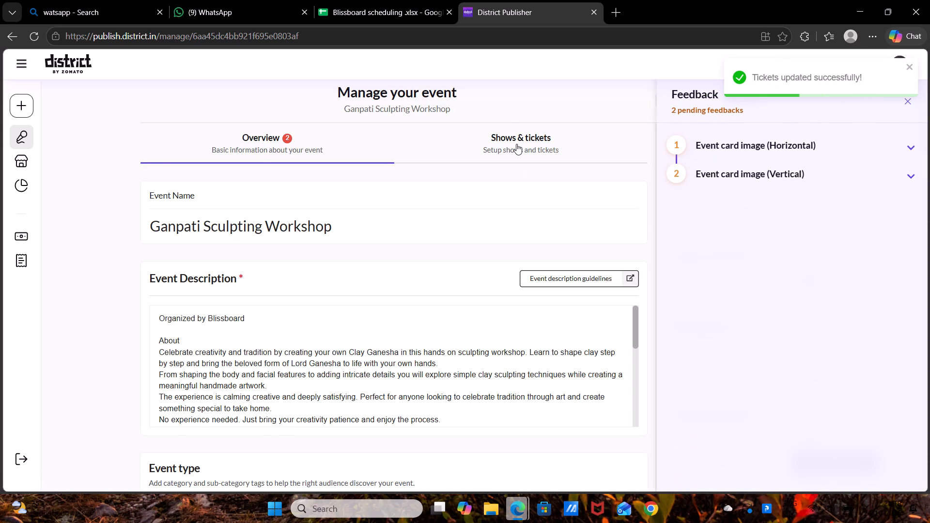
click(443, 302)
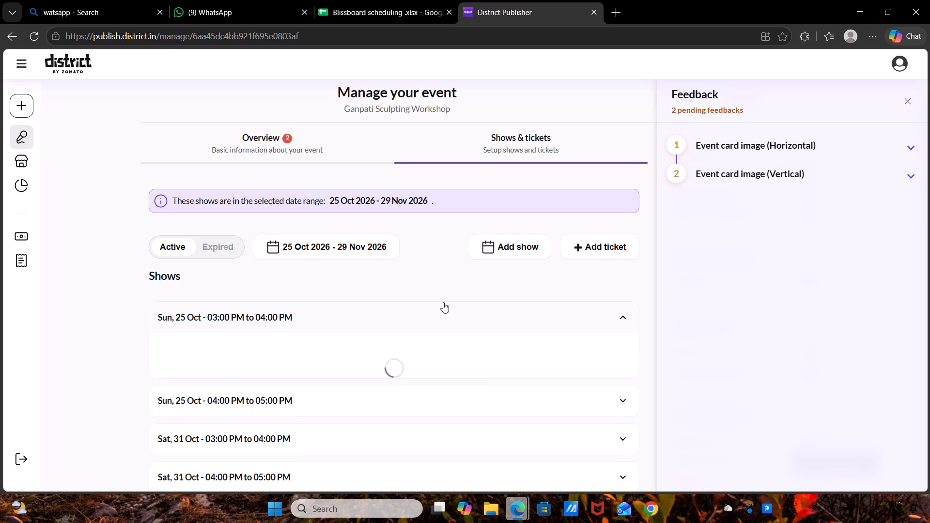
scroll(443, 302, down, 1)
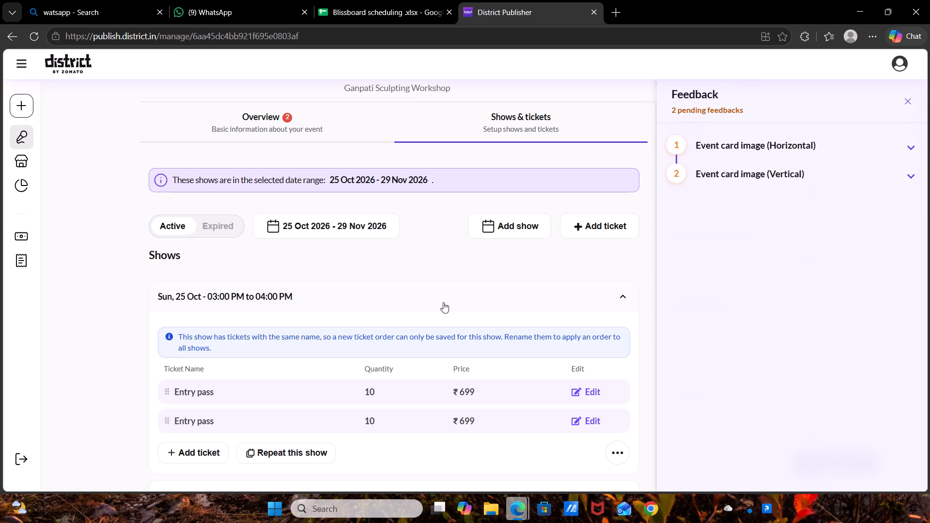
scroll(443, 302, down, 1)
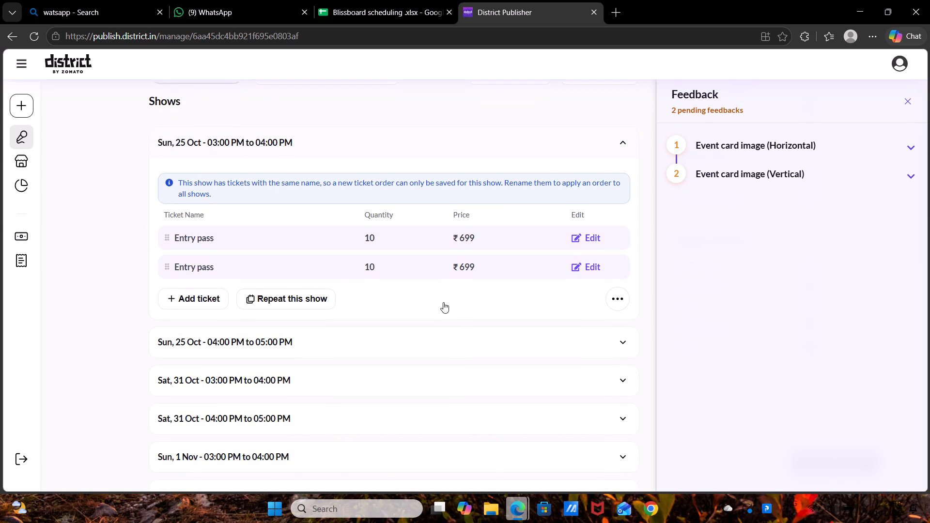
click(439, 343)
scroll(439, 343, down, 1)
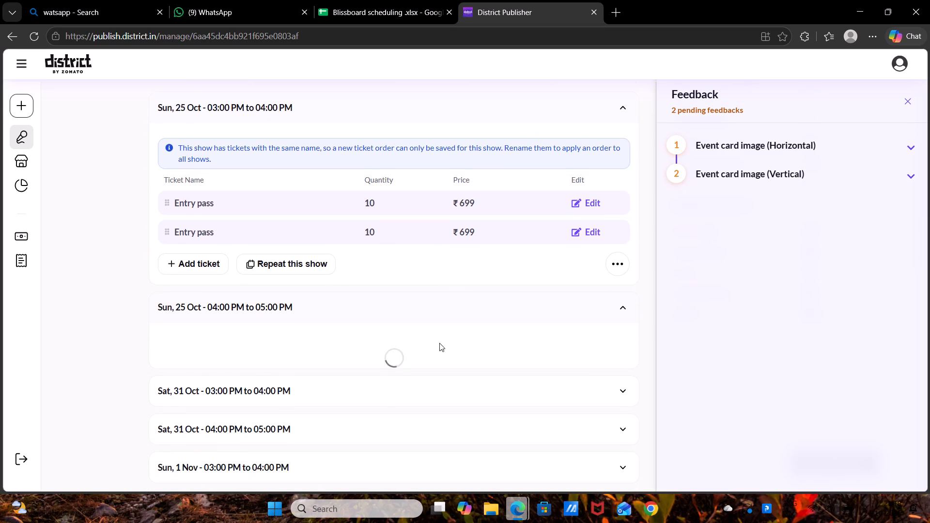
scroll(447, 323, up, 4)
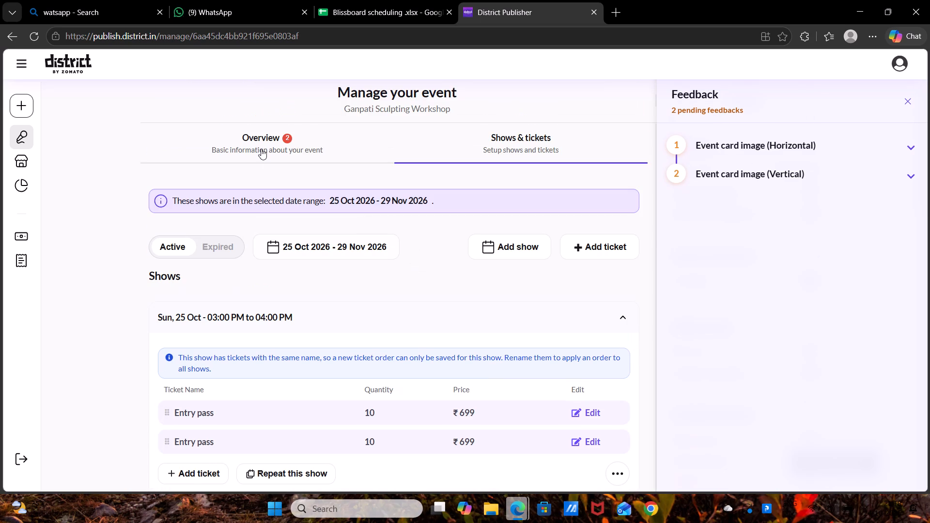
Return to the events overview and clear the "Ganp" search.
click(17, 36)
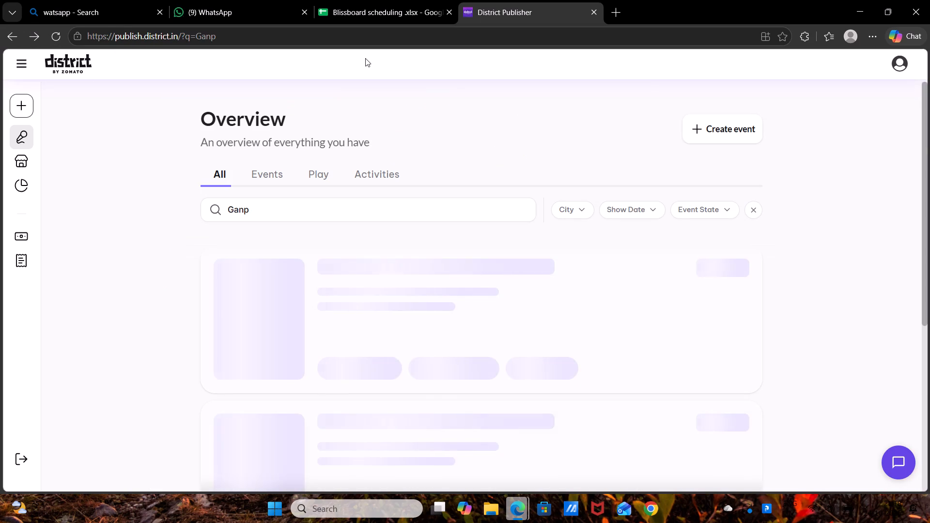
drag(281, 199, 251, 207)
drag(251, 207, 198, 210)
key(BackSpace)
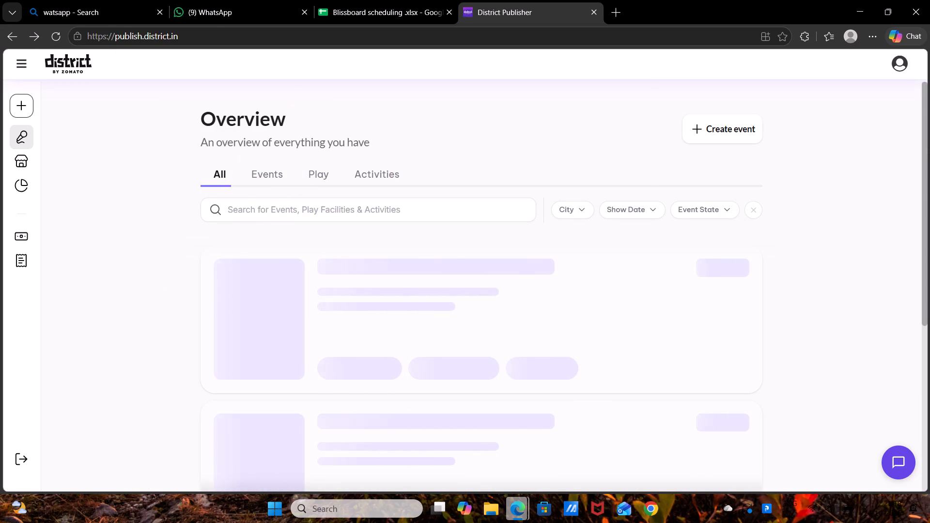
In the scheduling spreadsheet, mark Clay Ganpati as "done" under District's 145 CAFE AND BAR column.
click(381, 0)
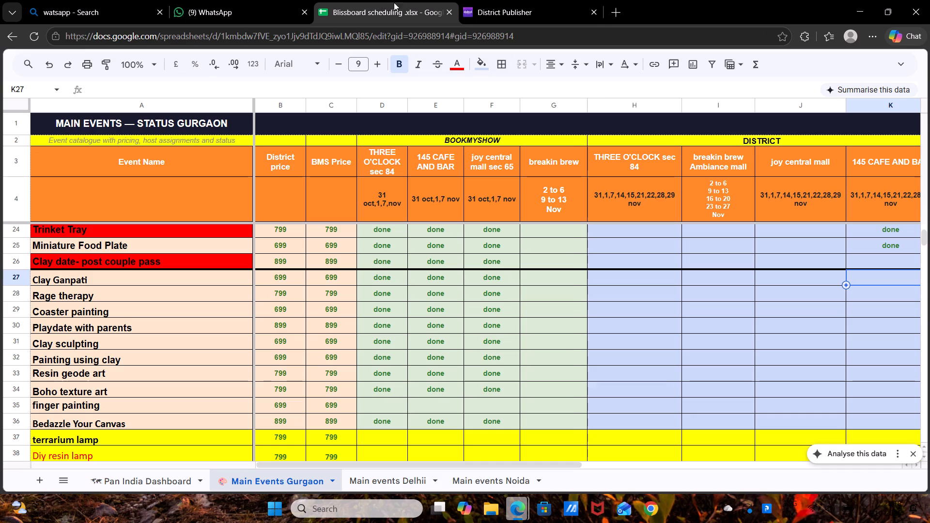
click(855, 282)
click(877, 281)
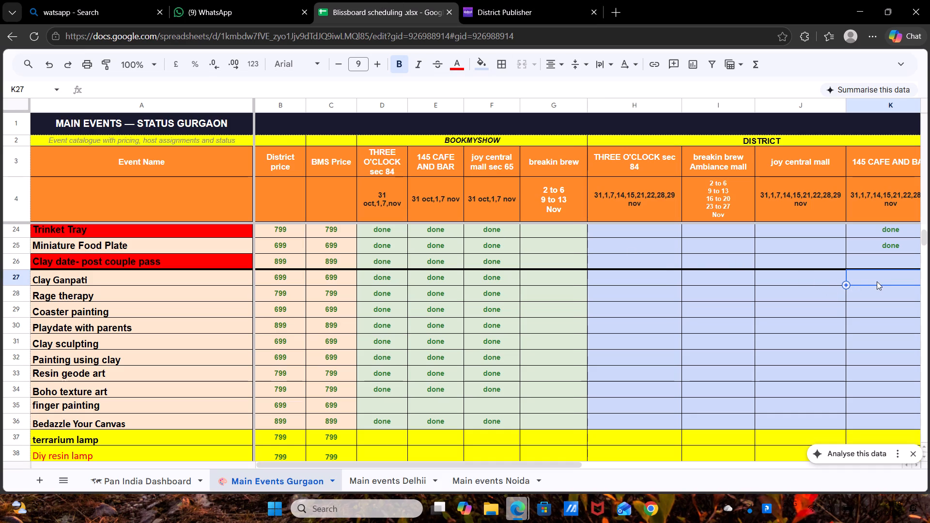
text(done)
key(Return)
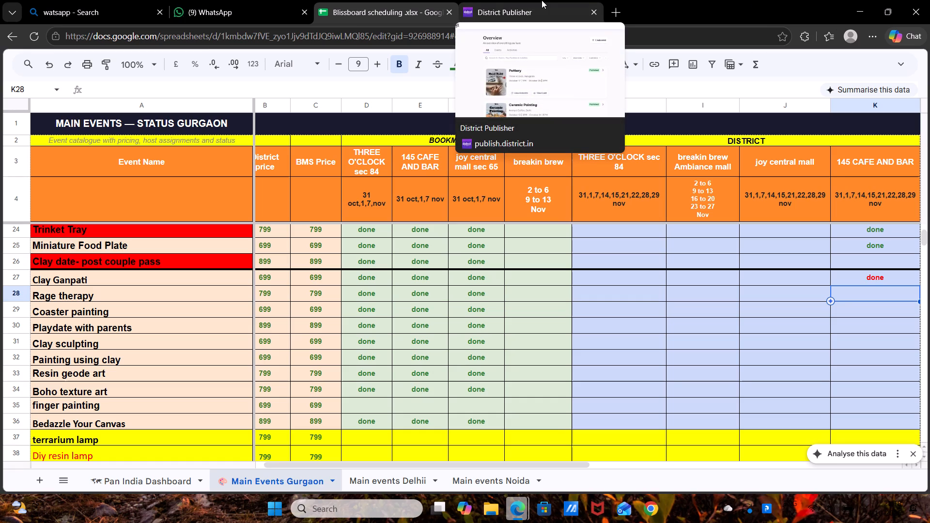
Search District Publisher for "Rage therapy" and open the event at 145 Cafe & Bar, Gurugram.
click(502, 0)
click(257, 201)
key(shift+r)
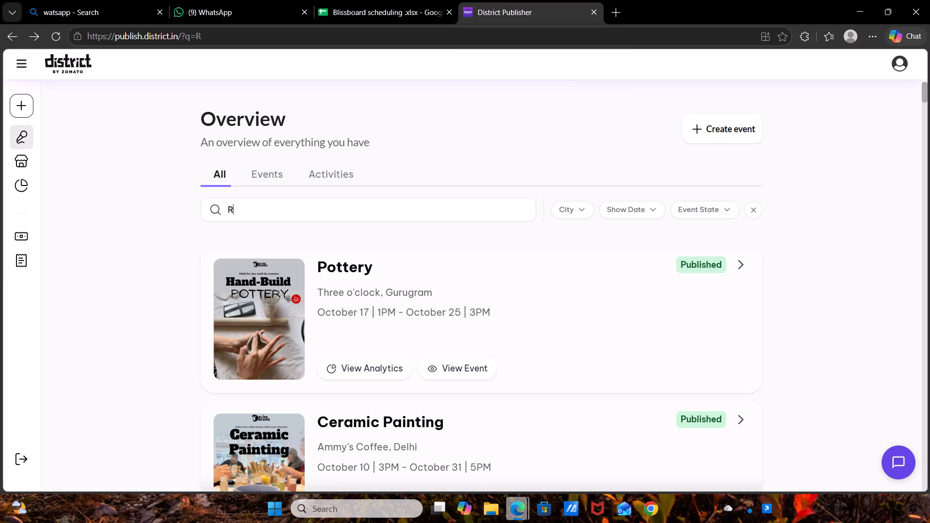
text(age)
key(space)
text(therapy)
scroll(327, 301, down, 3)
scroll(327, 301, up, 1)
scroll(379, 283, up, 2)
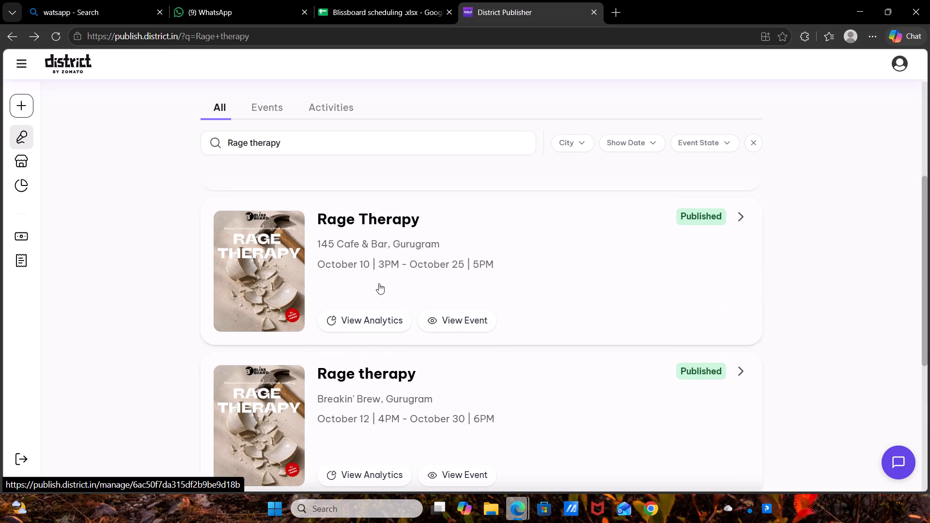
click(382, 280)
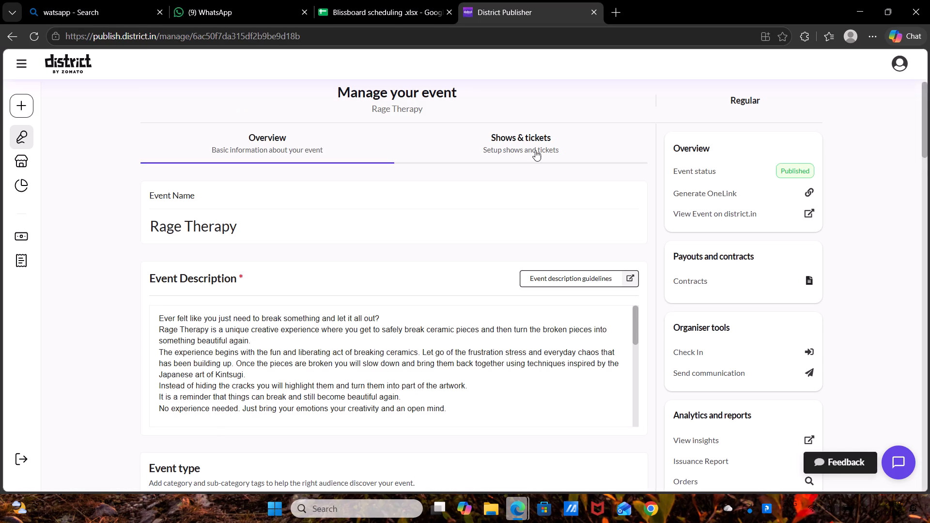
Start a custom "Entry pass" ticket for the Rage Therapy shows with quantity 10, checking the price in the scheduling spreadsheet.
click(535, 150)
click(586, 252)
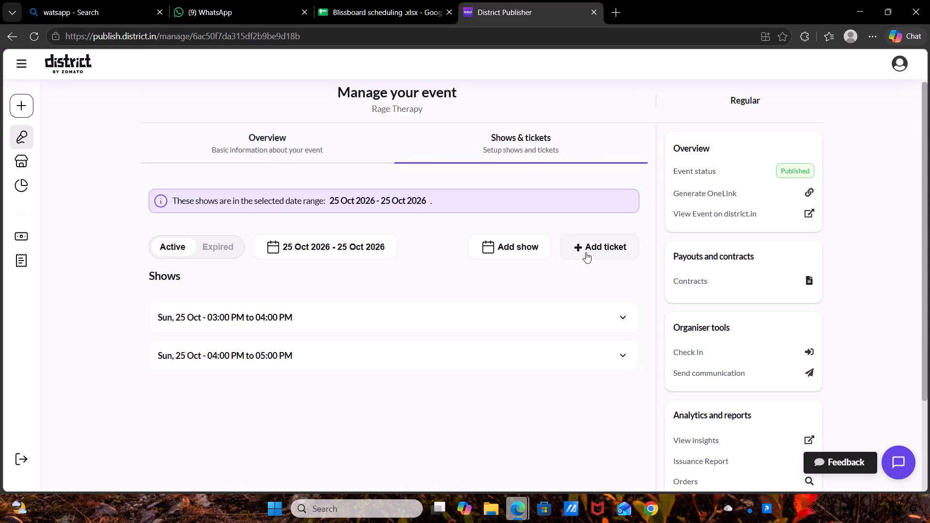
click(686, 126)
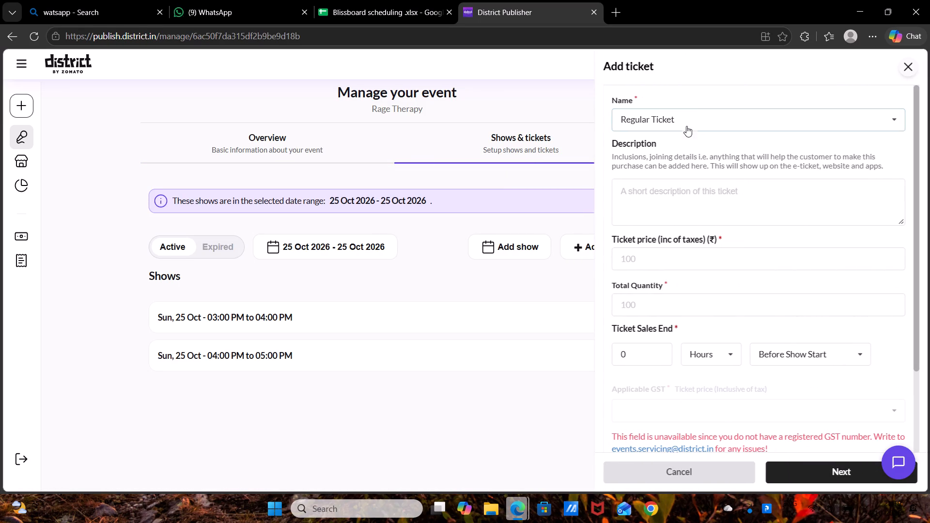
click(684, 156)
click(740, 115)
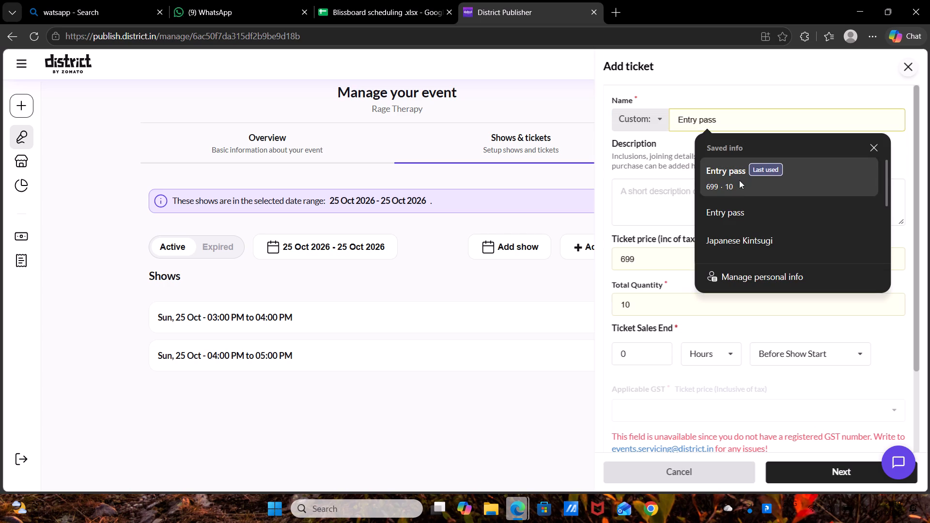
click(739, 180)
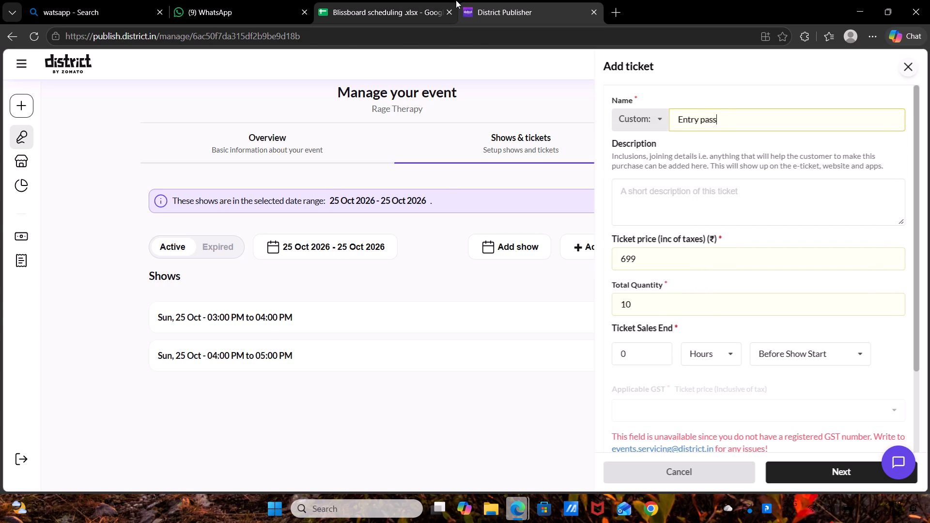
click(419, 0)
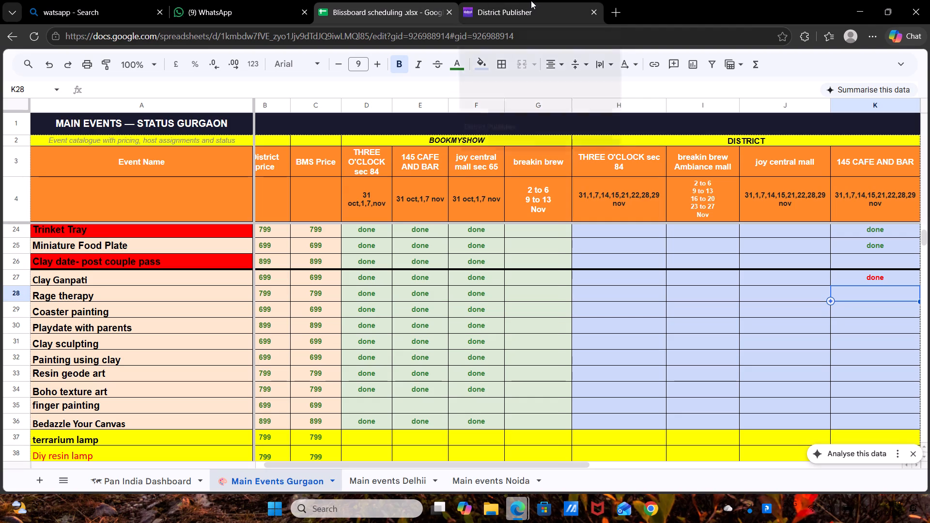
click(531, 0)
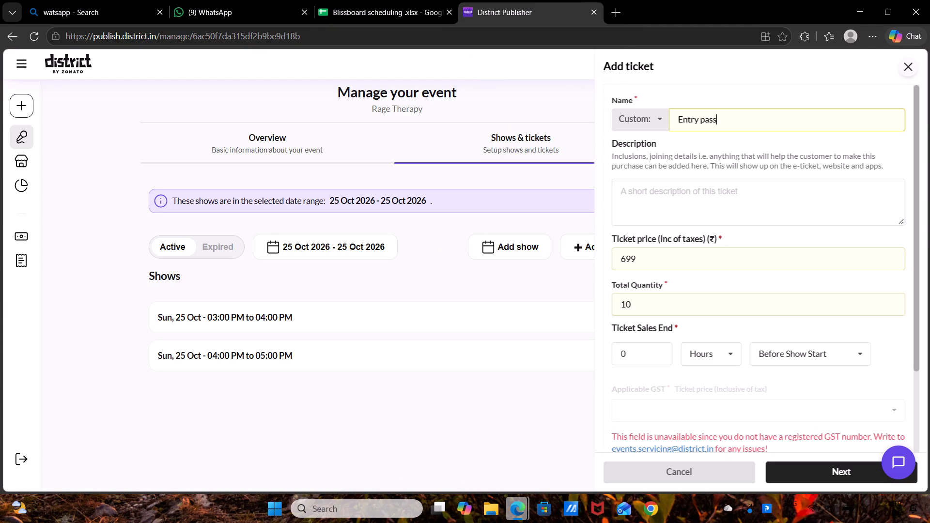
Paste the ticket description covering single-person entry and the redeemable INR 300 per-person cover charge.
click(658, 194)
key(ctrl+v)
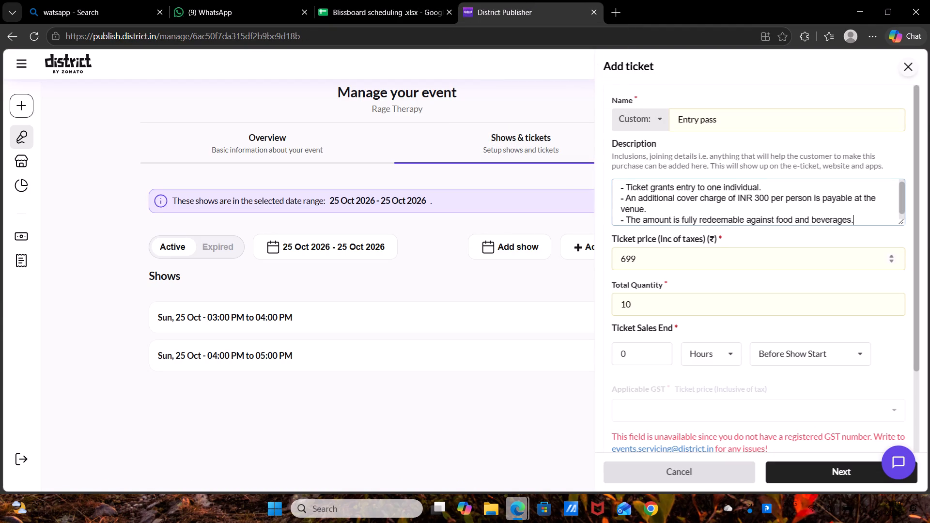
Set the ticket price to ₹799 and ticket sales to end 30 minutes before show start.
click(628, 257)
key(BackSpace)
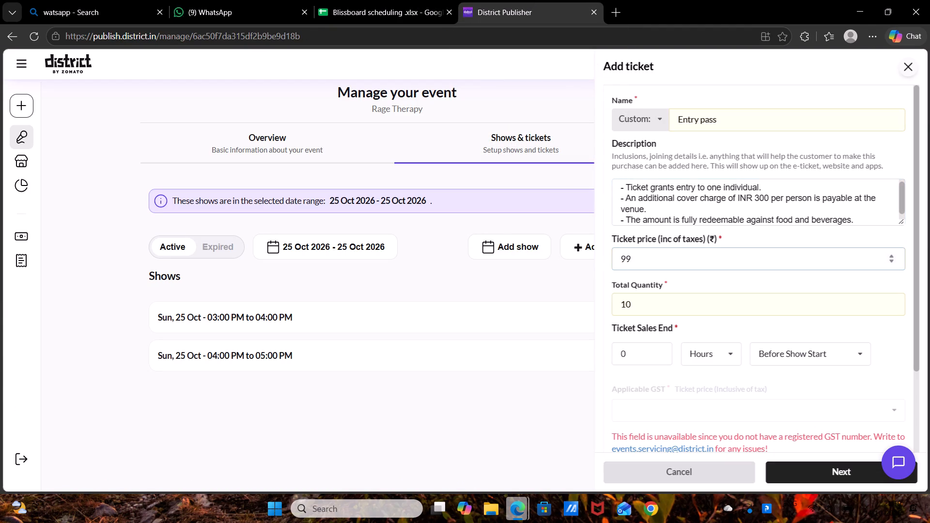
key(7)
click(620, 352)
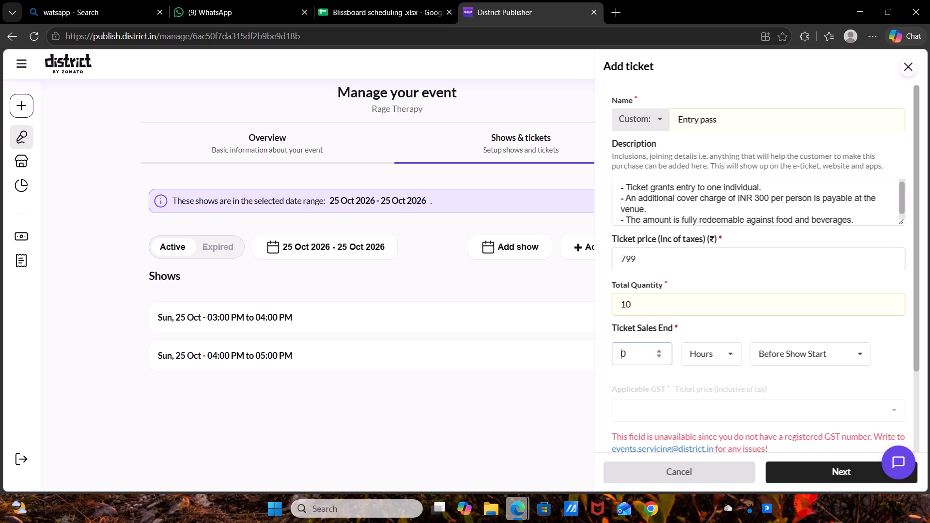
key(3)
click(693, 360)
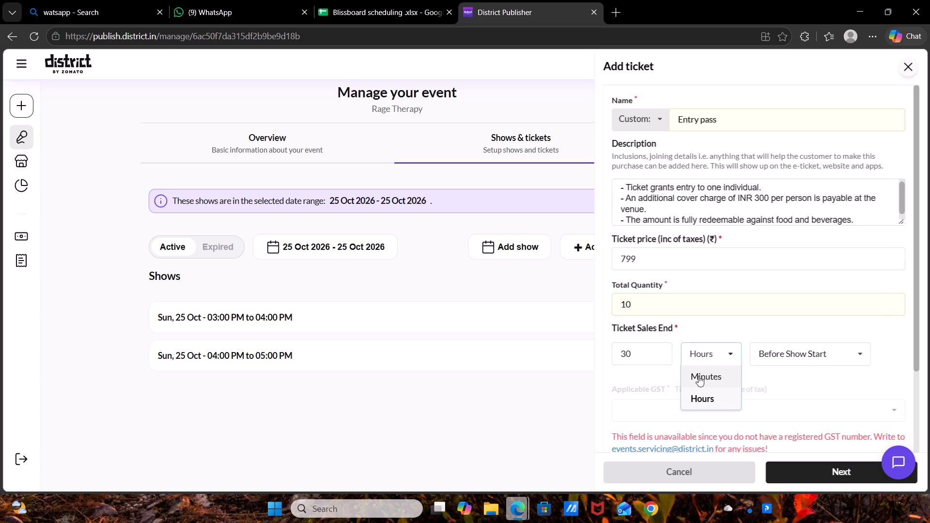
click(698, 376)
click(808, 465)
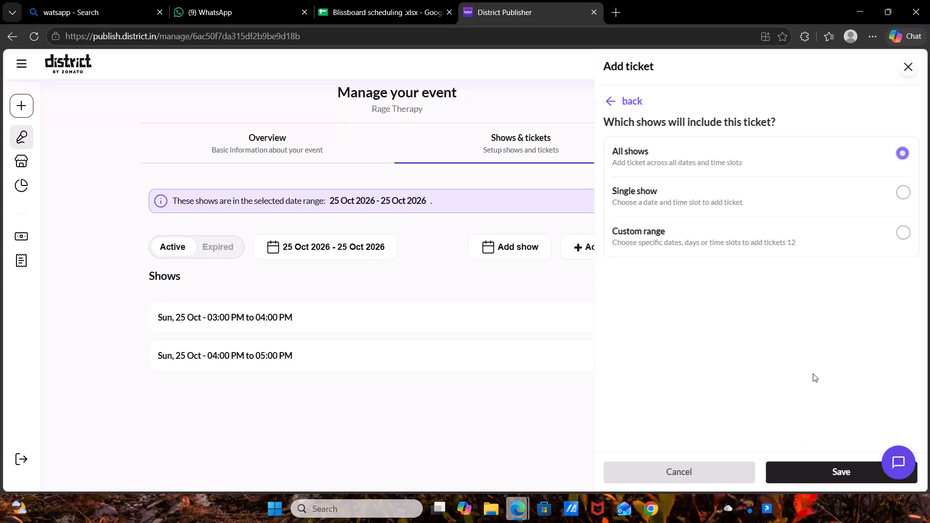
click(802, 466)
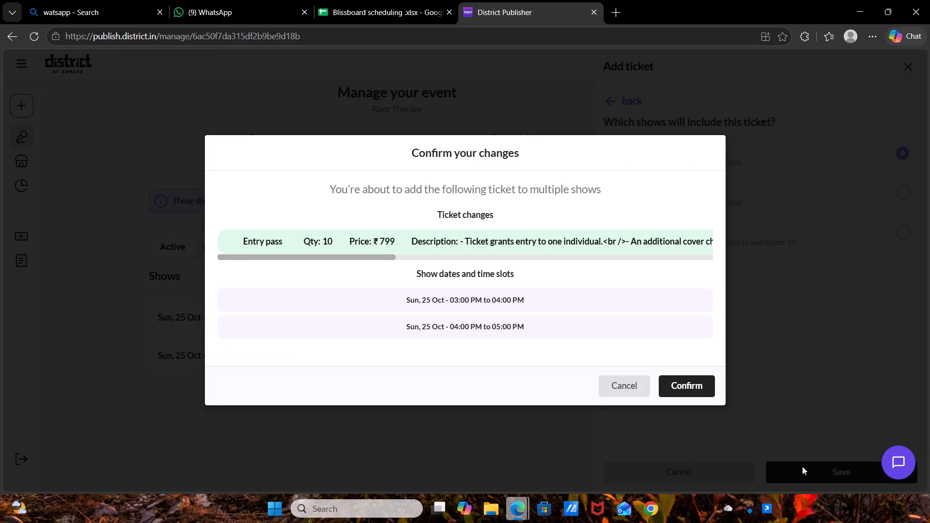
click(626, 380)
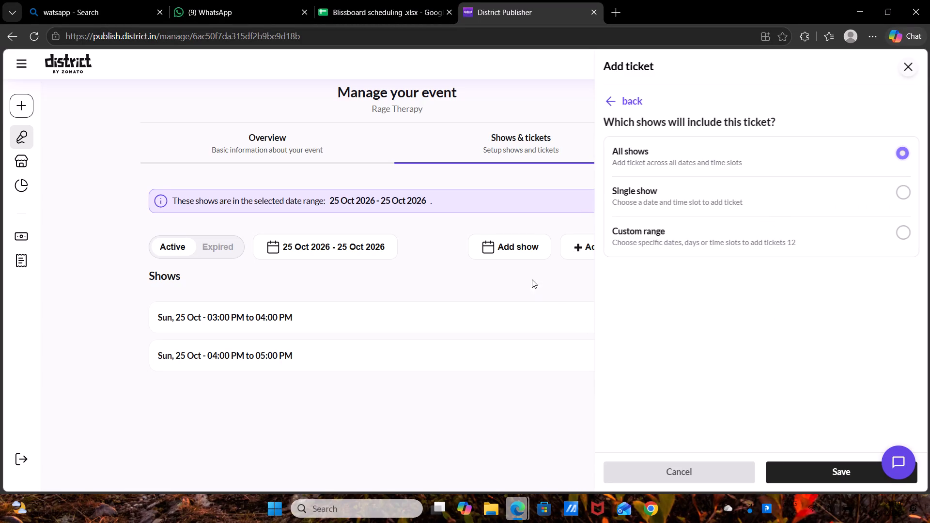
Start a weekly recurring show for Rage Therapy from Sat, 31 Oct to Mon, 30 Nov, repeating on Saturdays and Sundays.
click(500, 246)
click(506, 240)
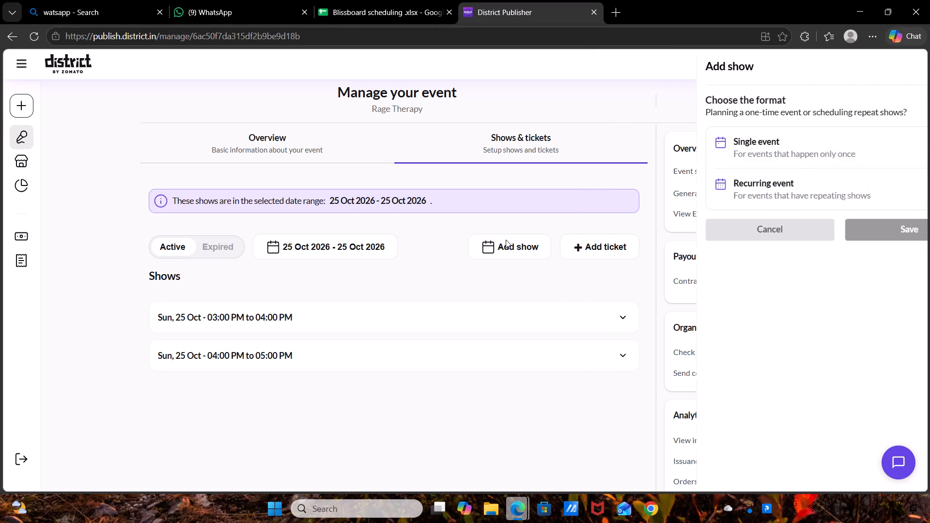
click(759, 184)
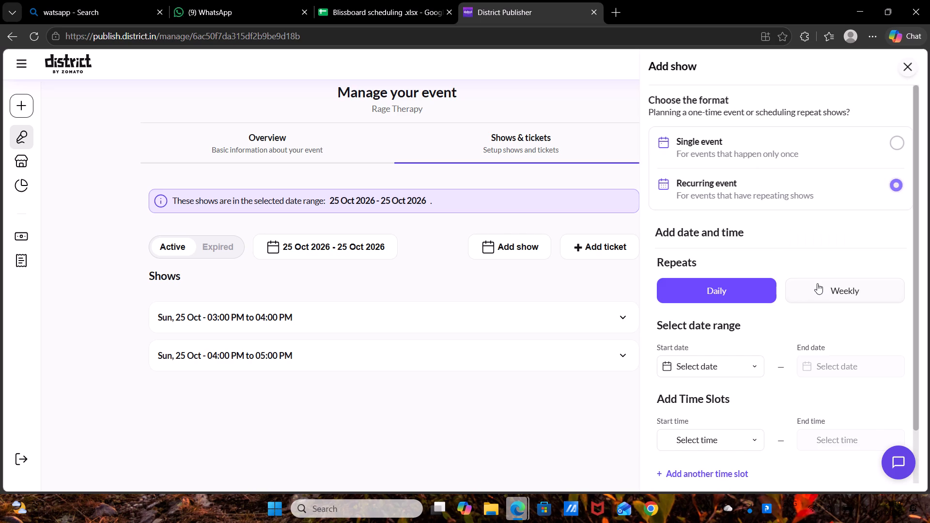
click(817, 283)
double_click(729, 367)
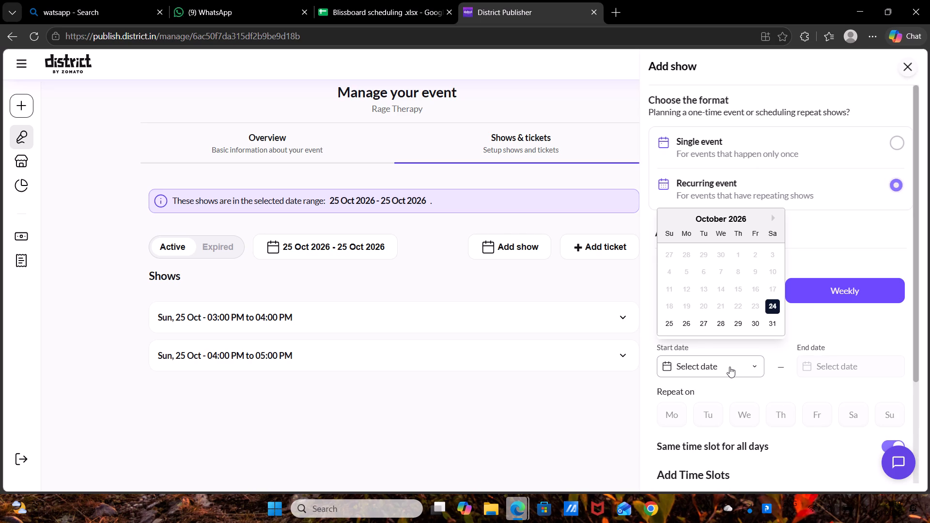
click(772, 320)
click(827, 377)
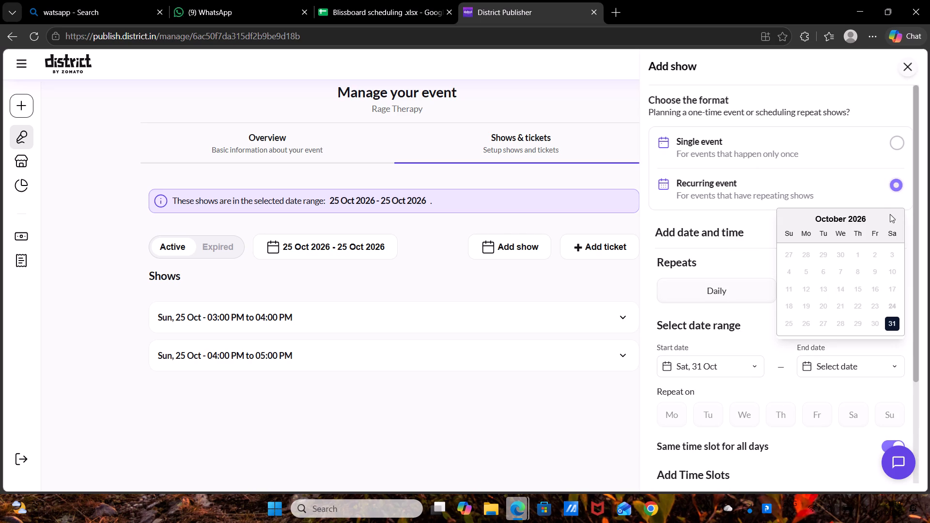
click(891, 215)
click(808, 319)
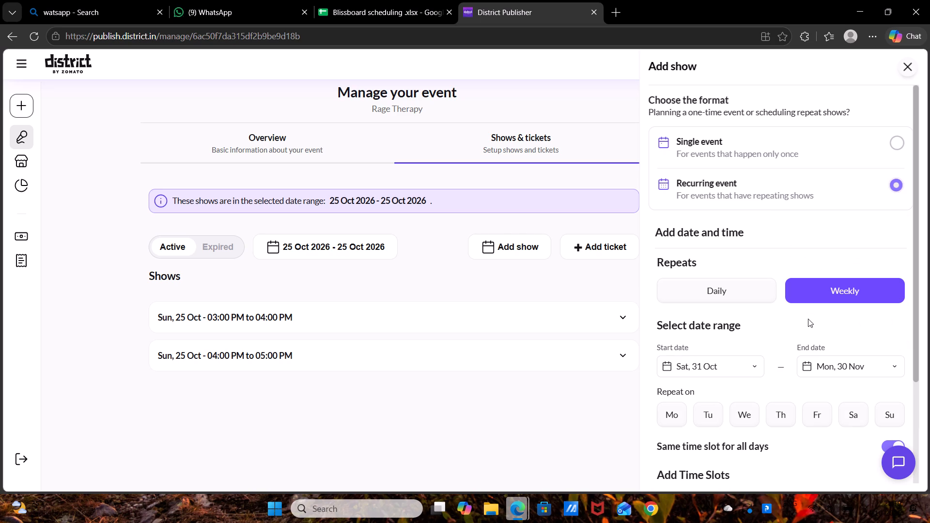
click(845, 411)
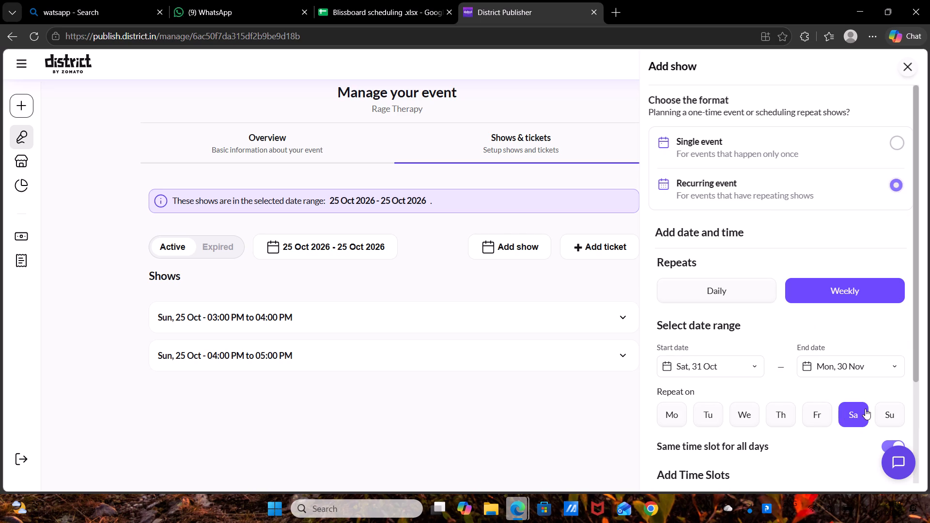
click(887, 407)
scroll(887, 407, down, 3)
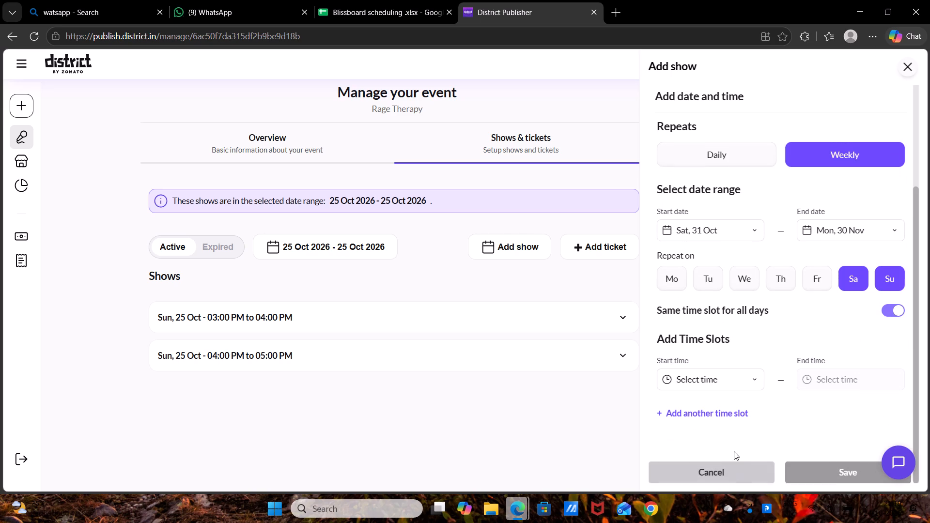
Add time slots 03:00 PM to 04:00 PM and 04:00 PM to 05:00 PM to the recurring show and save it.
click(720, 377)
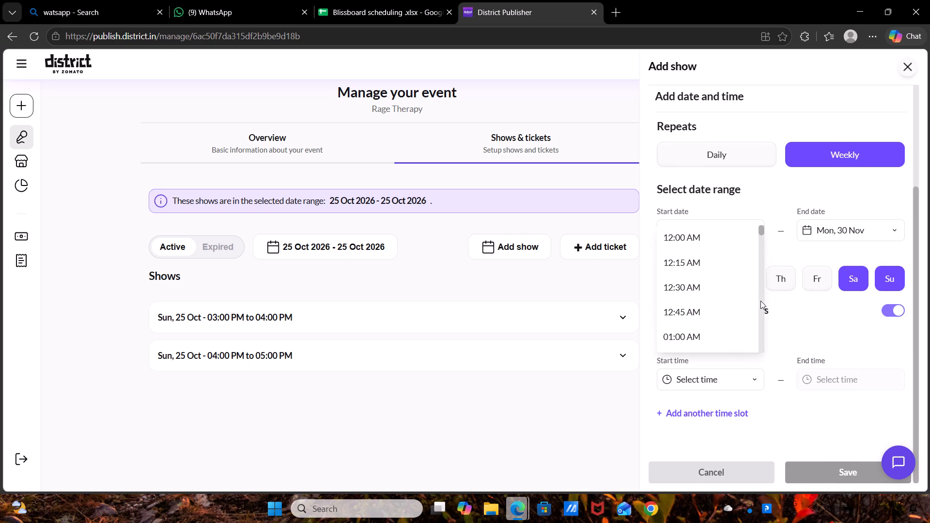
drag(761, 300, 693, 251)
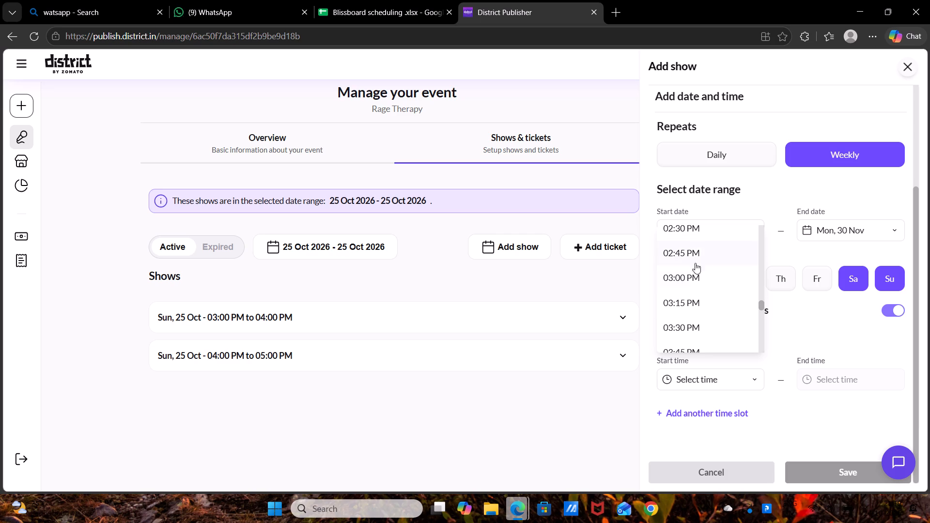
click(699, 278)
click(831, 379)
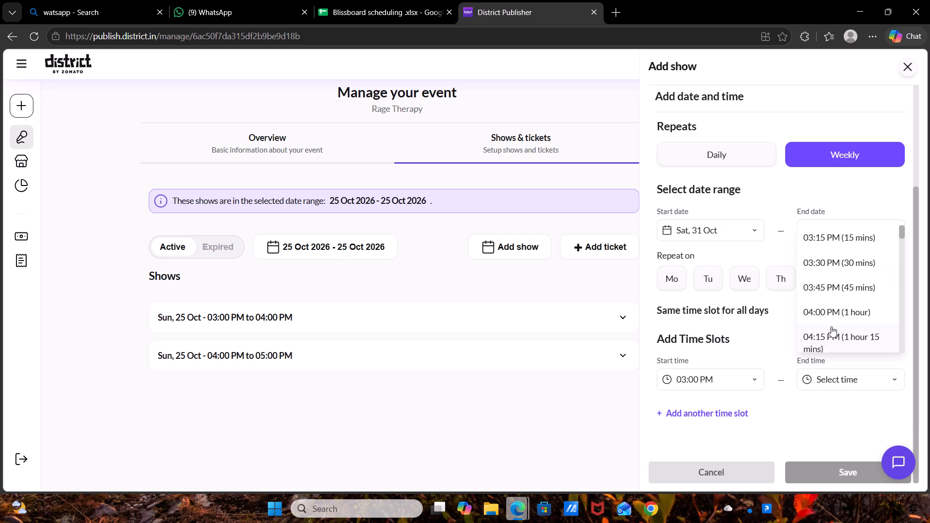
click(834, 313)
click(708, 432)
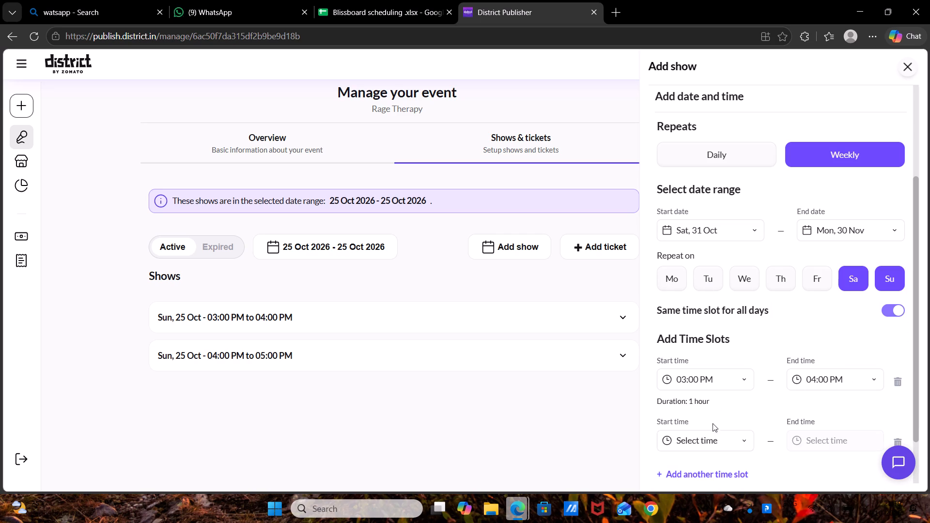
click(713, 440)
drag(752, 369, 709, 336)
click(709, 336)
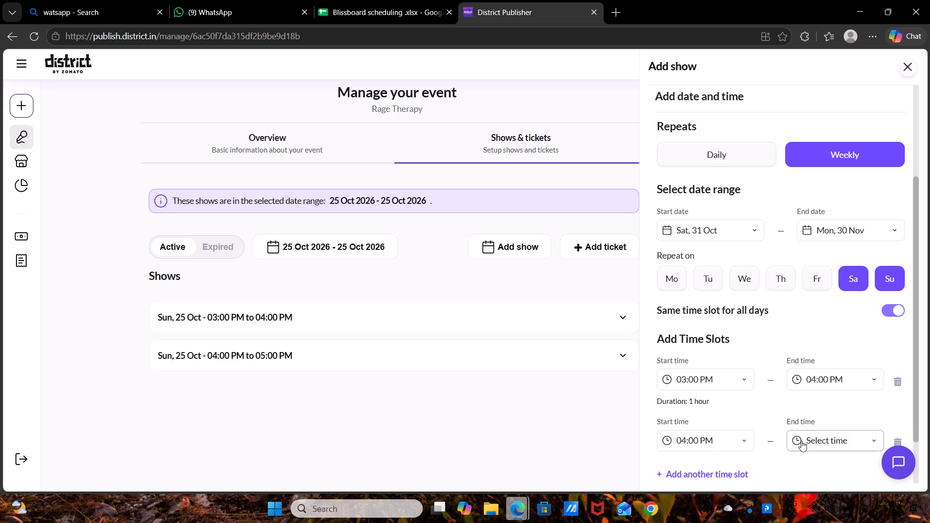
click(806, 441)
click(831, 373)
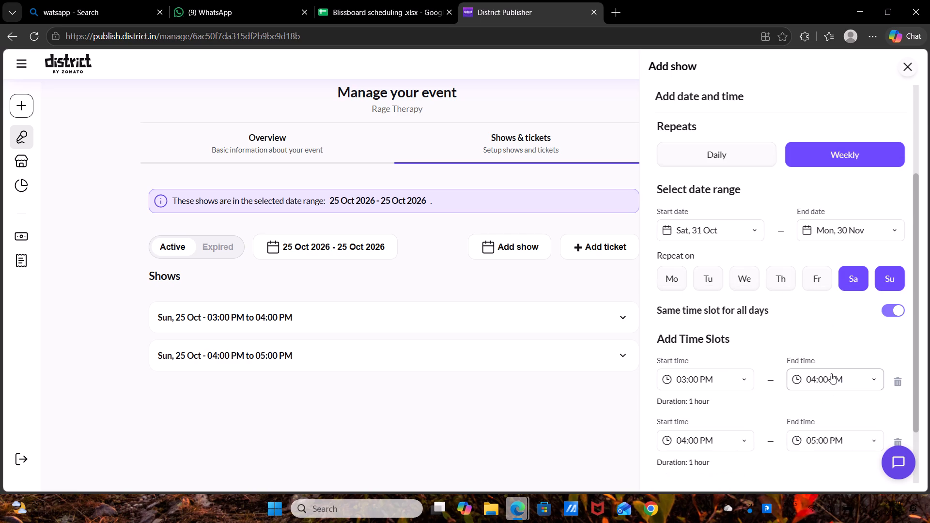
scroll(831, 373, down, 2)
click(836, 472)
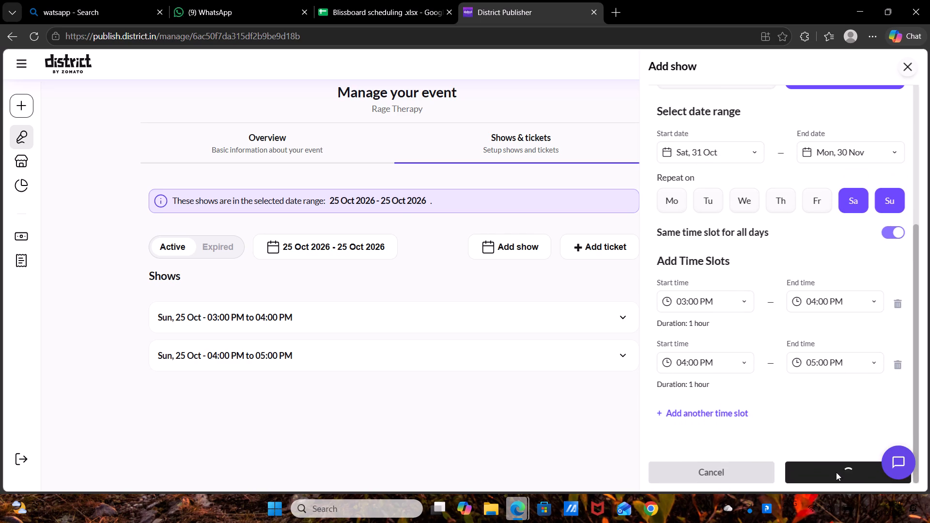
click(645, 366)
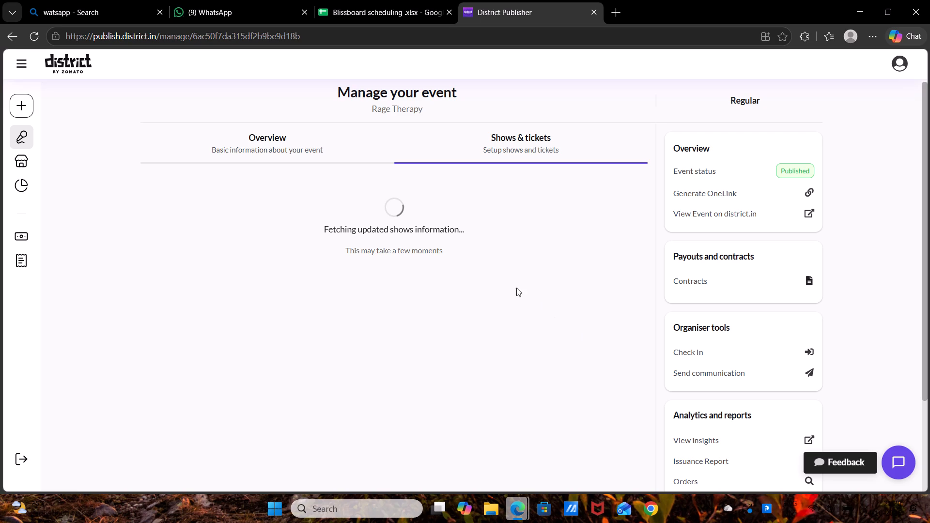
Compare the Rage Therapy show list with the November dates for 145 Cafe and Bar under District in the scheduling spreadsheet.
scroll(493, 323, down, 8)
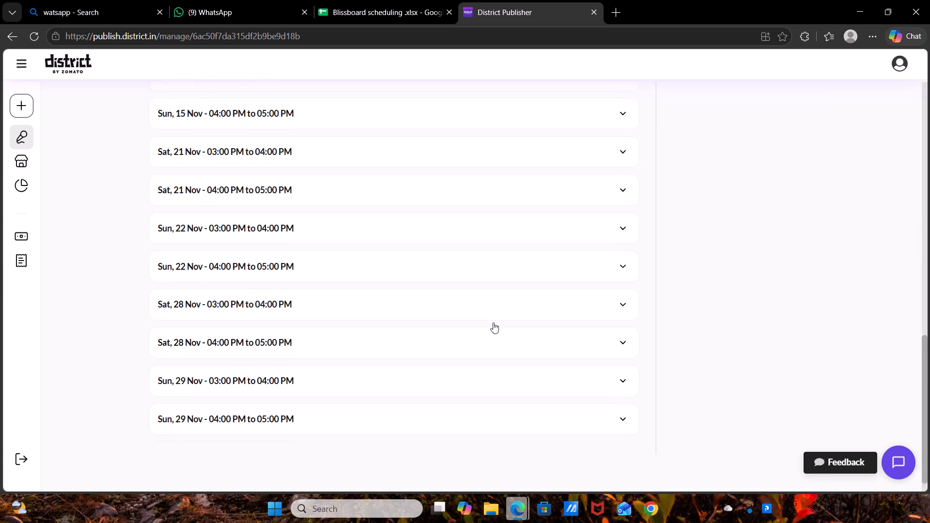
scroll(493, 323, up, 3)
scroll(493, 323, down, 1)
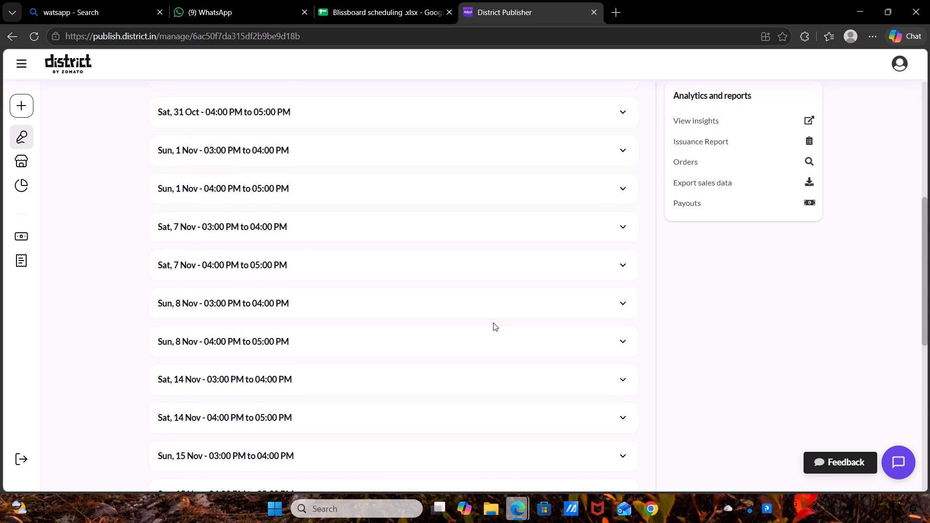
scroll(501, 311, up, 1)
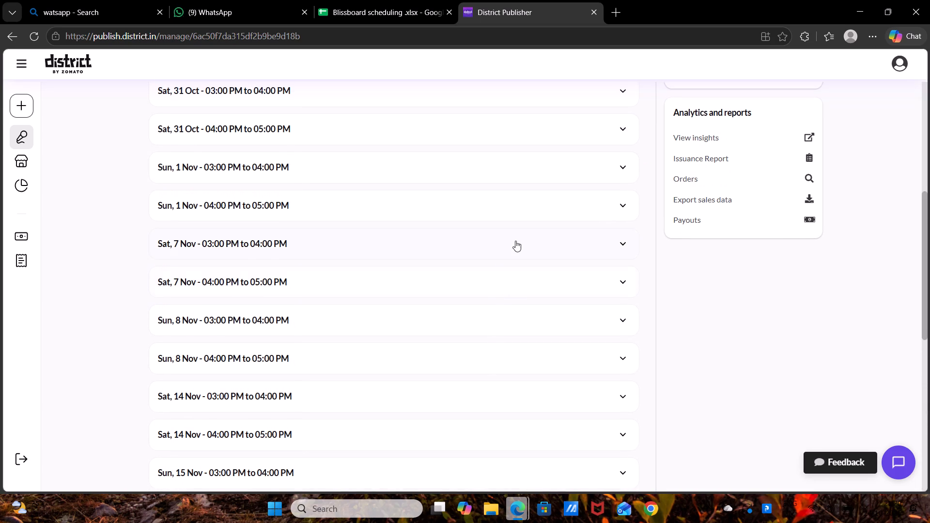
scroll(517, 236, up, 4)
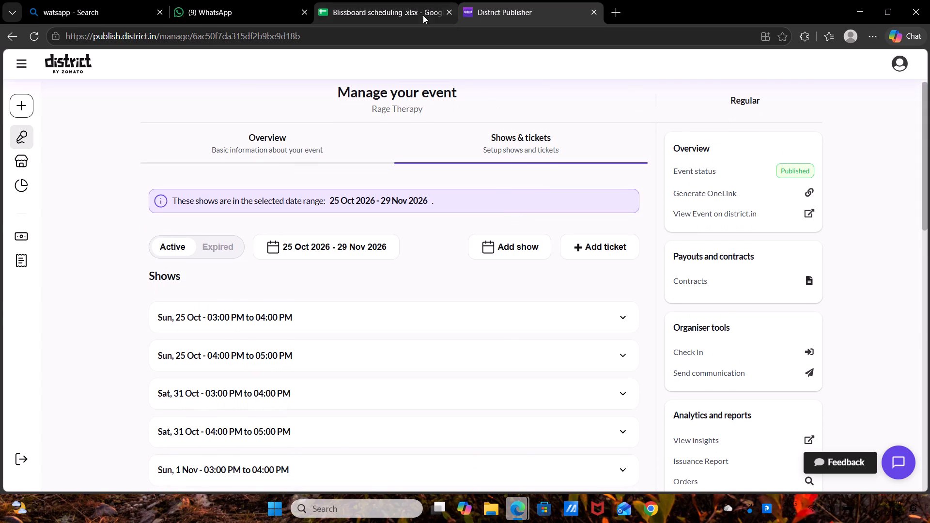
click(413, 11)
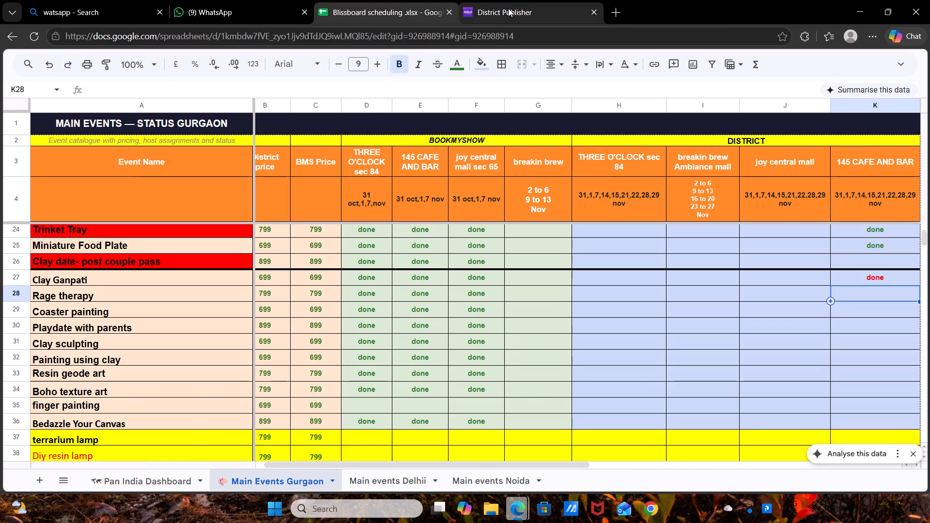
click(508, 8)
Disable only the Sun, 8 Nov show from 03:00 PM to 04:00 PM.
scroll(365, 379, down, 2)
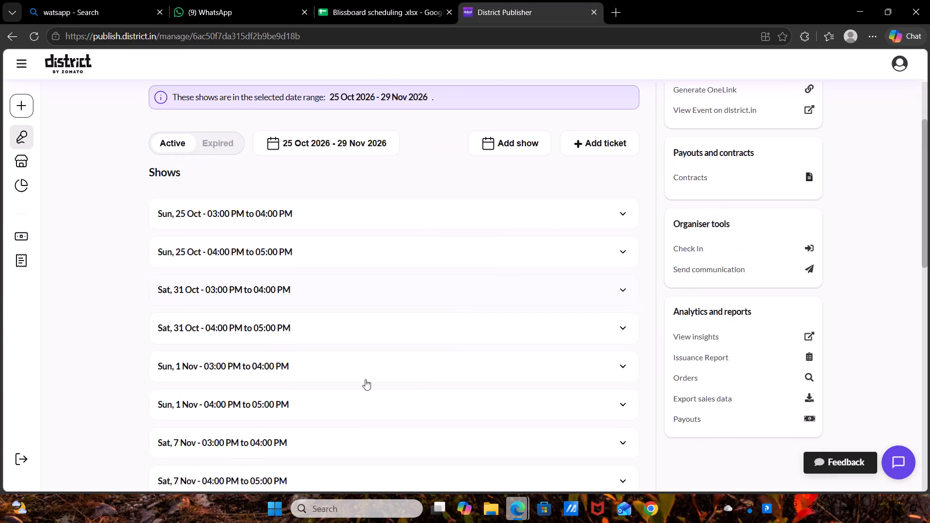
scroll(365, 379, down, 1)
click(521, 393)
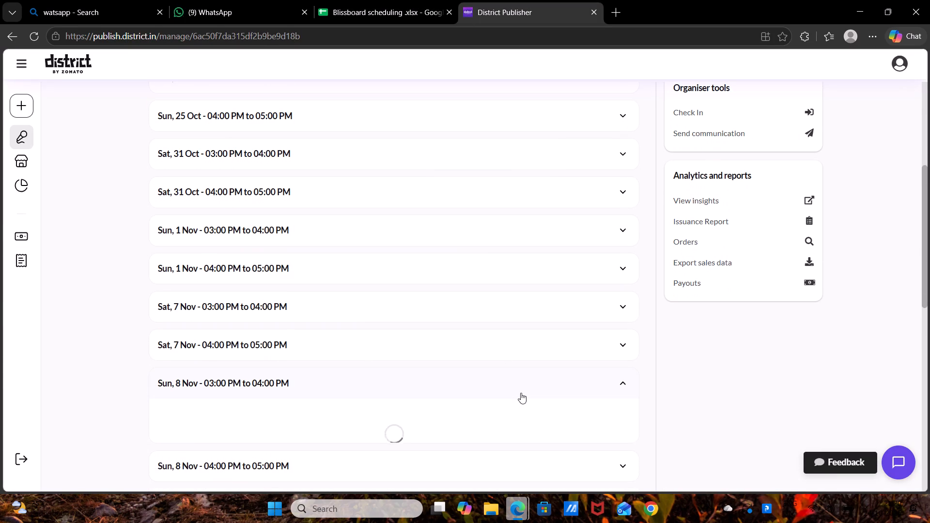
click(615, 463)
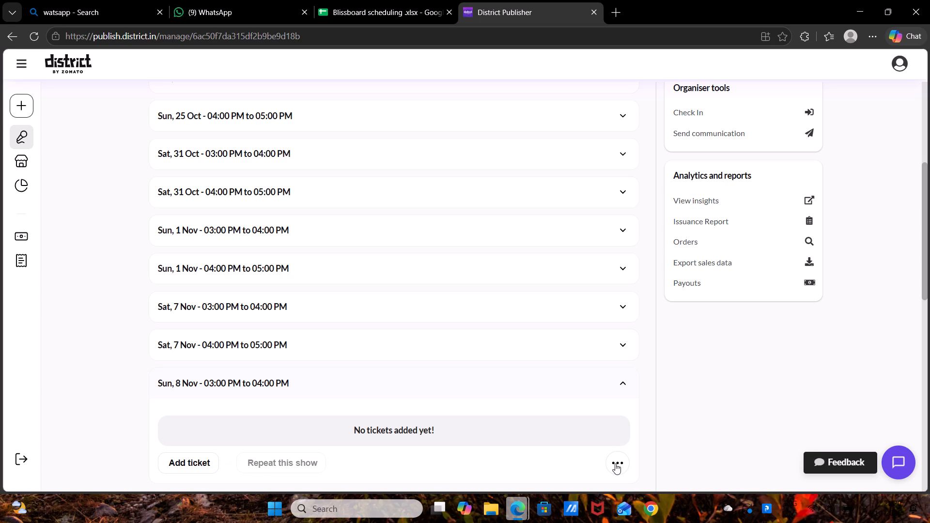
click(573, 473)
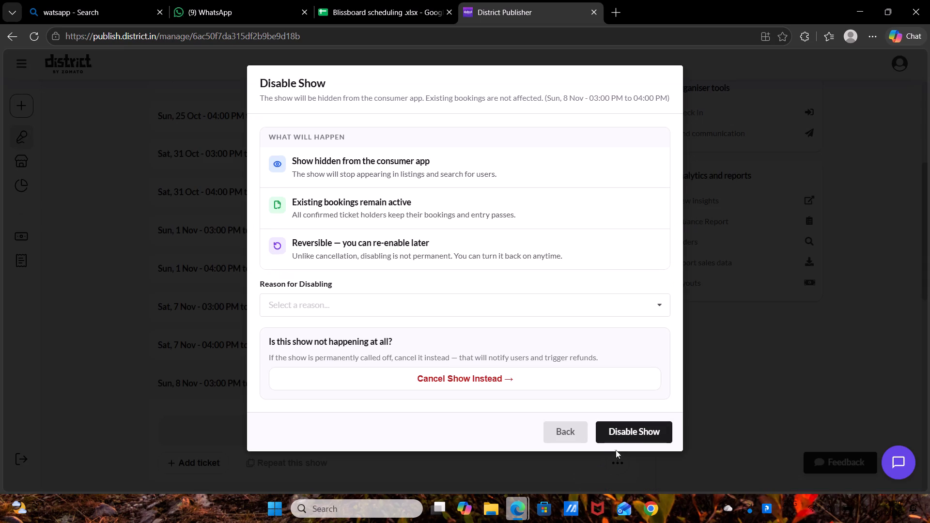
click(627, 440)
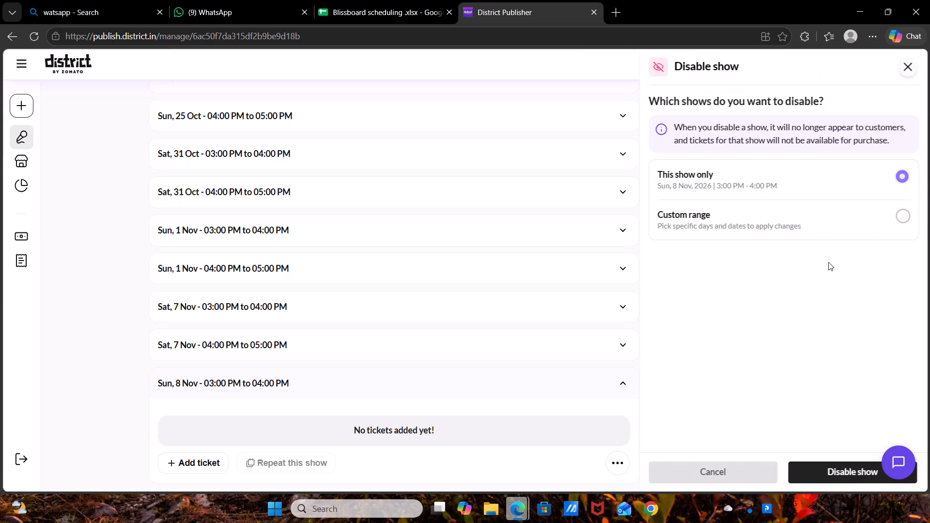
click(818, 473)
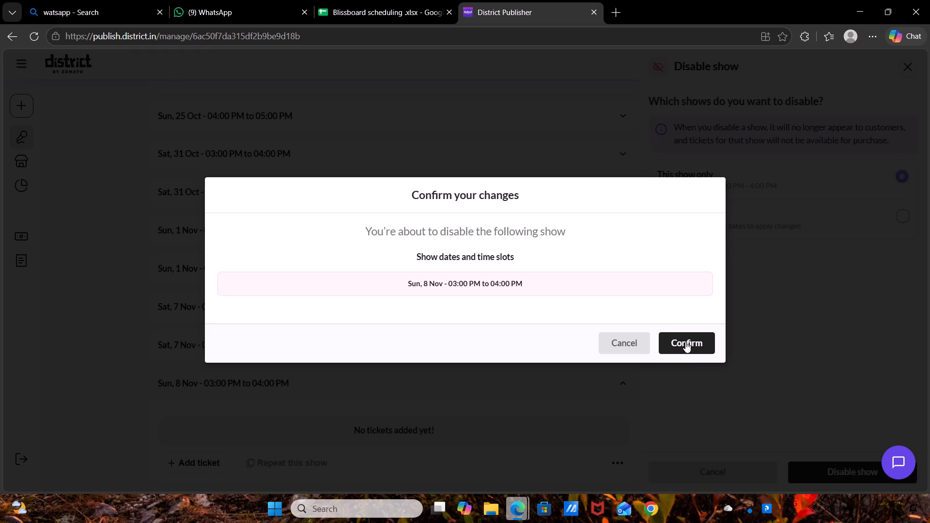
click(685, 342)
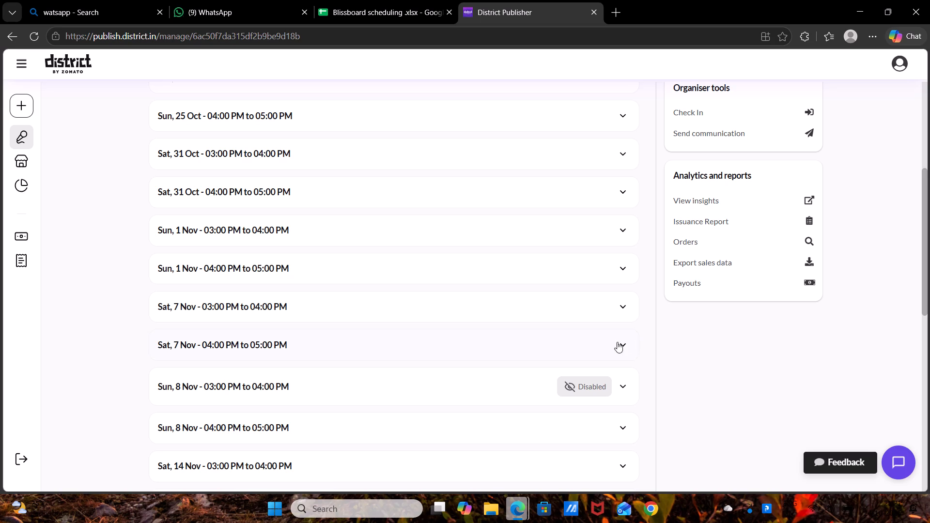
Disable only the Sun, 8 Nov show from 04:00 PM to 05:00 PM.
click(593, 419)
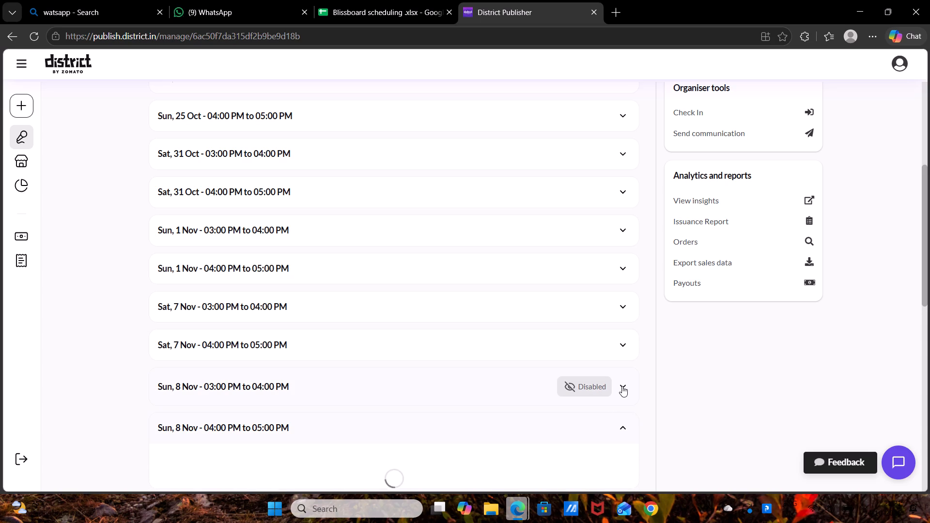
scroll(622, 386, down, 2)
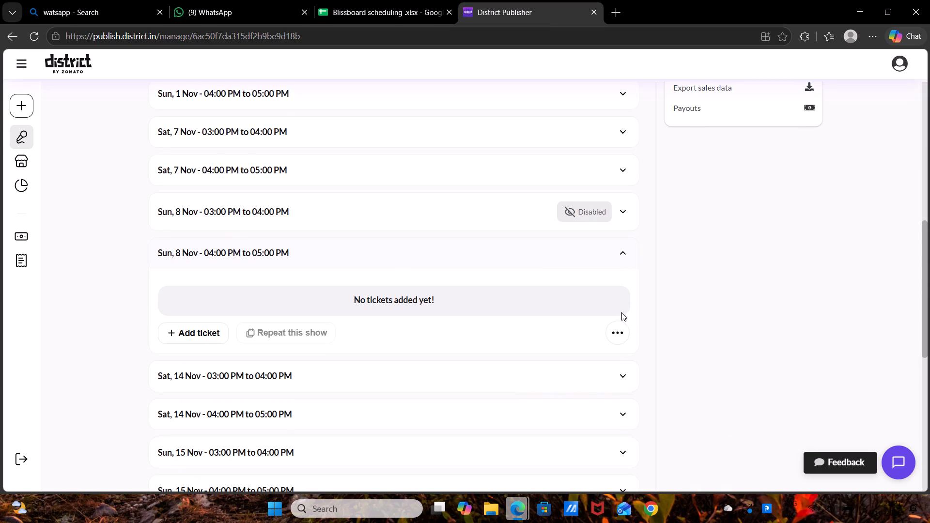
click(615, 329)
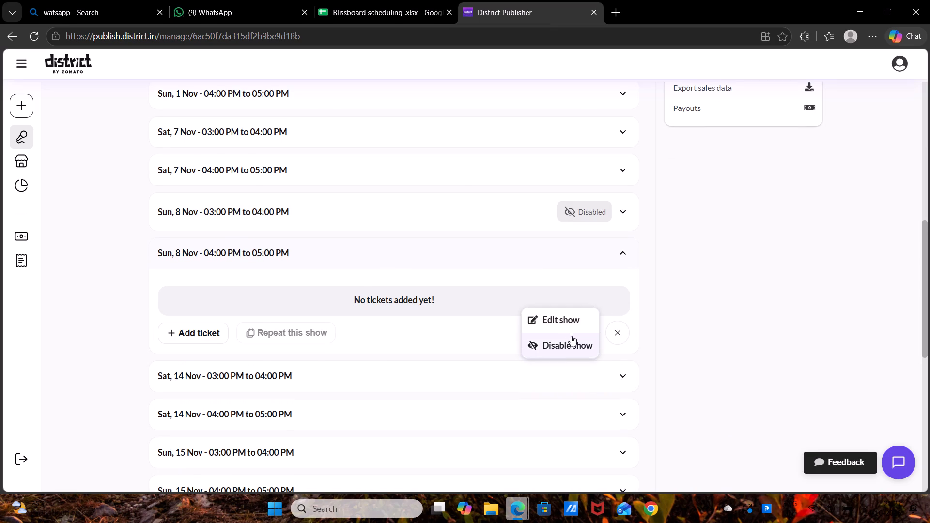
click(570, 338)
click(633, 428)
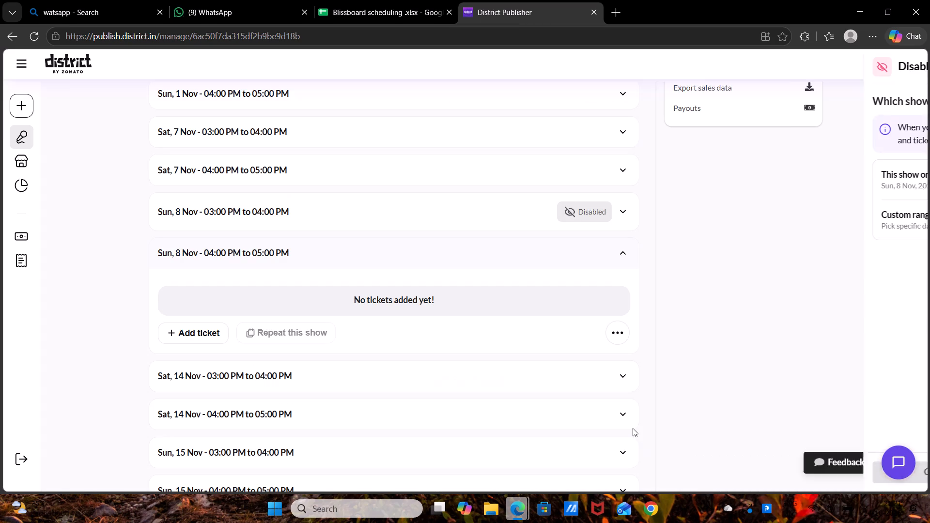
click(820, 468)
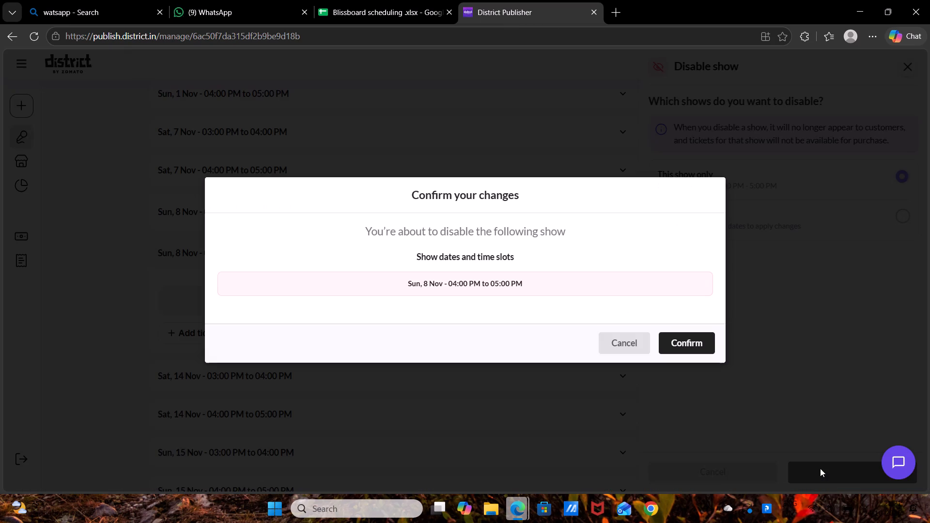
click(693, 349)
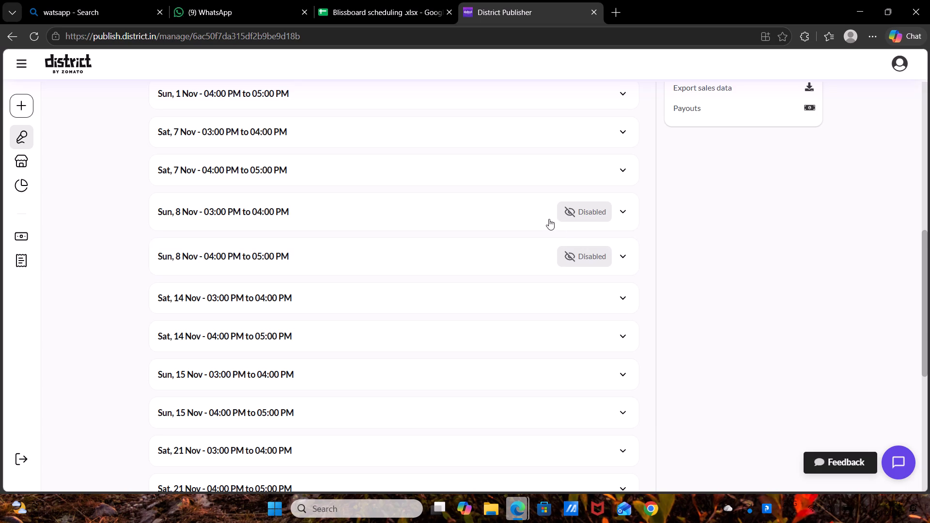
Start a ticket for the Sat, 31 Oct 03:00 PM show with custom name Entry pass, price 799 and quantity 10.
scroll(540, 203, up, 2)
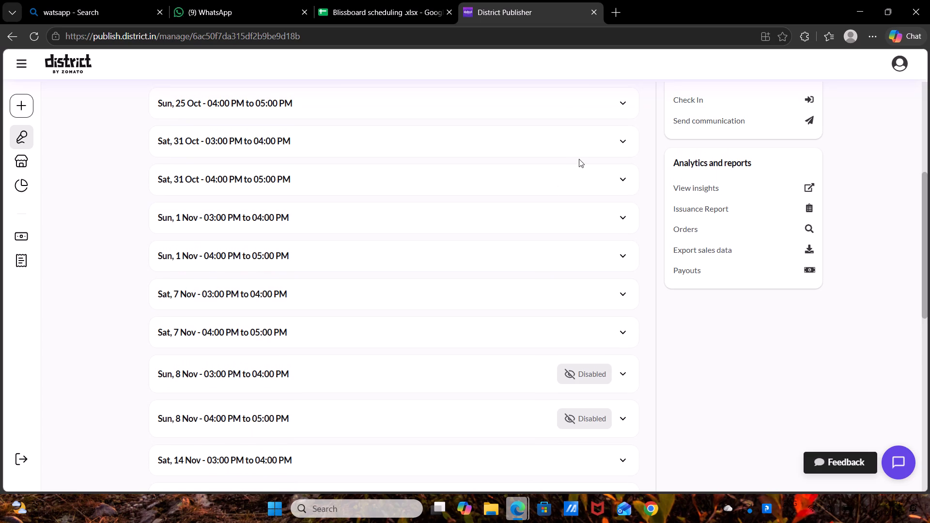
click(585, 155)
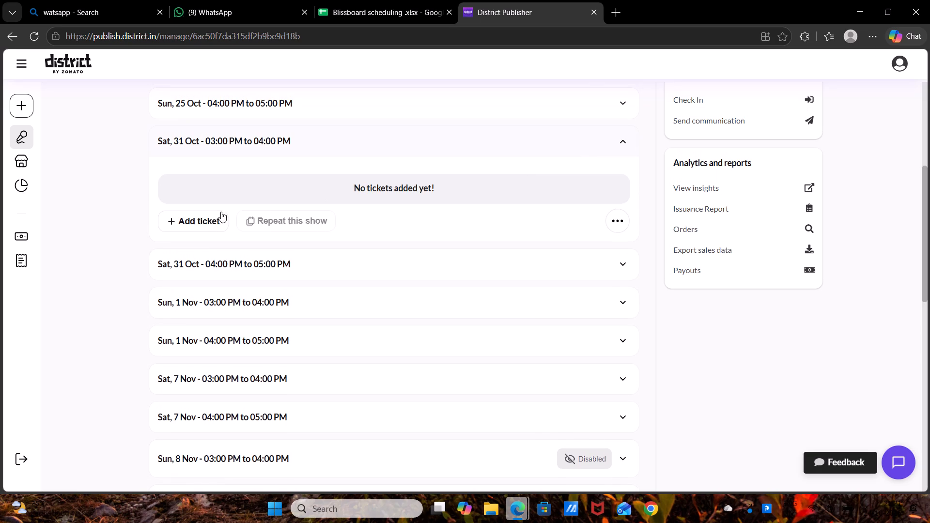
click(203, 216)
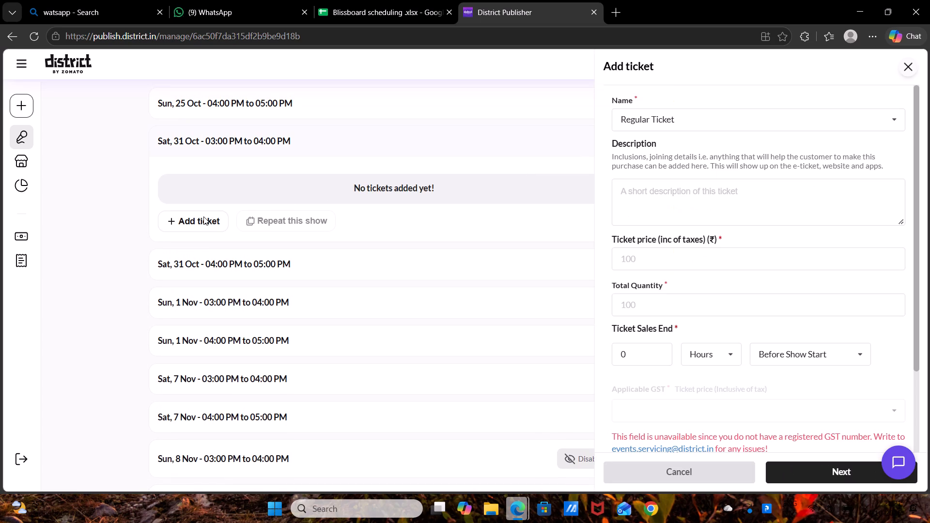
click(195, 218)
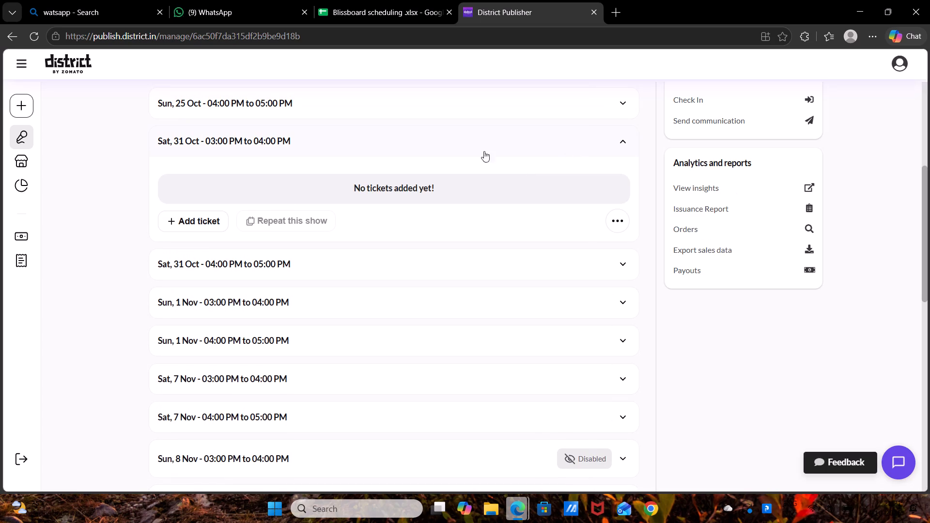
click(193, 217)
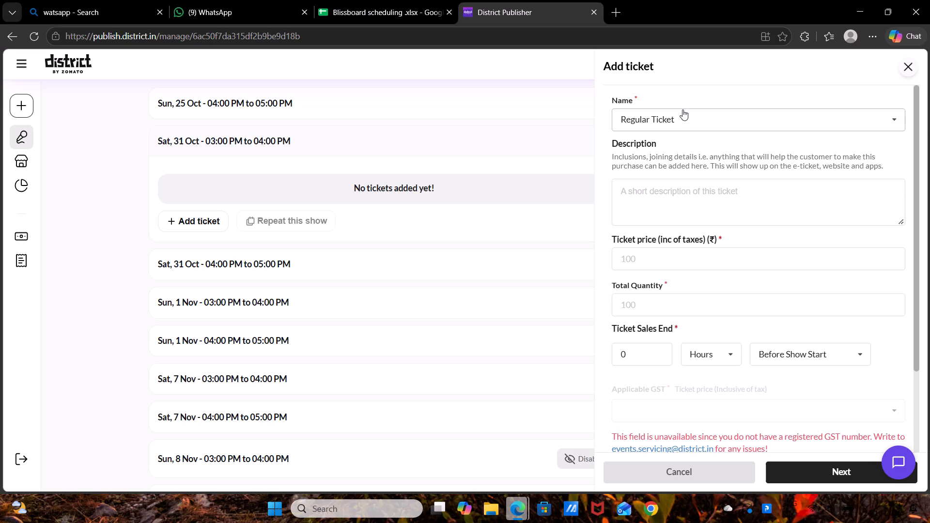
click(682, 109)
click(679, 156)
click(723, 132)
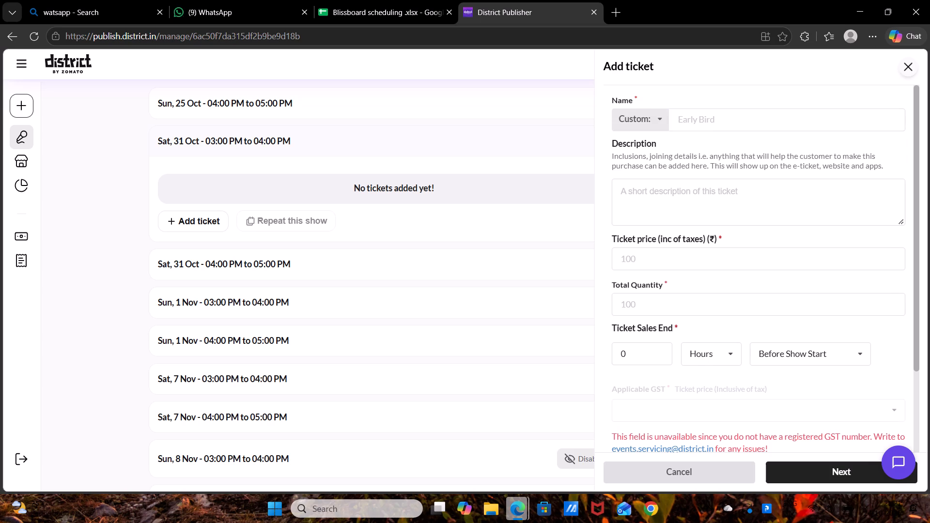
click(749, 116)
click(751, 176)
click(369, 0)
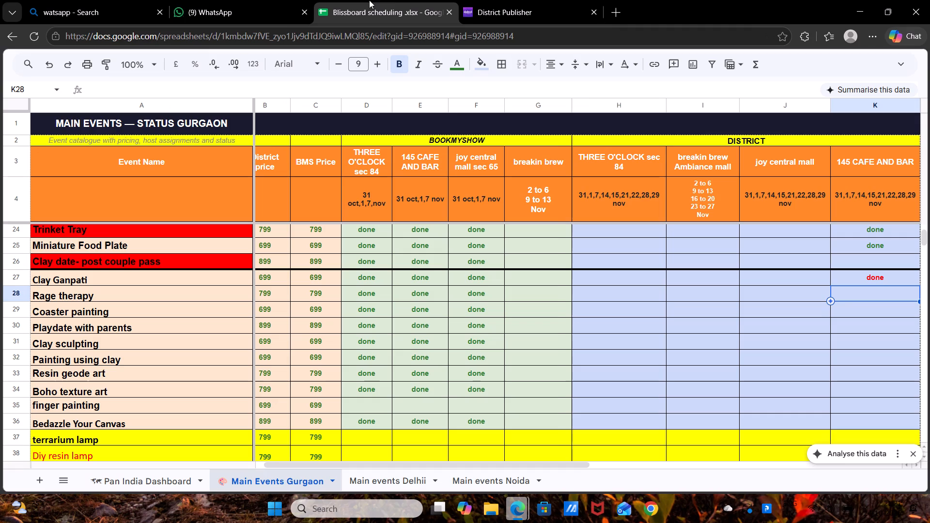
click(488, 2)
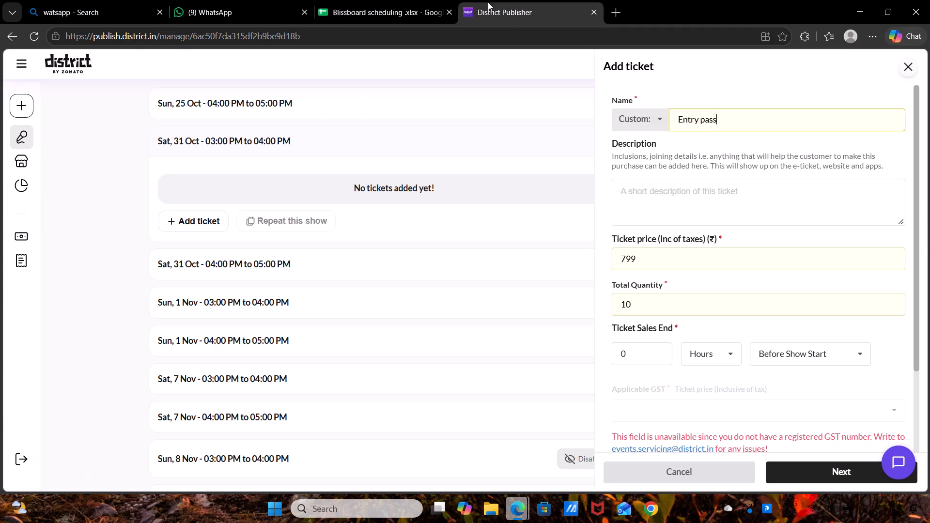
Paste the entry and INR 300 cover charge description, and end ticket sales 30 minutes before show start.
click(636, 198)
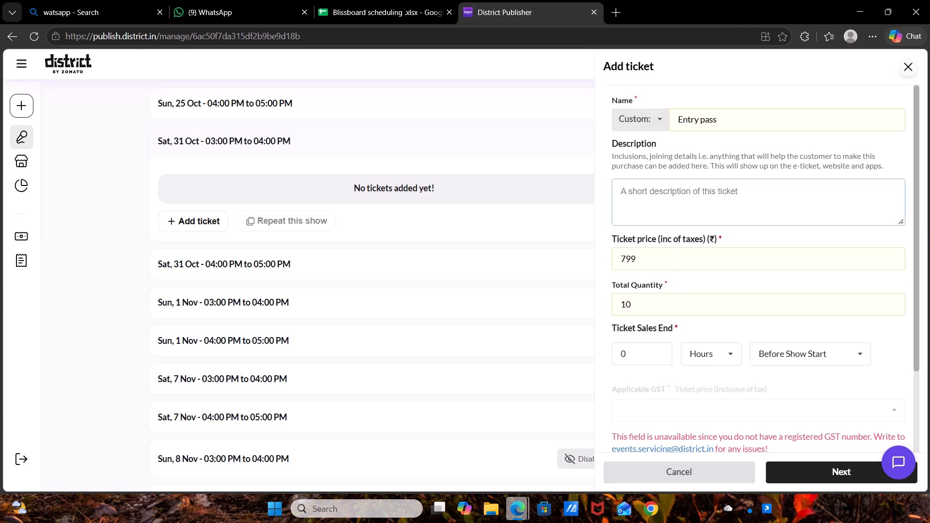
key(v)
key(BackSpace)
key(ctrl+v)
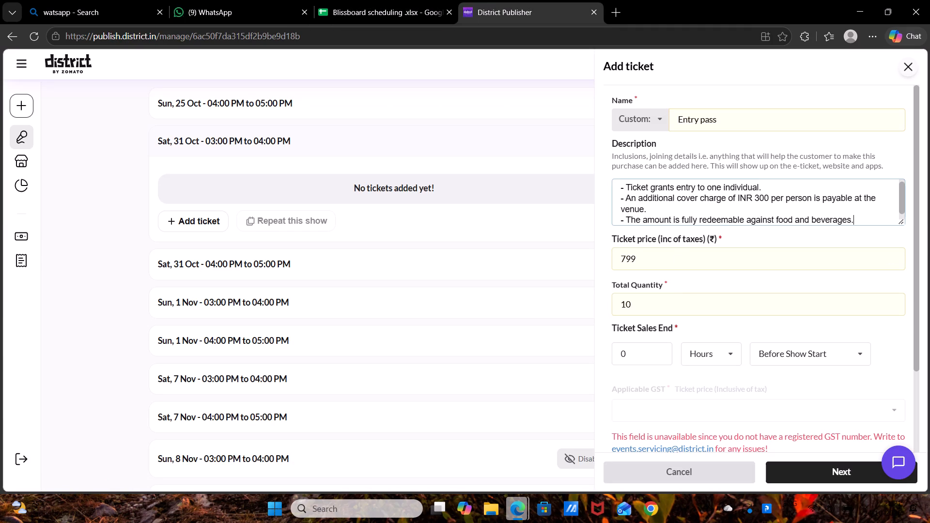
click(620, 351)
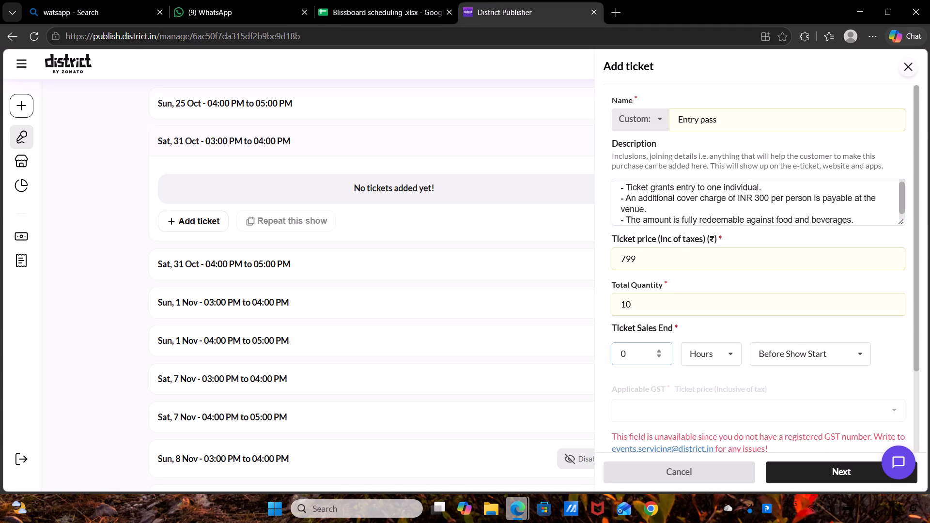
key(3)
click(709, 351)
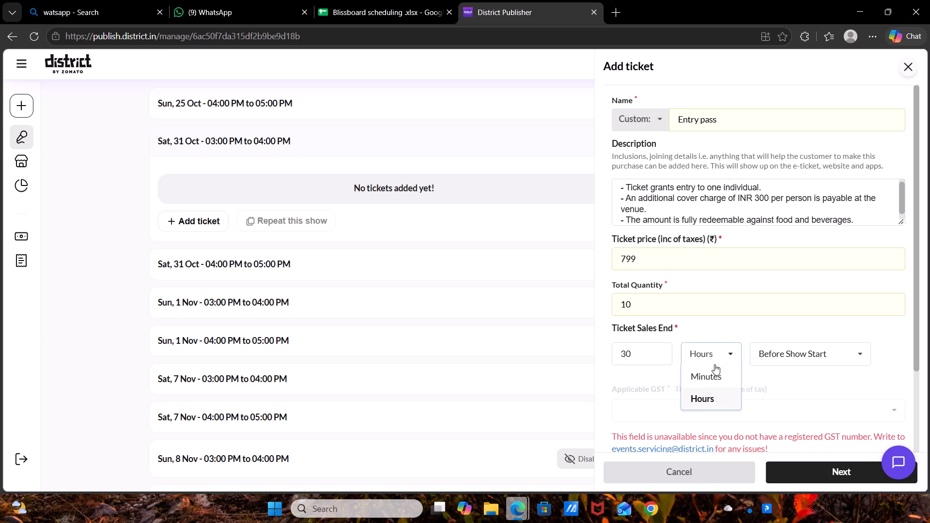
click(715, 366)
Apply the Entry pass ticket to all shows, then save and confirm the changes.
click(806, 479)
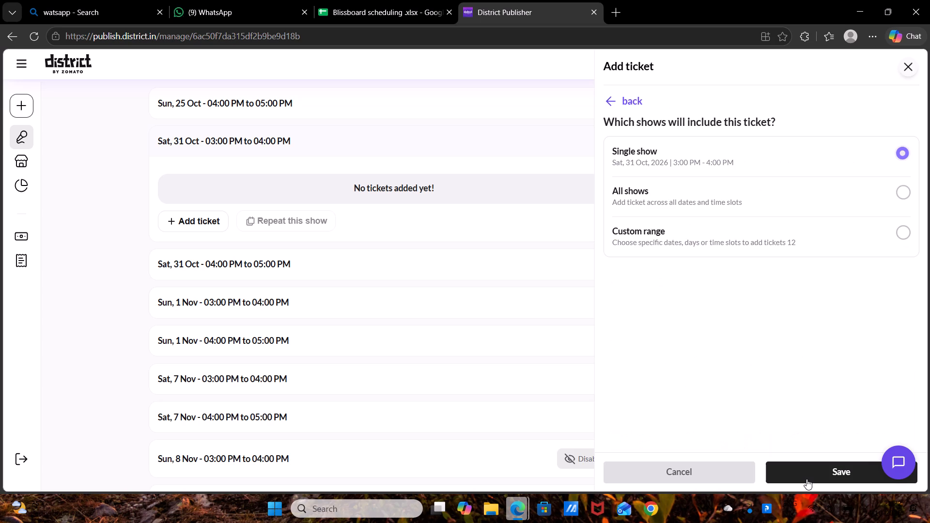
click(813, 188)
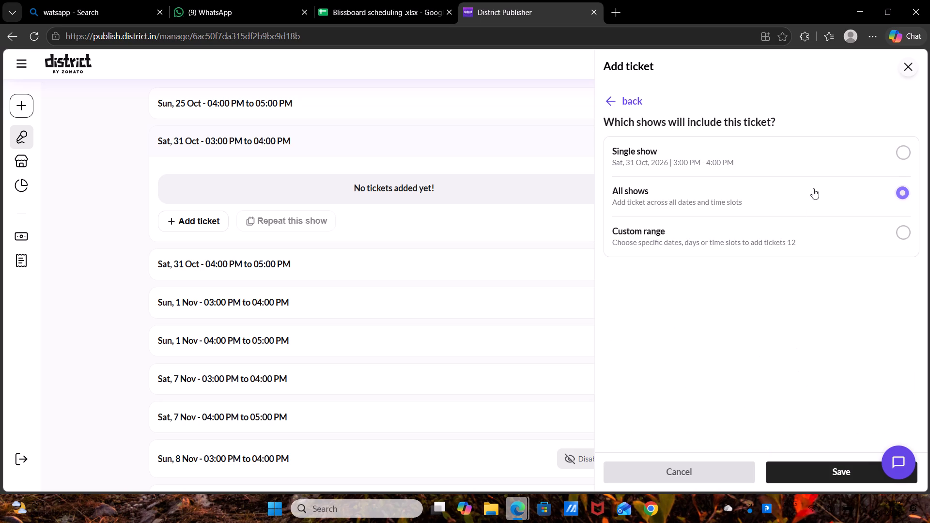
click(837, 467)
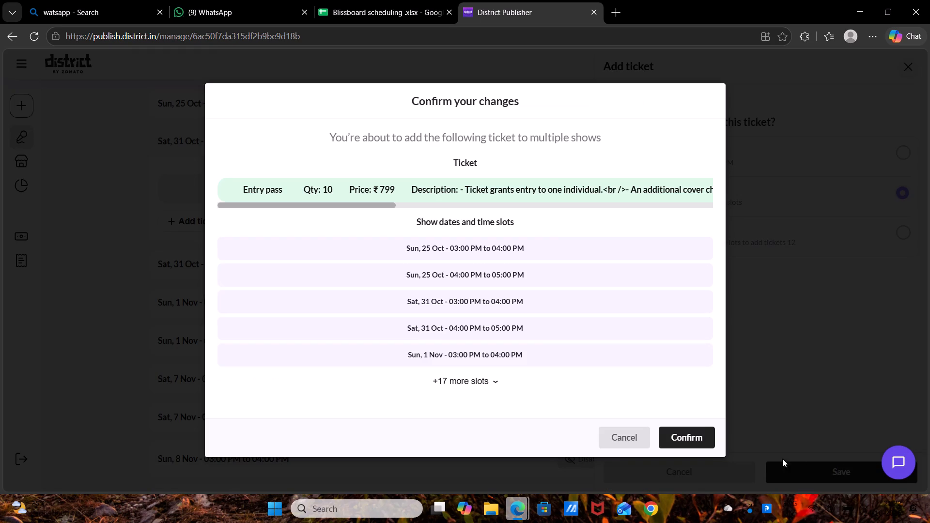
click(685, 439)
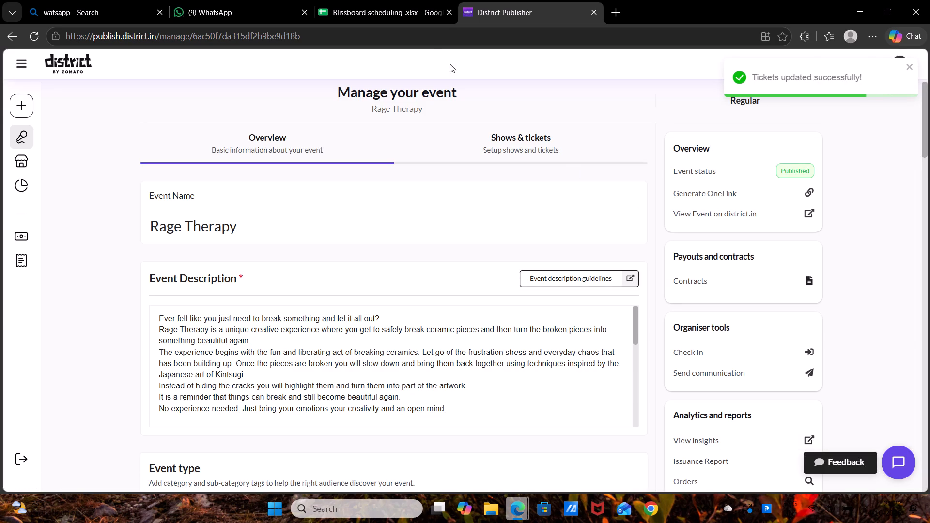
Mark Rage therapy as done under District's 145 Cafe and Bar column in the scheduling spreadsheet.
click(399, 10)
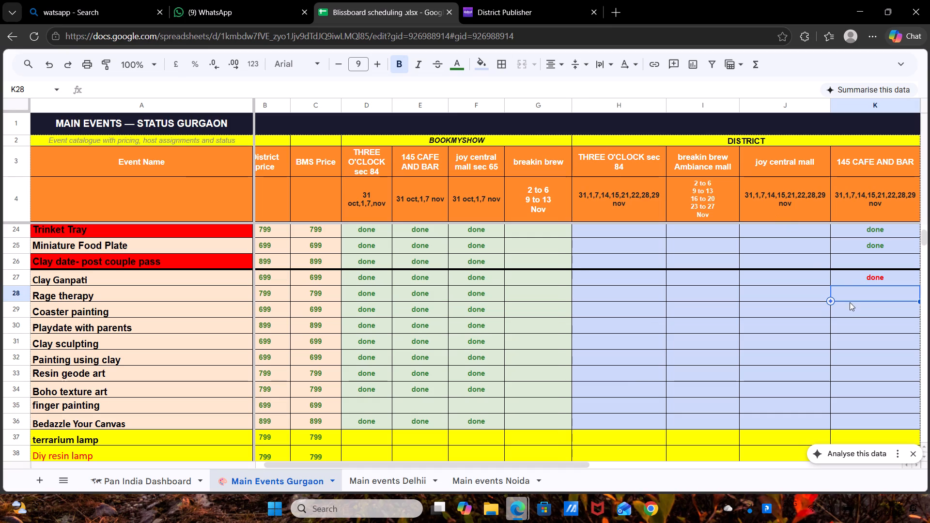
text(done)
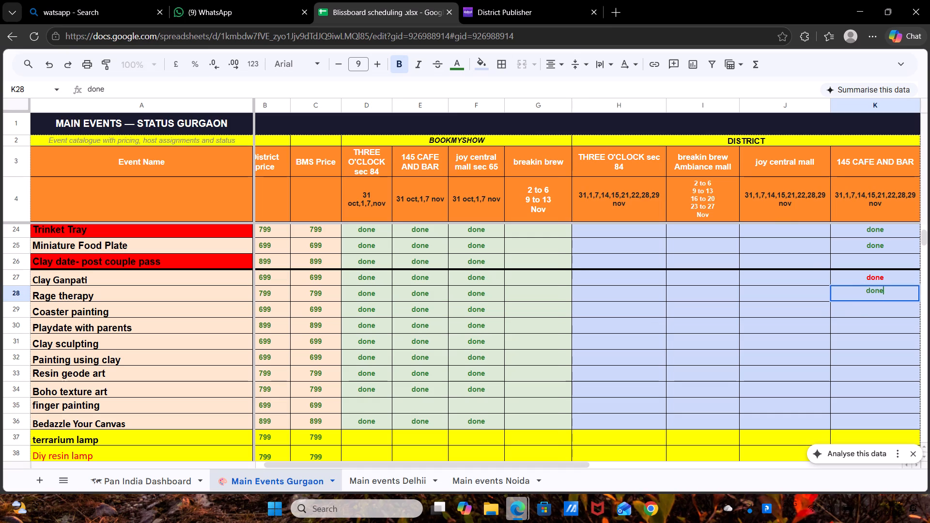
key(Return)
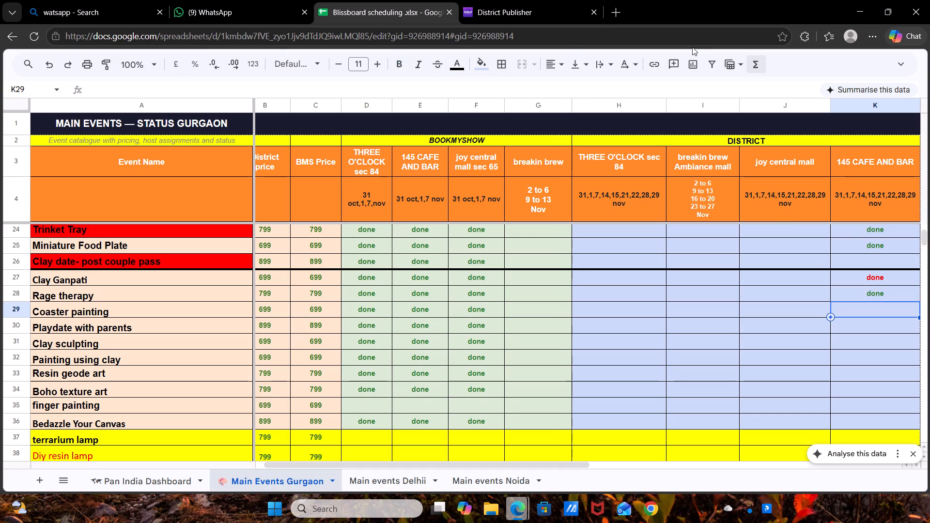
Search the District Publisher events for Ganpati and open the Ganpati Sculpting Workshop at 145 Cafe & Bar.
click(513, 0)
click(422, 0)
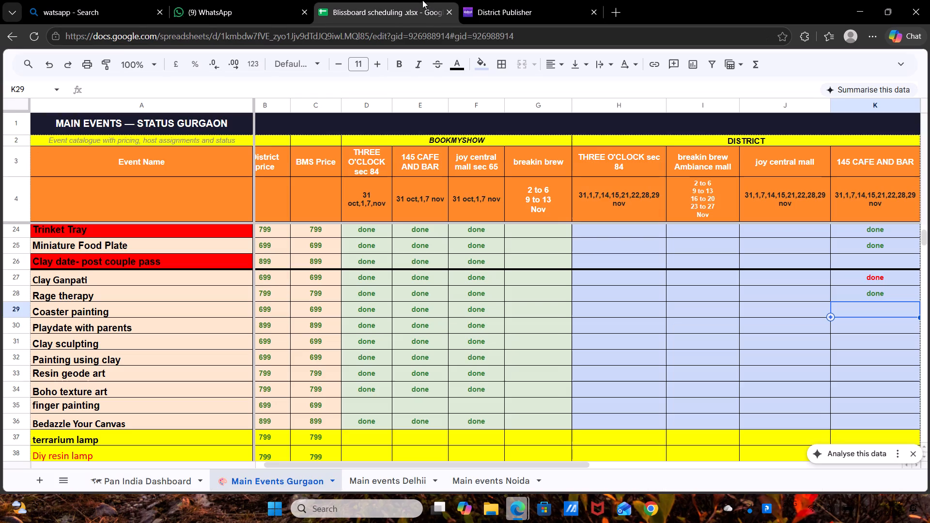
click(440, 10)
click(477, 1)
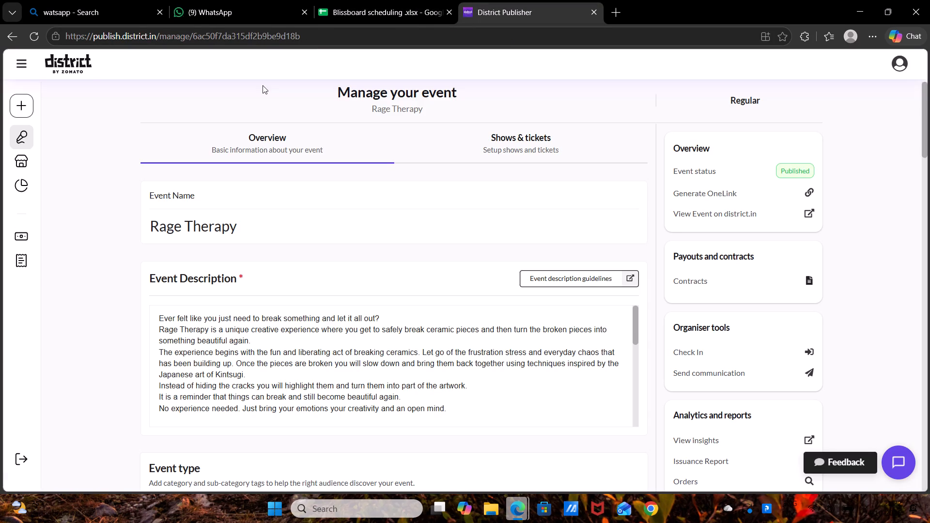
click(21, 31)
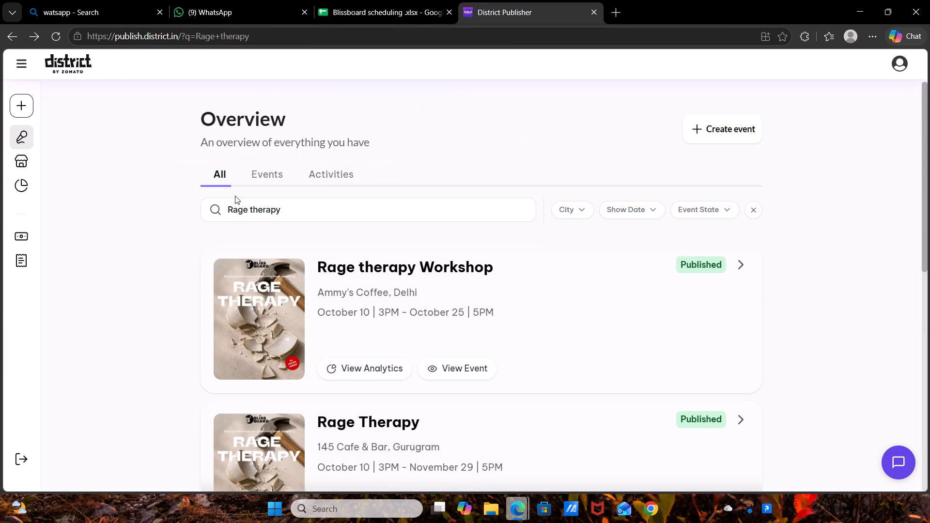
click(284, 206)
drag(284, 206, 165, 206)
key(BackSpace)
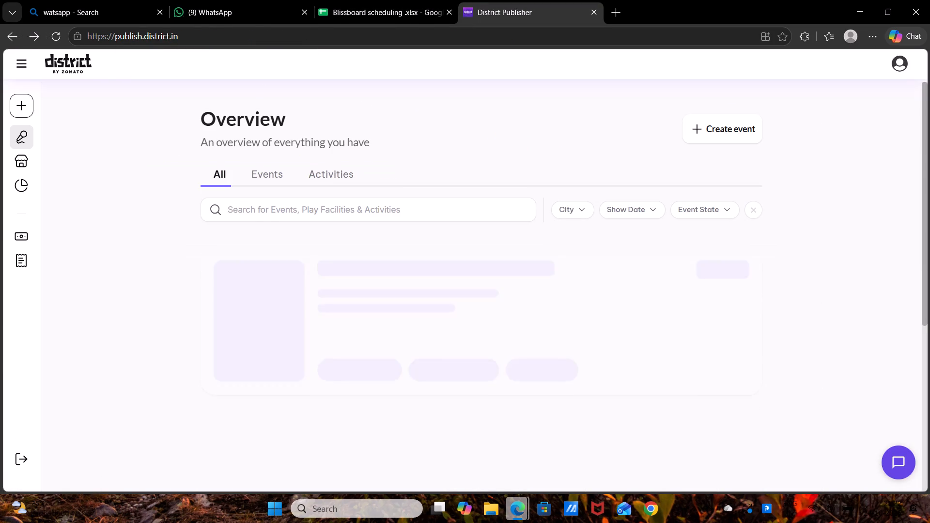
key(shift+g)
text(anpati)
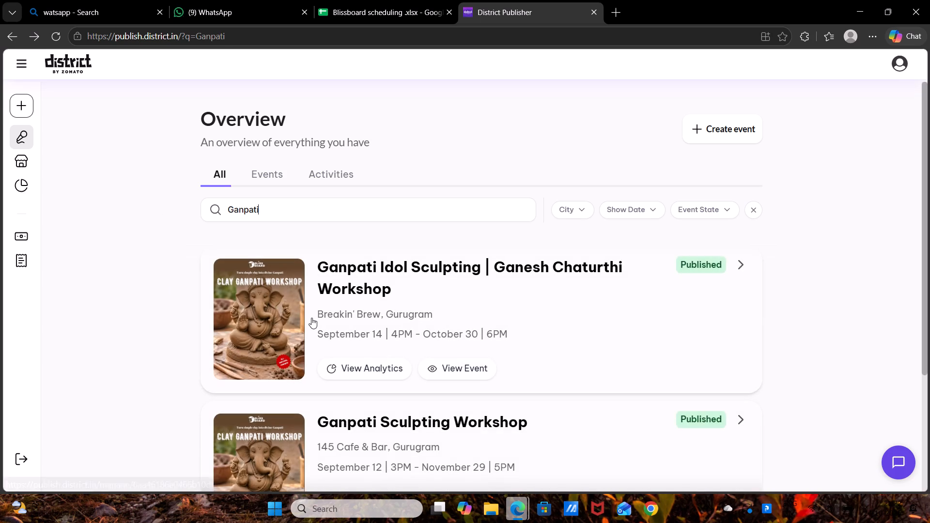
scroll(311, 318, down, 2)
click(345, 312)
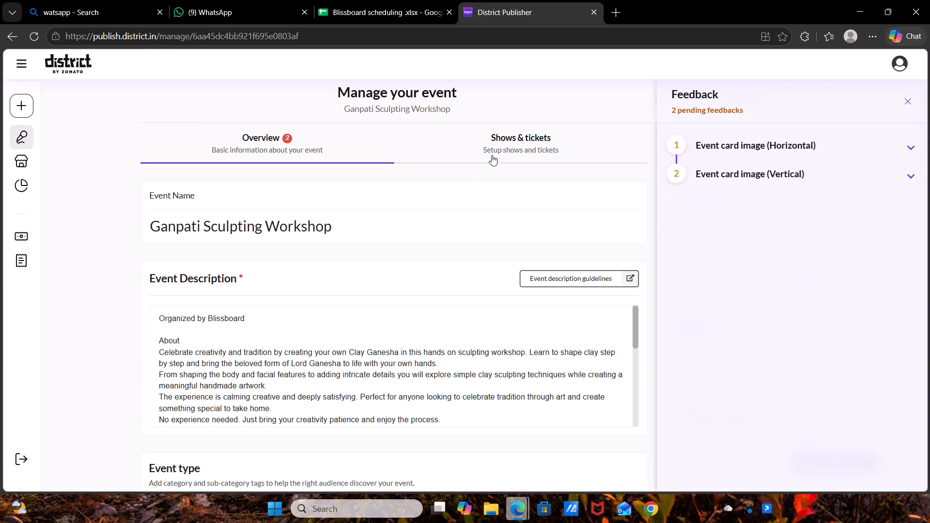
Review the Ganpati Sculpting Workshop's November shows and return to the event overview.
click(492, 155)
scroll(418, 257, down, 2)
scroll(418, 257, up, 1)
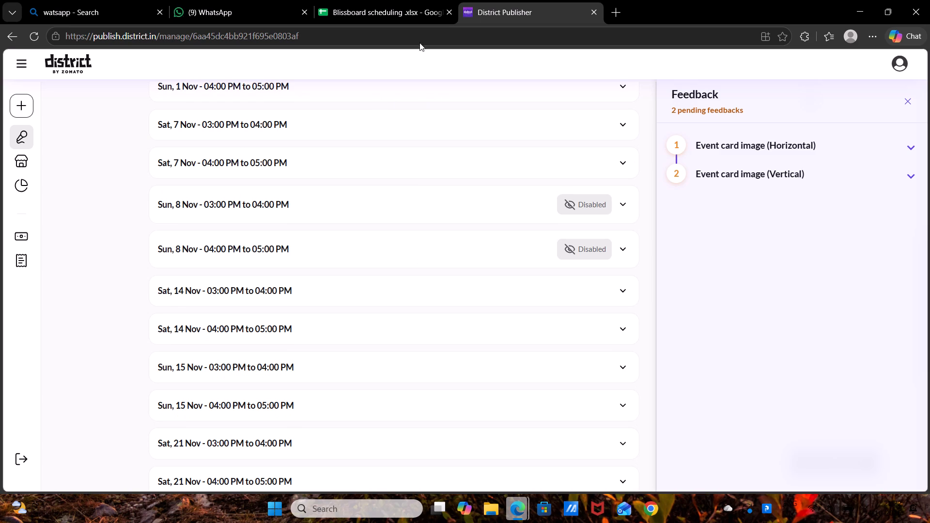
scroll(364, 51, up, 7)
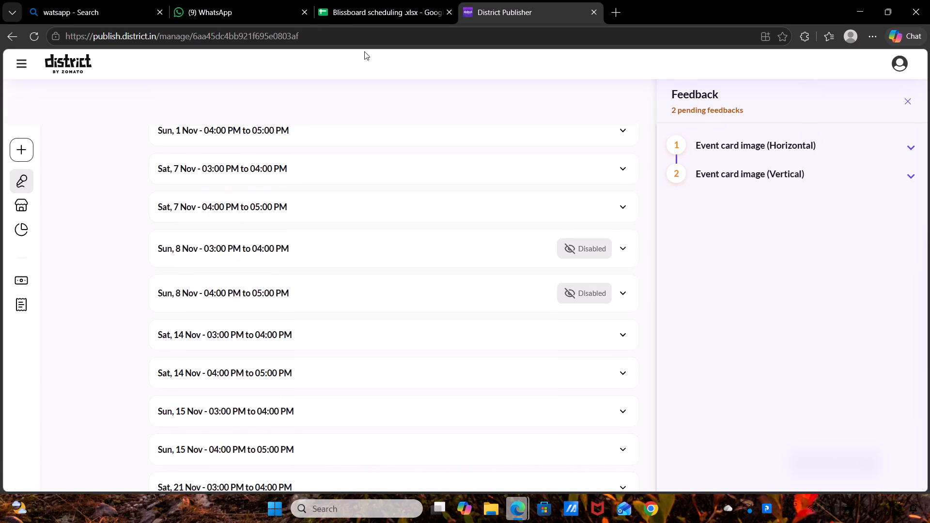
scroll(364, 51, up, 3)
click(7, 41)
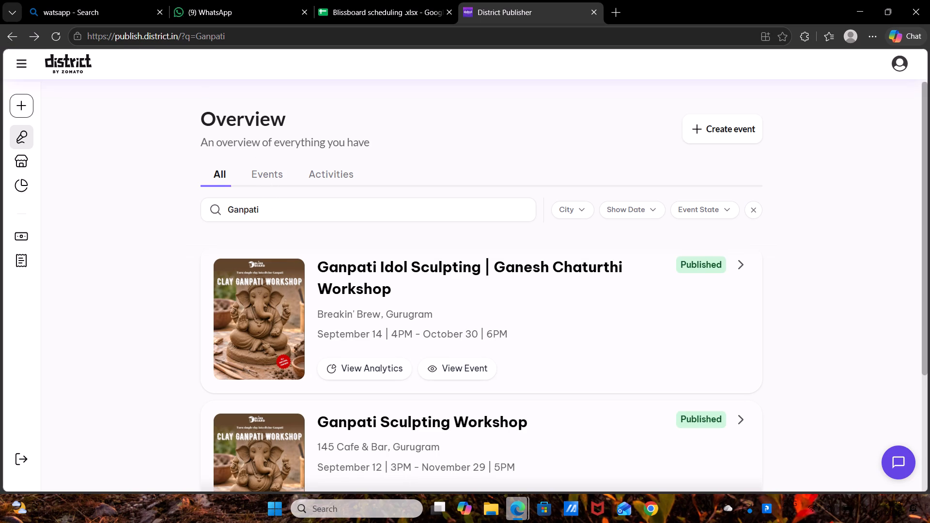
Check the scheduling spreadsheet for the next event, search District Publisher for Coaster, and open the 145 Cafe & Bar Coaster Painting's shows and tickets.
drag(266, 213, 158, 214)
key(BackSpace)
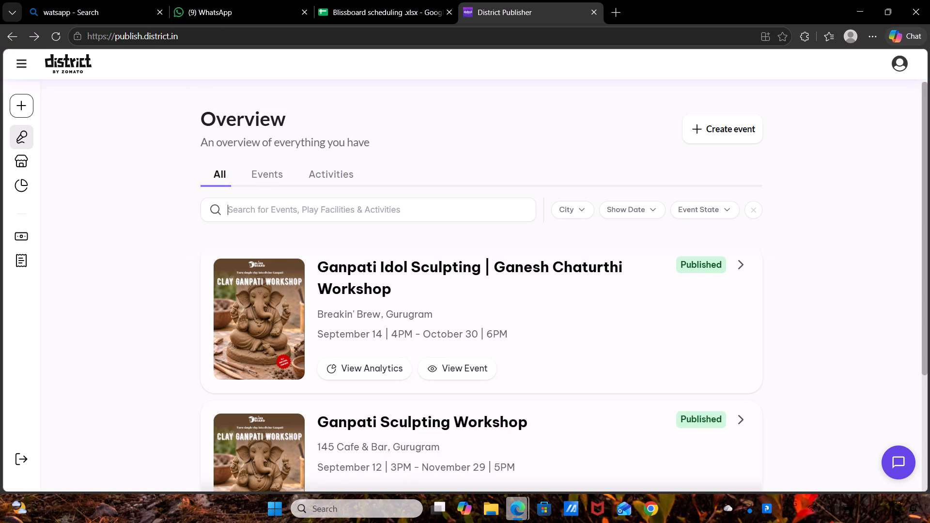
click(387, 0)
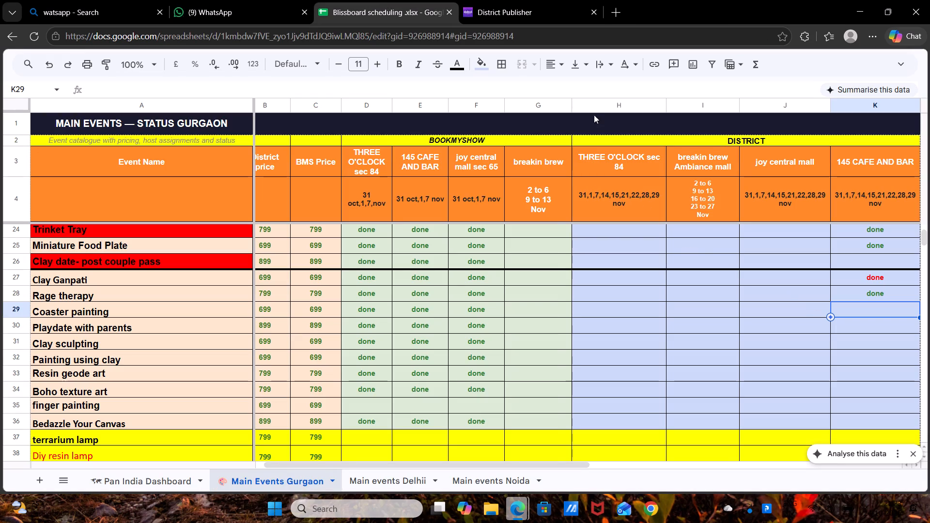
click(498, 0)
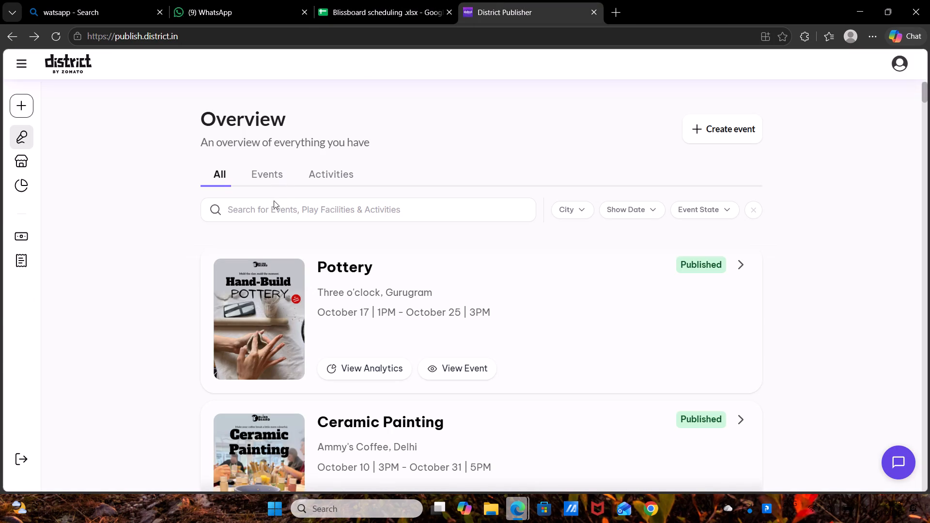
click(273, 210)
text(Coa)
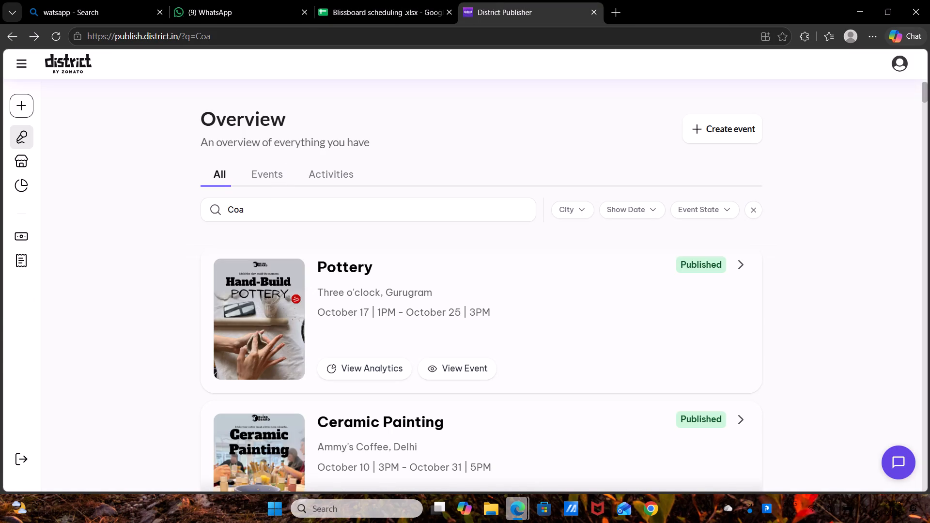
text(sterv)
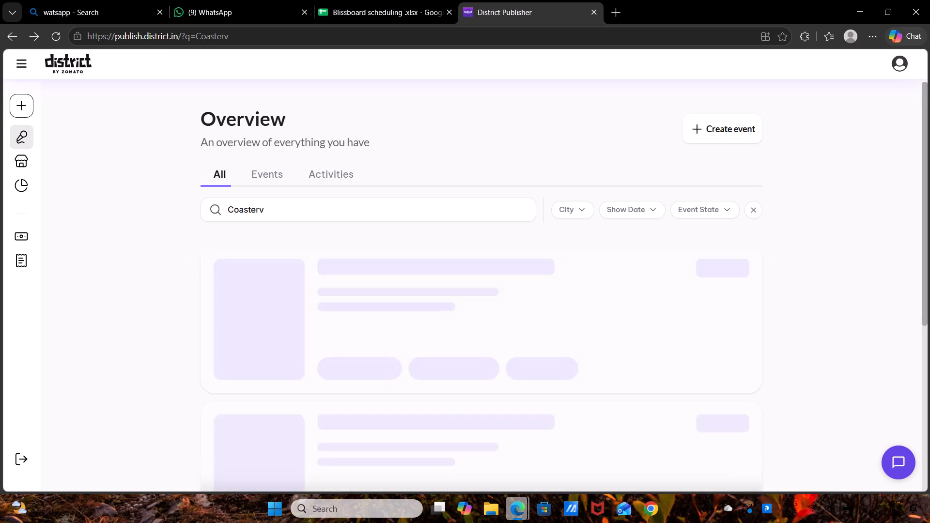
key(BackSpace)
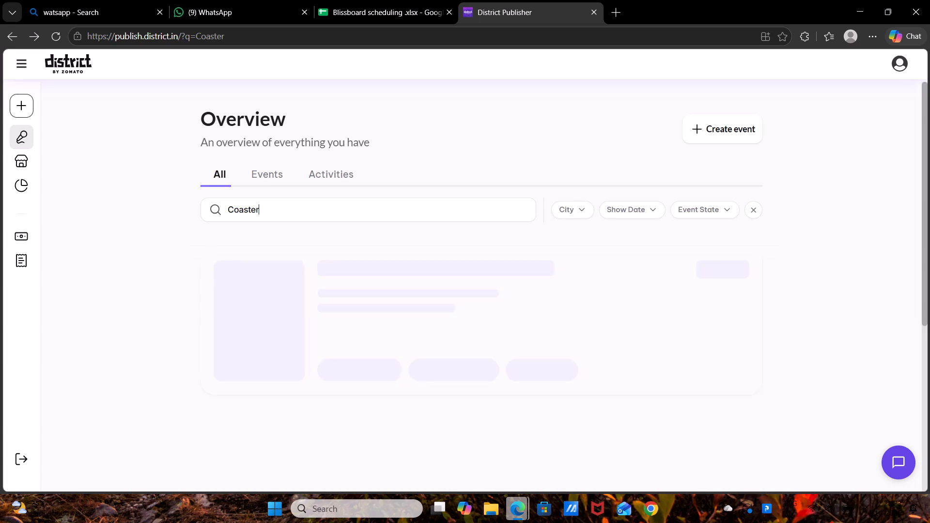
scroll(318, 302, down, 2)
scroll(318, 302, up, 1)
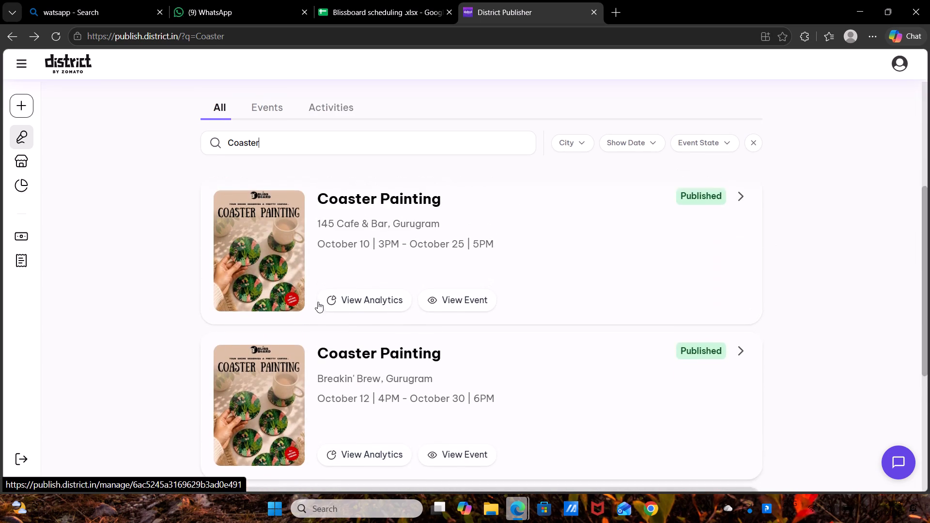
click(371, 252)
scroll(371, 252, down, 1)
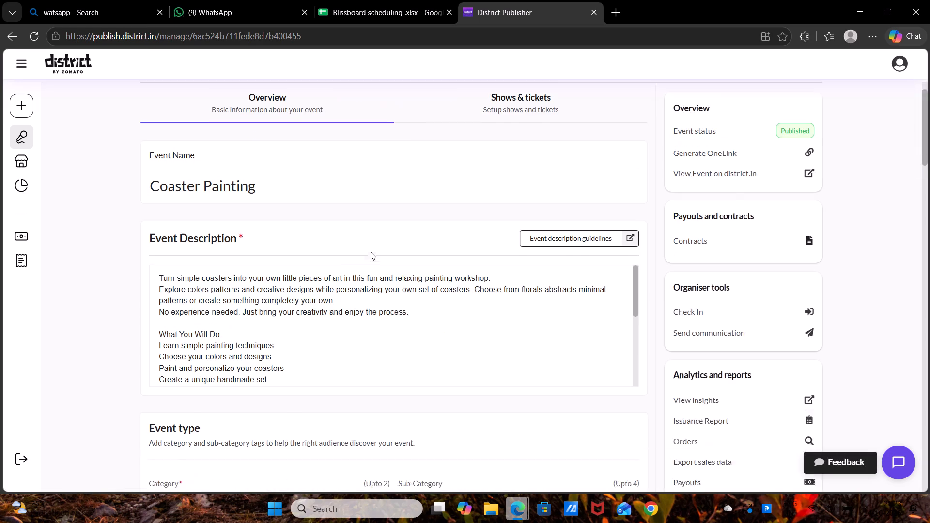
click(535, 82)
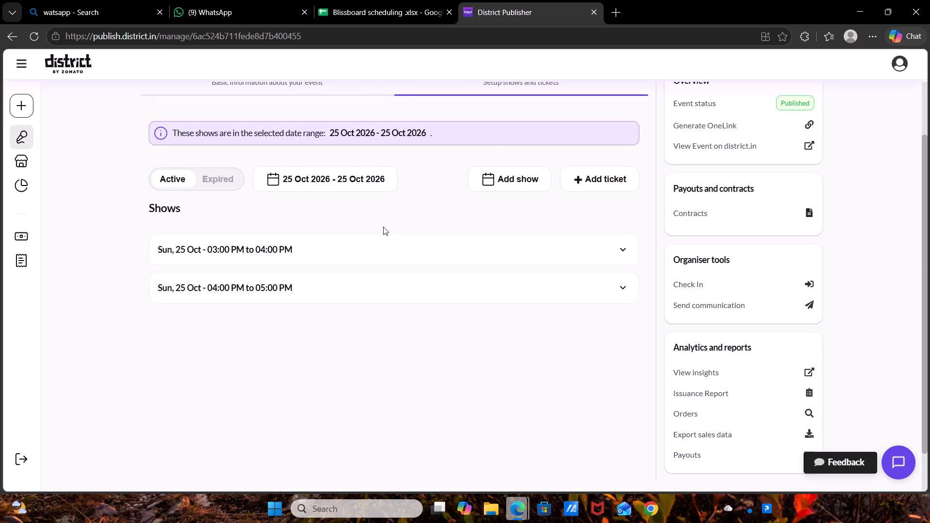
Set up a new recurring weekly show from Sat, 31 Oct to Mon, 30 Nov, repeating on Saturdays and Sundays.
click(501, 173)
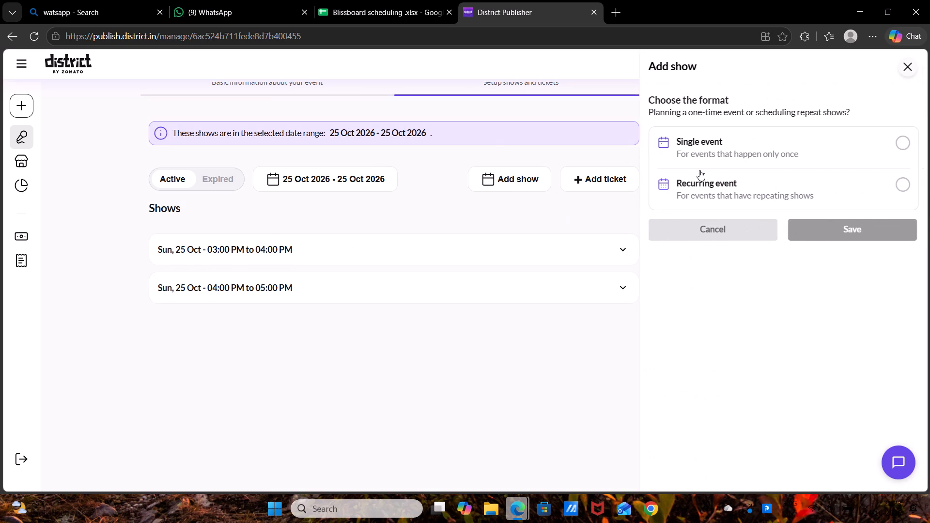
click(725, 174)
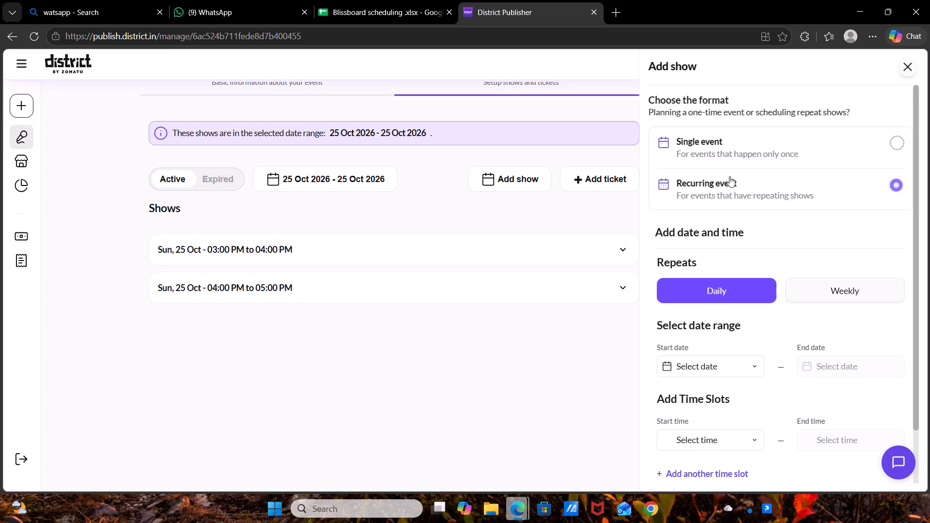
click(802, 304)
click(835, 292)
click(720, 380)
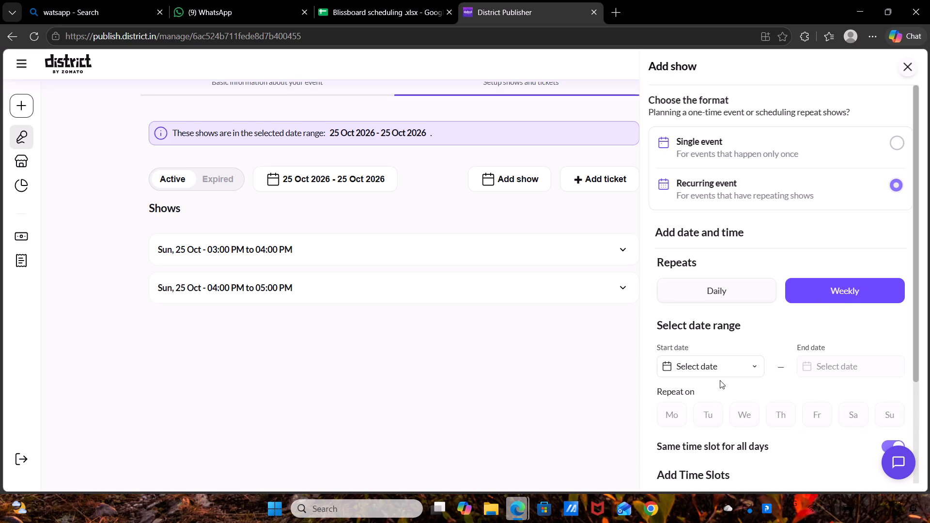
click(733, 366)
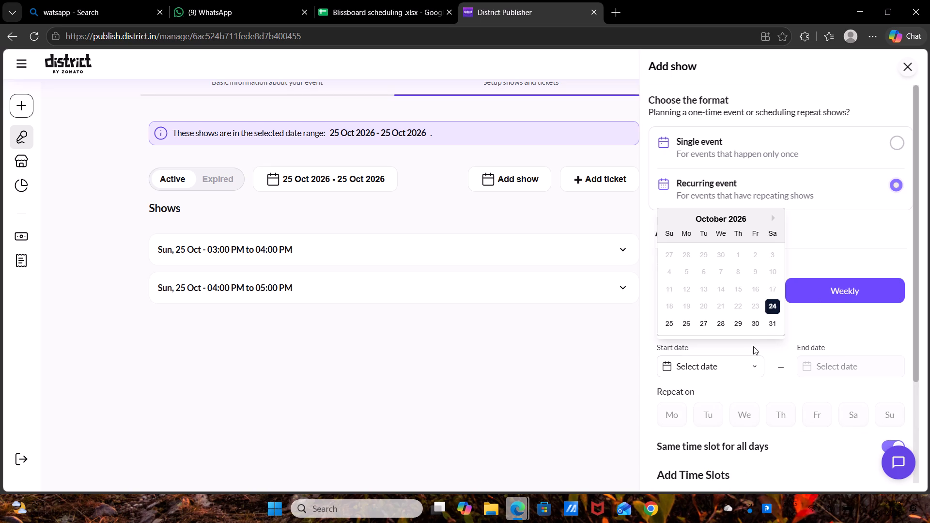
click(771, 319)
click(812, 368)
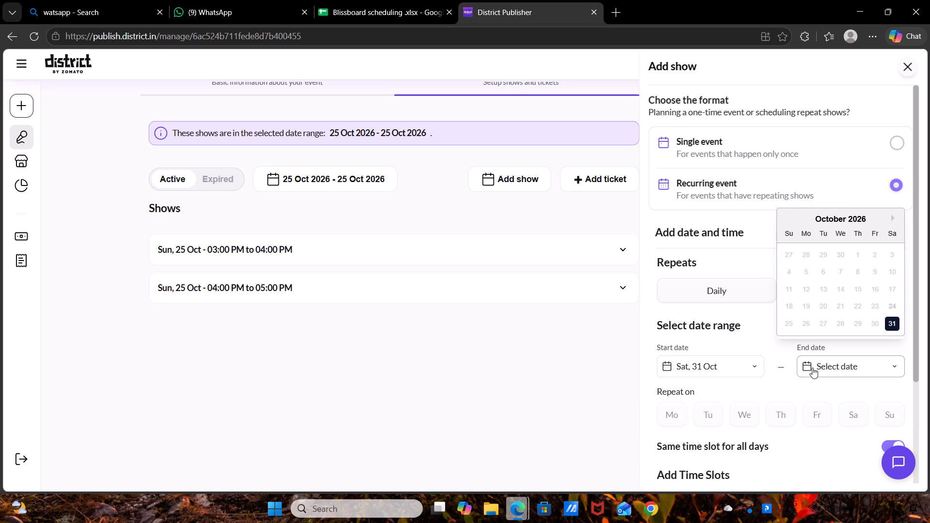
click(892, 318)
click(868, 357)
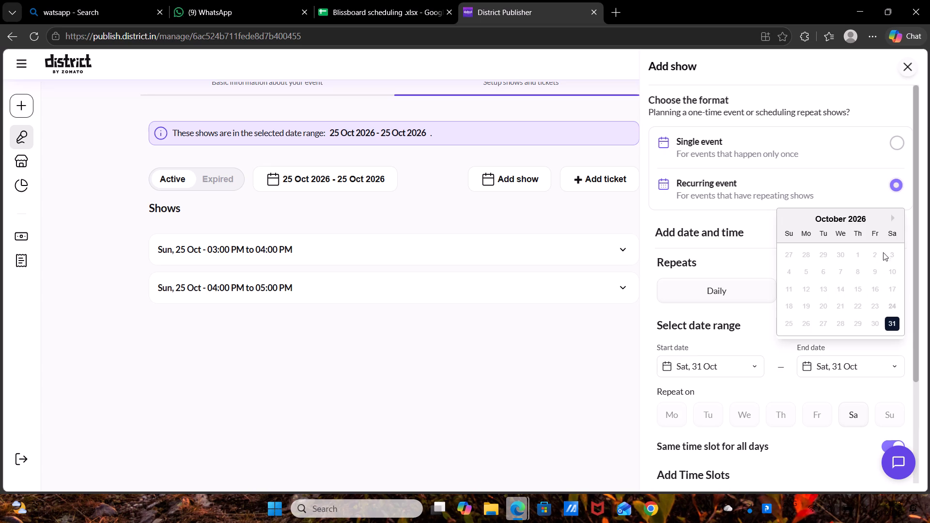
click(892, 218)
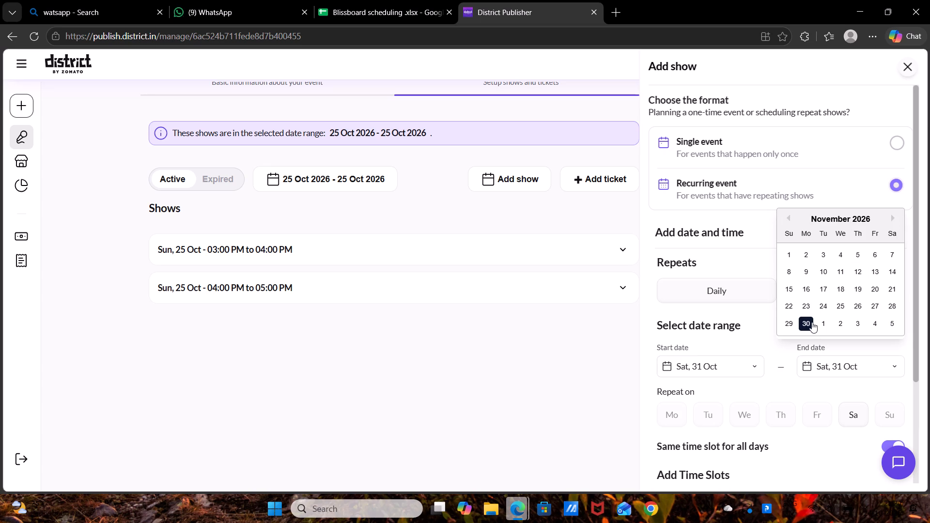
click(812, 322)
click(839, 400)
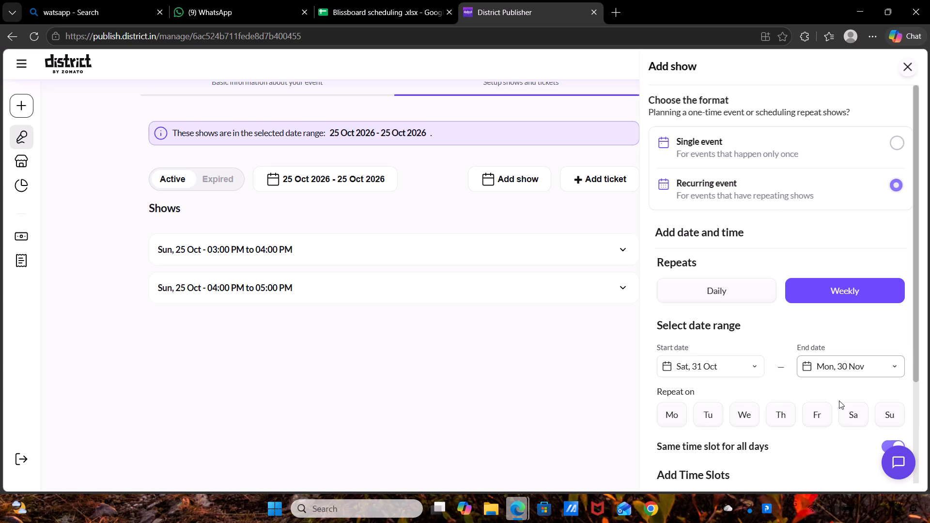
click(850, 410)
click(889, 409)
Set the first time slot to run from 03:00 PM to 04:00 PM.
scroll(889, 409, down, 4)
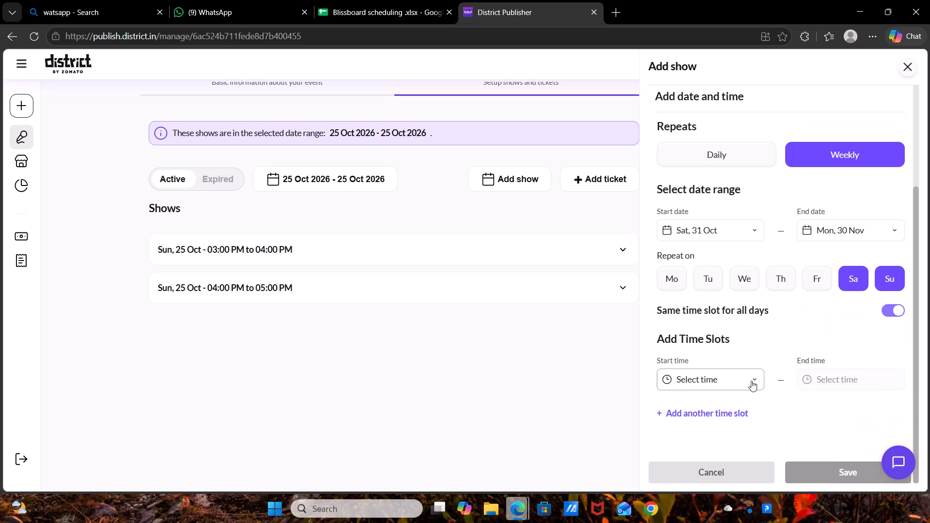
click(728, 385)
drag(759, 302, 761, 309)
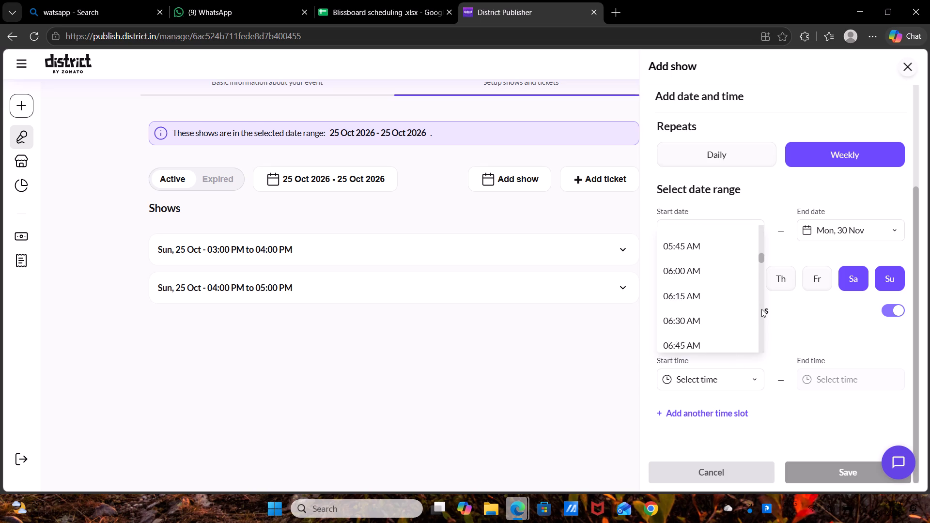
drag(761, 309, 714, 283)
scroll(714, 283, up, 1)
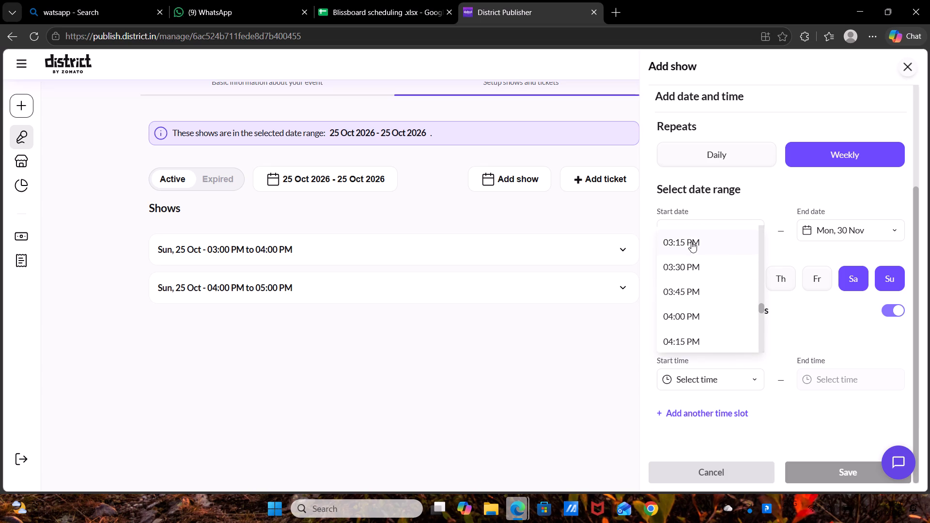
scroll(692, 231, up, 1)
click(690, 279)
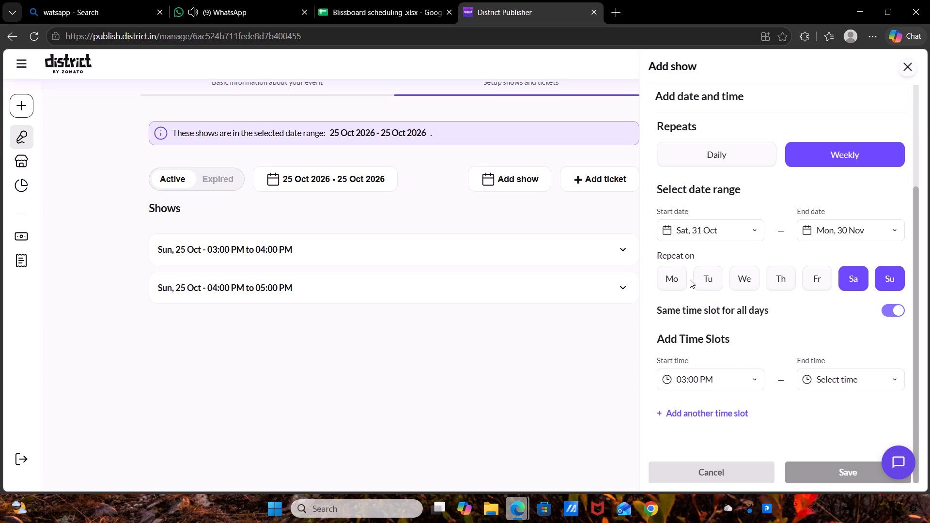
click(836, 384)
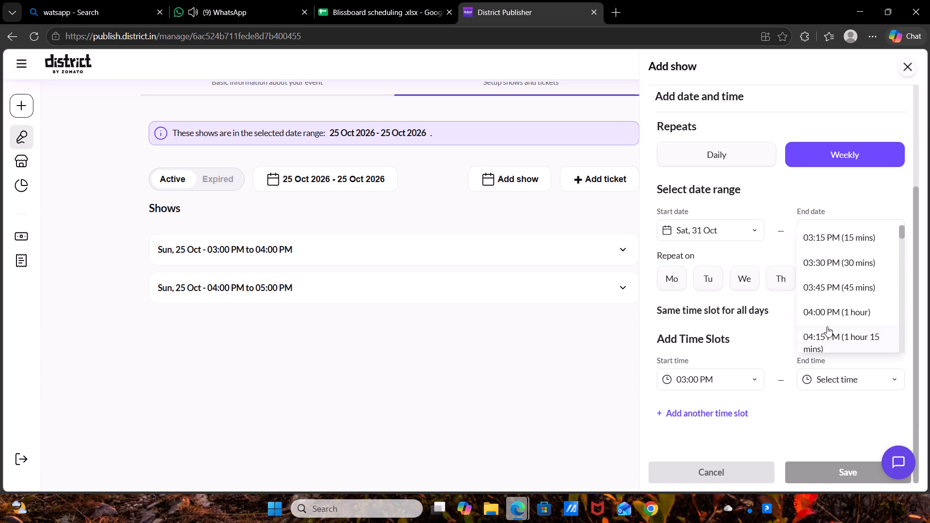
click(833, 316)
Add a second time slot running from 04:00 PM to 05:00 PM.
click(707, 426)
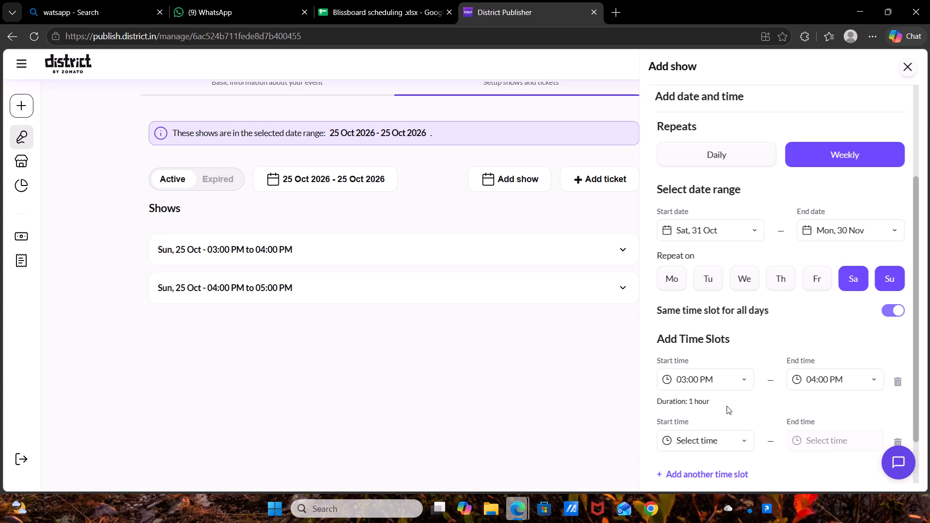
click(726, 429)
click(724, 441)
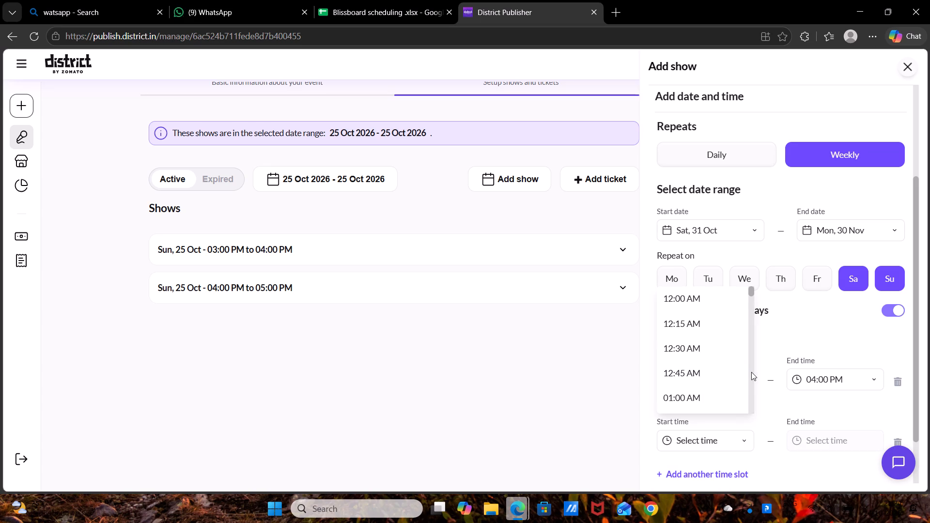
click(751, 372)
drag(751, 372, 731, 361)
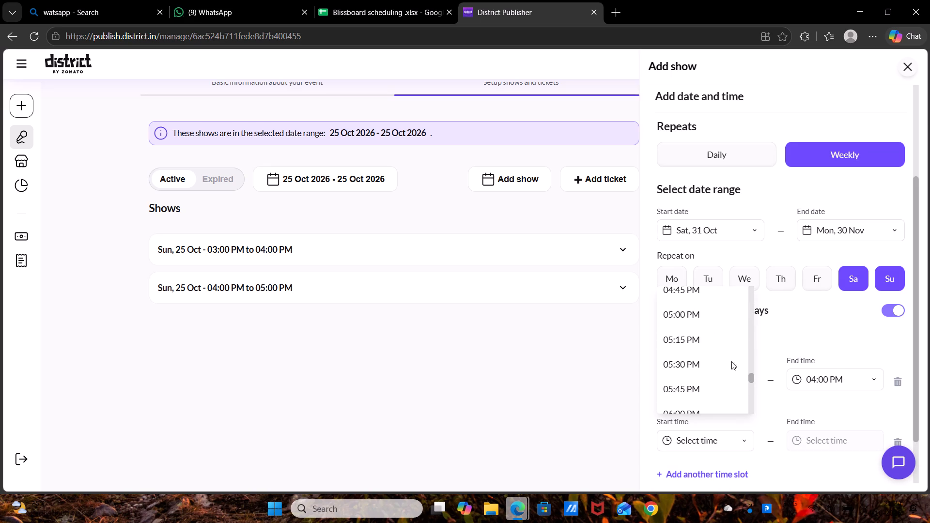
drag(731, 361, 728, 359)
scroll(728, 359, up, 1)
click(689, 382)
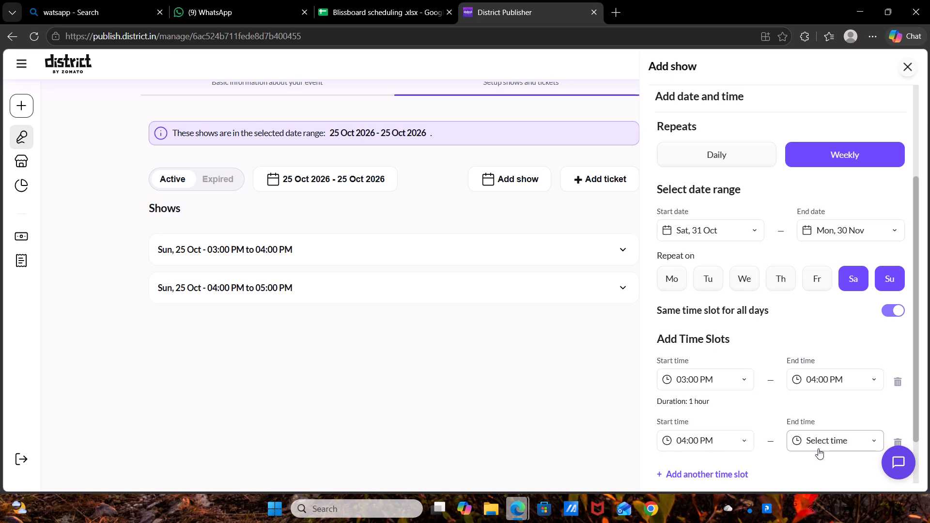
click(825, 446)
click(823, 376)
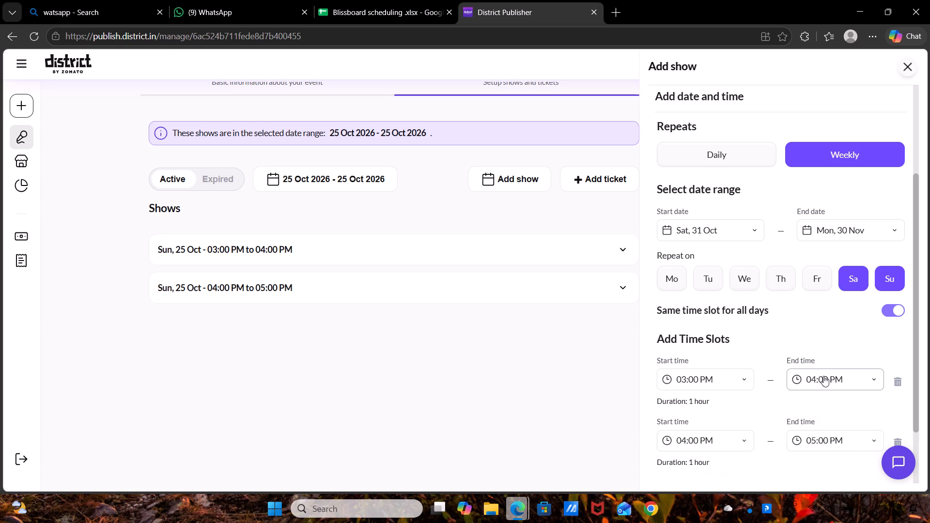
Save the recurring Coaster Painting schedule and confirm creation of its shows.
scroll(823, 376, down, 3)
click(833, 465)
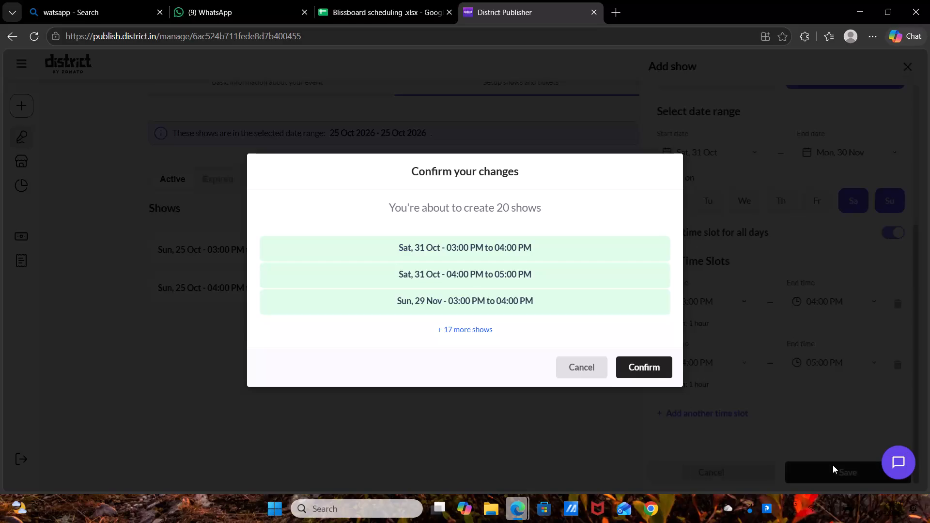
click(650, 366)
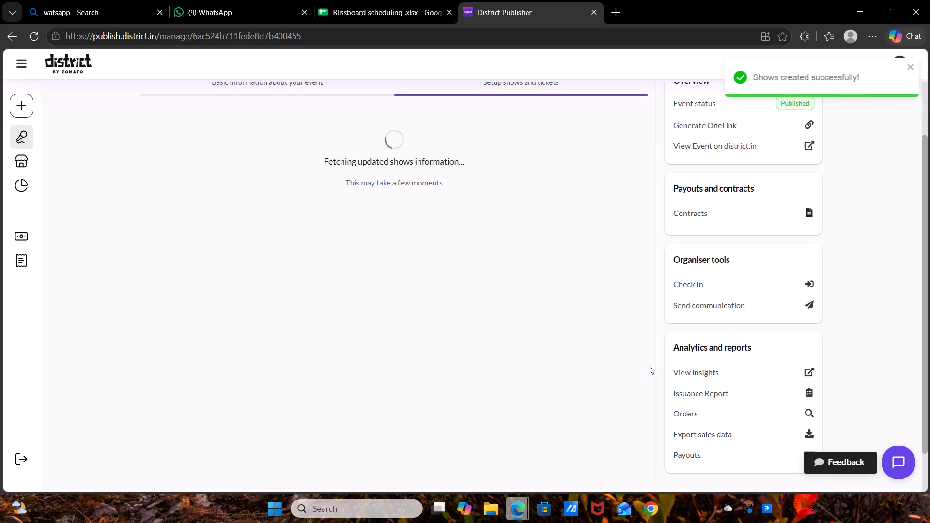
Disable only the Coaster Painting show on Sun, 8 Nov from 03:00 PM to 04:00 PM and confirm the change.
scroll(433, 207, up, 4)
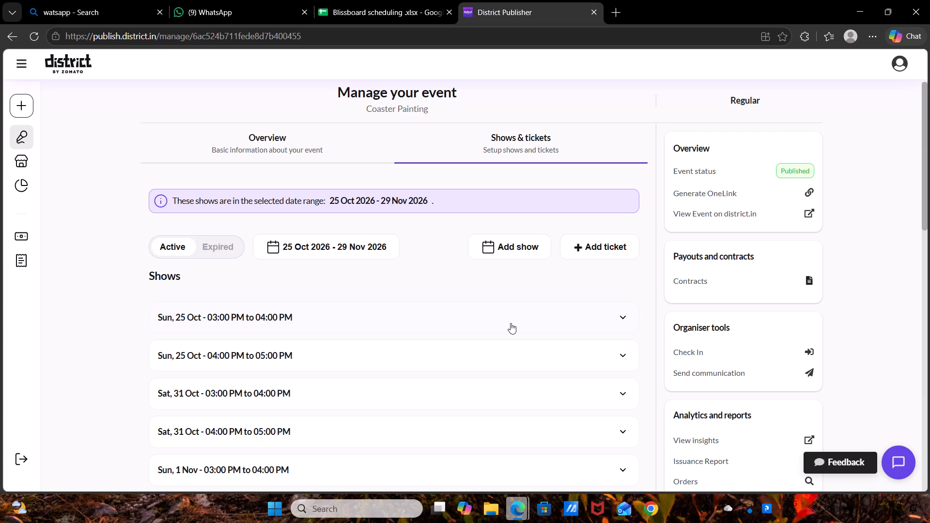
scroll(539, 431, down, 1)
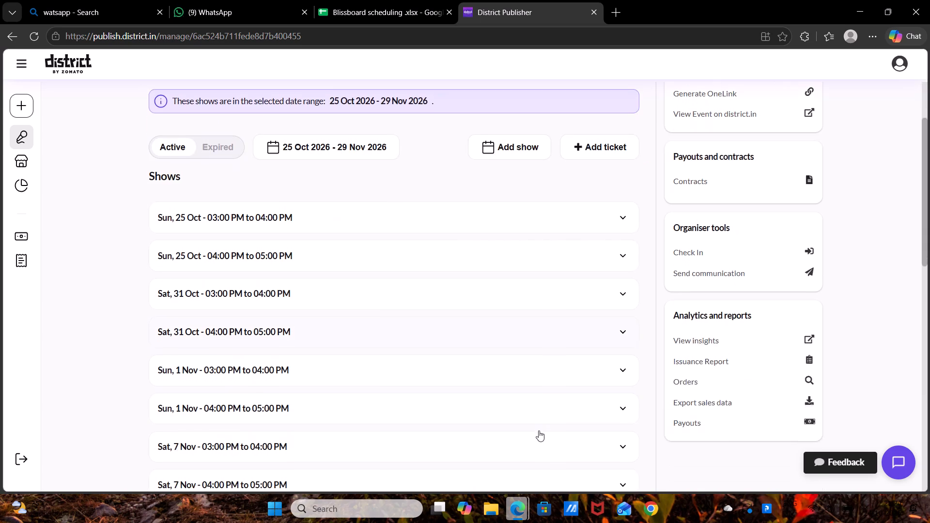
scroll(539, 431, down, 1)
click(542, 420)
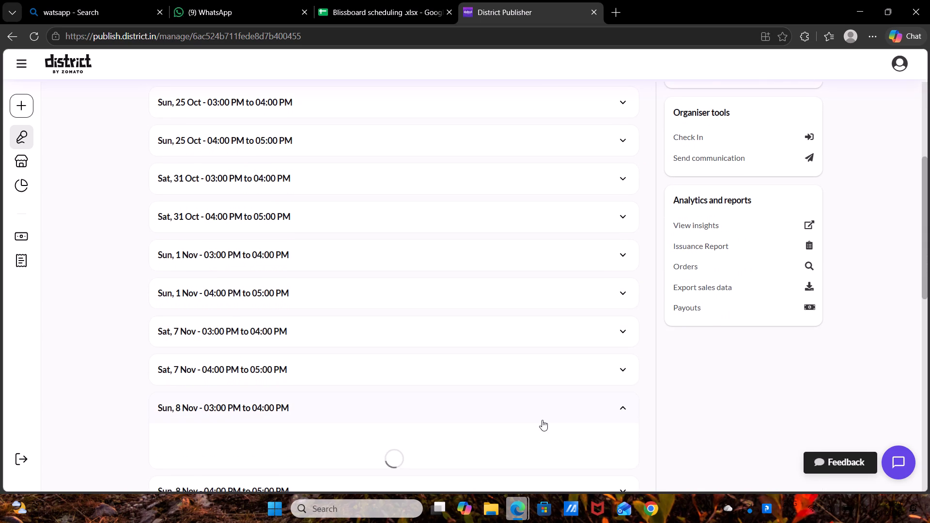
scroll(554, 423, down, 1)
click(609, 379)
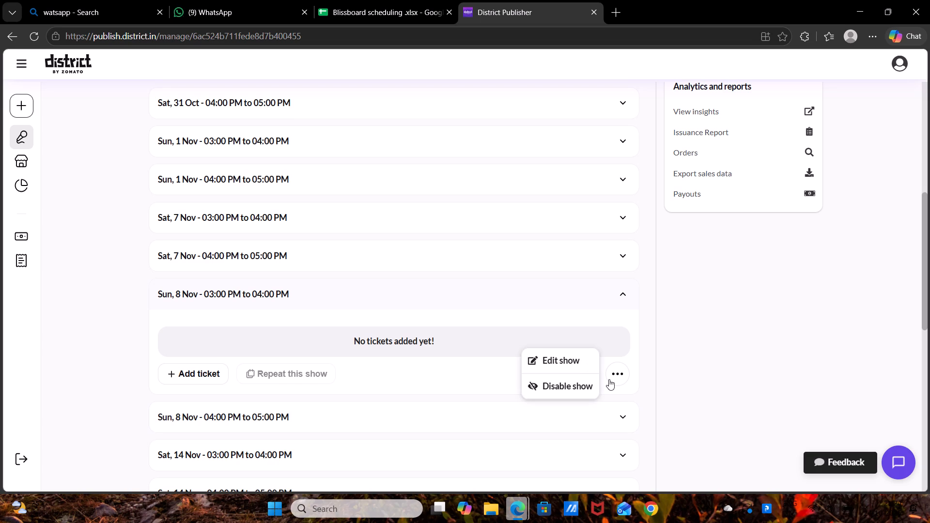
click(576, 380)
click(629, 429)
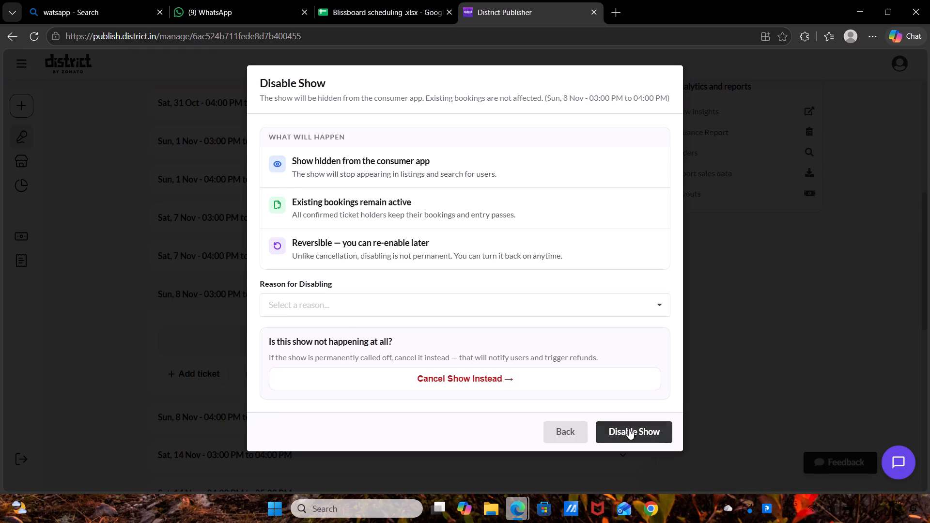
click(828, 474)
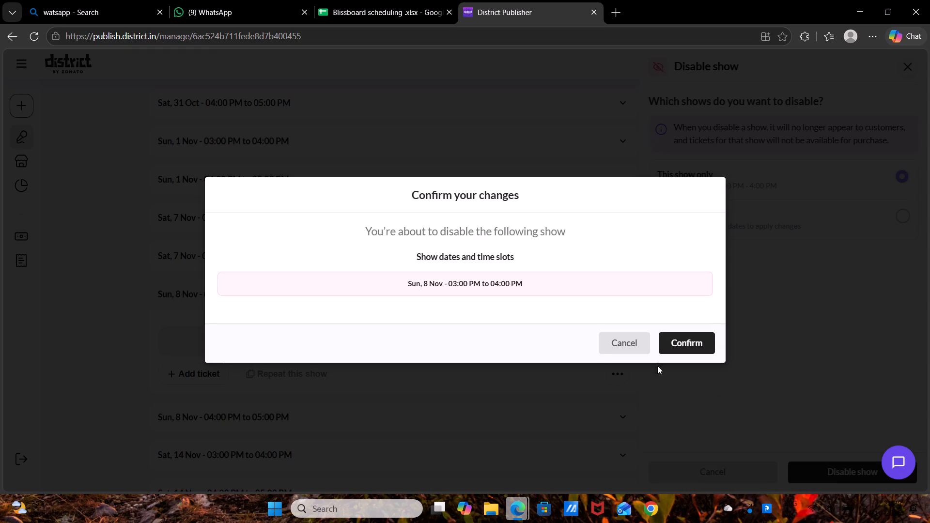
click(689, 340)
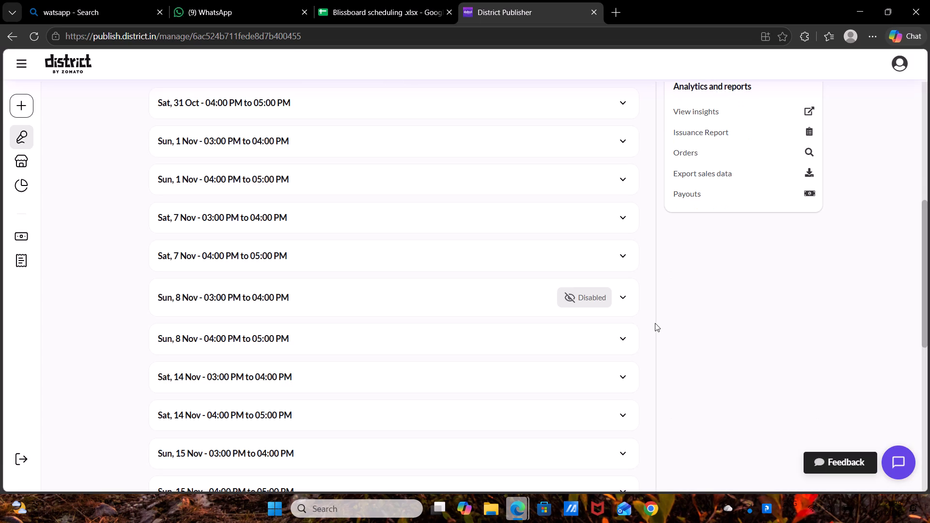
Disable only the Sun, 8 Nov show from 04:00 PM to 05:00 PM and confirm the change.
click(605, 333)
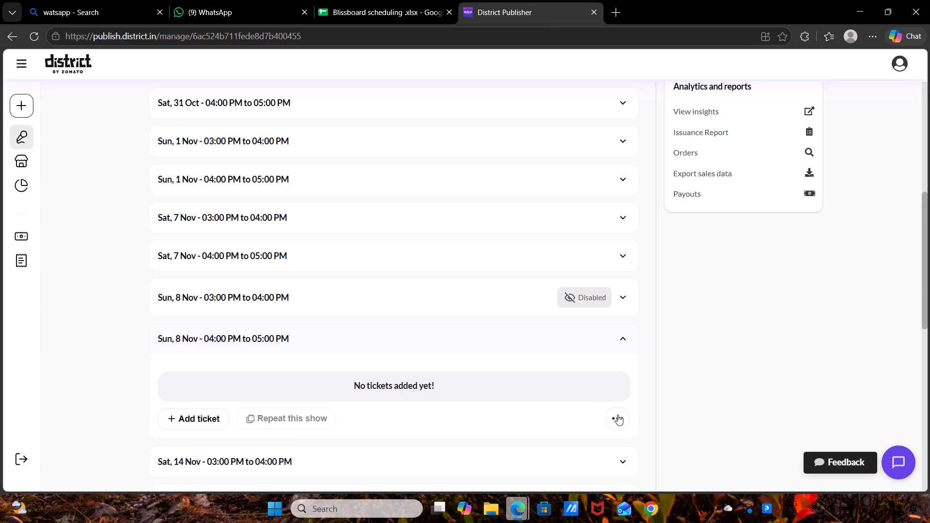
click(618, 415)
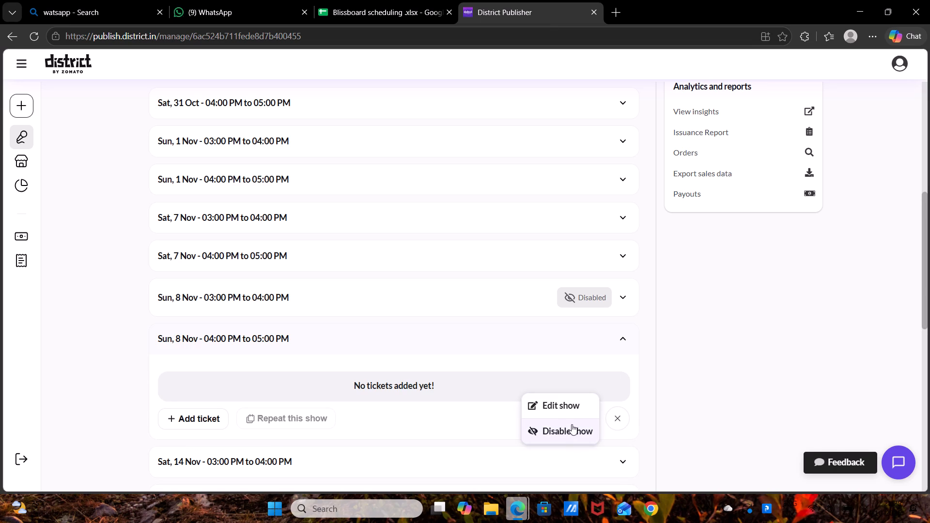
click(572, 424)
click(623, 428)
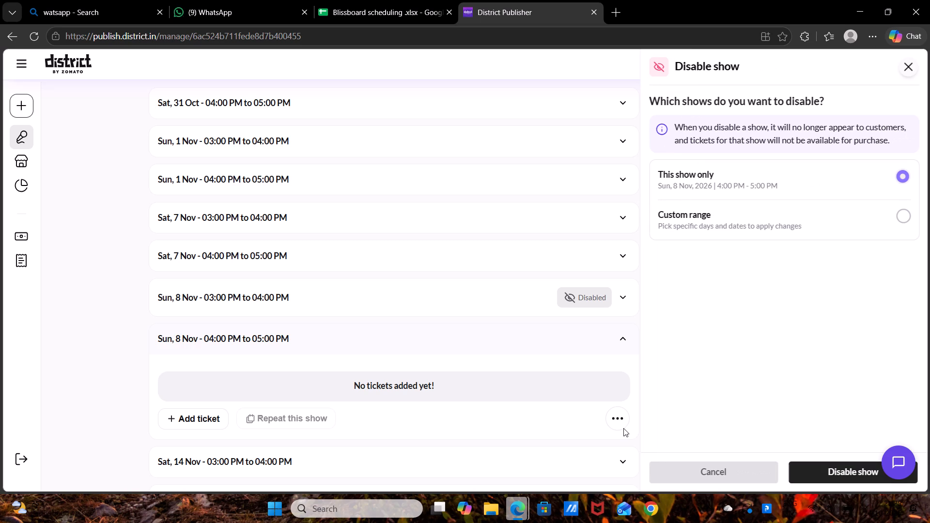
click(612, 414)
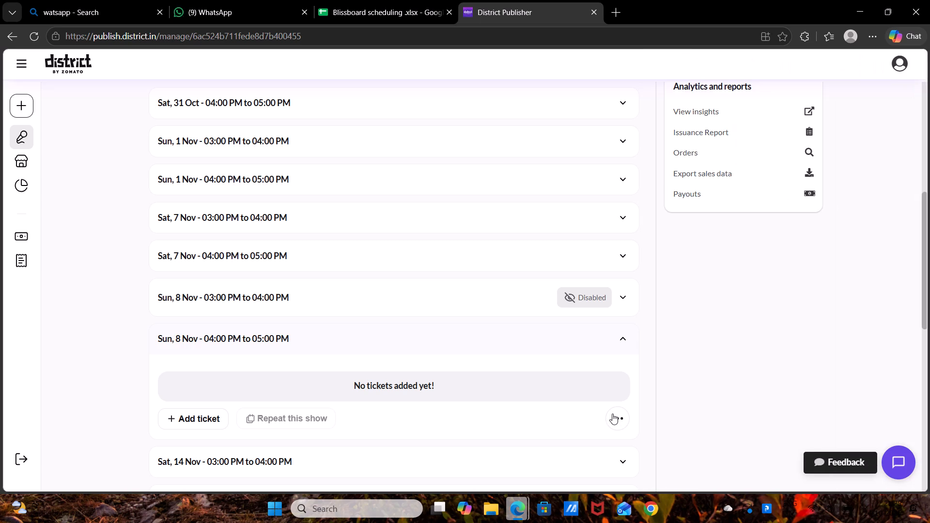
click(612, 414)
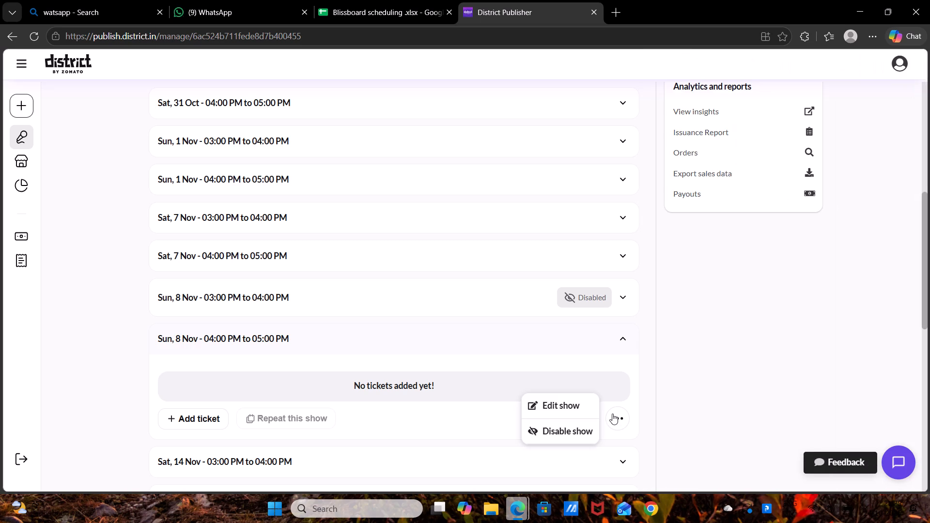
click(586, 427)
click(608, 425)
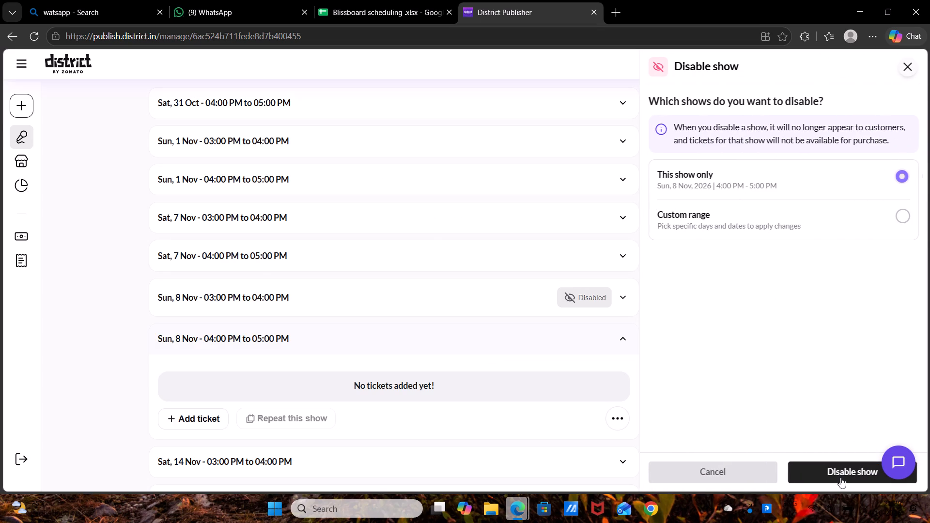
click(840, 477)
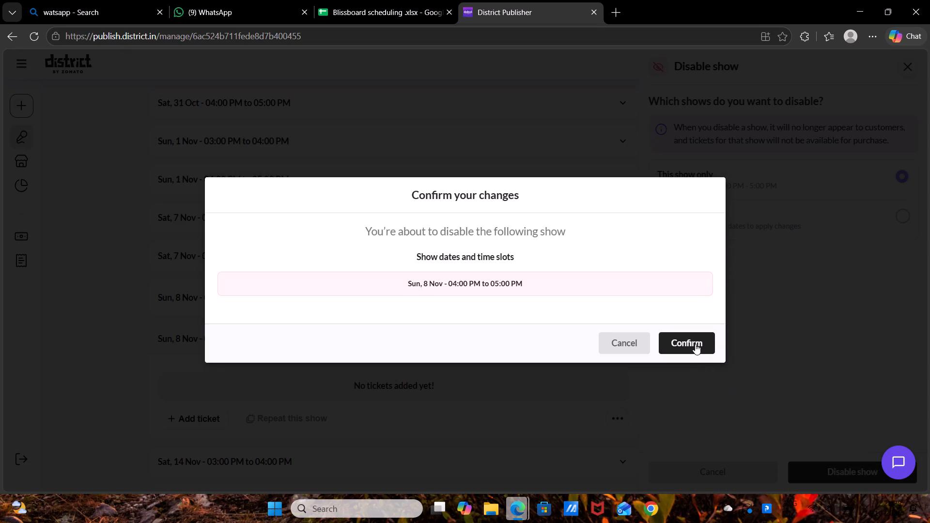
click(678, 334)
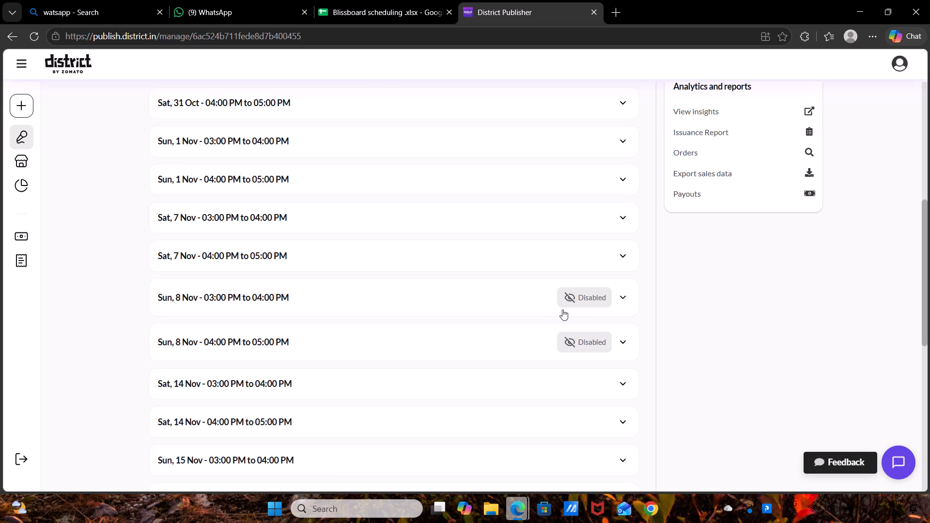
Start a custom Entry pass ticket from the Sat, 31 Oct 03:00 PM show, with quantity 10 and price ₹699.
scroll(484, 225, up, 2)
click(558, 186)
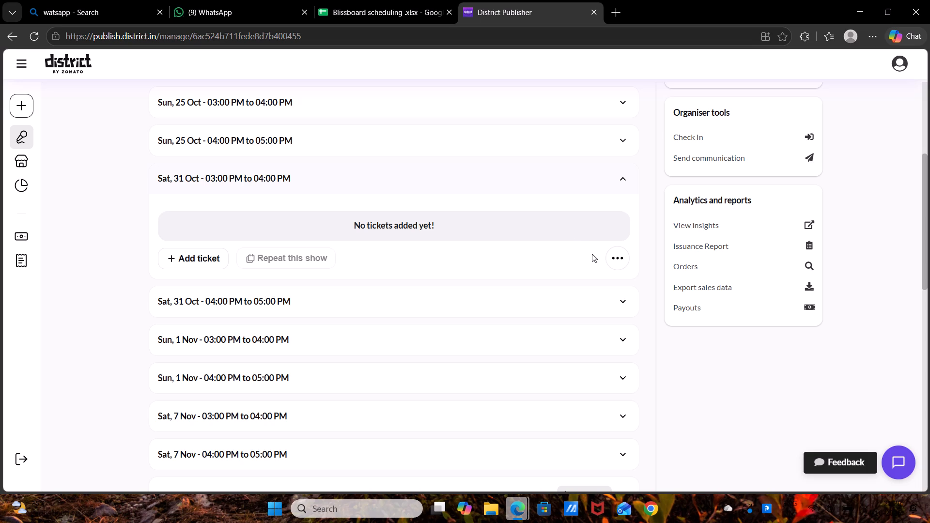
click(205, 260)
click(665, 119)
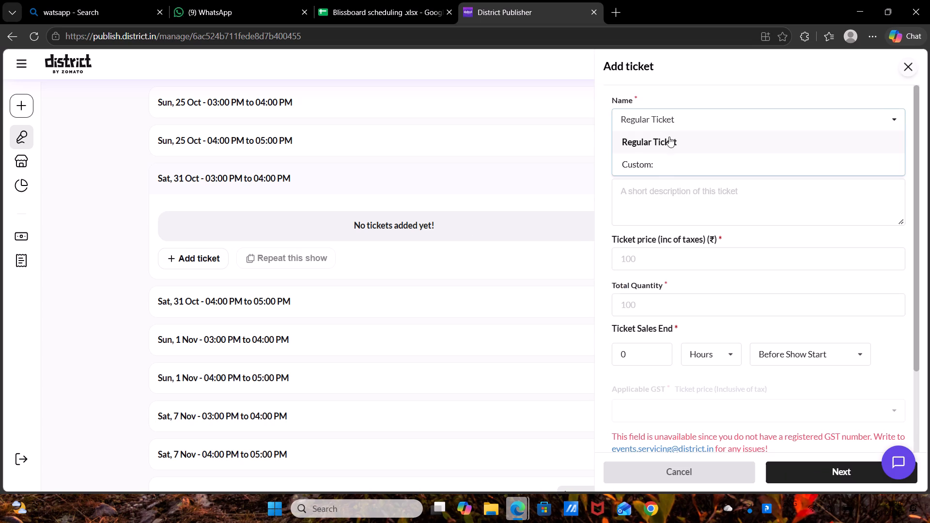
click(670, 165)
click(721, 130)
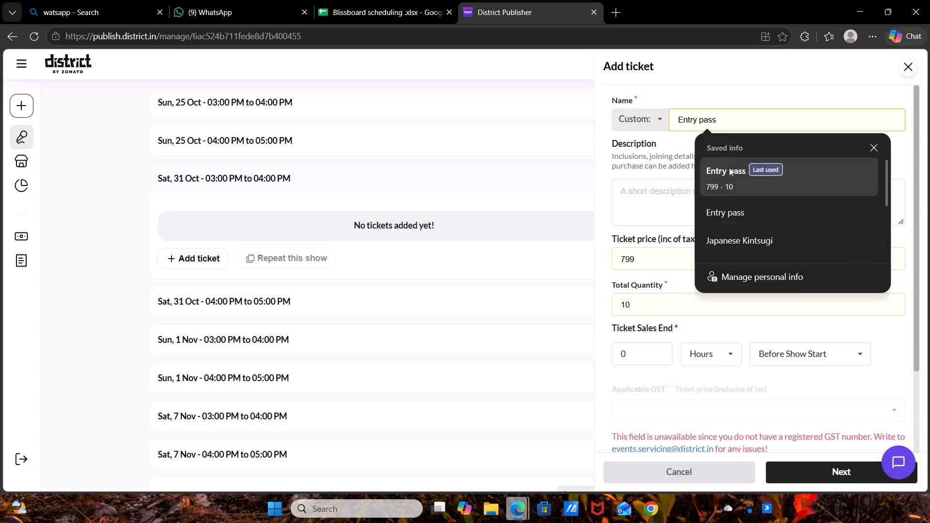
click(729, 168)
click(431, 0)
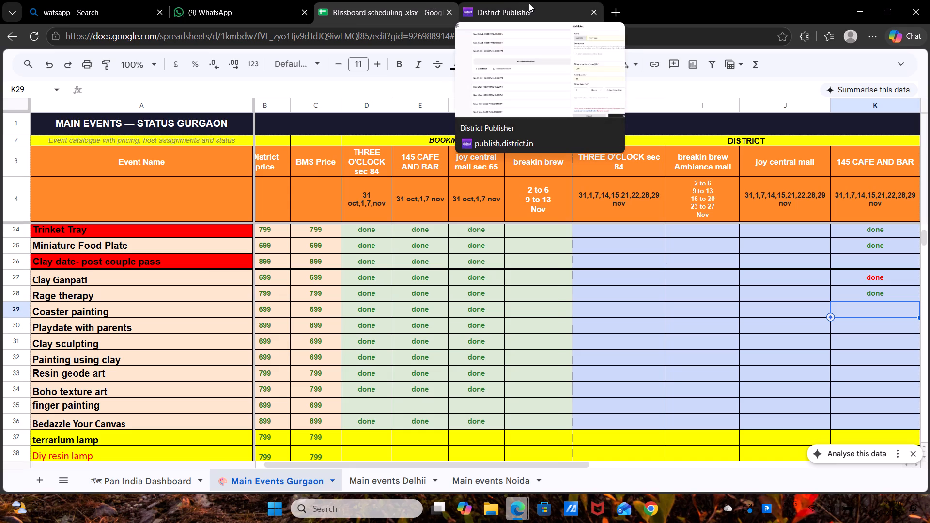
click(529, 3)
click(626, 260)
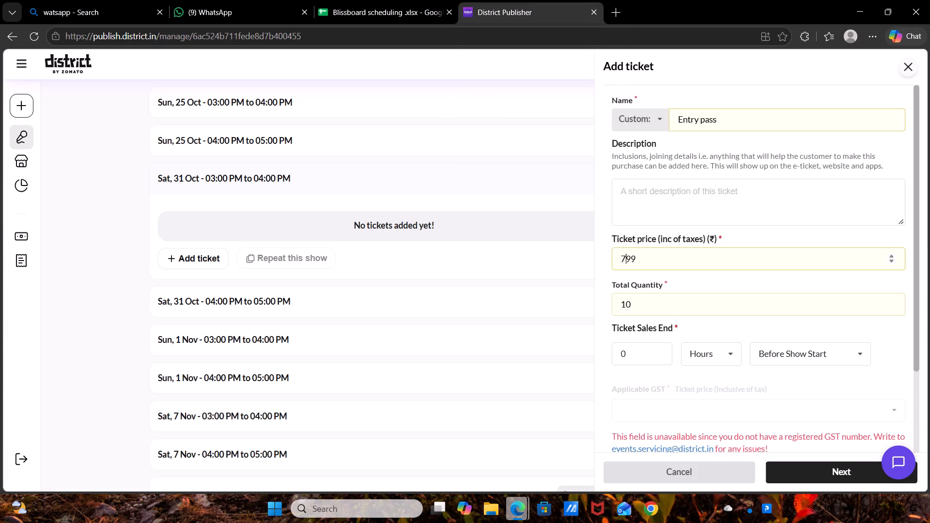
key(equal)
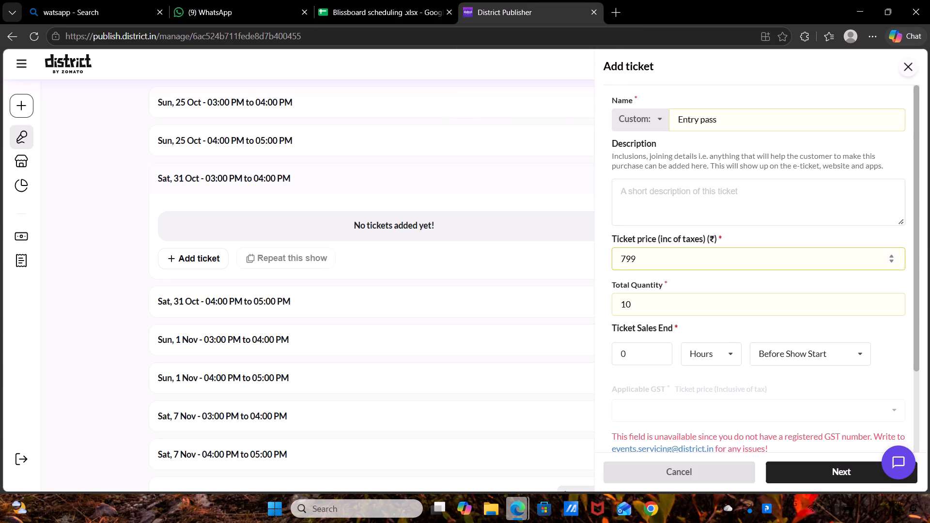
key(BackSpace)
key(6)
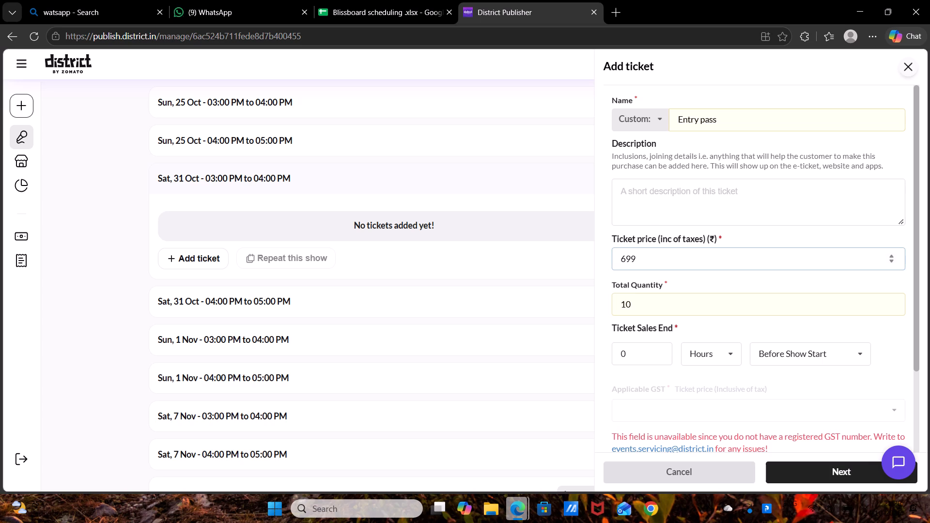
Paste the single-entry and INR 300 cover charge description, and set ticket sales to end 30 minutes before show start.
double_click(664, 208)
key(ctrl+v)
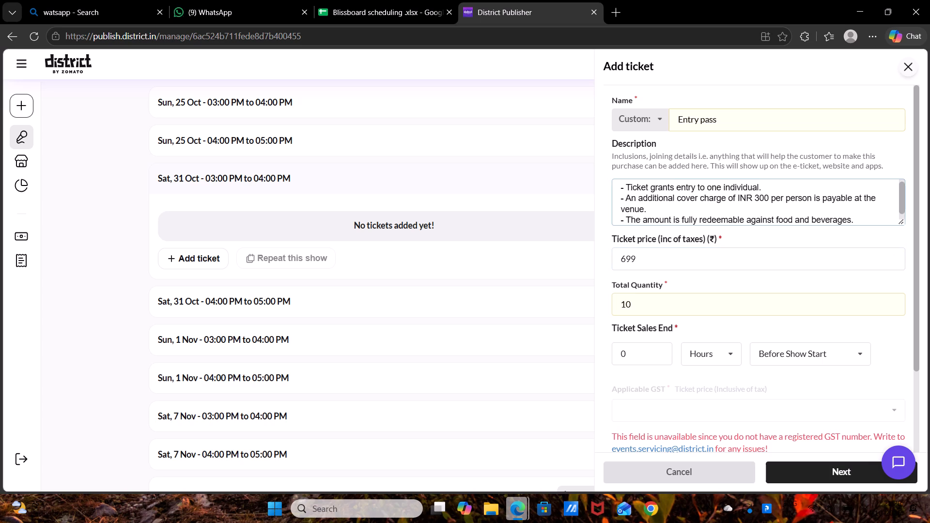
click(617, 353)
key(3)
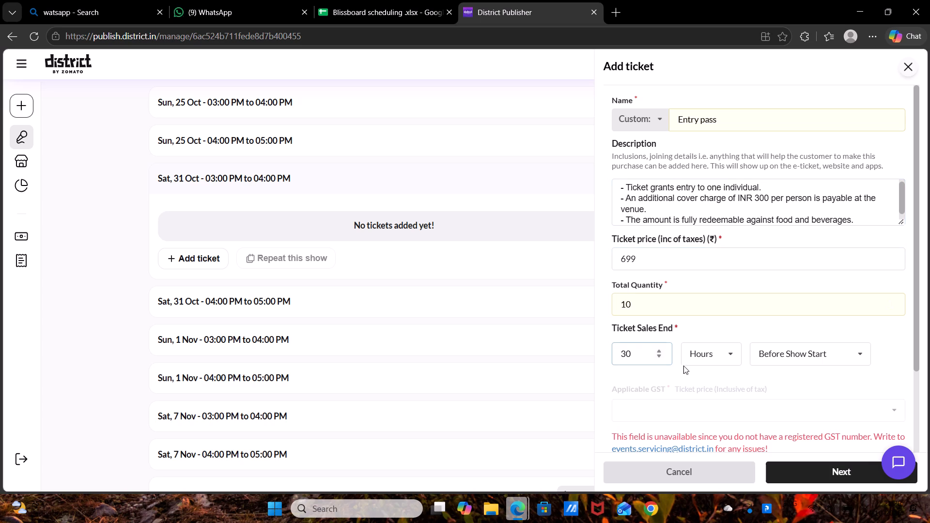
click(703, 364)
click(706, 379)
Apply the Entry pass ticket to all shows, confirm, and check the ticket on the Sat, 31 Oct 03:00 PM show.
scroll(706, 379, down, 2)
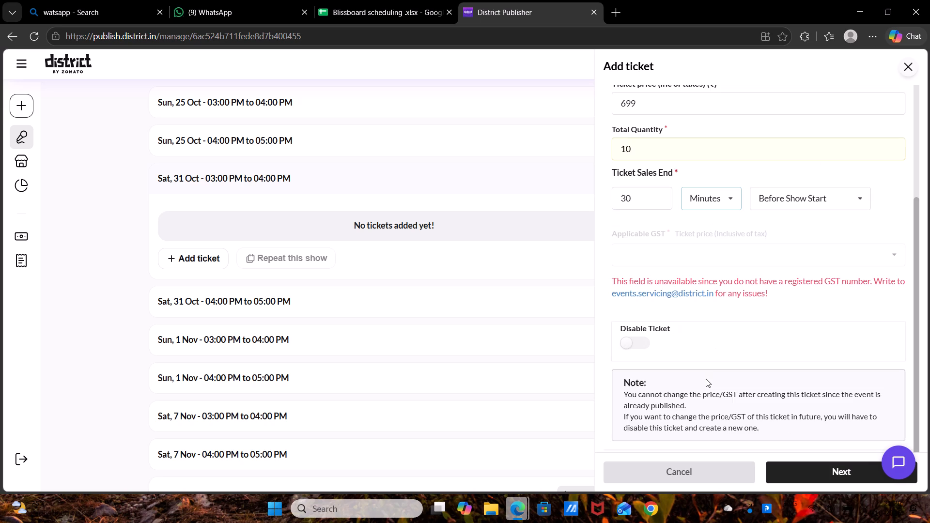
click(812, 473)
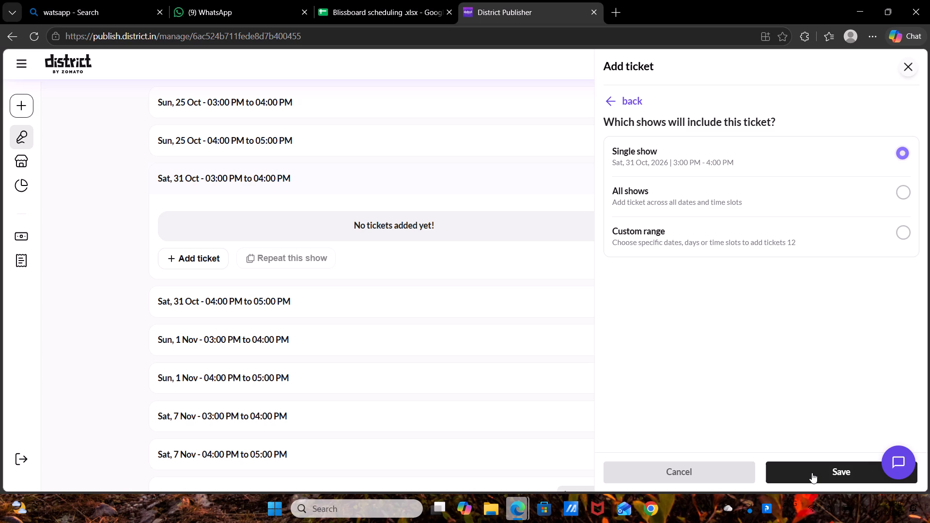
double_click(837, 196)
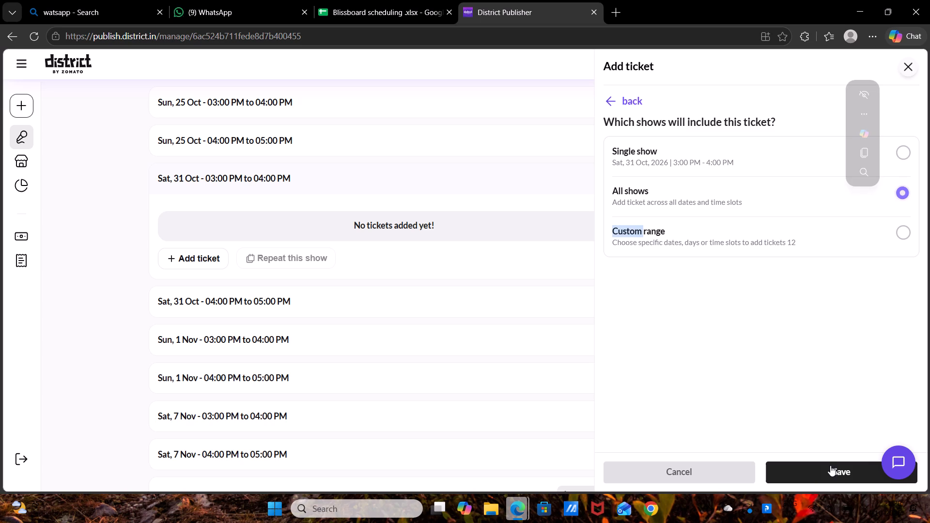
click(832, 475)
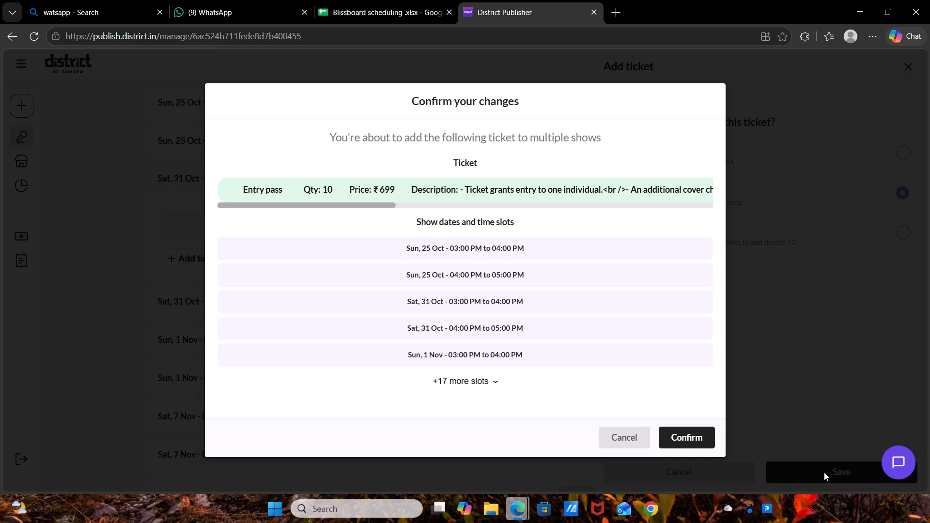
click(694, 435)
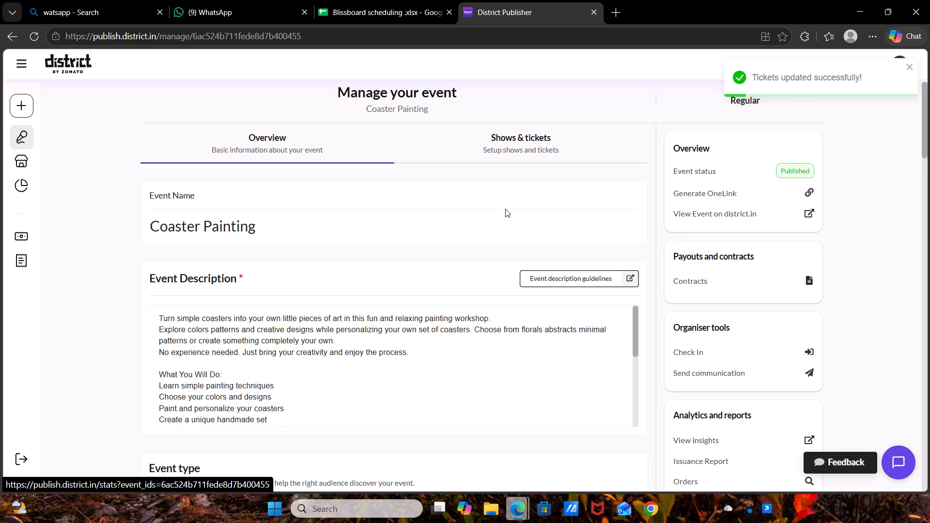
click(530, 156)
scroll(493, 246, down, 1)
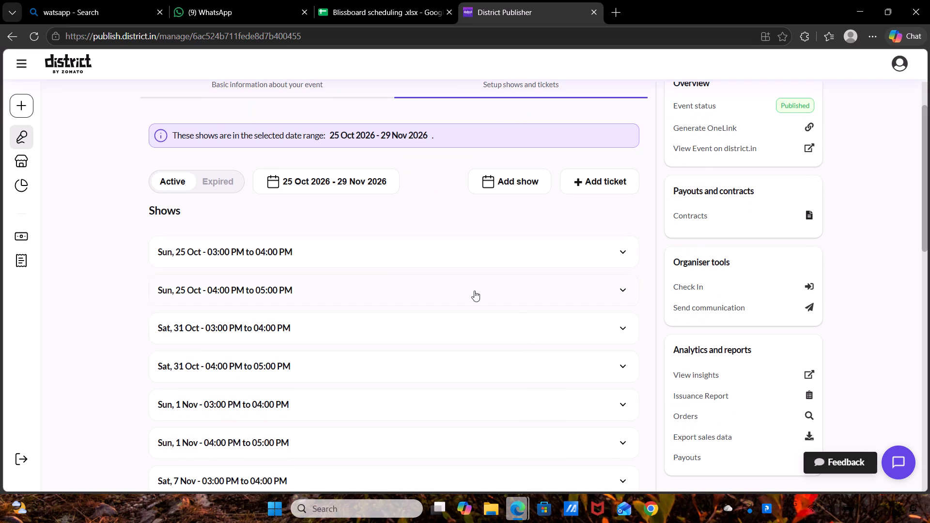
click(462, 332)
scroll(462, 332, down, 1)
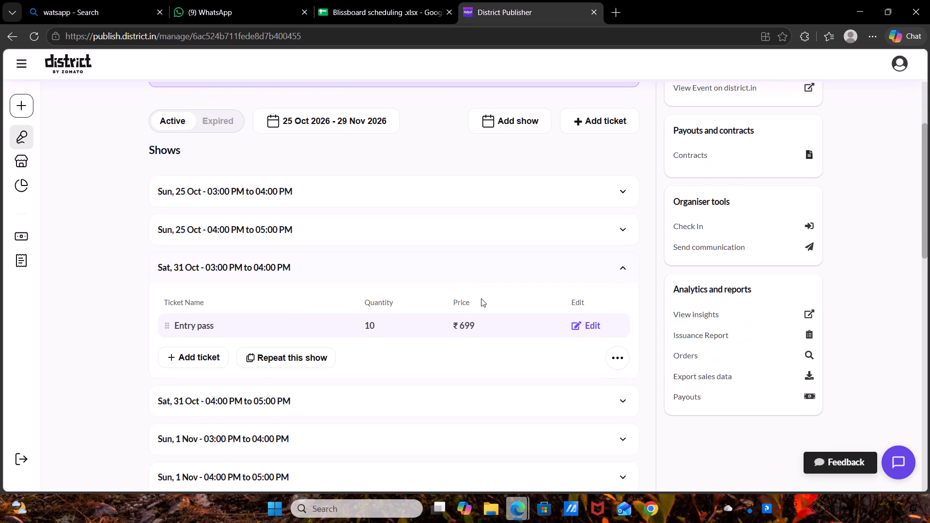
scroll(481, 298, up, 2)
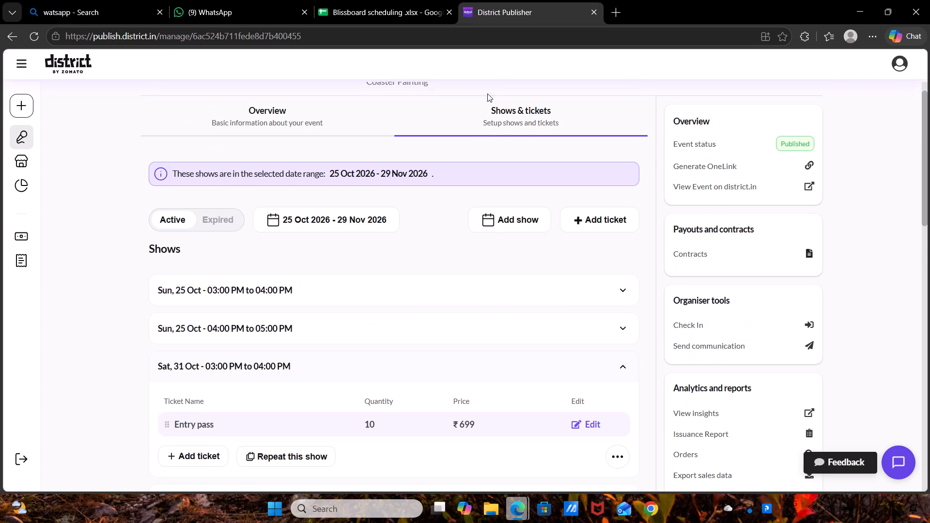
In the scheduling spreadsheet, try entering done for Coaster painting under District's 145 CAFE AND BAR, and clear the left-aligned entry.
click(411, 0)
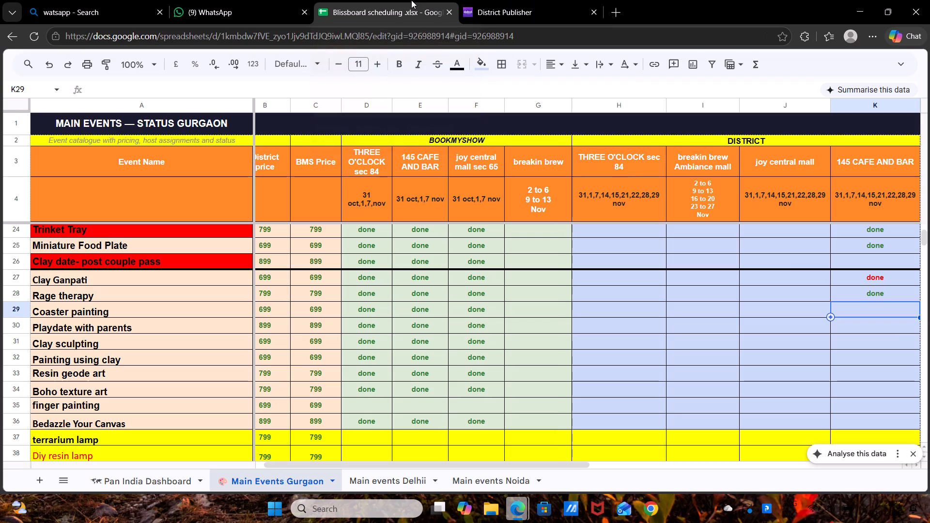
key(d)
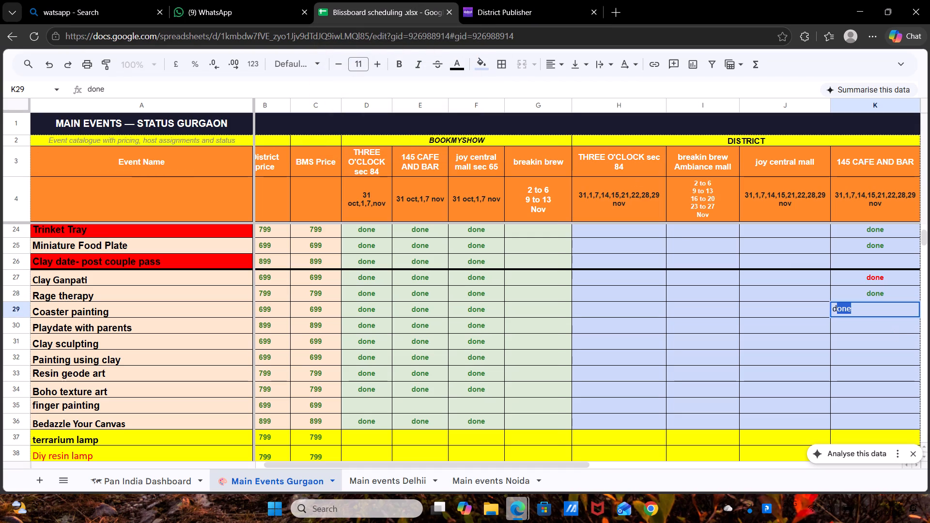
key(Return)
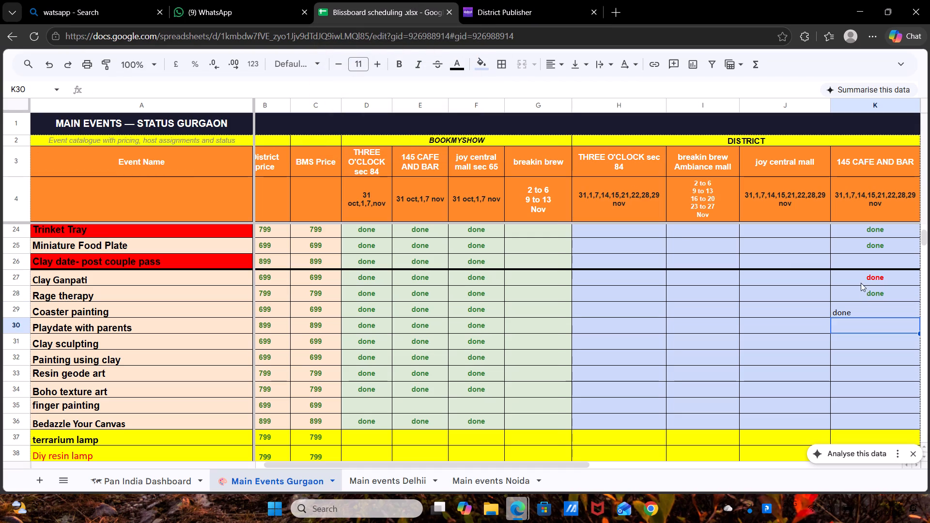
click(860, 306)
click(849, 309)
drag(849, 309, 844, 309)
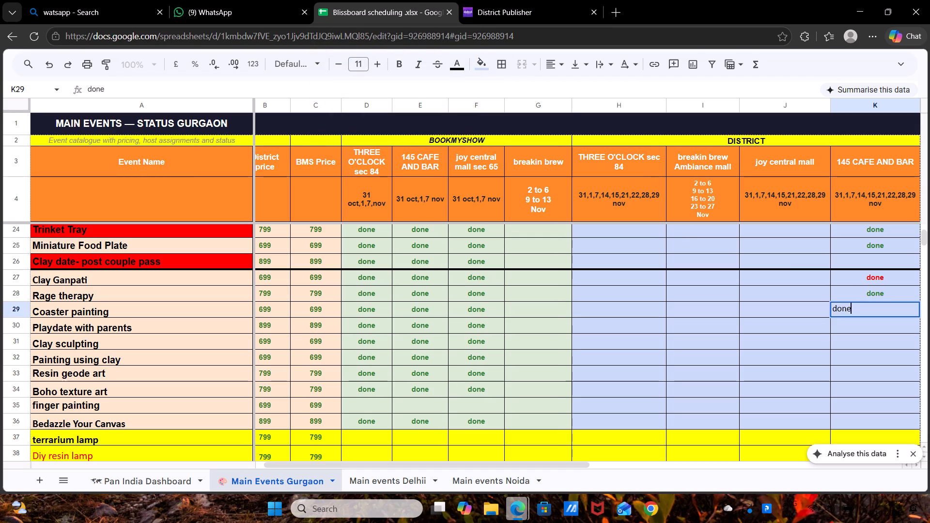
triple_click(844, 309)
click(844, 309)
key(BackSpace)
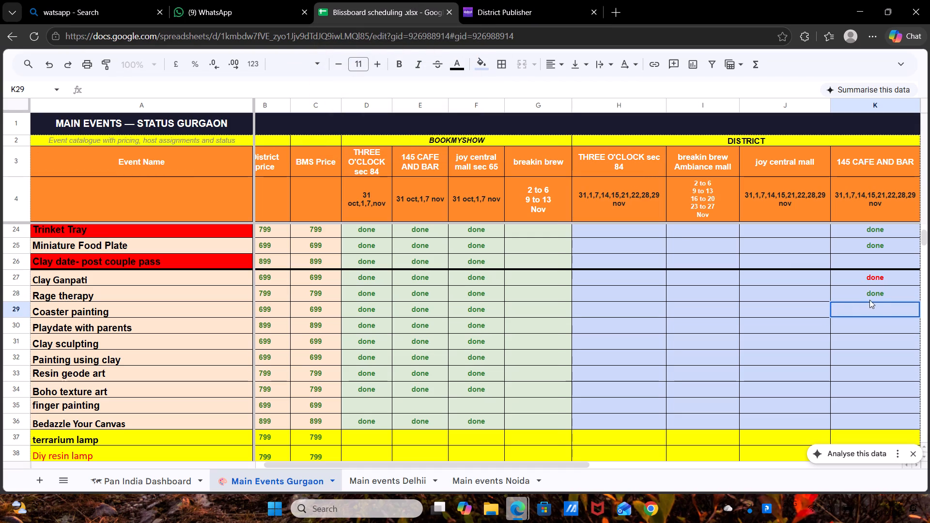
Mark Coaster painting as done under District's 145 CAFE AND BAR in the spreadsheet, adding leading spaces to centre the text.
click(878, 306)
key(d)
key(BackSpace)
key(space)
key(space)
key(space)
key(space)
key(space)
key(space)
key(space)
key(space)
key(space)
key(space)
key(space)
key(space)
key(space)
key(space)
key(space)
key(space)
key(space)
key(d)
key(o)
key(n)
key(e)
key(Return)
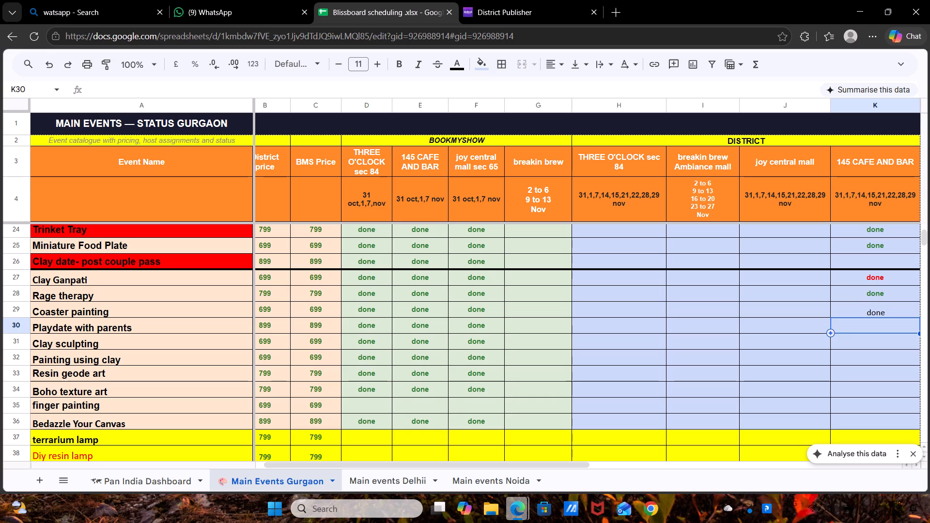
Switch to District Publisher, search for Playdate, and open the shows and tickets of Playdate-with Parents at 145 Cafe & Bar, Gurugram.
click(552, 0)
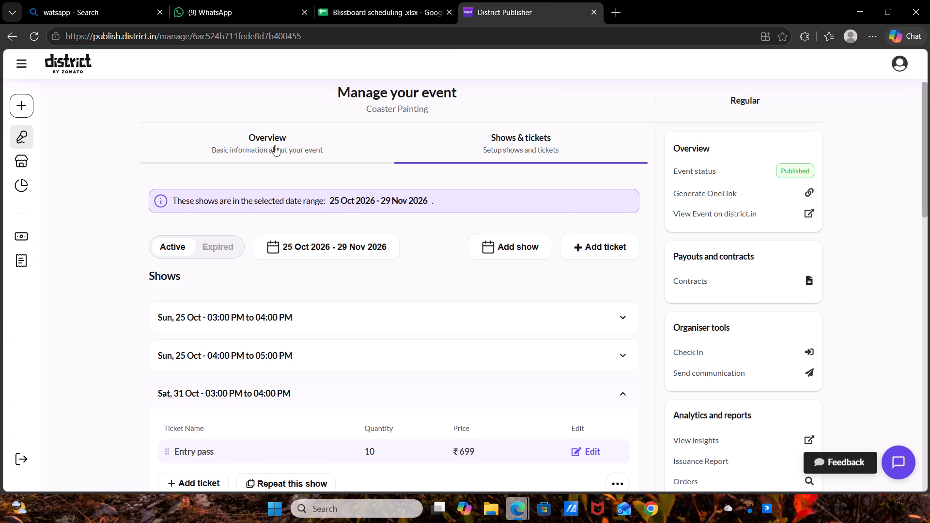
click(11, 43)
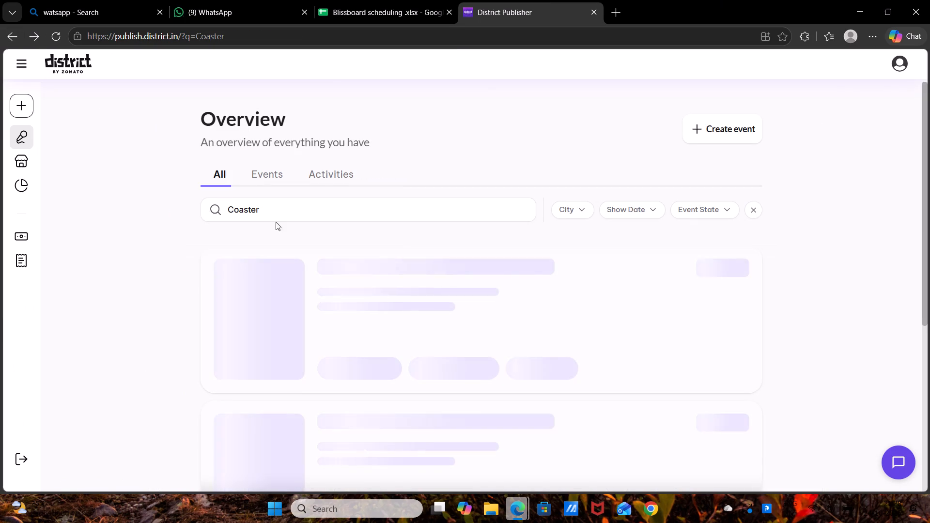
double_click(279, 216)
drag(279, 216, 59, 222)
key(BackSpace)
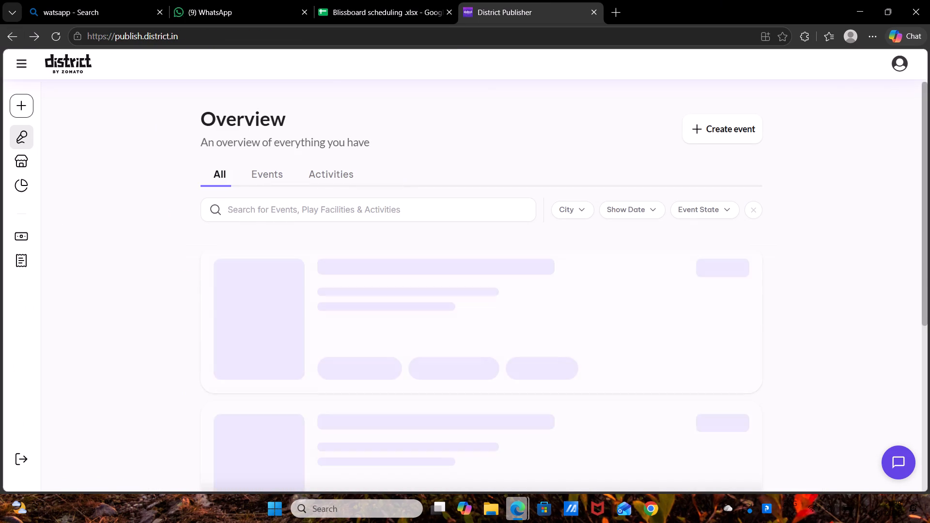
key(shift+p)
text(la)
text(ydate)
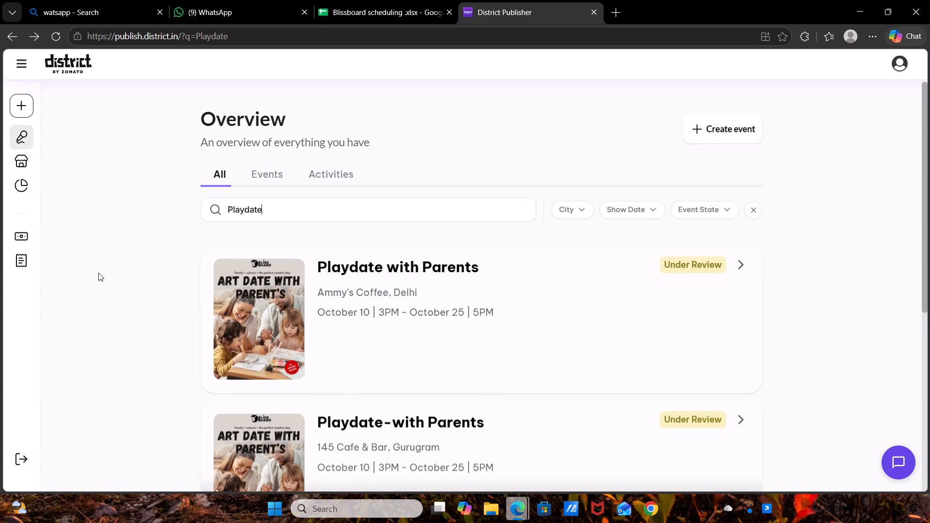
scroll(380, 338, down, 1)
click(388, 348)
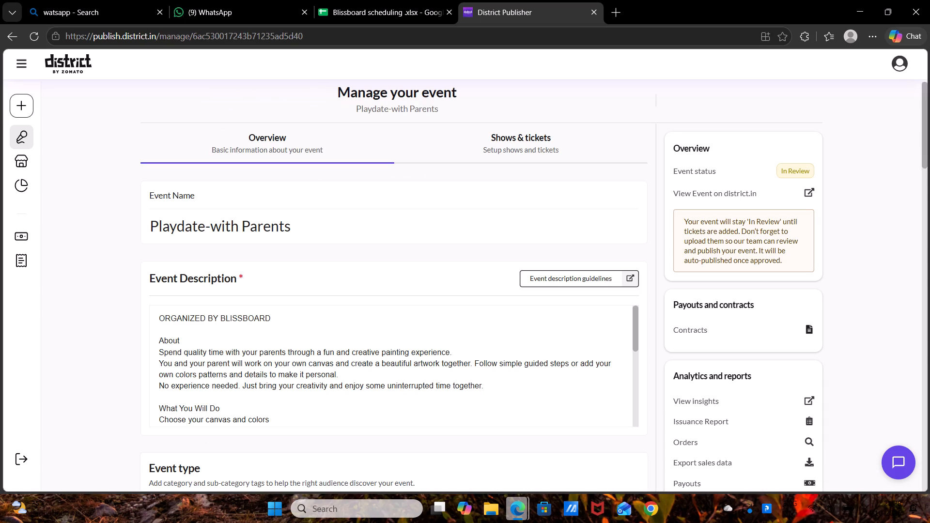
drag(498, 121, 505, 145)
click(505, 145)
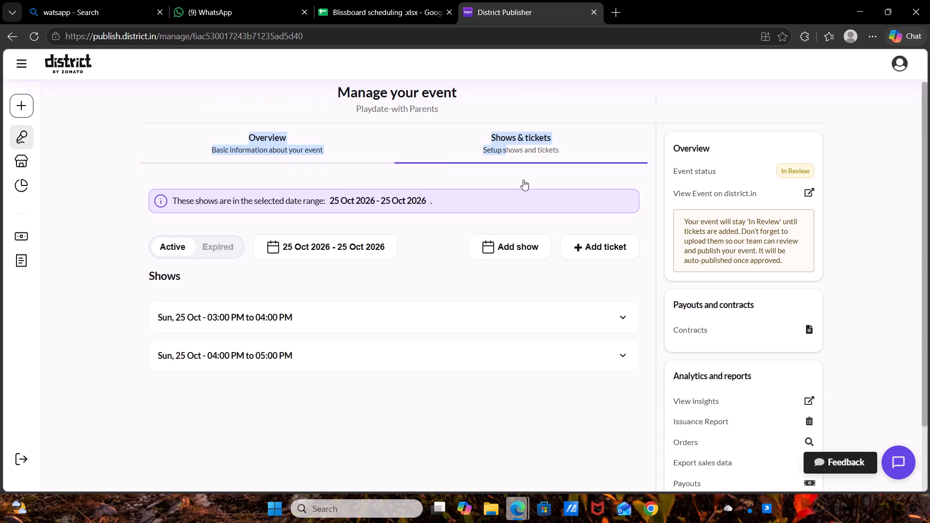
Start adding a recurring show to Playdate-with Parents with weekly repeats.
click(501, 240)
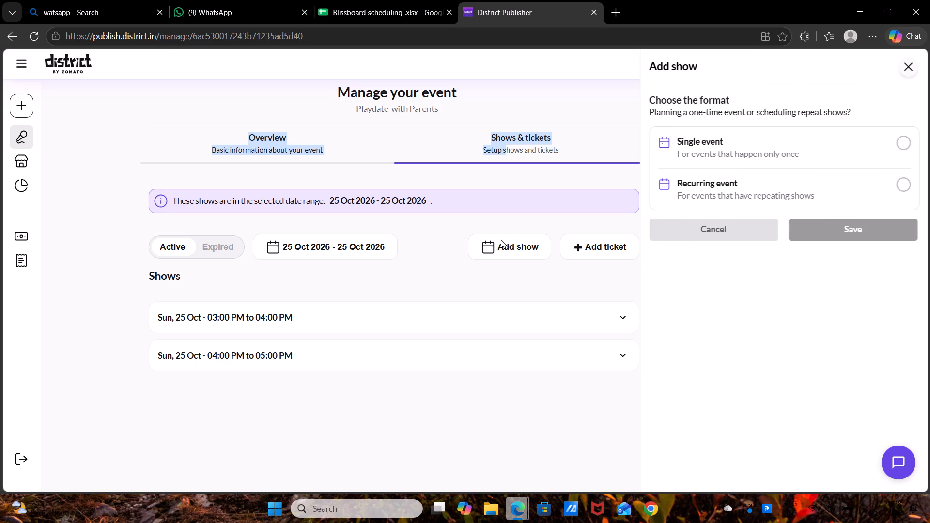
click(499, 243)
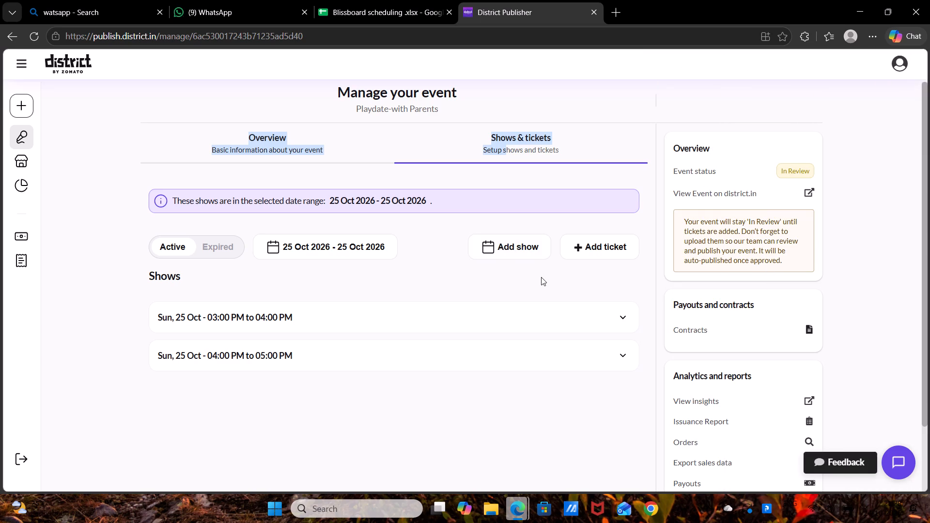
click(516, 256)
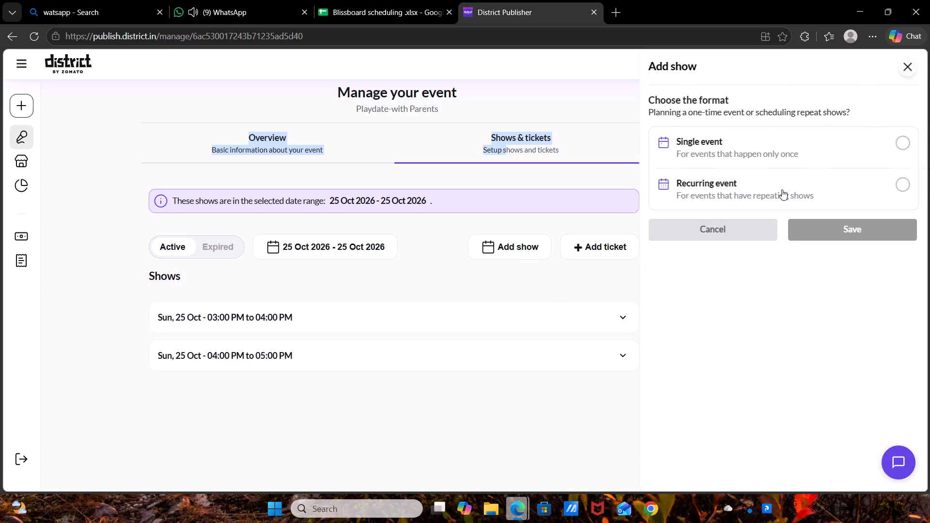
click(789, 189)
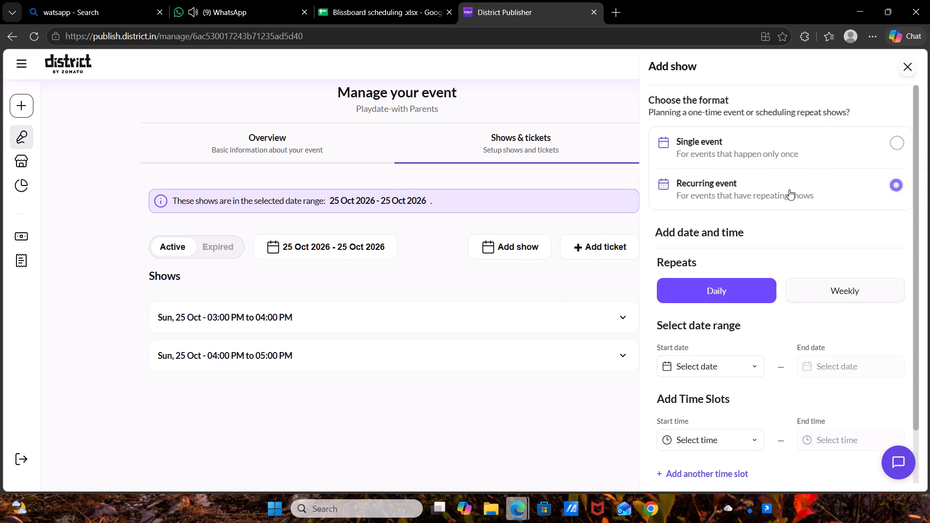
click(818, 291)
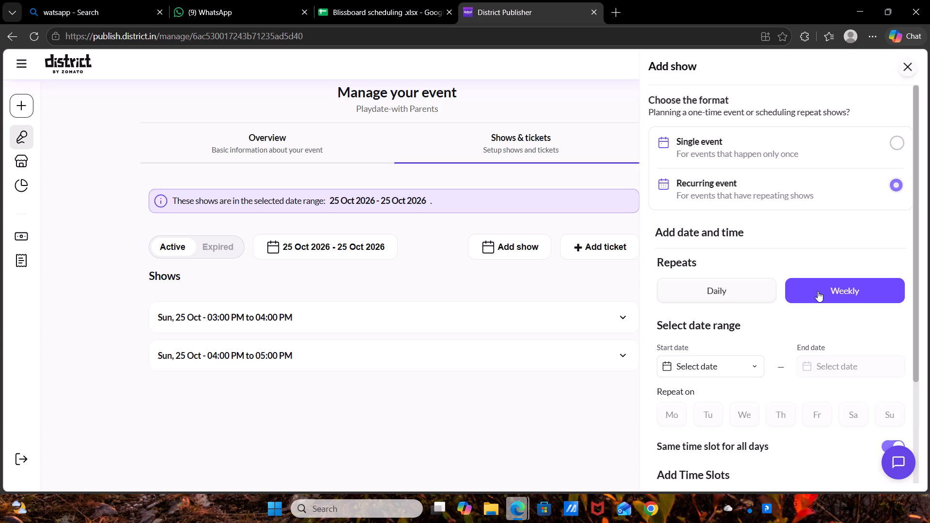
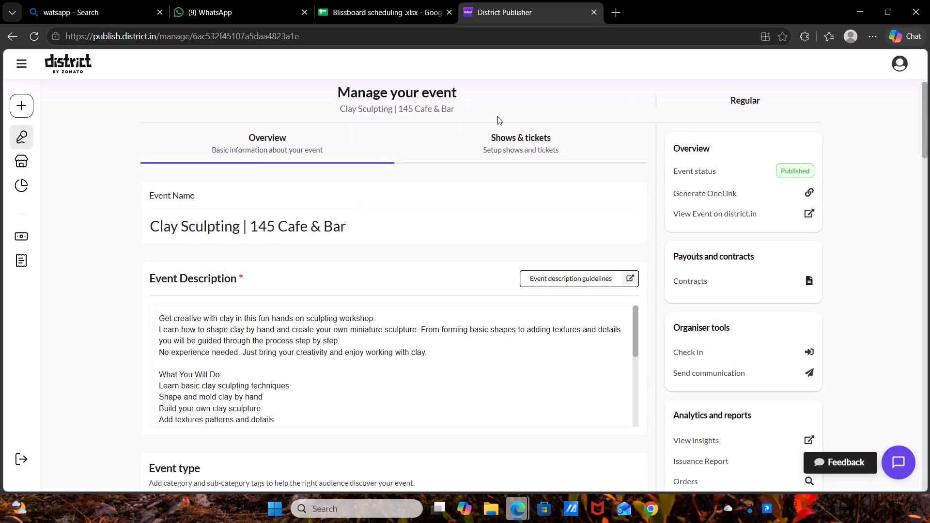
Open the shows and tickets of Clay Sculpting | 145 Cafe & Bar and start a recurring show with weekly repeats.
click(505, 128)
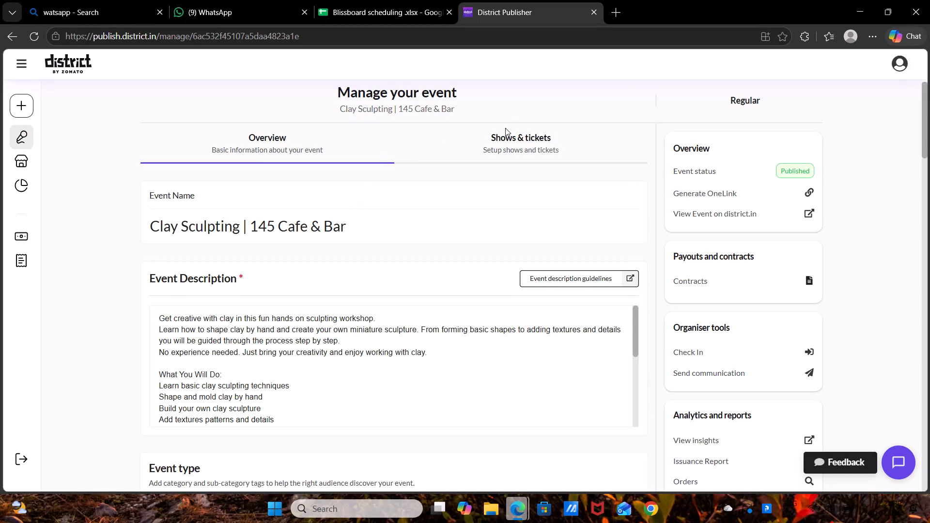
click(511, 136)
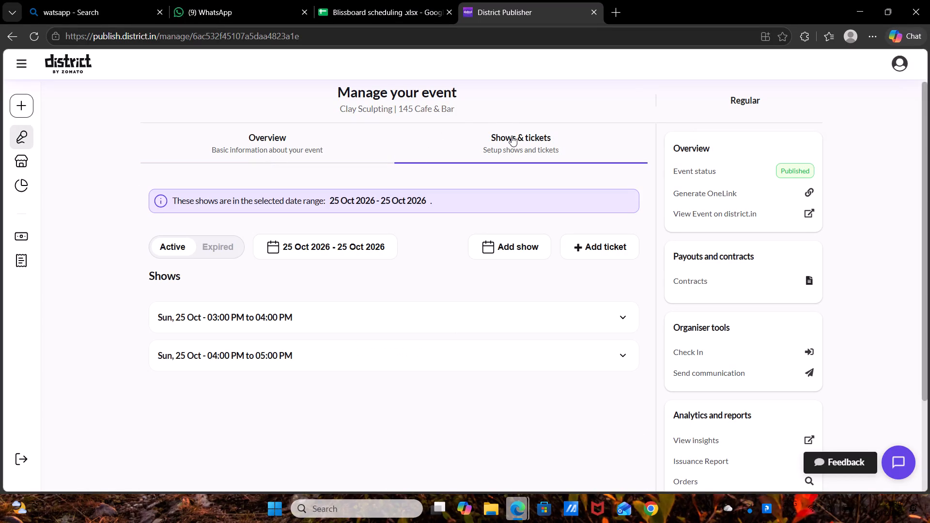
click(535, 249)
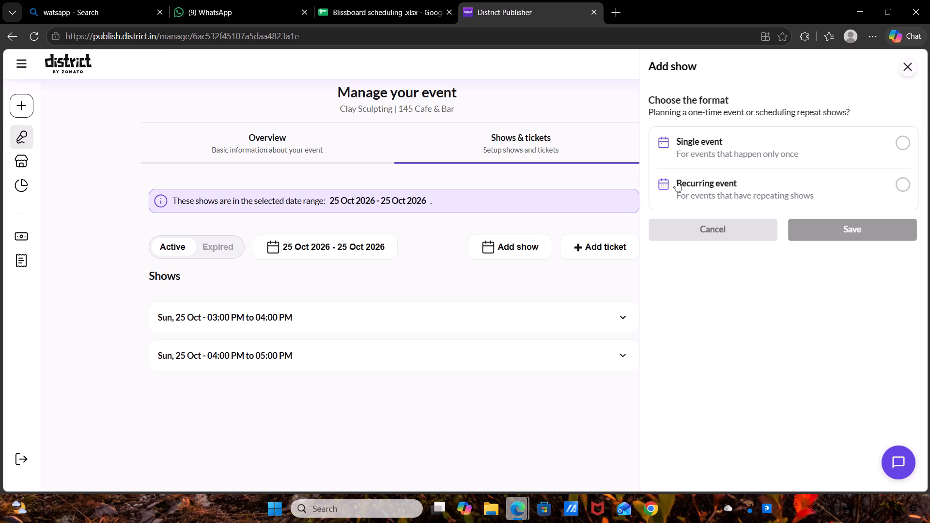
click(676, 181)
click(836, 284)
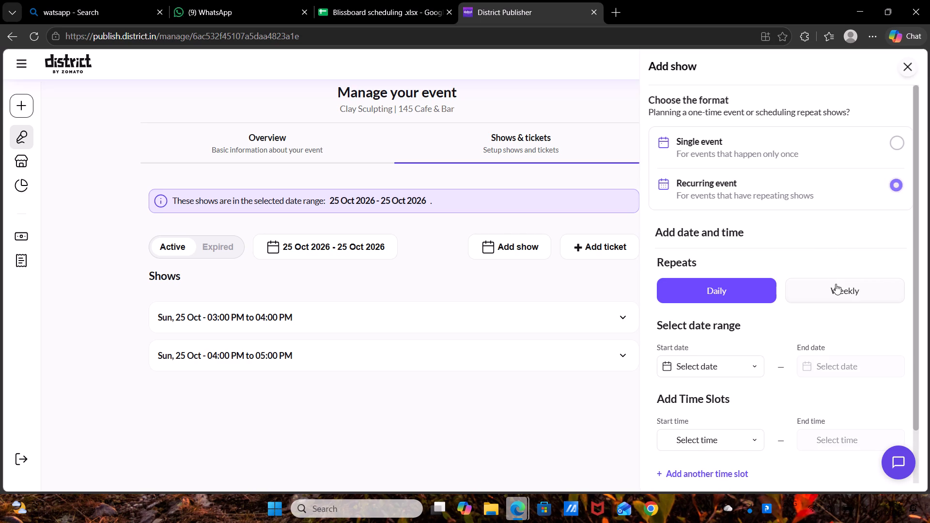
Set the recurring show's date range from 31 October to 30 November, repeating on Saturdays and Sundays.
click(757, 371)
click(770, 332)
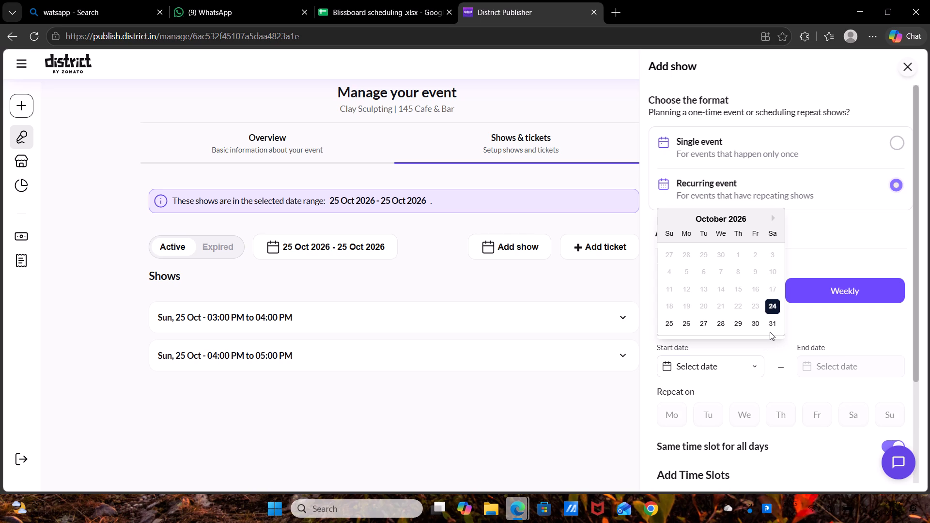
click(772, 324)
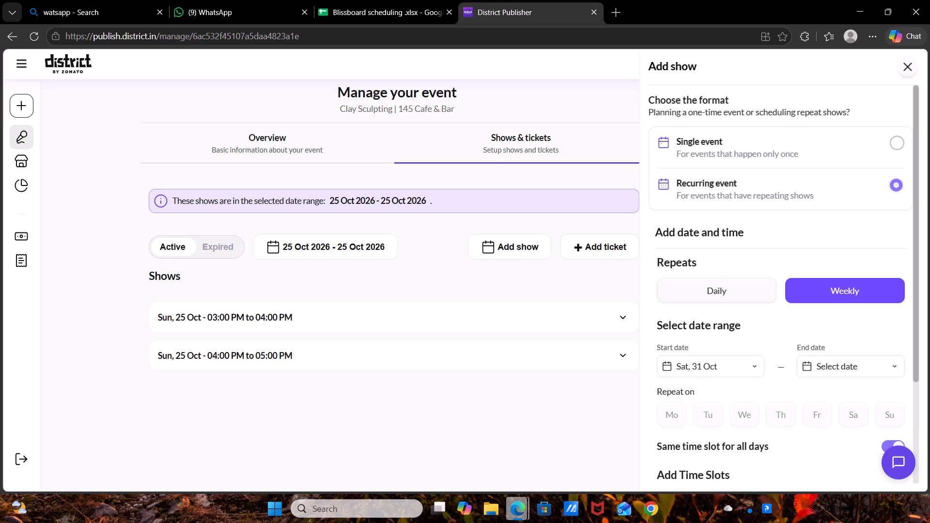
click(837, 365)
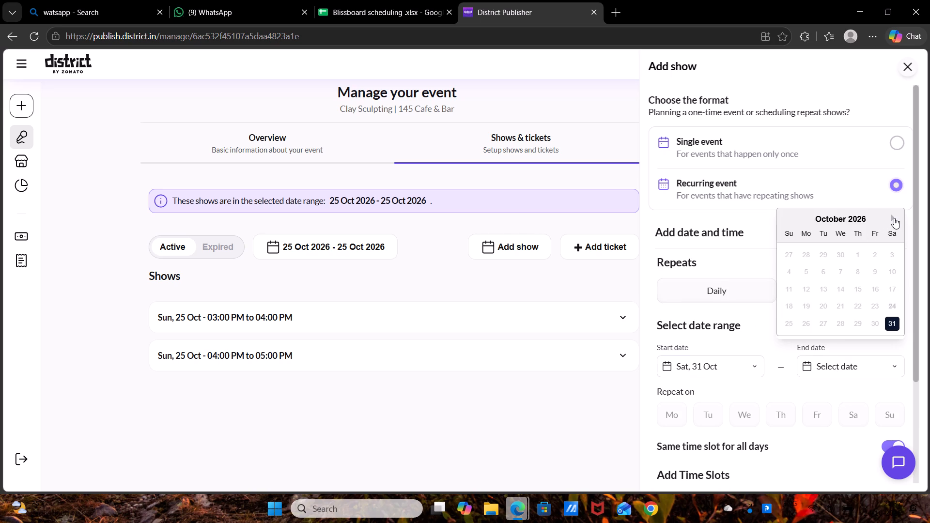
click(893, 217)
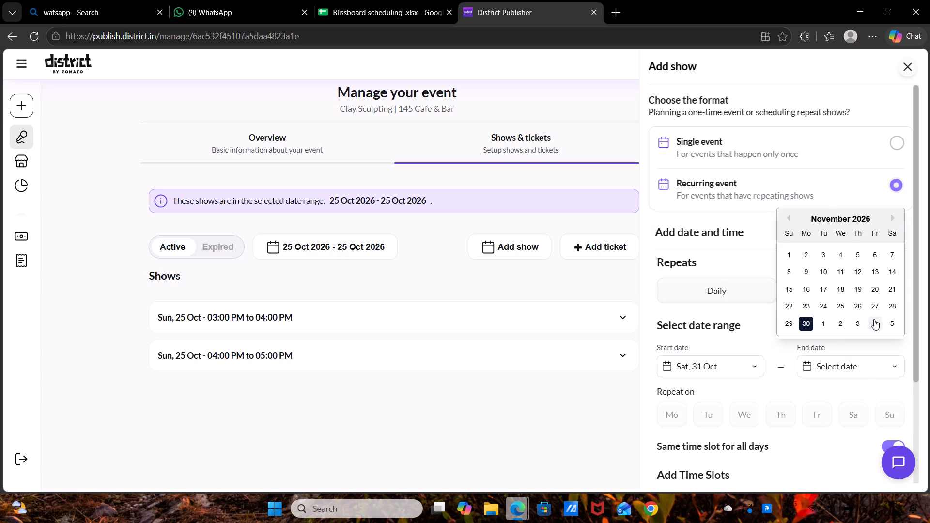
click(810, 323)
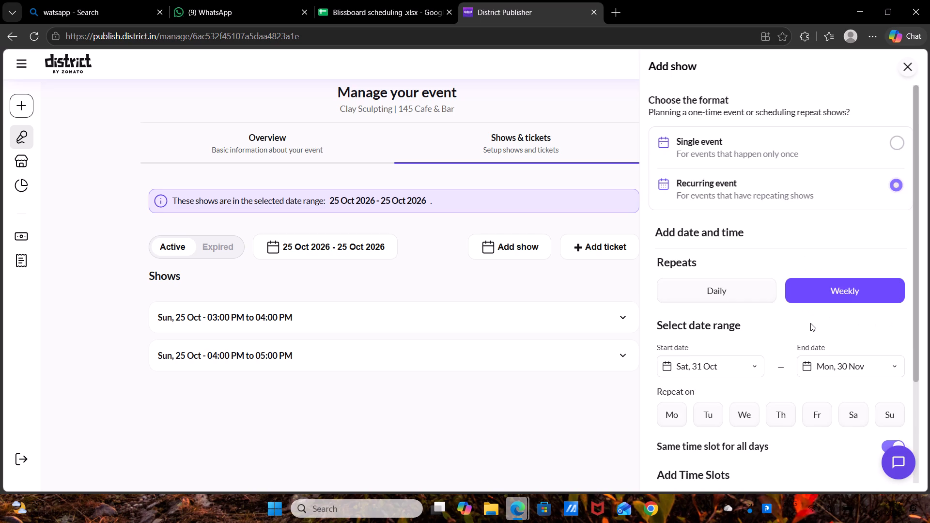
scroll(810, 323, down, 2)
click(844, 314)
click(887, 318)
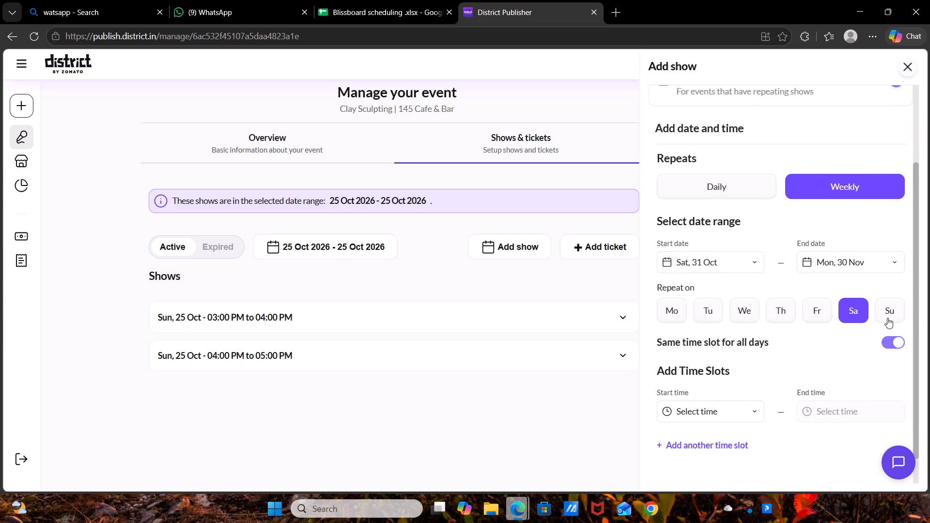
Set the first time slot for all selected days from 03:00 PM to 04:00 PM.
scroll(887, 318, down, 1)
click(753, 368)
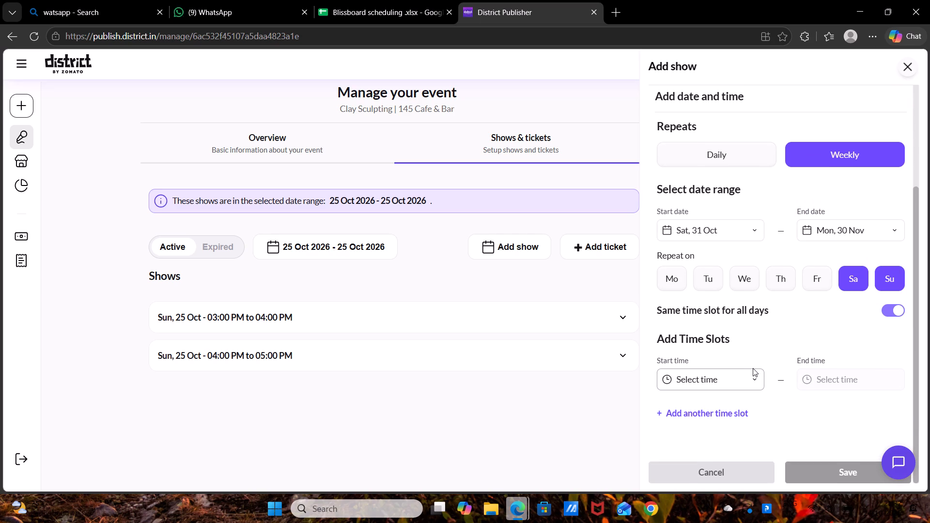
click(744, 374)
drag(760, 304, 721, 282)
click(721, 282)
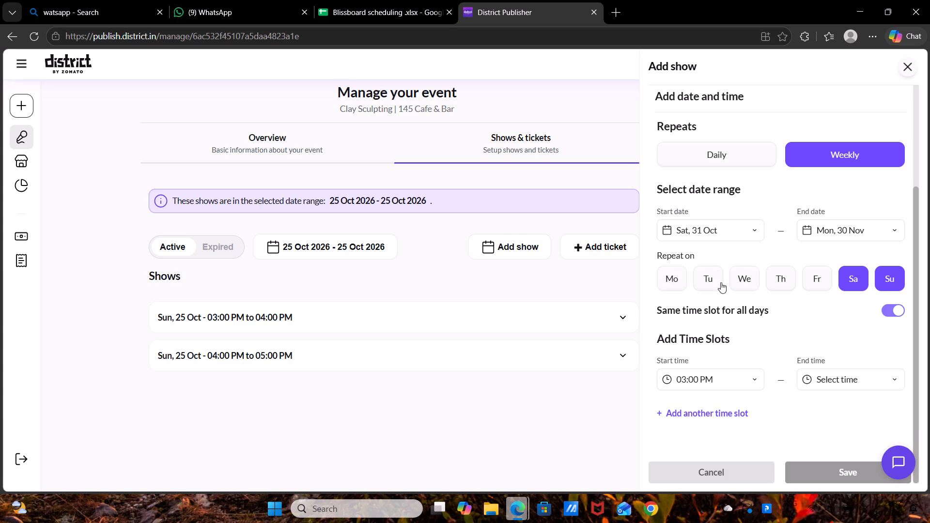
click(828, 375)
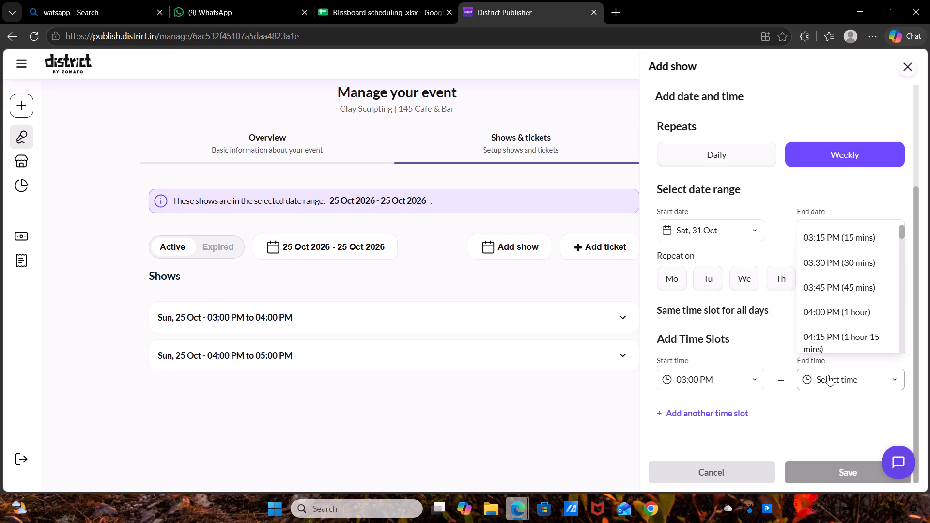
click(825, 312)
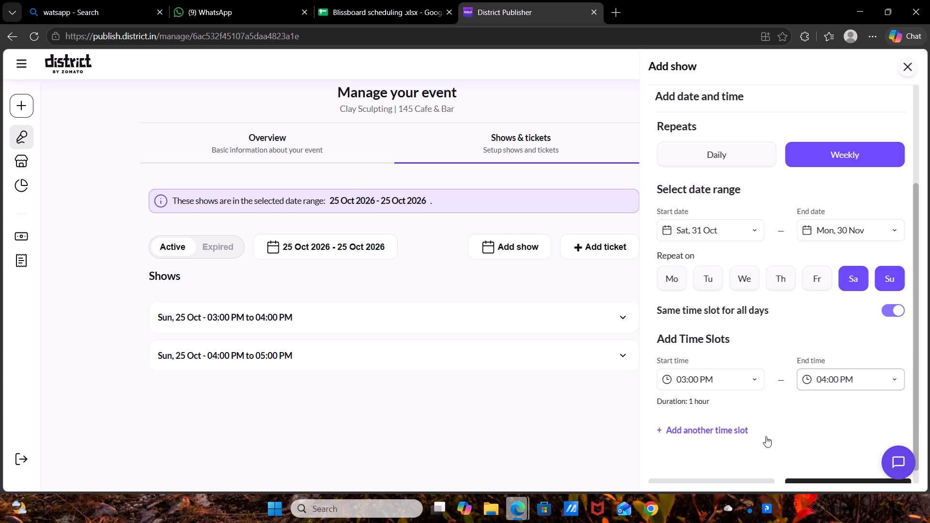
Add a second time slot from 04:00 PM to 05:00 PM, and save and confirm the recurring Clay Sculpting shows.
click(746, 431)
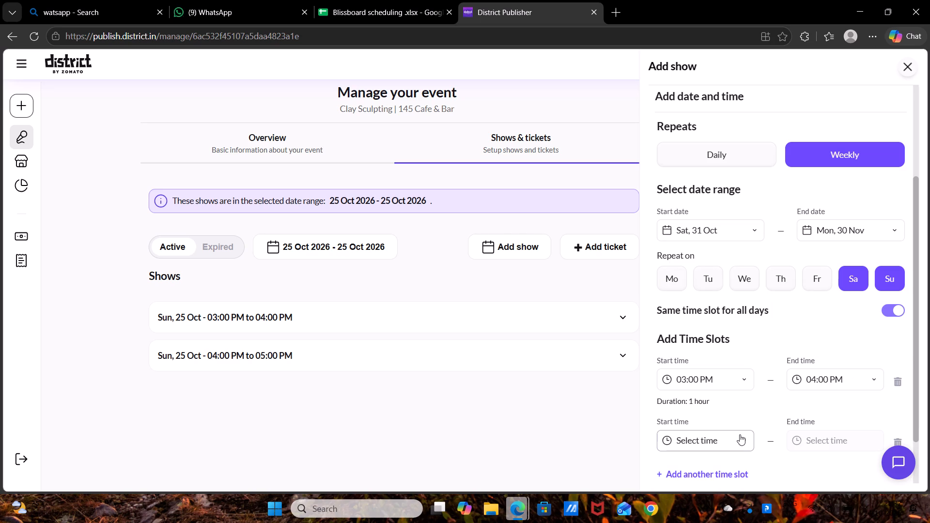
click(740, 434)
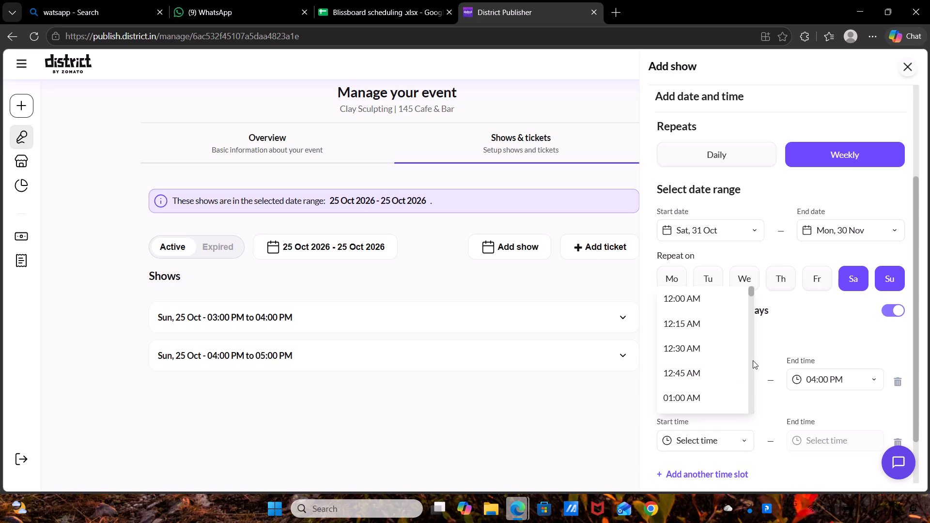
click(753, 360)
drag(753, 360, 721, 349)
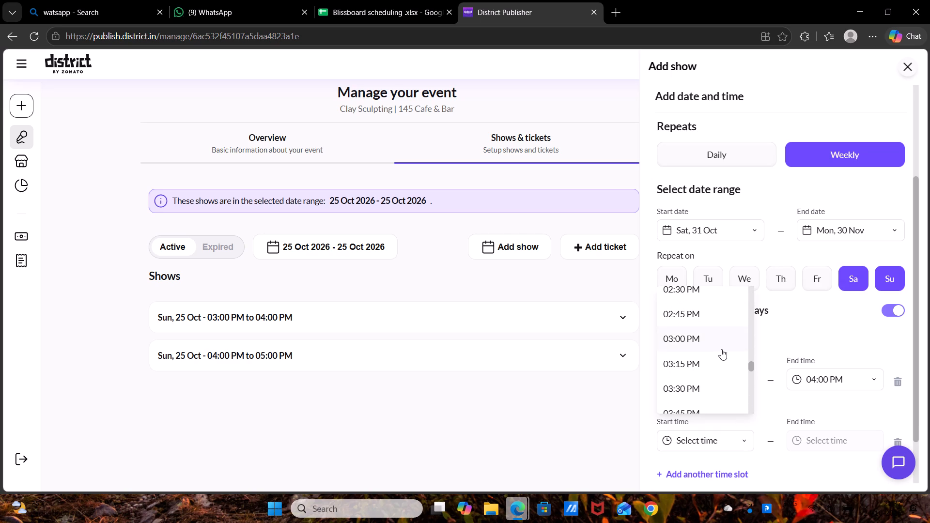
scroll(721, 349, down, 1)
click(721, 349)
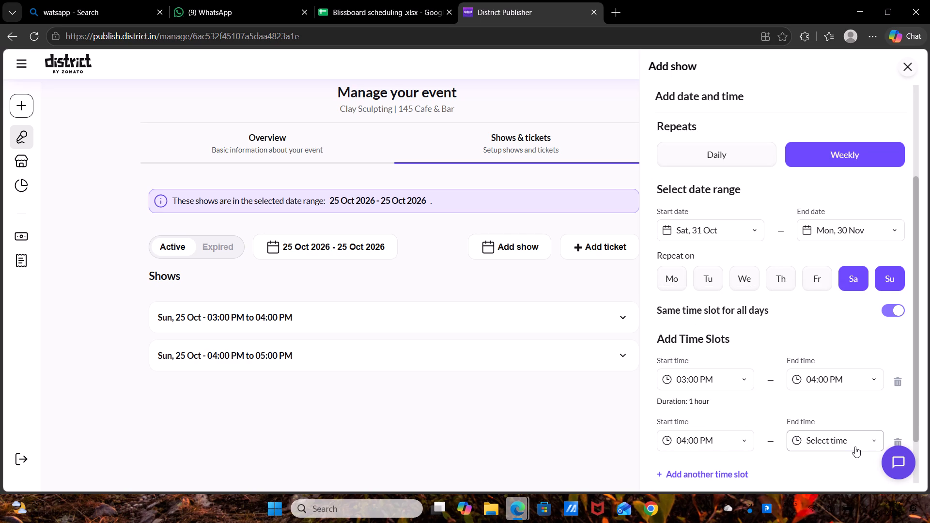
click(855, 446)
click(832, 373)
scroll(832, 373, down, 2)
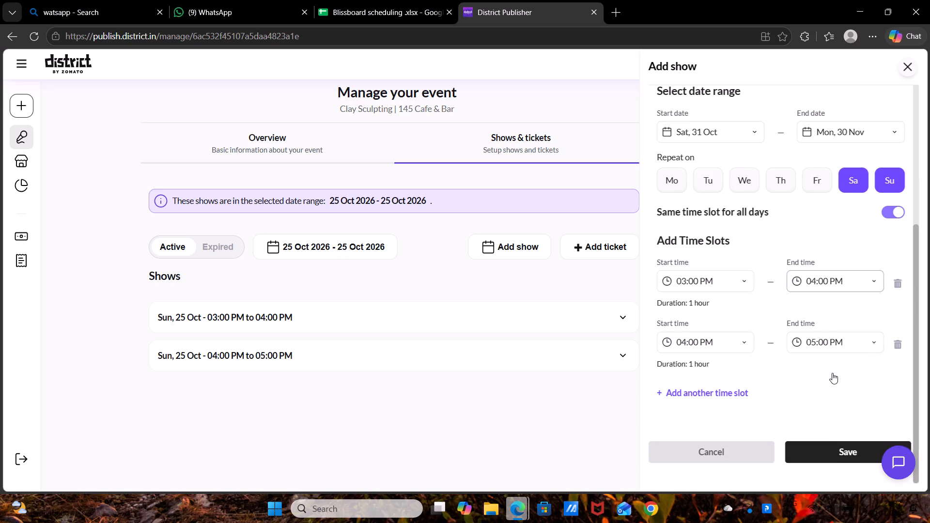
click(850, 475)
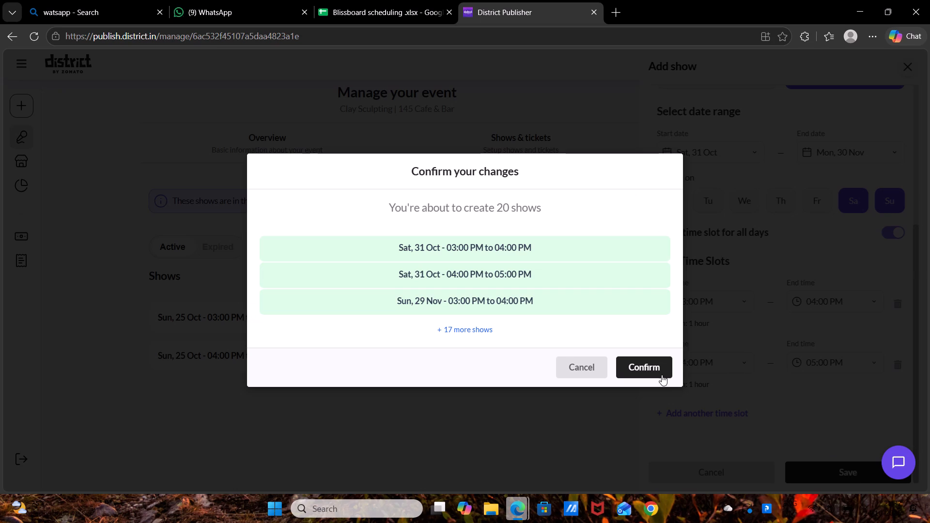
click(649, 371)
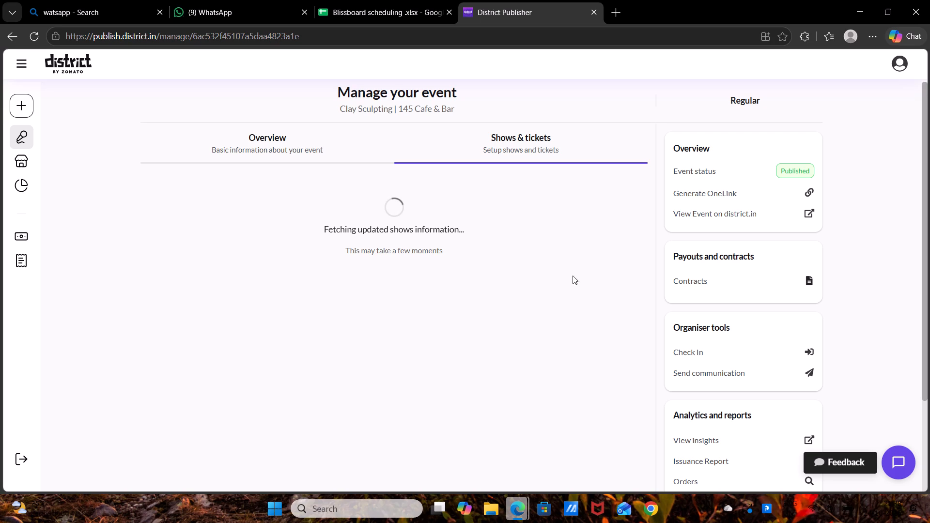
Disable only the Sun, 8 Nov 03:00 PM to 04:00 PM show of Clay Sculpting, without giving a reason.
scroll(579, 325, down, 4)
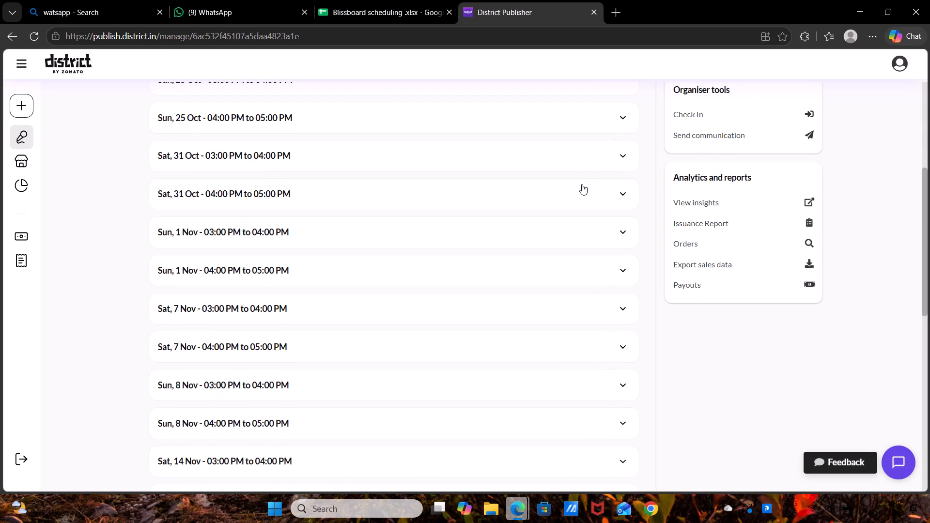
scroll(589, 308, down, 1)
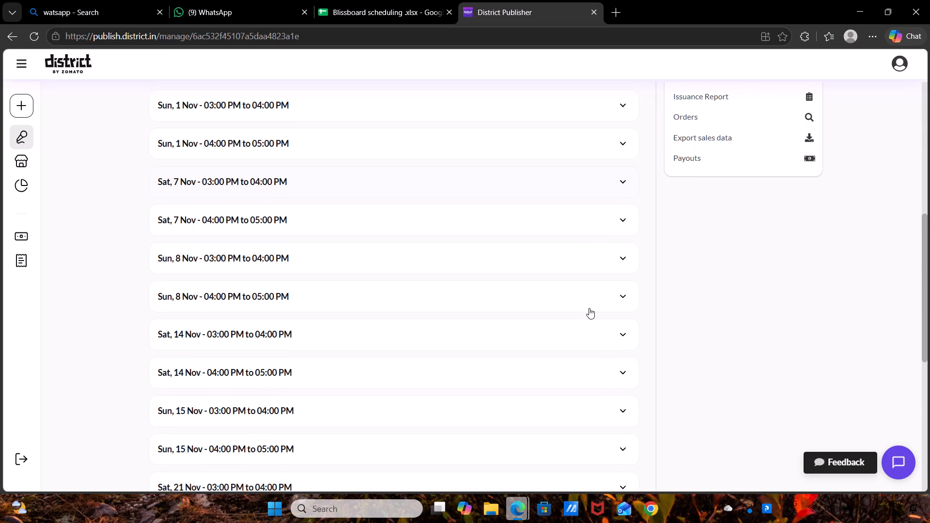
scroll(589, 308, down, 1)
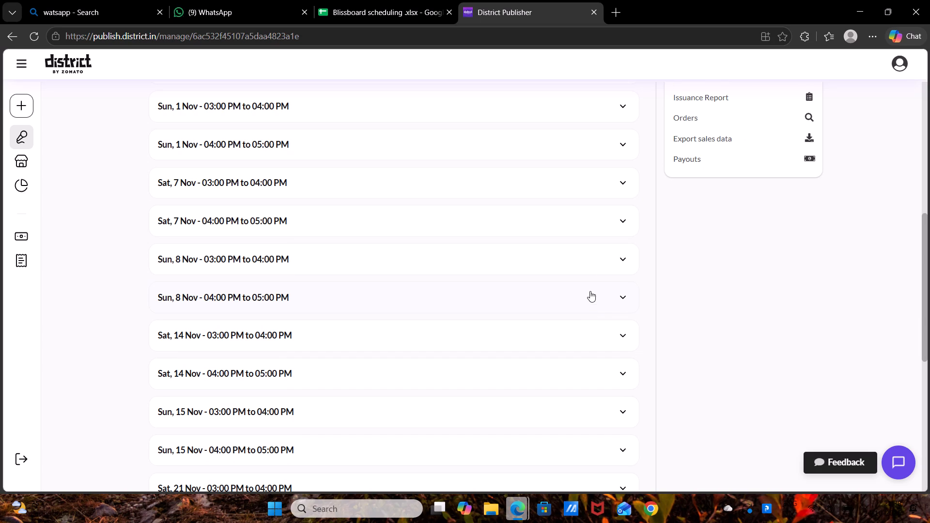
click(590, 260)
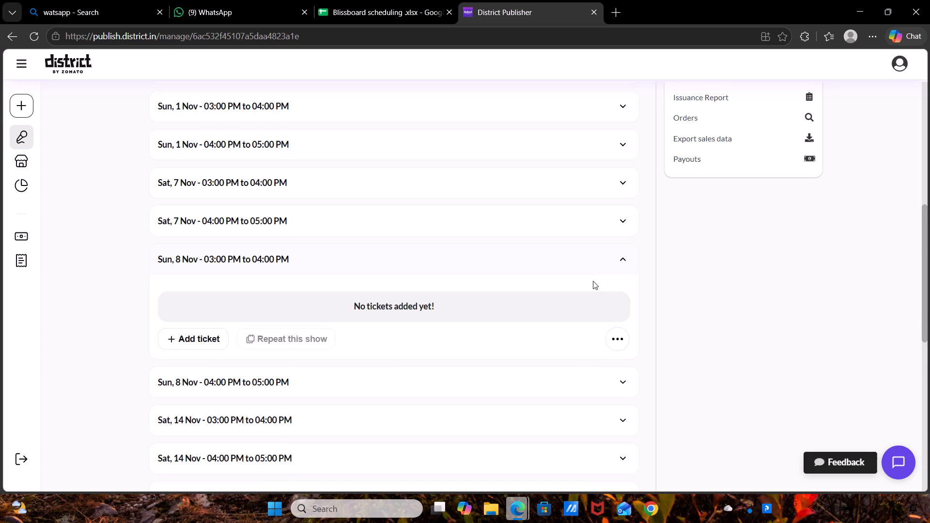
click(616, 332)
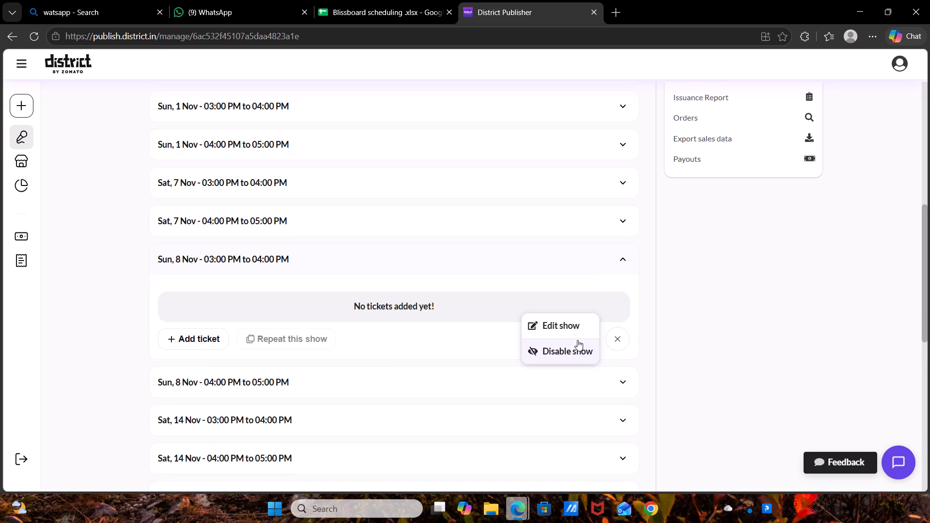
click(571, 343)
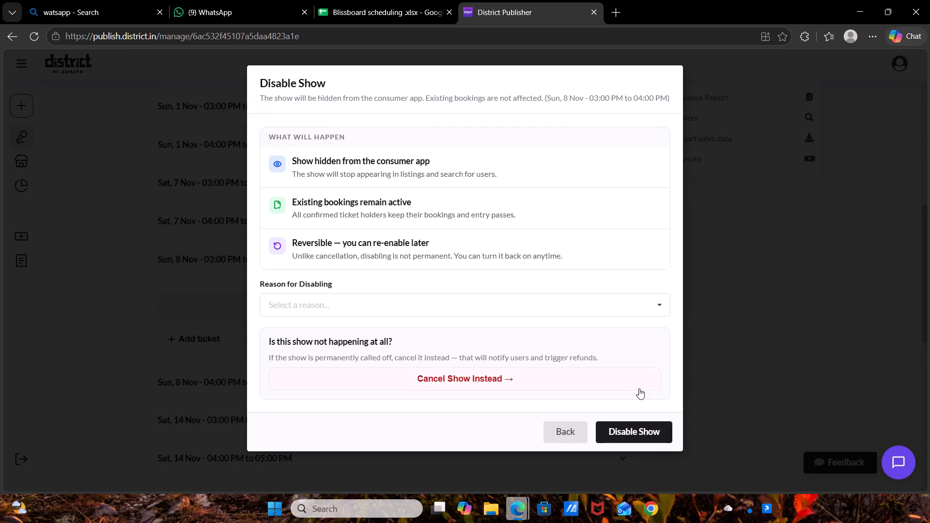
click(646, 433)
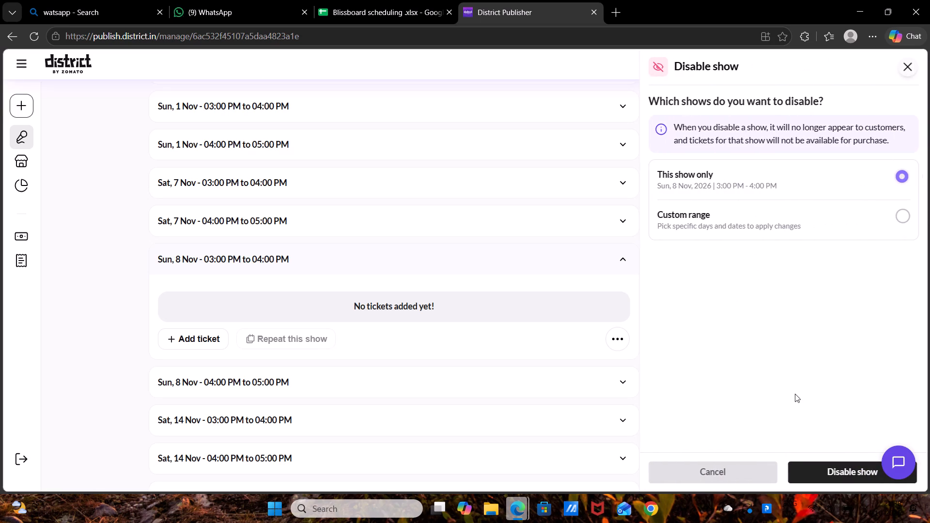
click(844, 478)
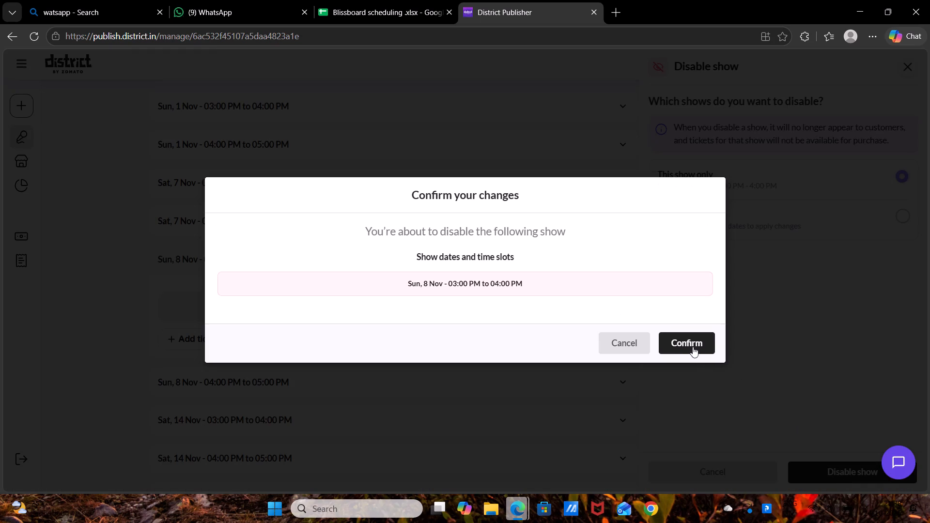
click(692, 345)
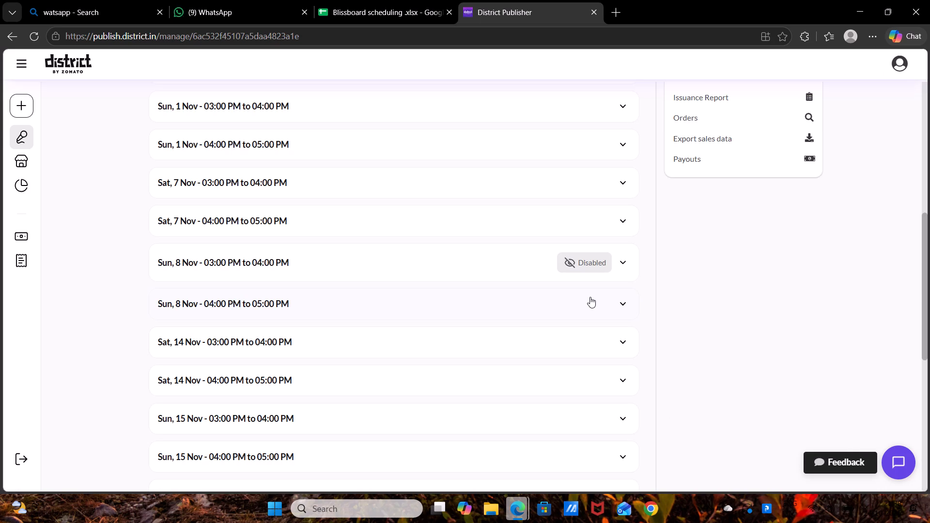
Disable only the Sun, 8 Nov 04:00 PM to 05:00 PM show of Clay Sculpting, without giving a reason.
click(611, 307)
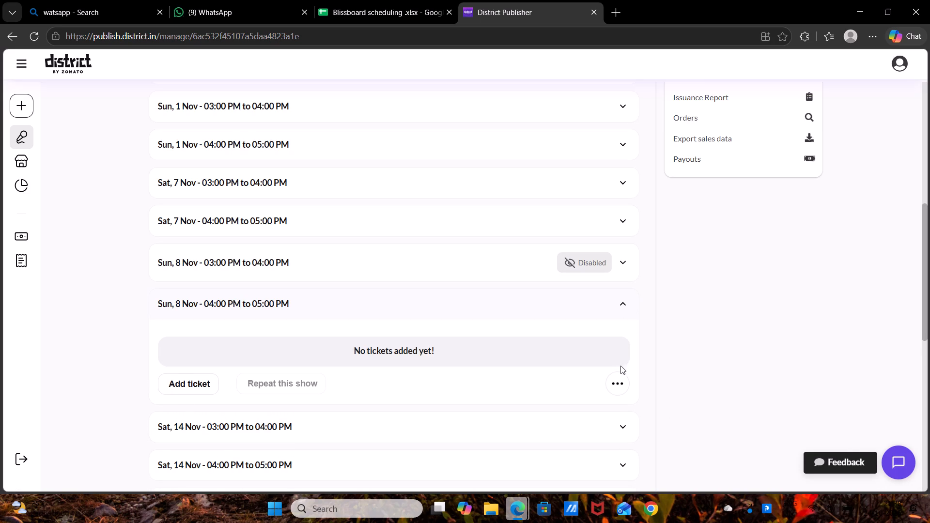
click(617, 387)
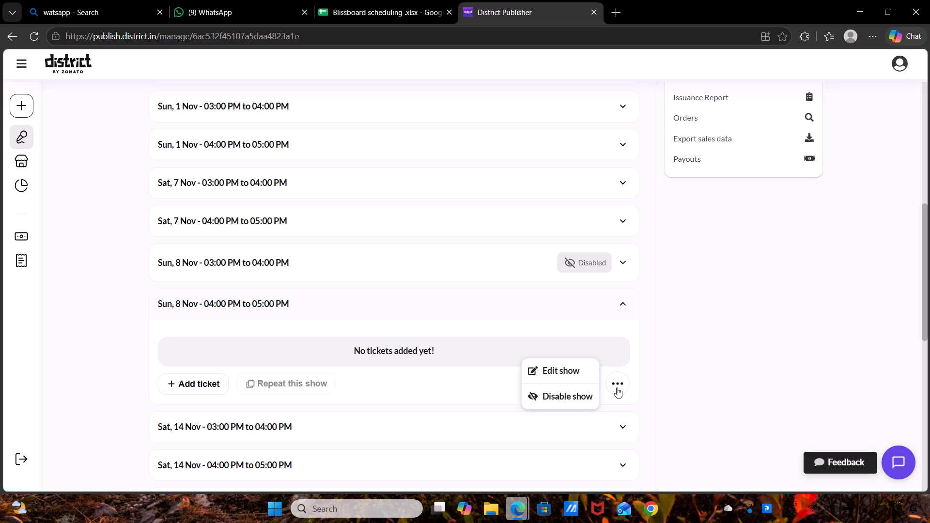
click(575, 390)
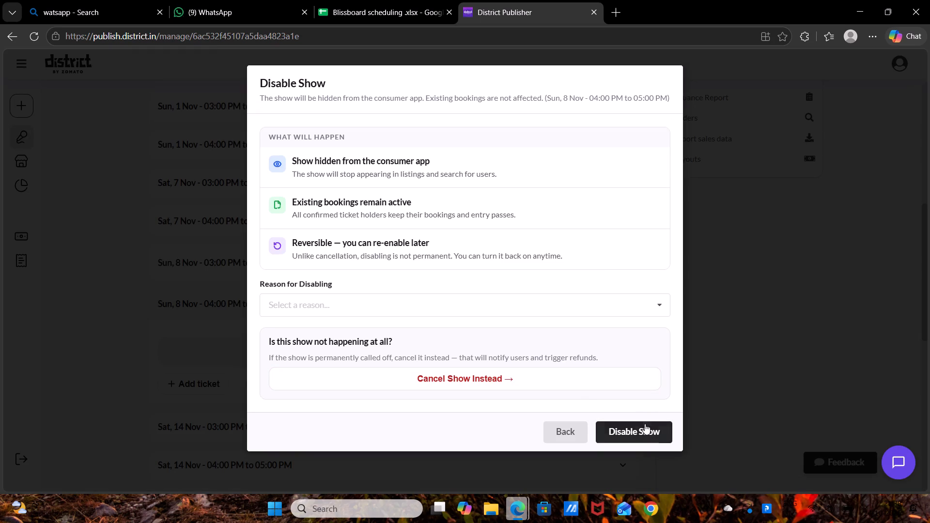
click(644, 426)
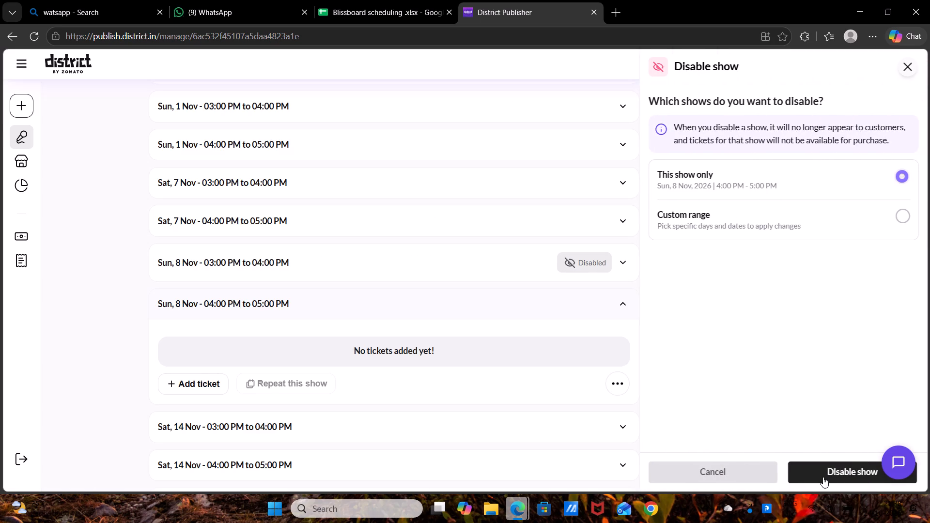
click(823, 477)
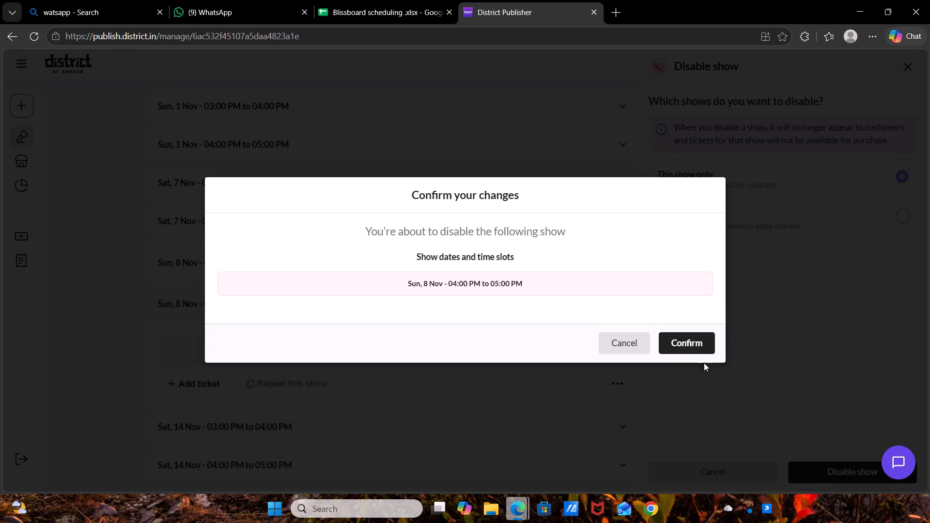
click(695, 343)
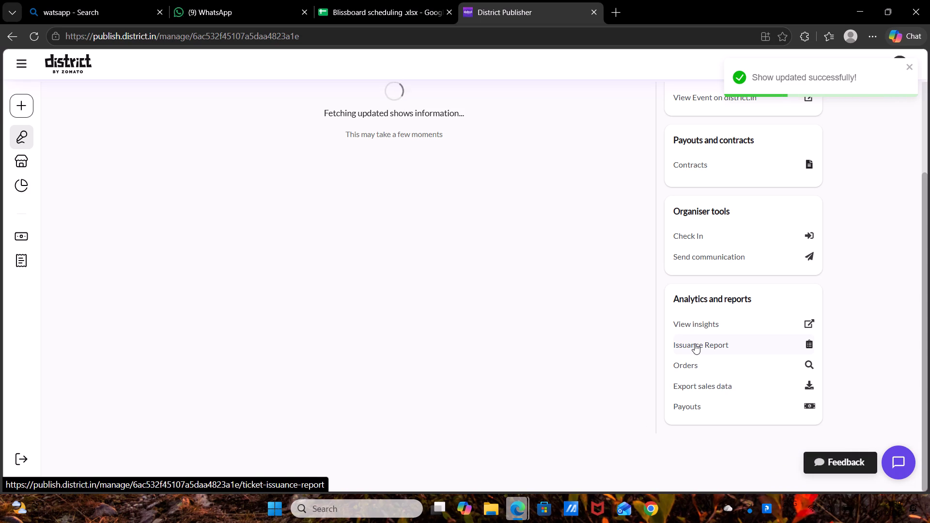
Start a ticket on the Sat, 31 Oct 03:00 PM show with custom name Entry pass, price 699 and quantity 10, checking the price in the spreadsheet.
scroll(539, 226, up, 1)
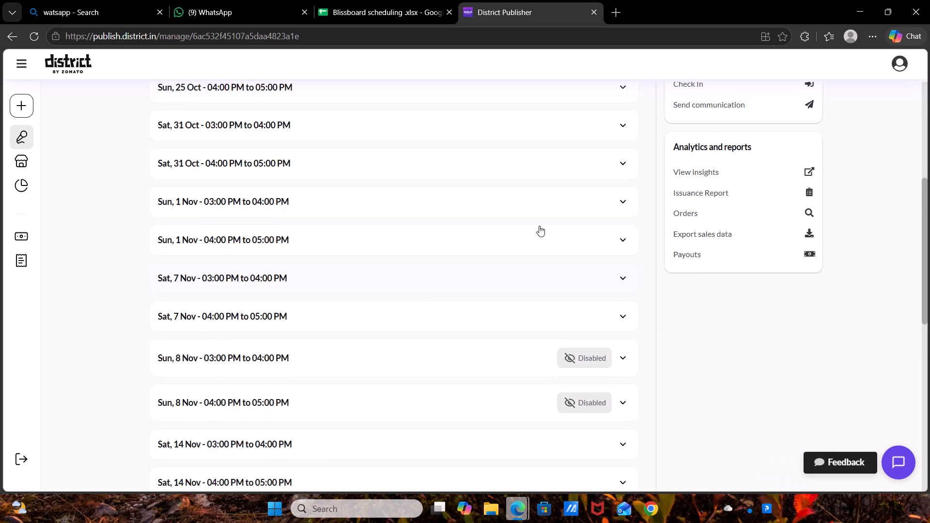
scroll(539, 226, up, 1)
click(575, 141)
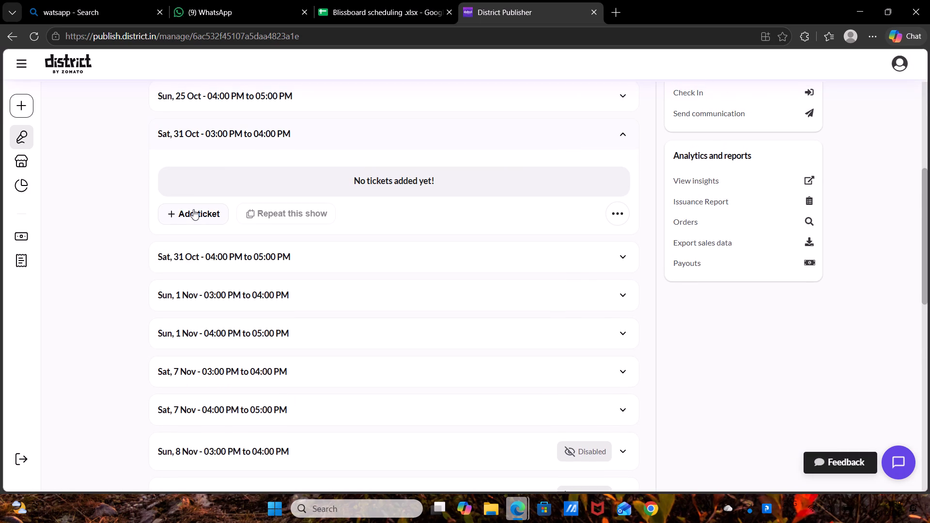
click(193, 209)
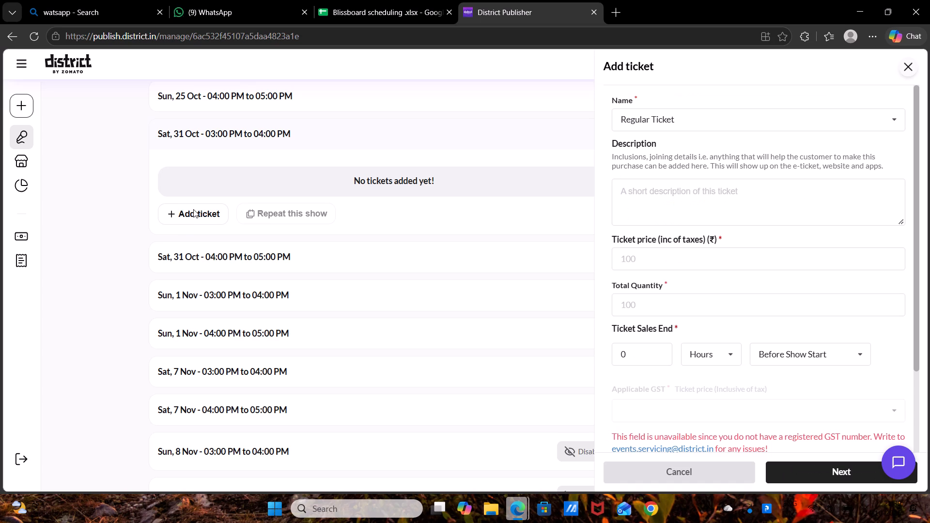
click(210, 215)
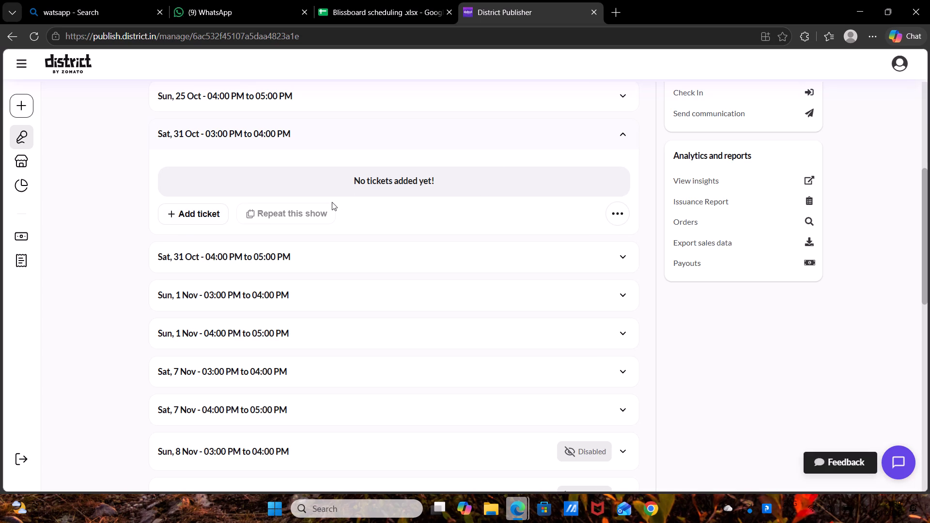
click(216, 214)
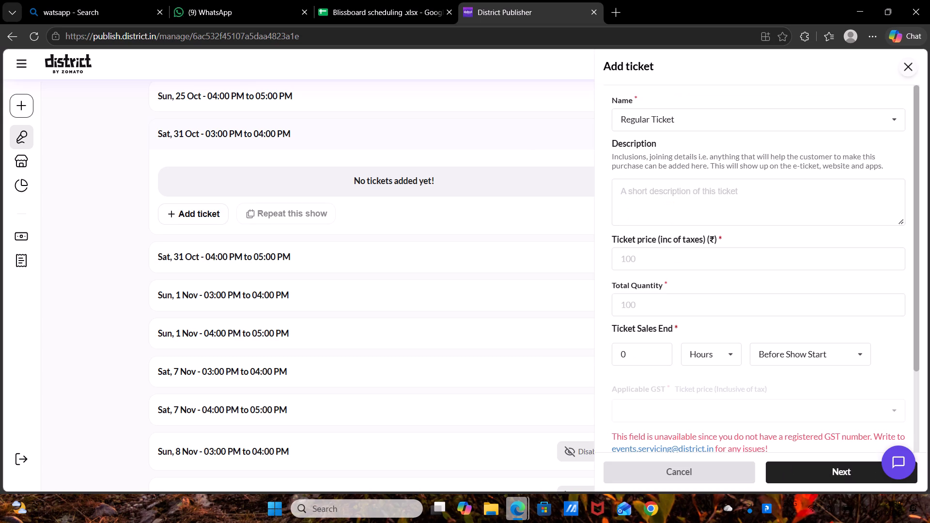
click(628, 123)
click(639, 165)
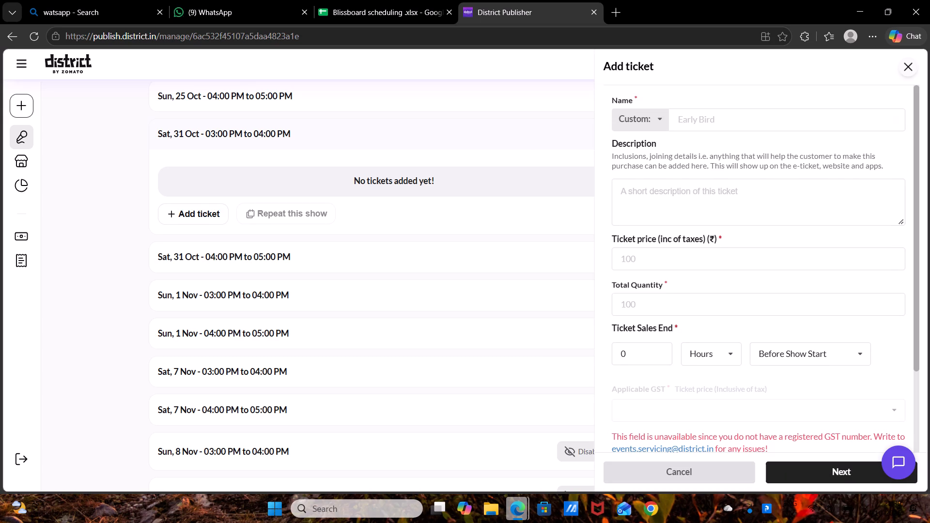
click(680, 126)
click(736, 191)
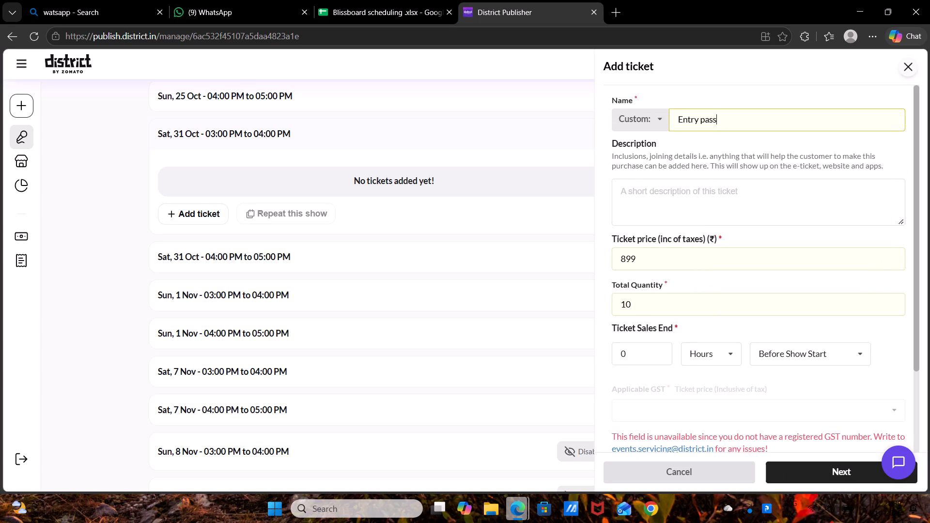
click(346, 0)
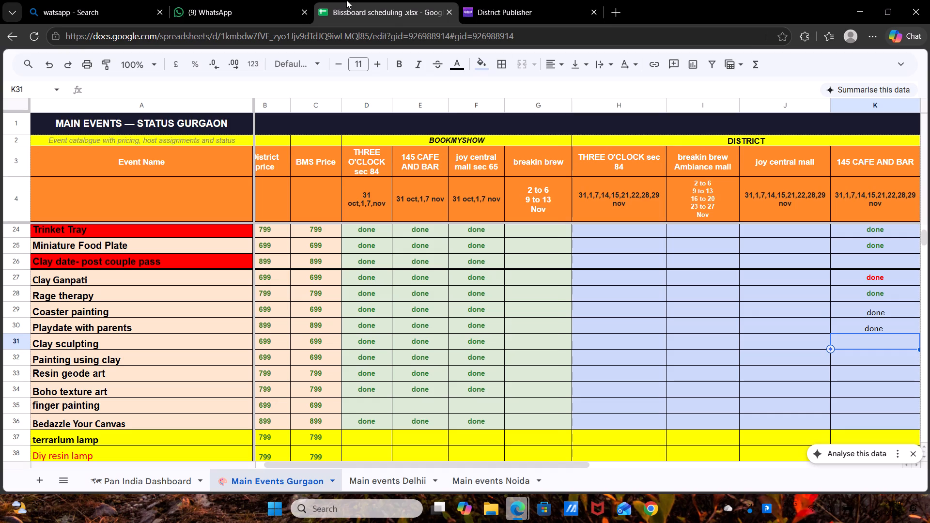
click(486, 0)
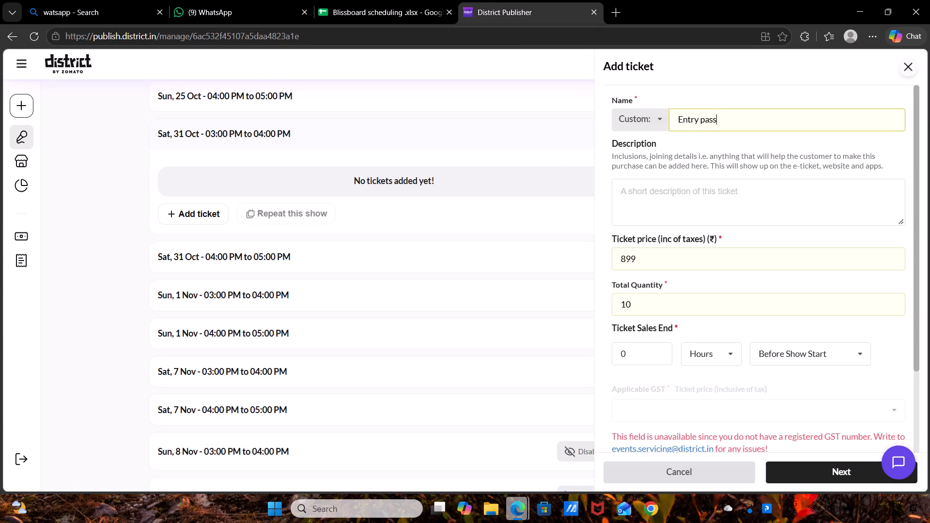
click(627, 256)
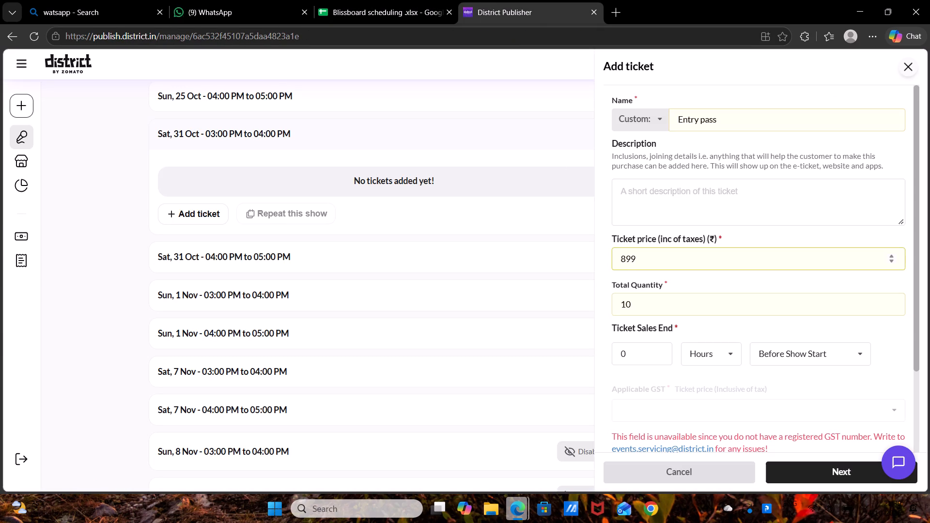
key(BackSpace)
key(6)
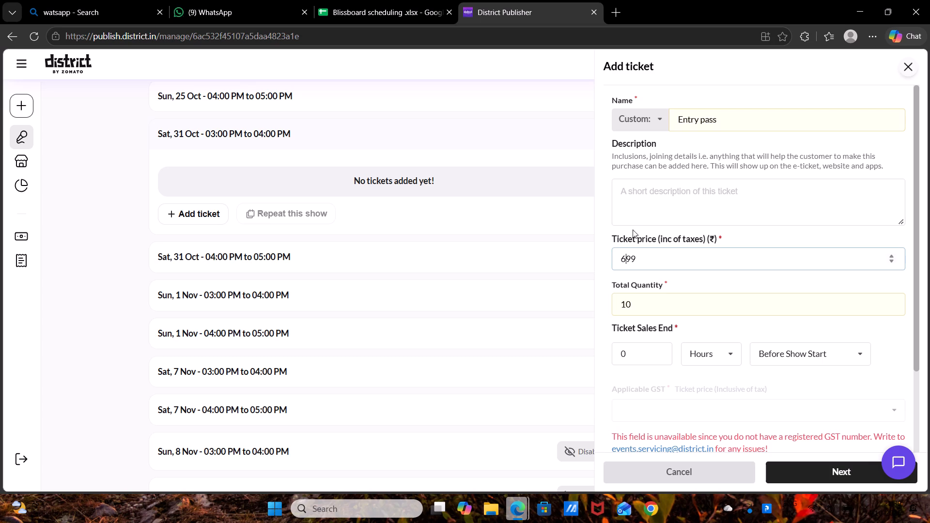
Add the copied description about one-person entry and the redeemable INR 300 cover charge, and end ticket sales 30 minutes before show start.
click(641, 204)
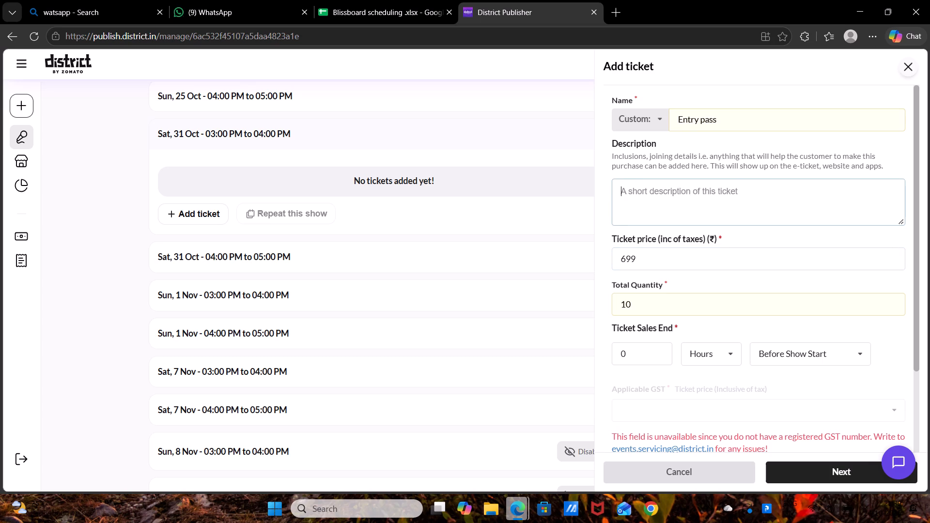
key(ctrl+v)
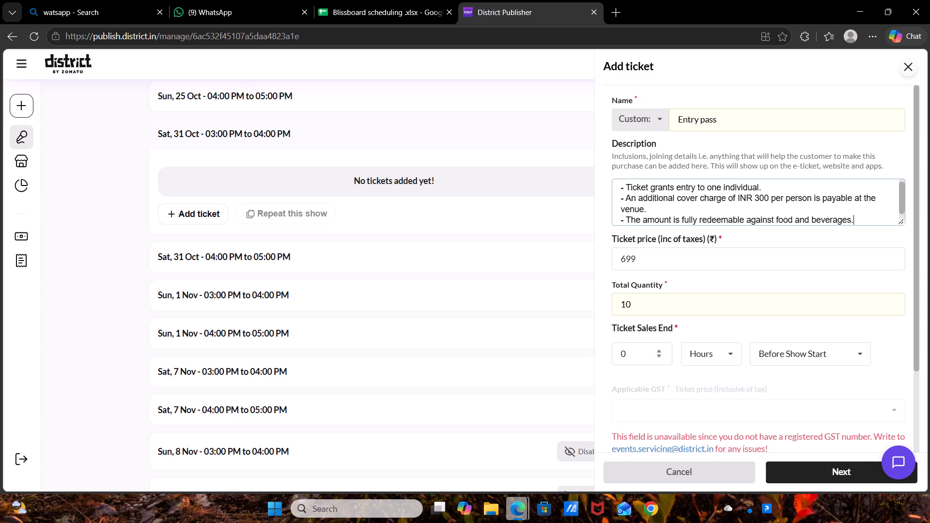
click(620, 356)
key(3)
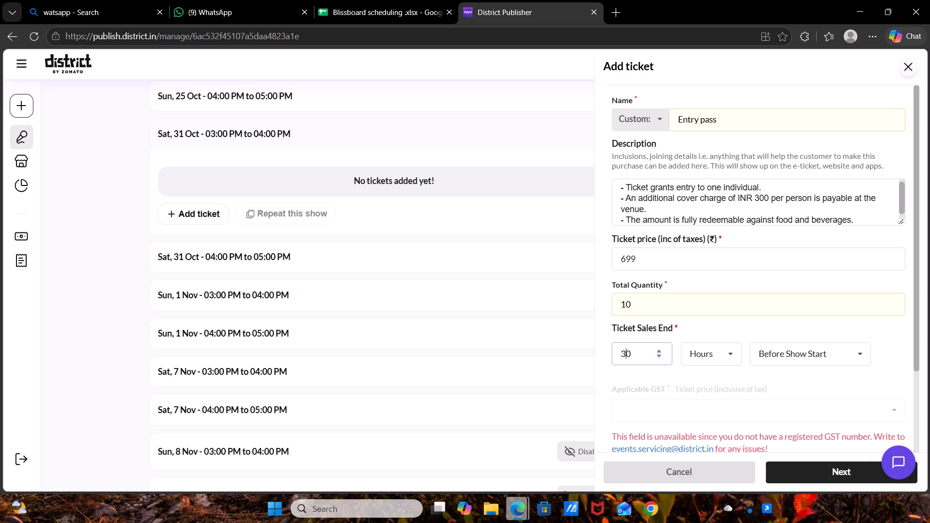
click(697, 347)
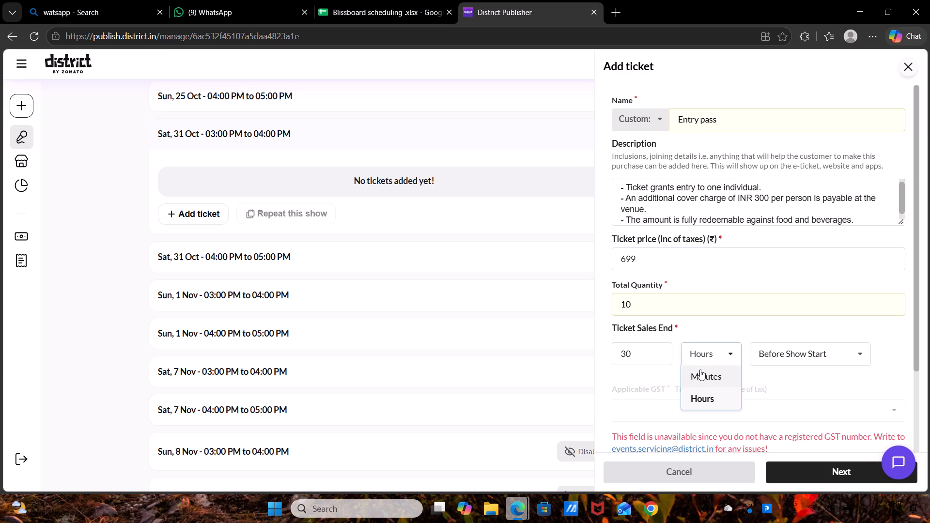
click(700, 369)
Apply the Entry pass ticket to all shows, then save and confirm the change.
click(836, 474)
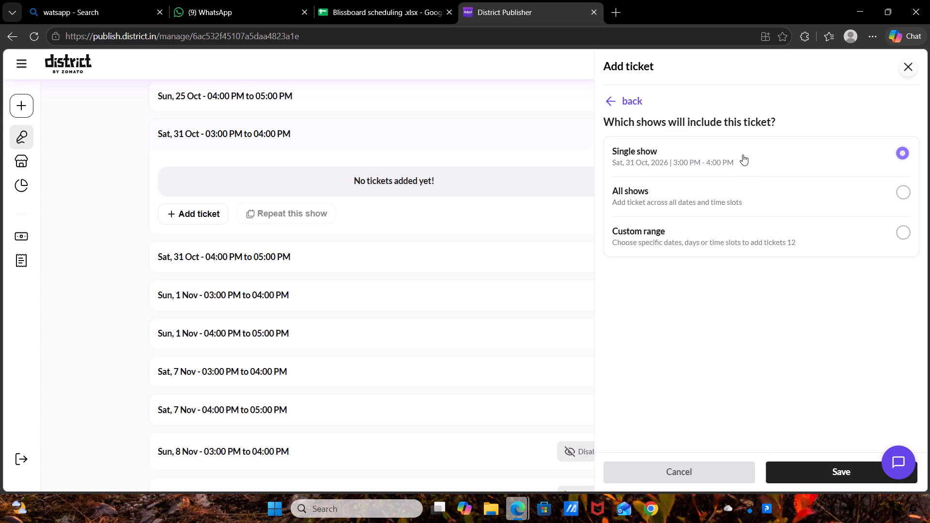
click(755, 199)
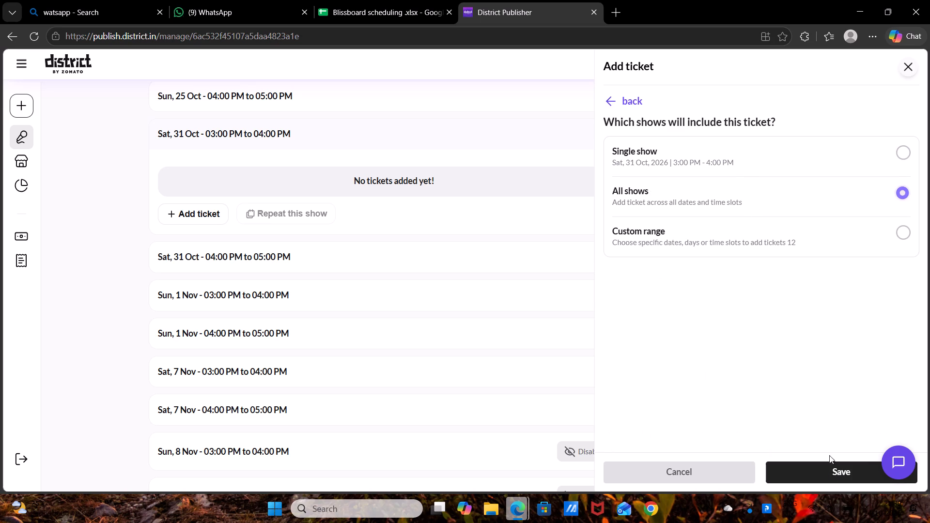
click(830, 459)
click(837, 478)
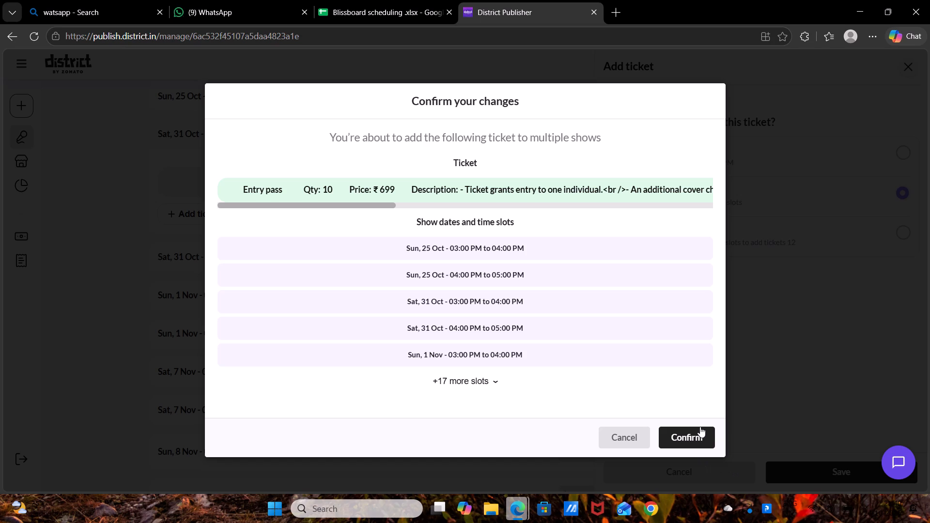
click(692, 437)
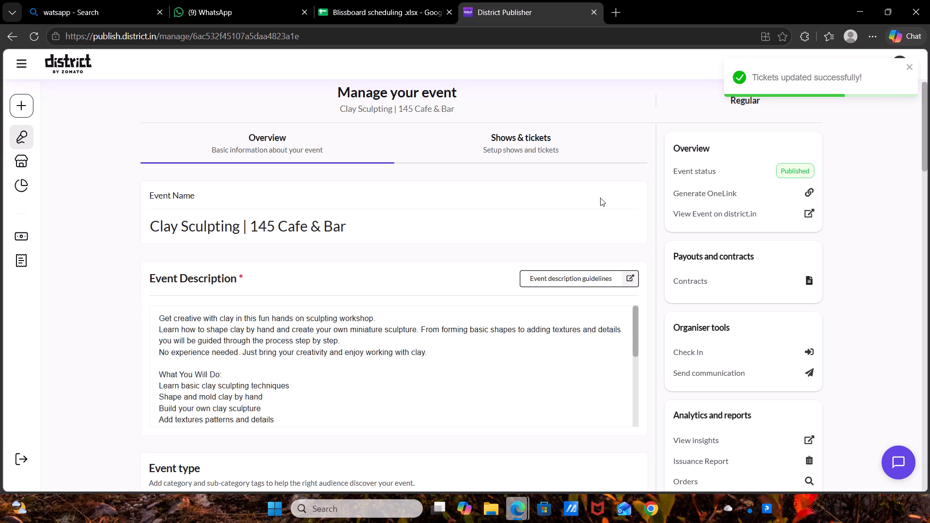
Check the tickets on Clay Sculpting's Sat, 31 Oct 04:00 PM and Sun, 8 Nov 03:00 PM shows.
click(548, 150)
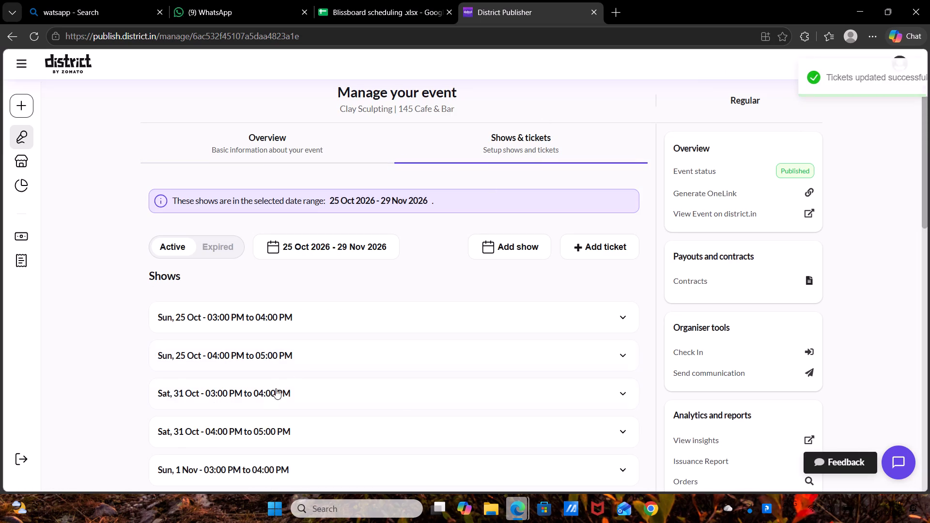
scroll(265, 409, down, 1)
click(265, 409)
click(267, 407)
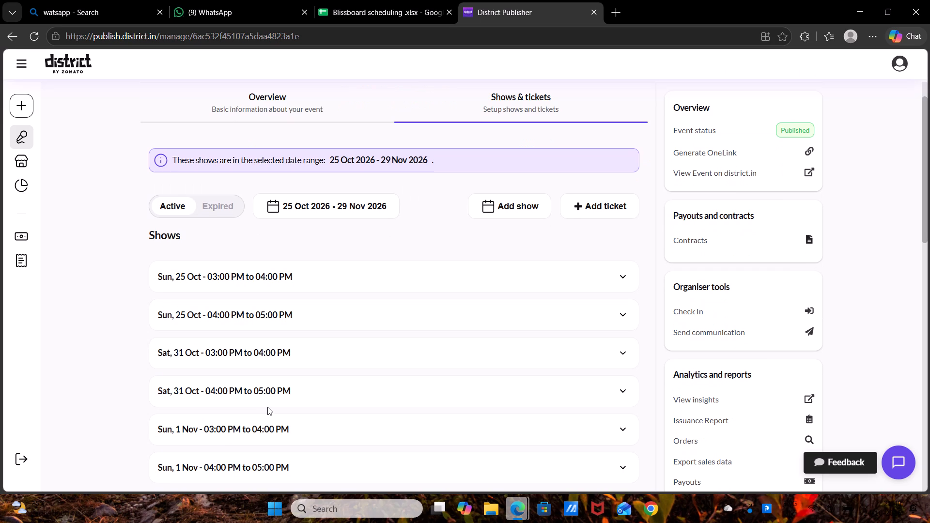
click(271, 402)
scroll(271, 402, down, 2)
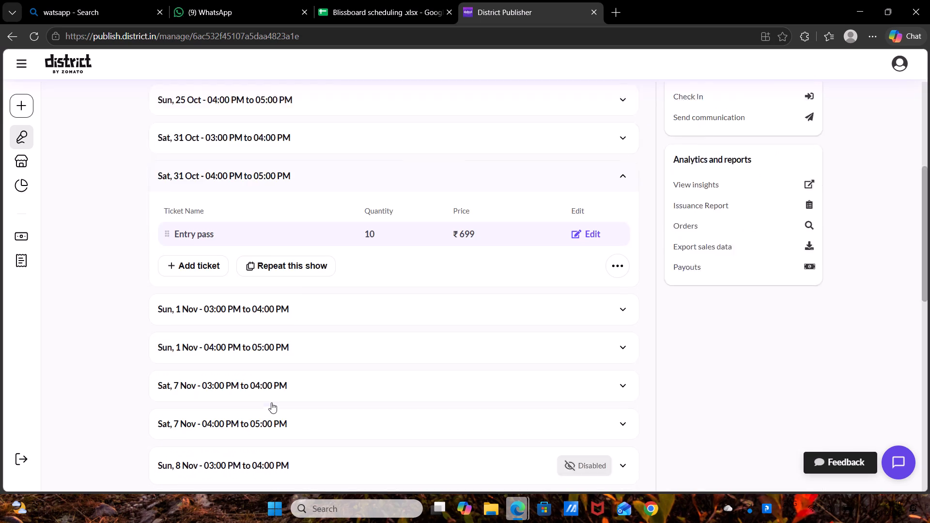
click(276, 388)
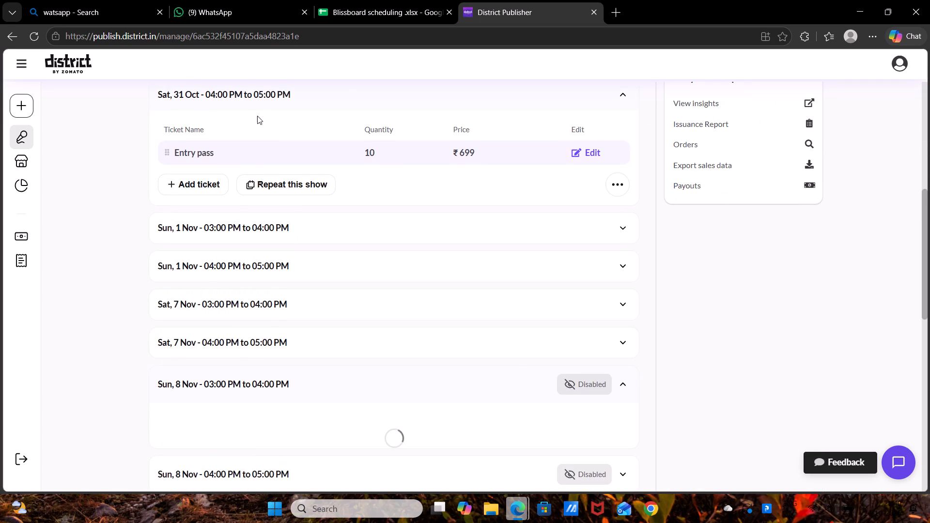
Mark Clay sculpting as done in the District 145 CAFE AND BAR column of the scheduling spreadsheet, padding the entry with leading spaces.
click(383, 16)
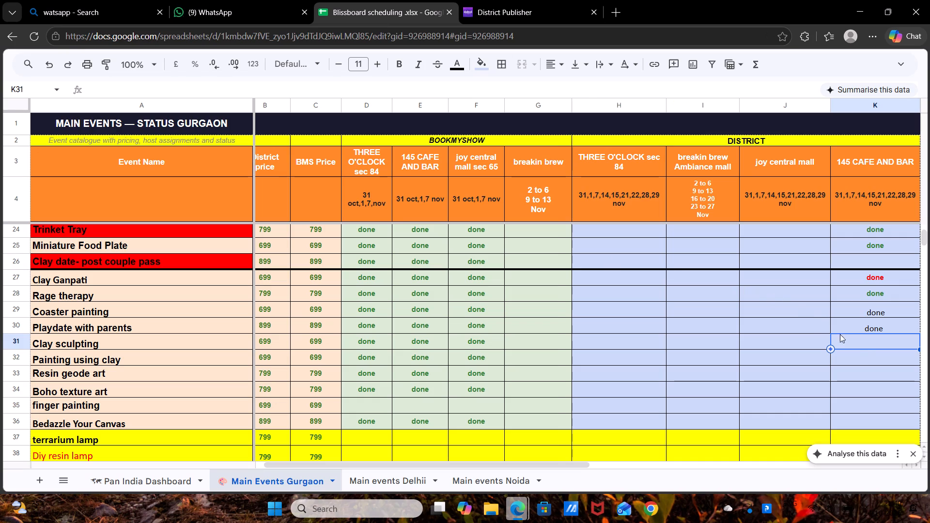
double_click(862, 341)
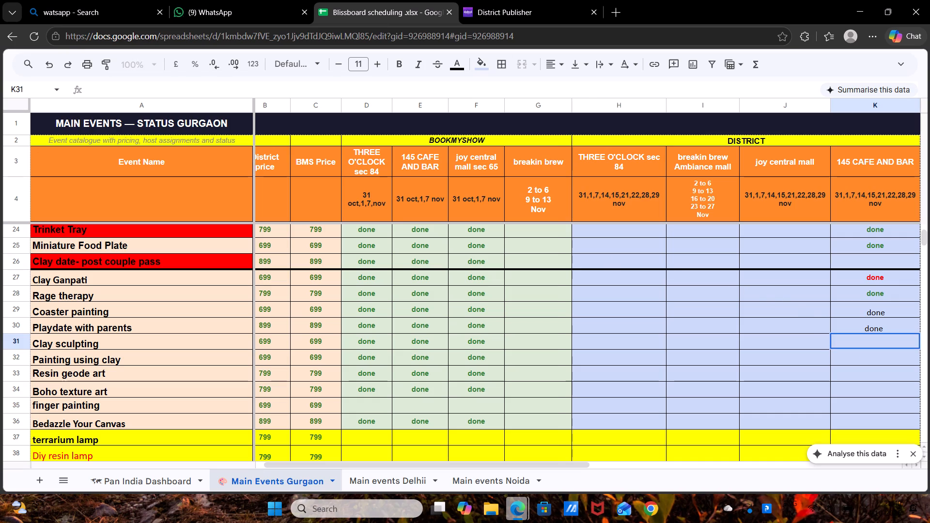
key(space)
key(space)
key(space)
key(space)
key(space)
key(space)
key(space)
key(space)
key(space)
key(space)
key(space)
key(space)
key(space)
key(space)
key(space)
key(space)
key(space)
key(space)
key(space)
key(space)
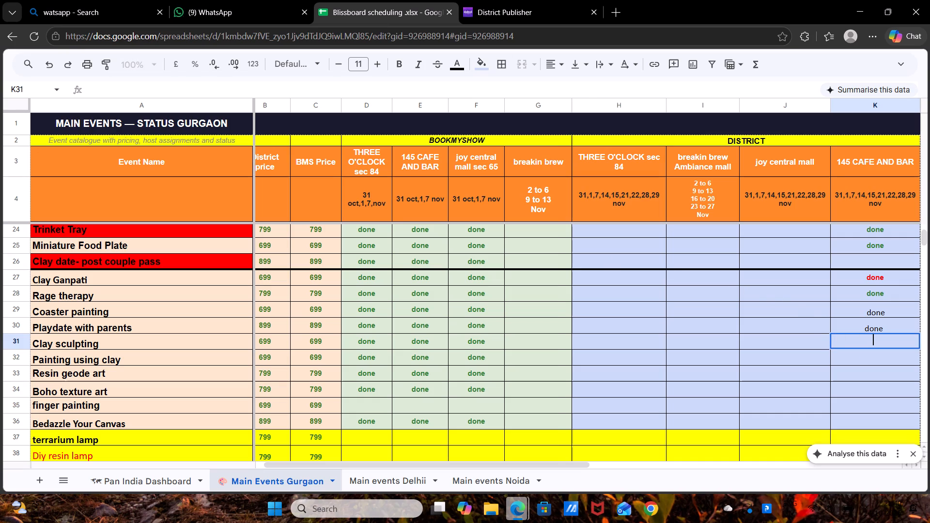
key(BackSpace)
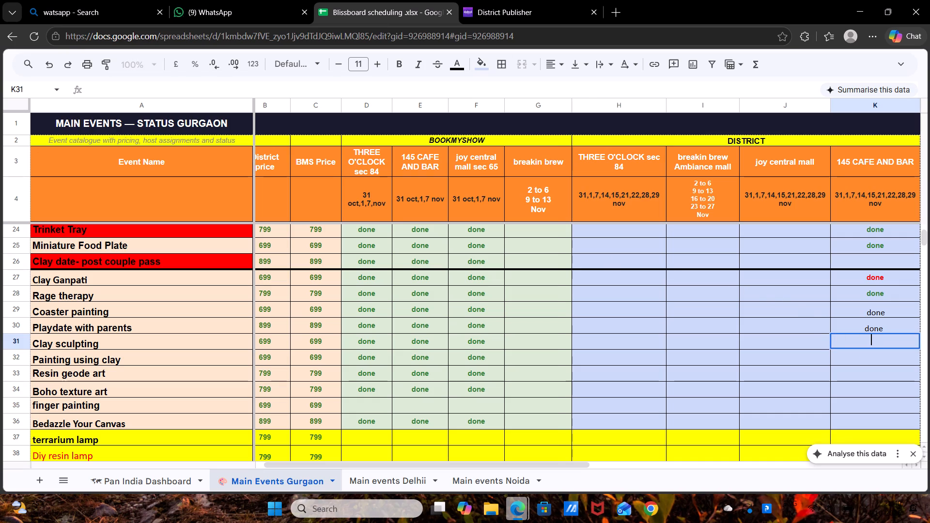
key(BackSpace)
key(BackSpace)
key(d)
key(Return)
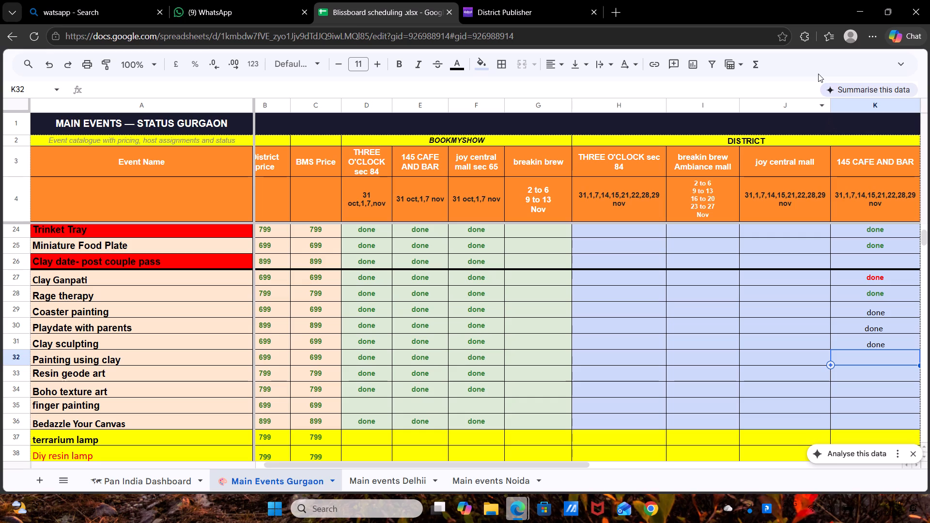
Return to District Publisher's event overview and search for "painting", looking through the results for the next event.
click(501, 0)
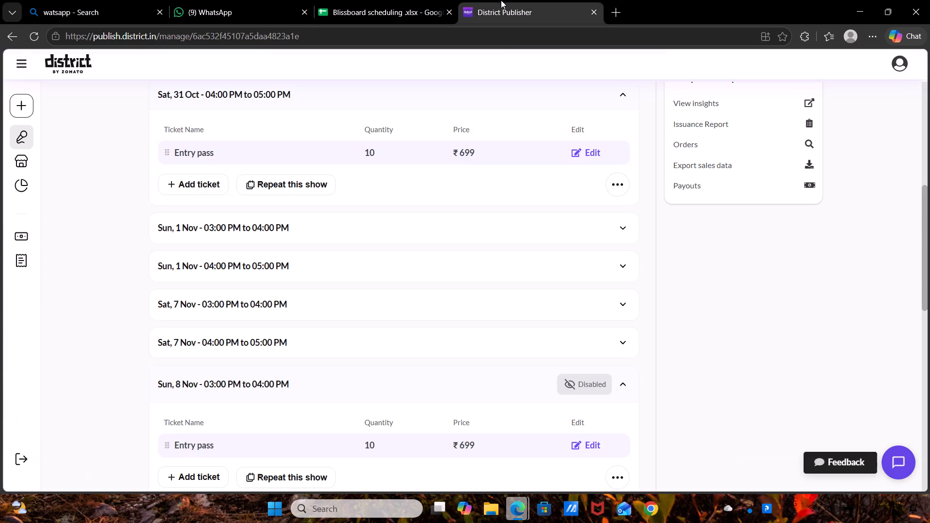
scroll(480, 133, up, 6)
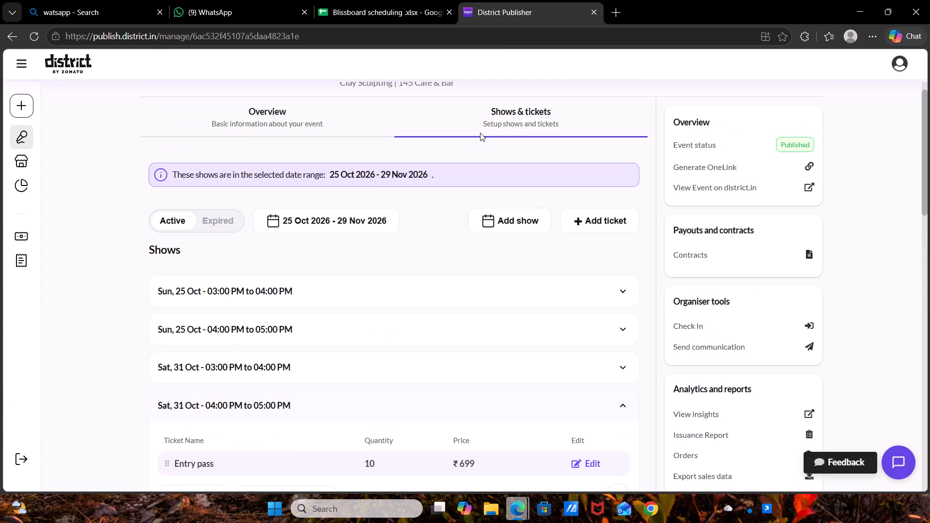
click(7, 36)
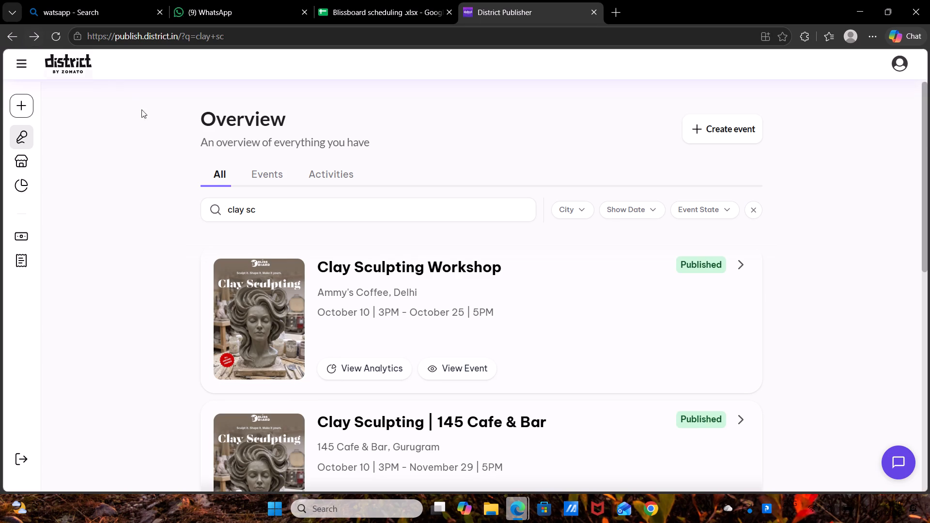
drag(262, 209, 200, 215)
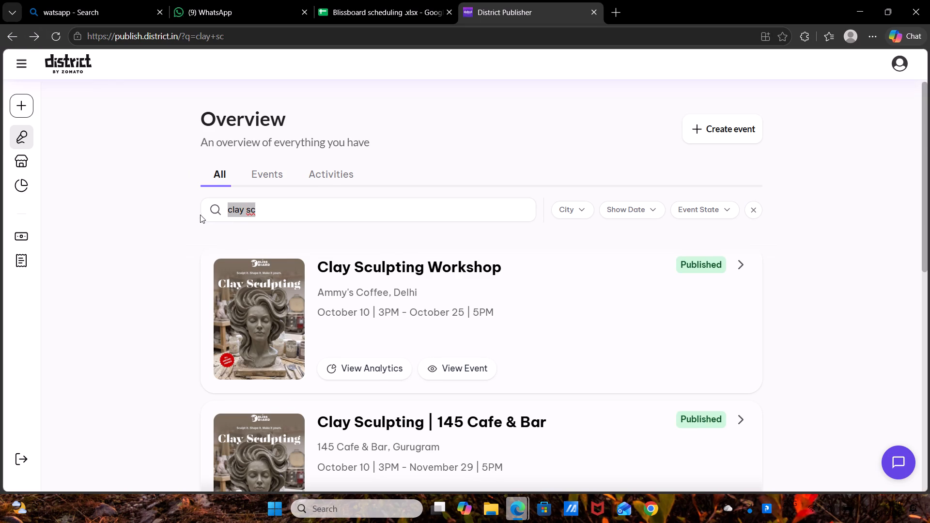
drag(200, 215, 200, 215)
key(BackSpace)
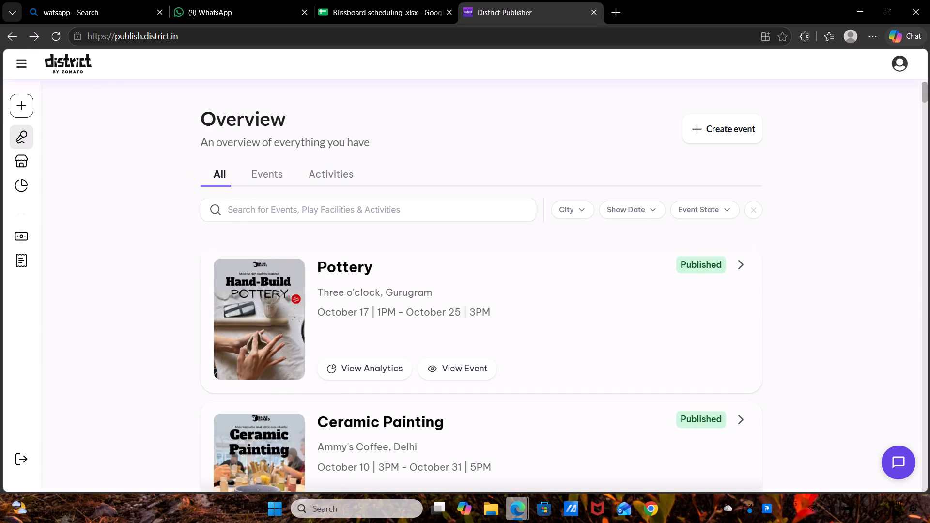
key(p)
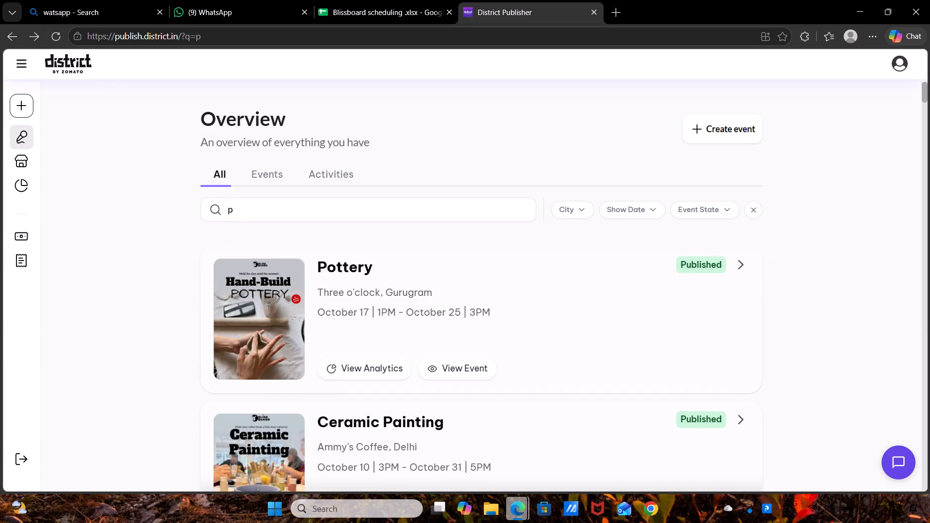
key(a)
text(inting)
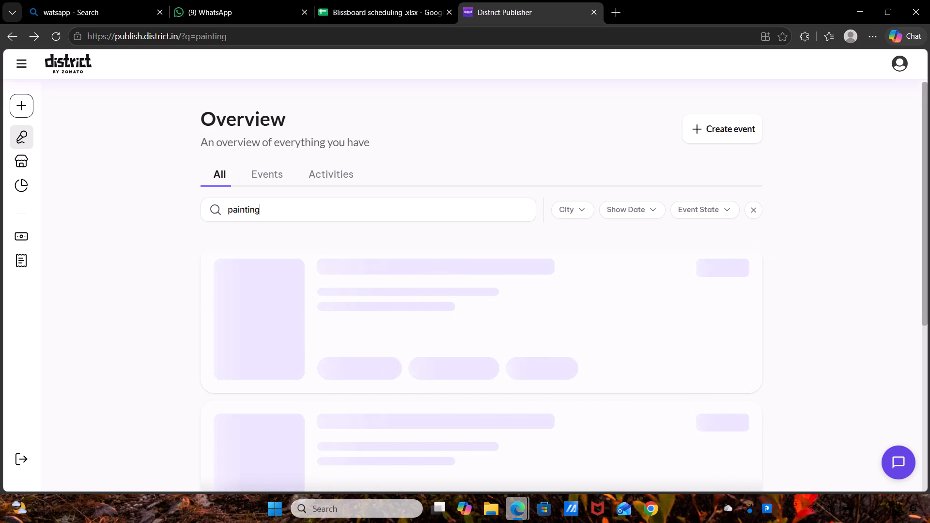
key(space)
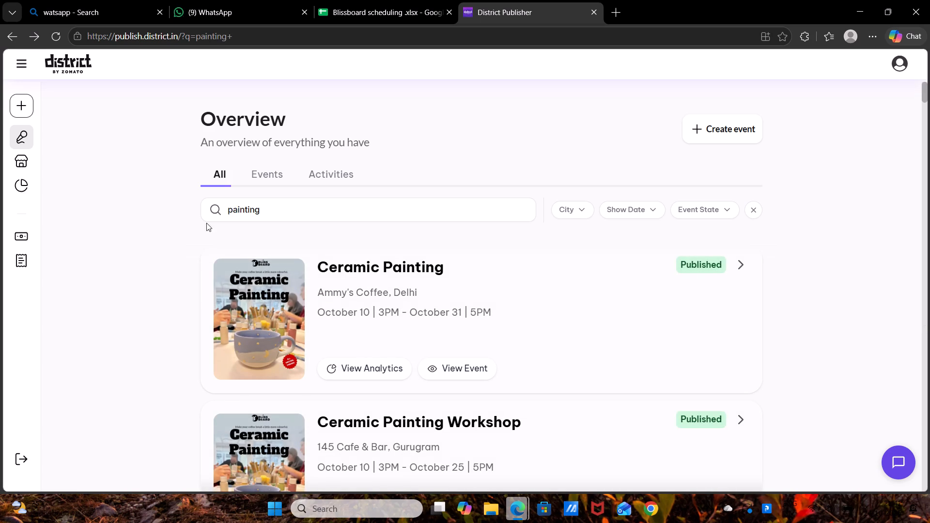
scroll(362, 348, down, 3)
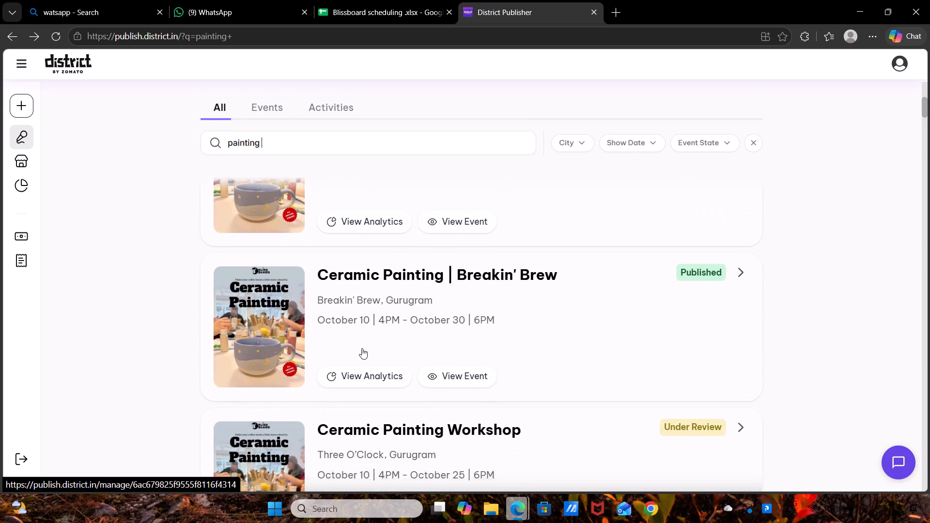
Look through the Main Events Gurgaon sheet's event names and 145 CAFE AND BAR statuses for the painting event to schedule.
click(339, 23)
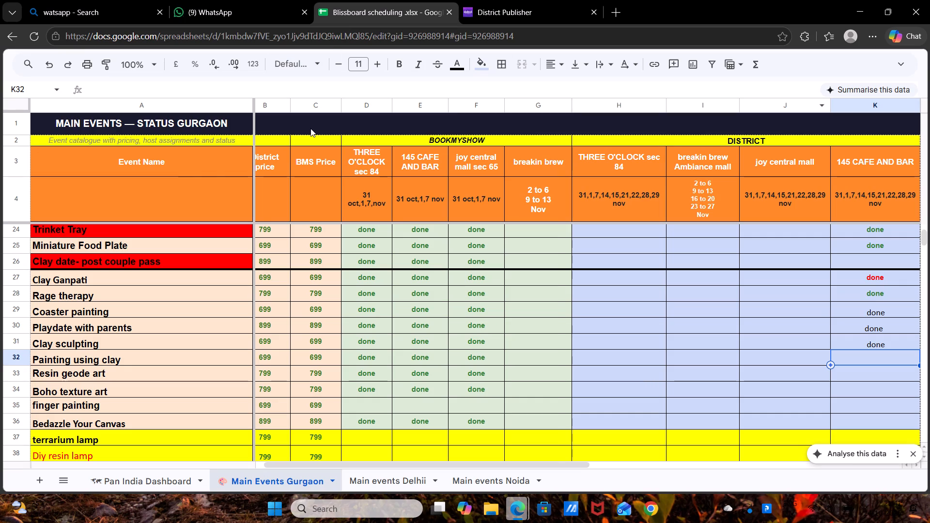
scroll(223, 275, up, 1)
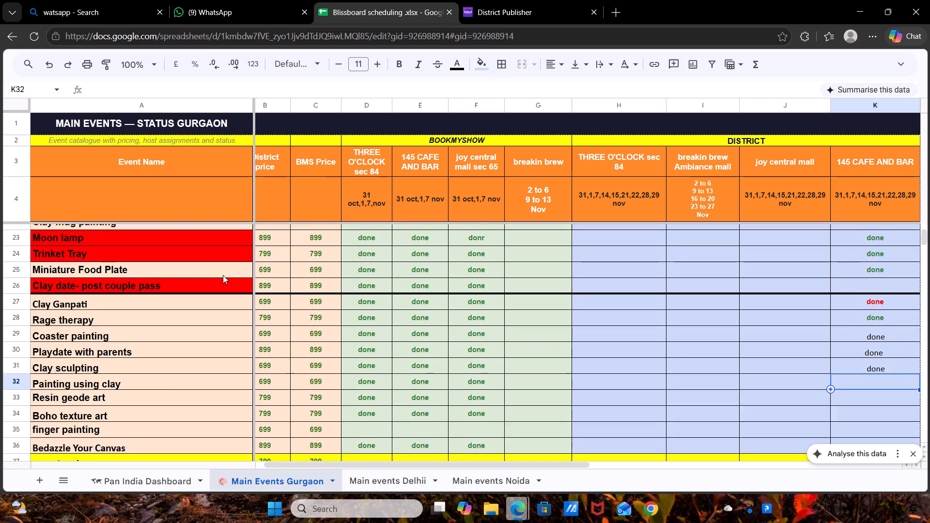
scroll(223, 275, up, 3)
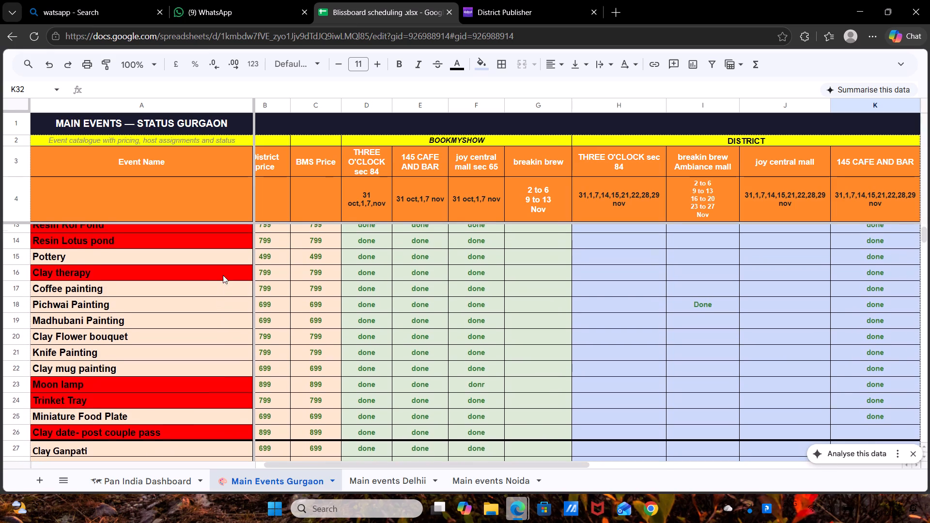
scroll(223, 275, up, 4)
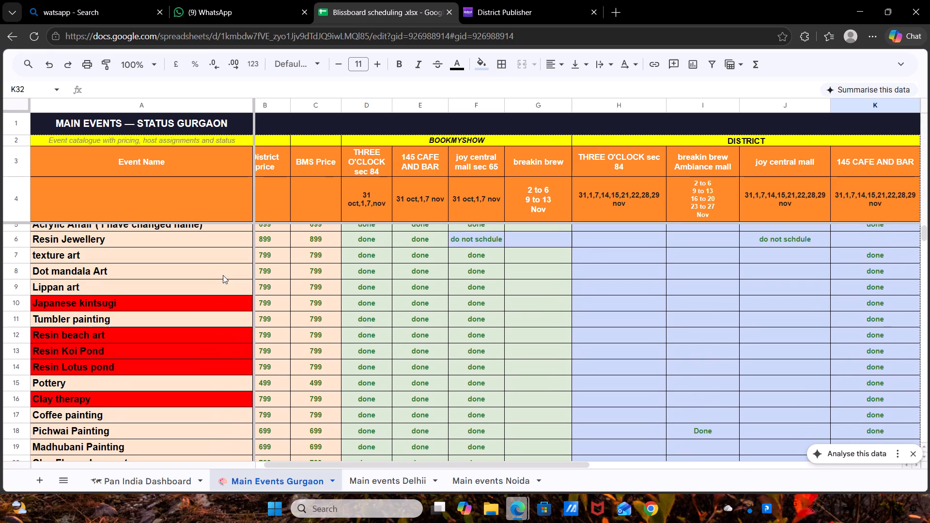
scroll(223, 275, up, 1)
scroll(223, 275, down, 2)
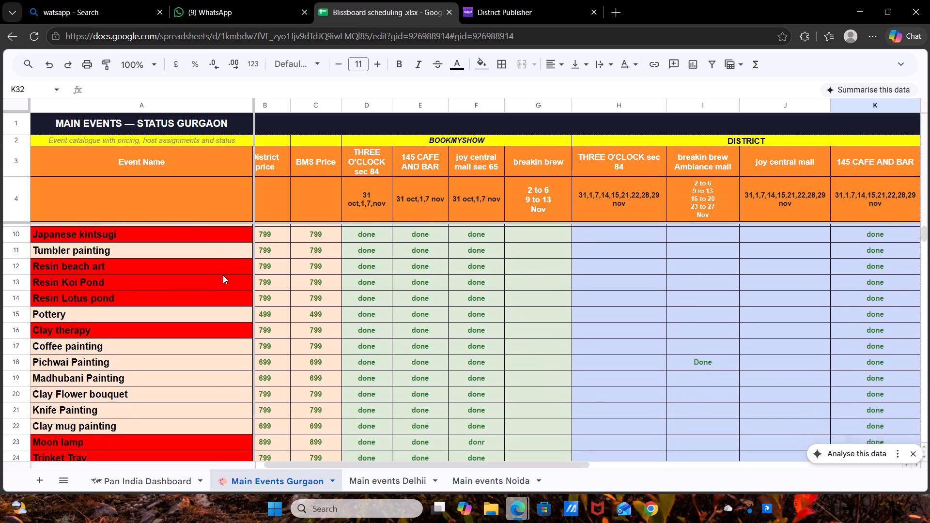
scroll(223, 275, down, 4)
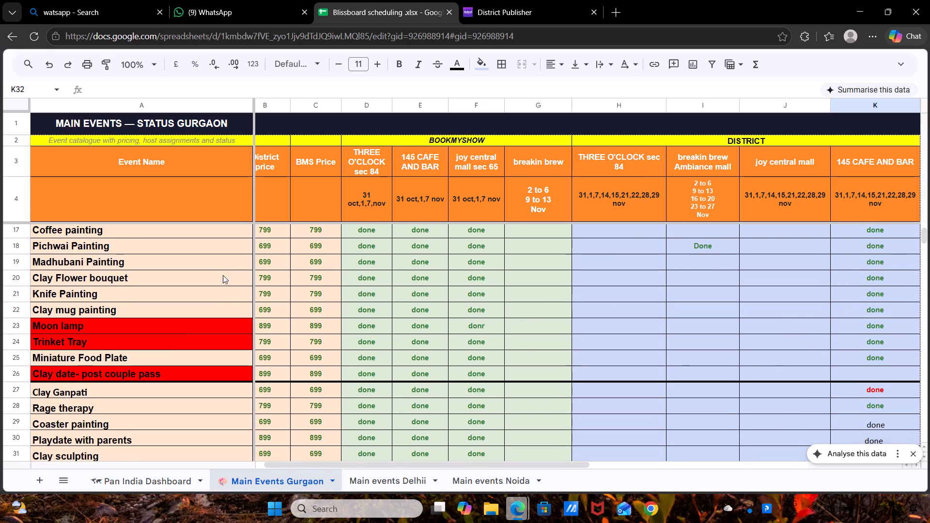
scroll(223, 275, down, 2)
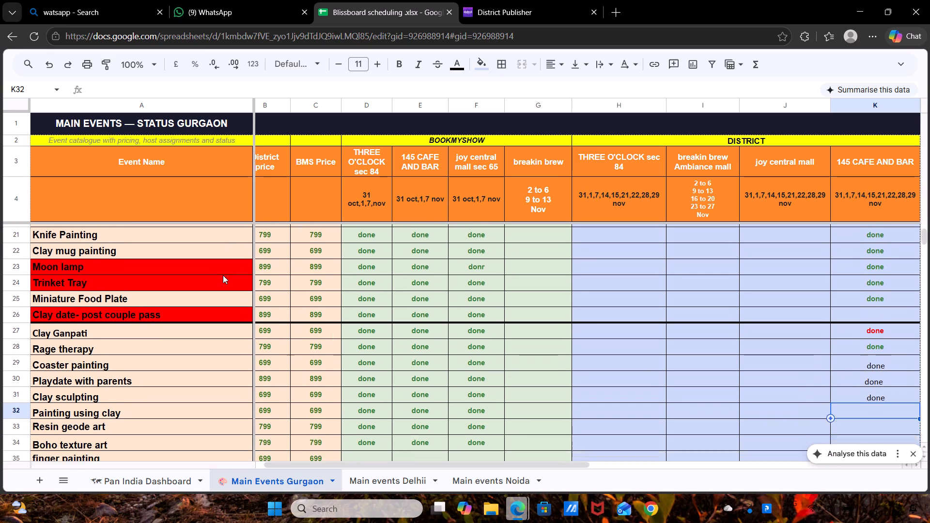
scroll(223, 275, down, 1)
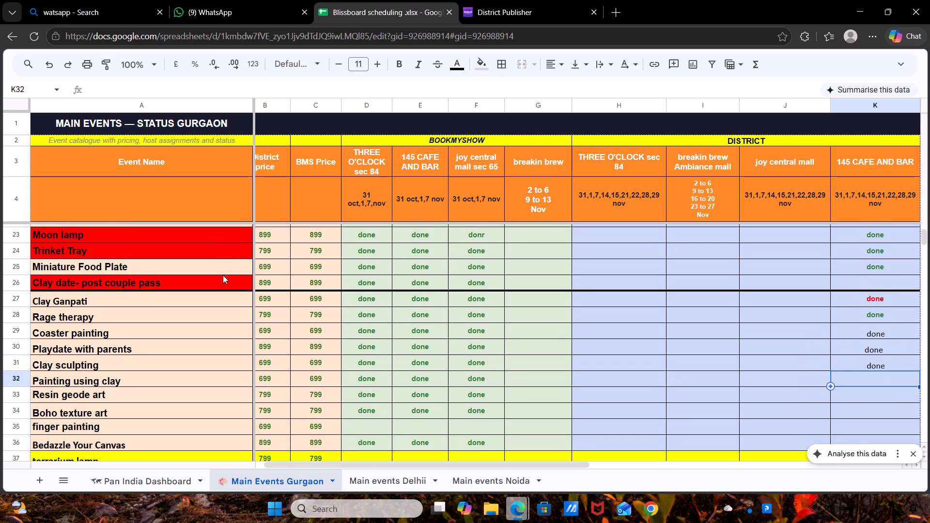
scroll(223, 275, down, 1)
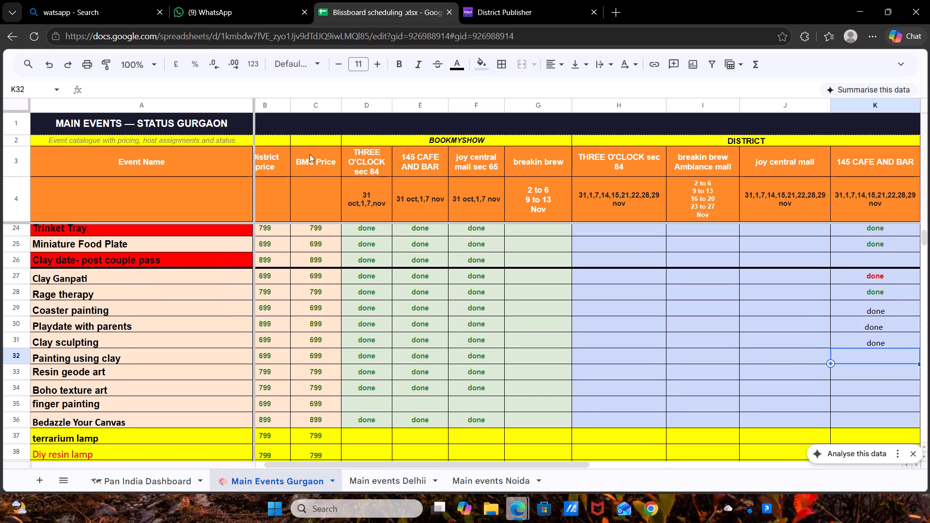
In District Publisher, open the shows of Ceramic Painting Workshop at 145 Cafe & Bar and start adding a show.
click(467, 0)
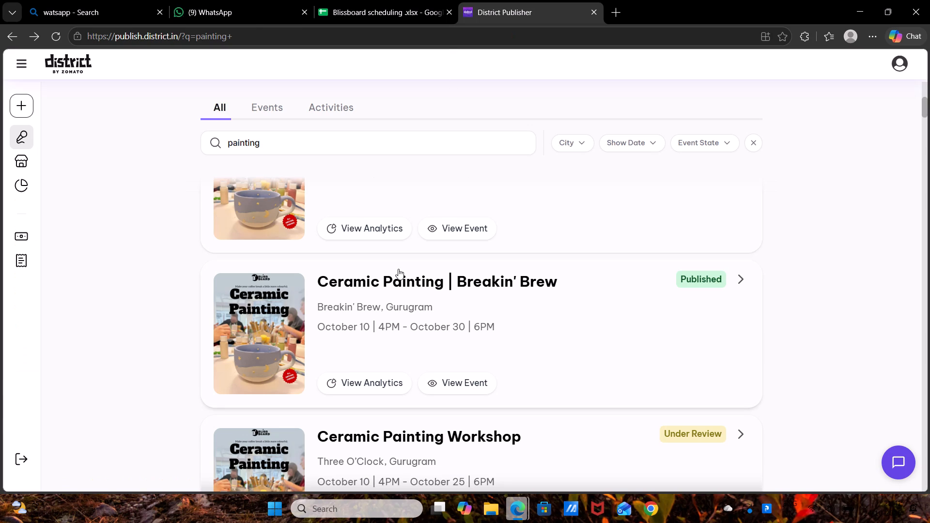
scroll(398, 269, up, 2)
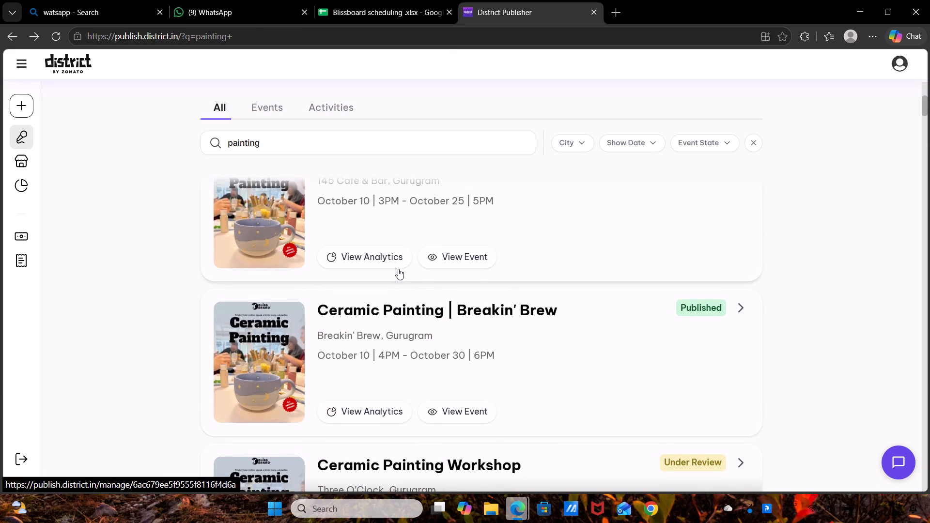
scroll(398, 269, up, 2)
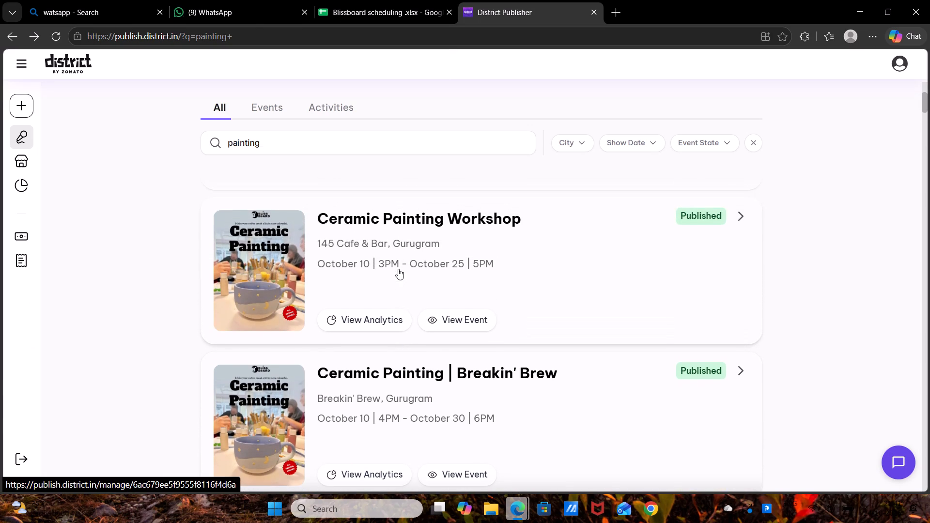
click(398, 269)
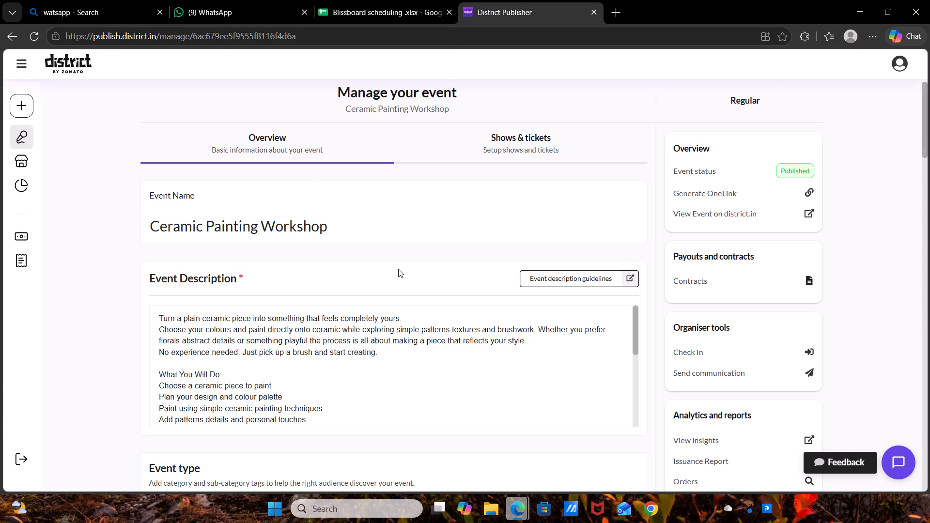
click(546, 132)
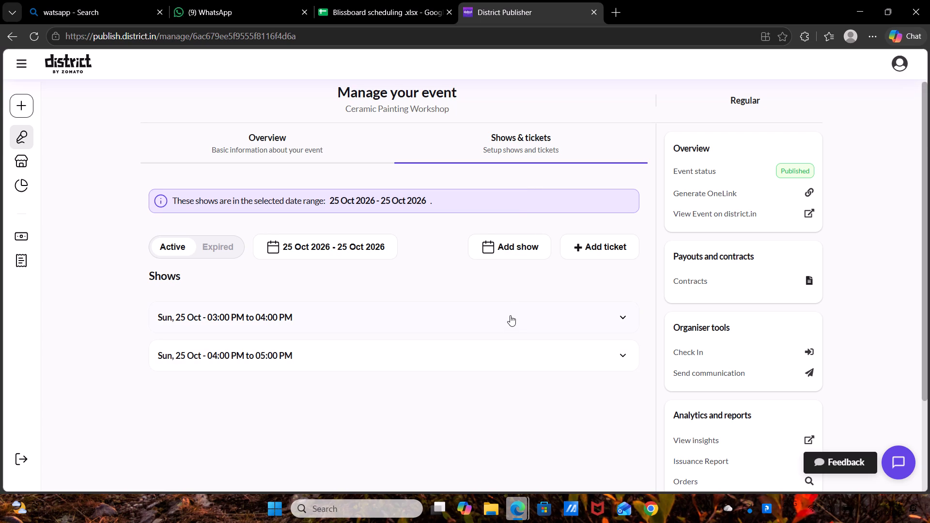
click(520, 240)
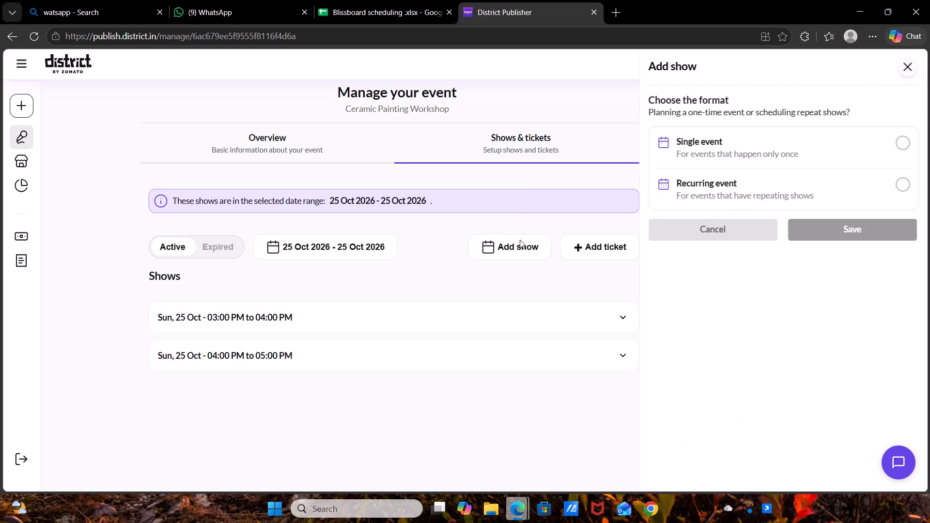
Recheck the Main Events Gurgaon sheet's event list for a row matching the ceramic painting event.
click(428, 0)
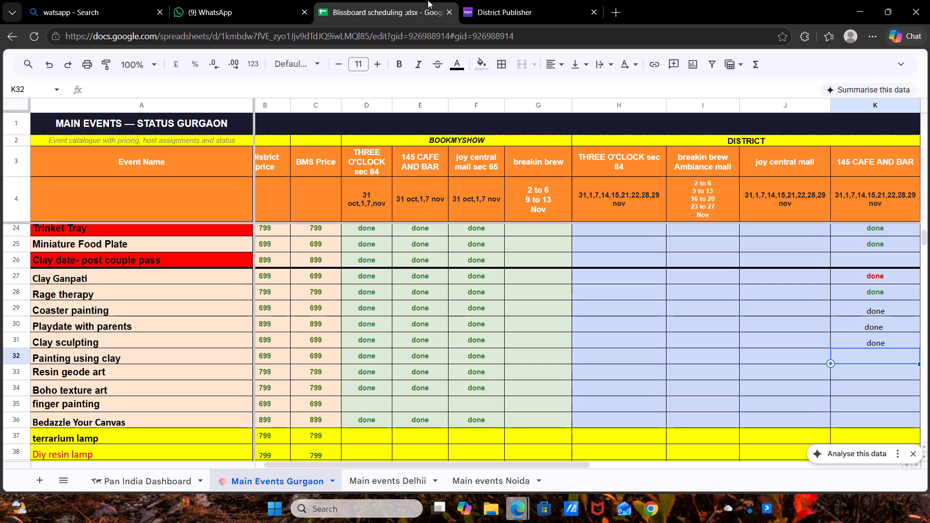
scroll(213, 324, up, 1)
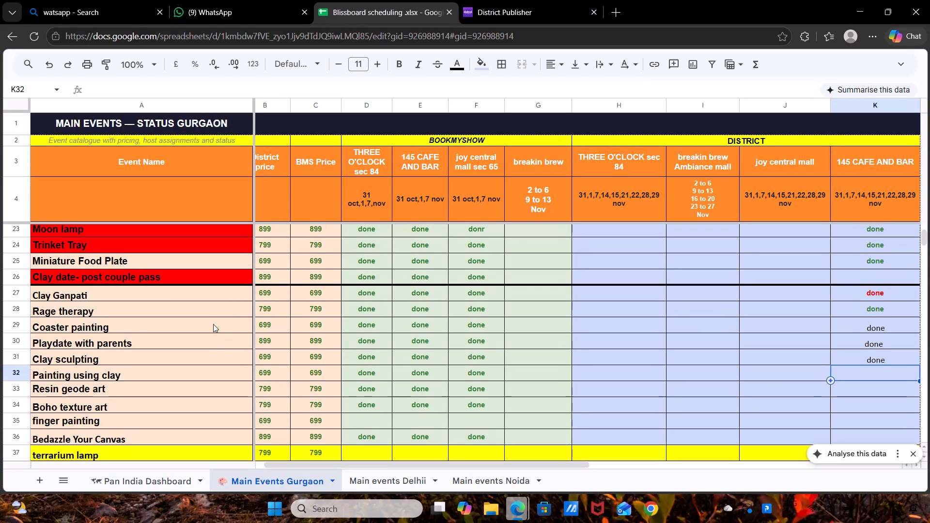
scroll(213, 324, up, 7)
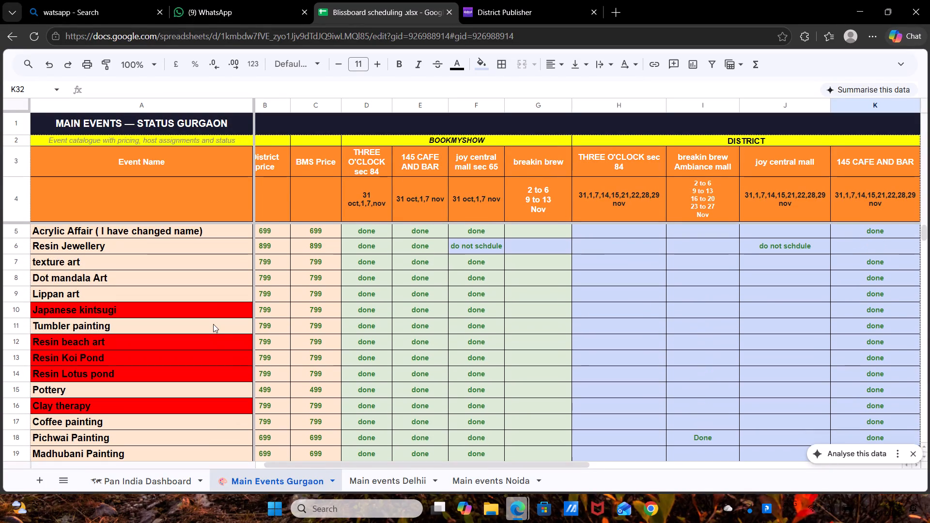
scroll(213, 324, down, 4)
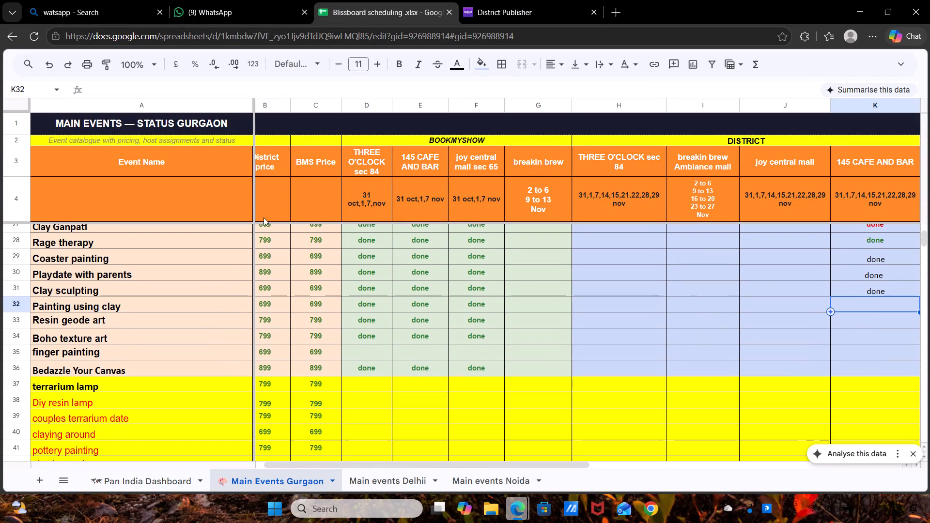
In District Publisher, set up a weekly recurring show for Ceramic Painting Workshop from 31 Oct to 30 Nov, on Saturdays and Sundays.
click(492, 0)
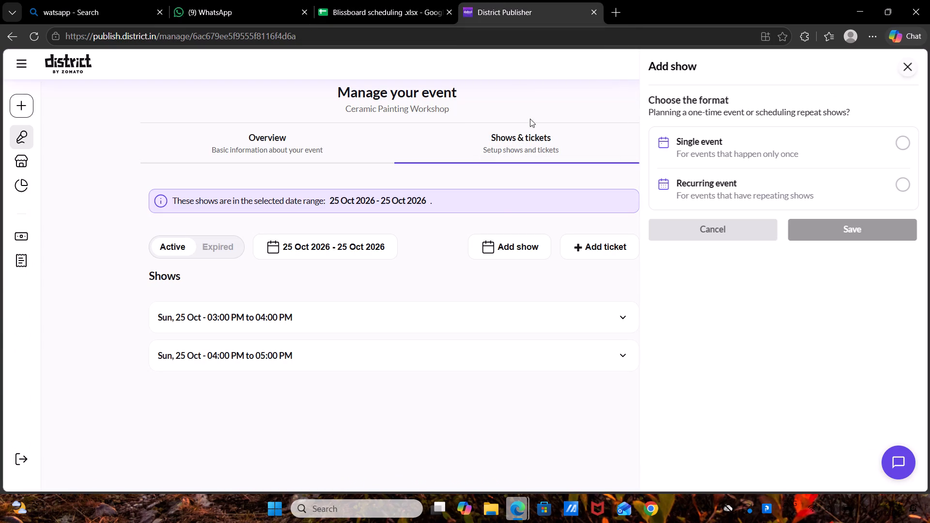
click(500, 248)
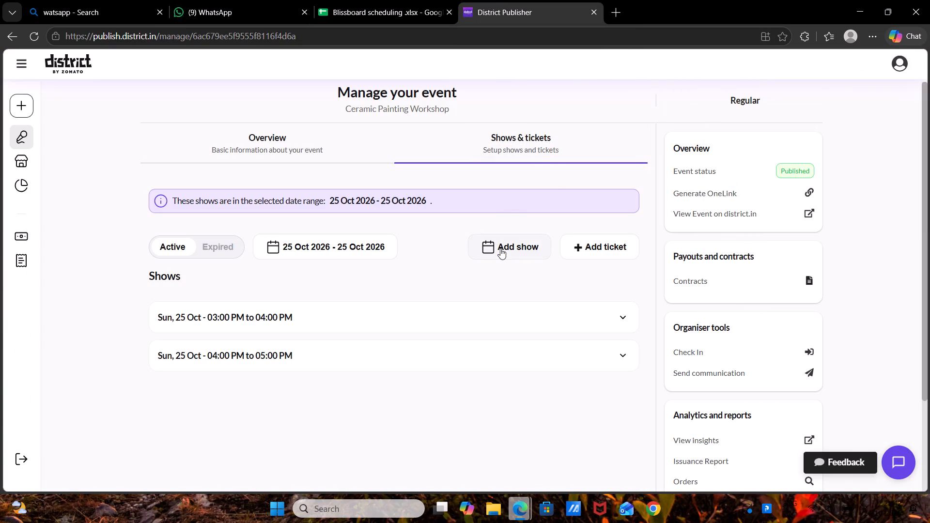
click(500, 248)
click(693, 186)
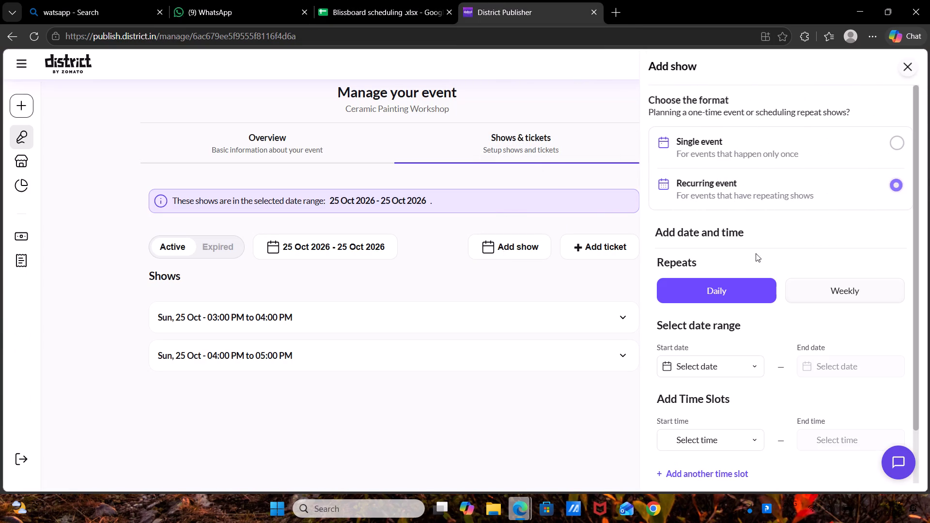
click(824, 286)
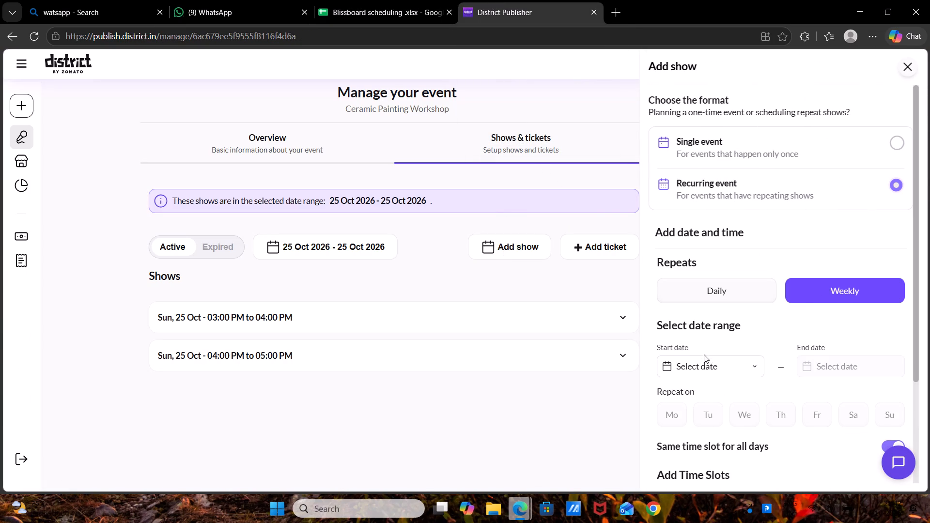
click(706, 358)
click(774, 317)
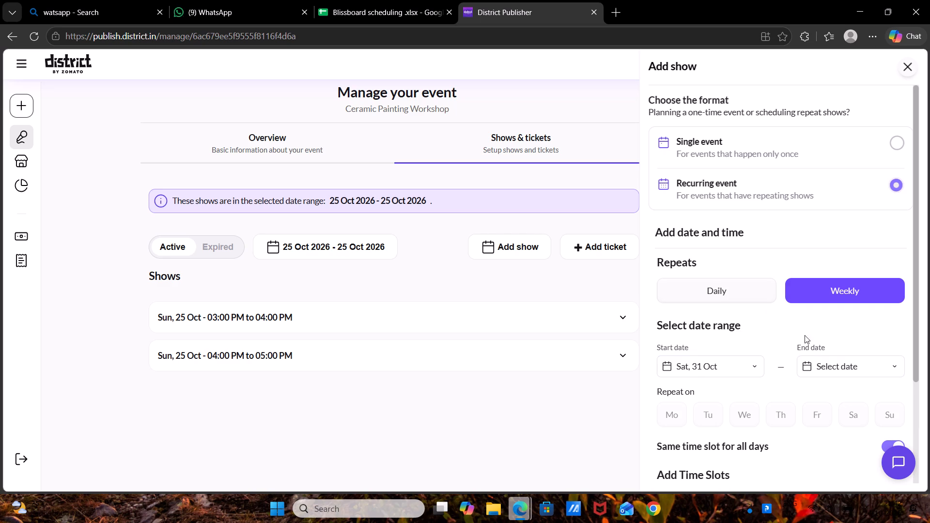
click(852, 372)
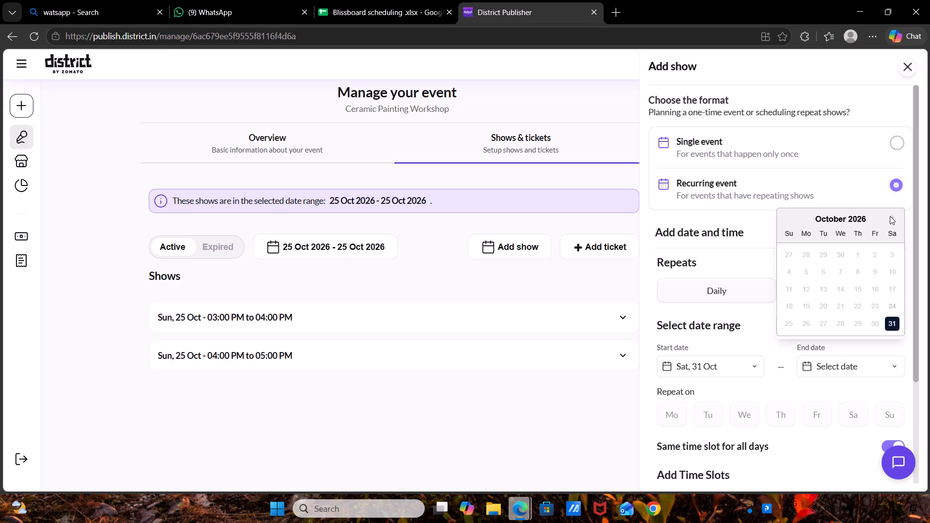
click(890, 216)
click(890, 219)
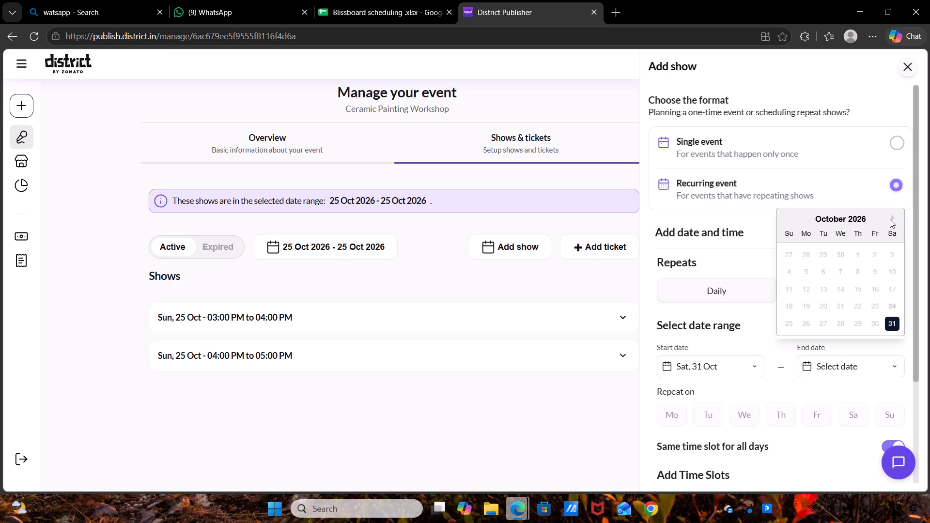
click(891, 215)
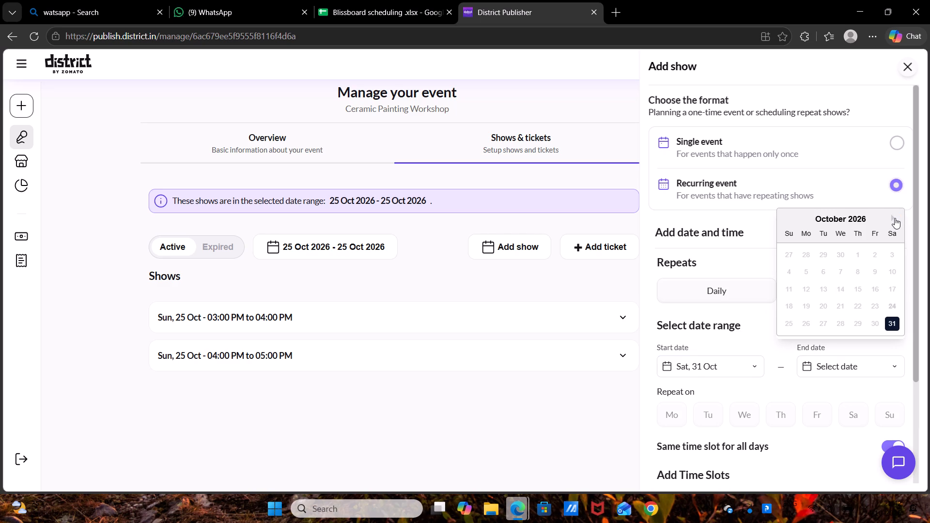
click(895, 218)
click(804, 324)
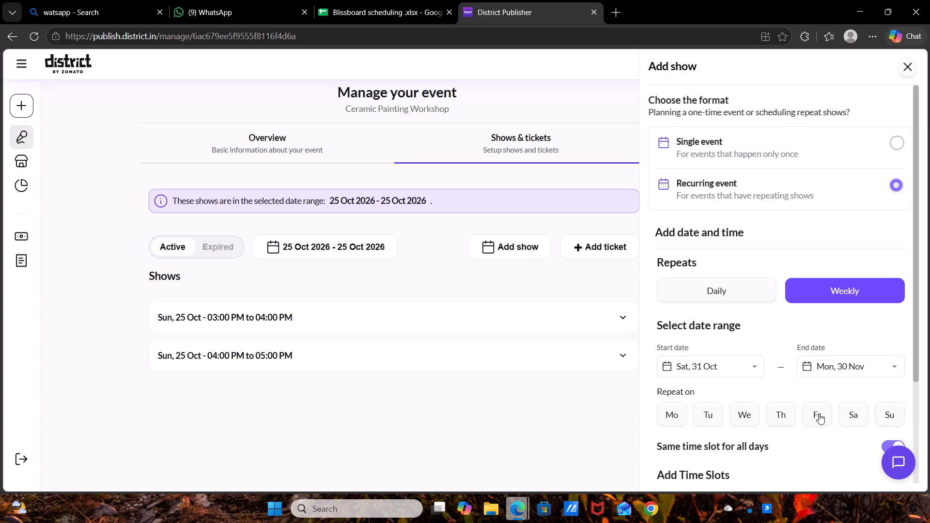
click(847, 412)
click(889, 408)
Set the recurring show's first time slot to 03:00 PM – 04:00 PM for all selected days.
scroll(889, 408, down, 3)
click(743, 379)
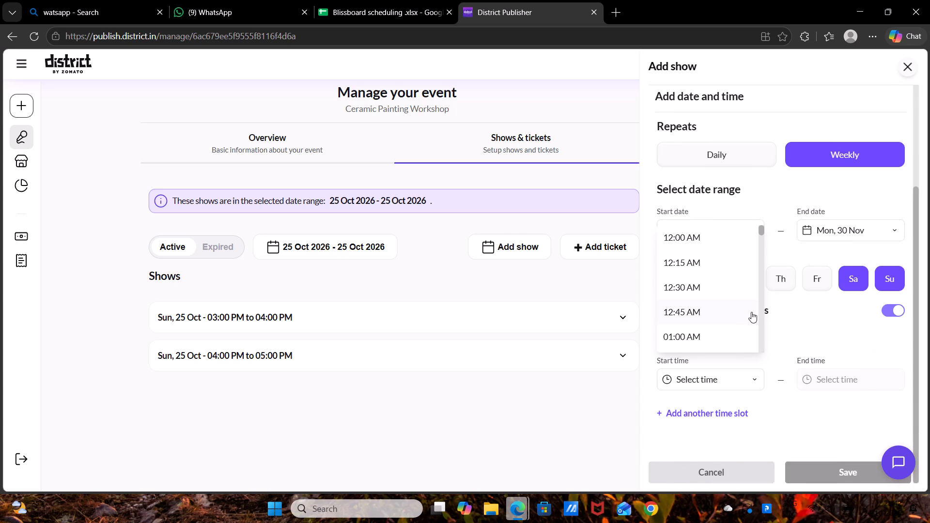
click(760, 307)
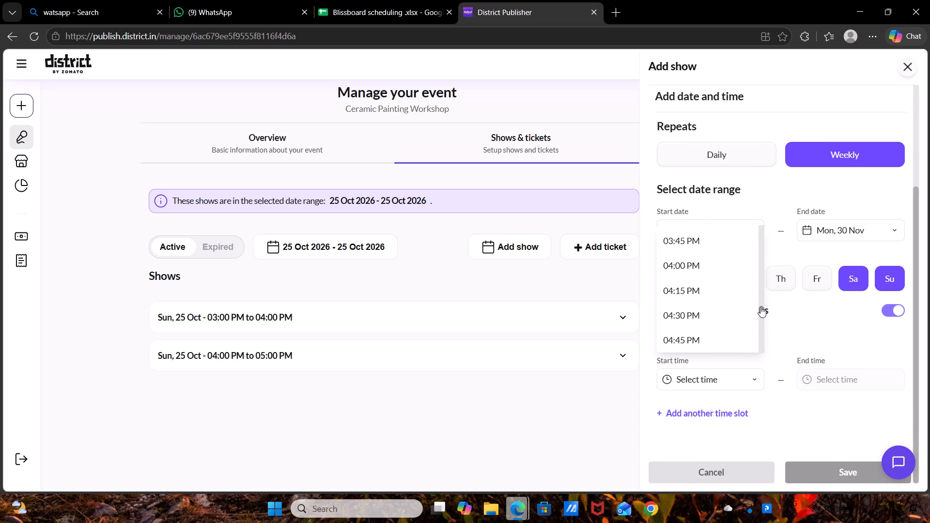
scroll(704, 236, up, 2)
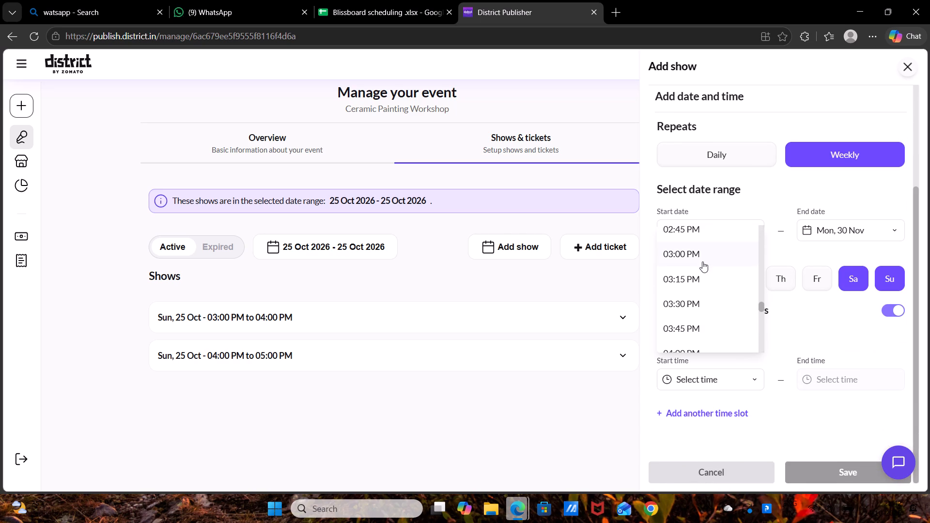
click(703, 254)
click(835, 373)
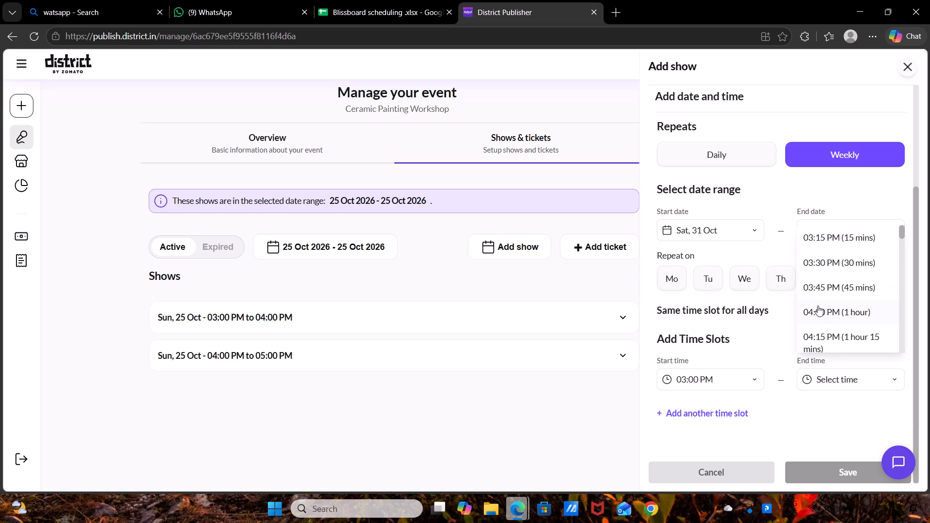
click(819, 307)
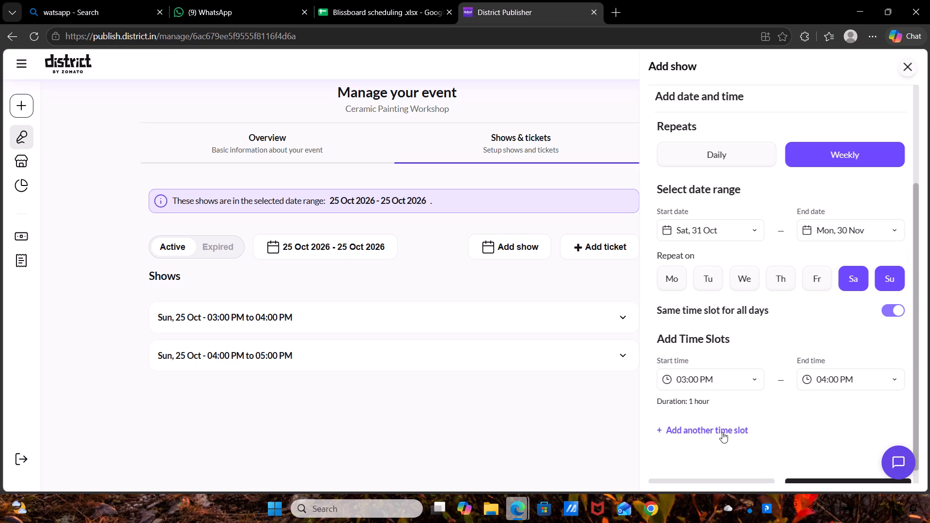
Add a second time slot of 04:00 PM – 05:00 PM and save the recurring weekend shows.
click(722, 432)
click(726, 433)
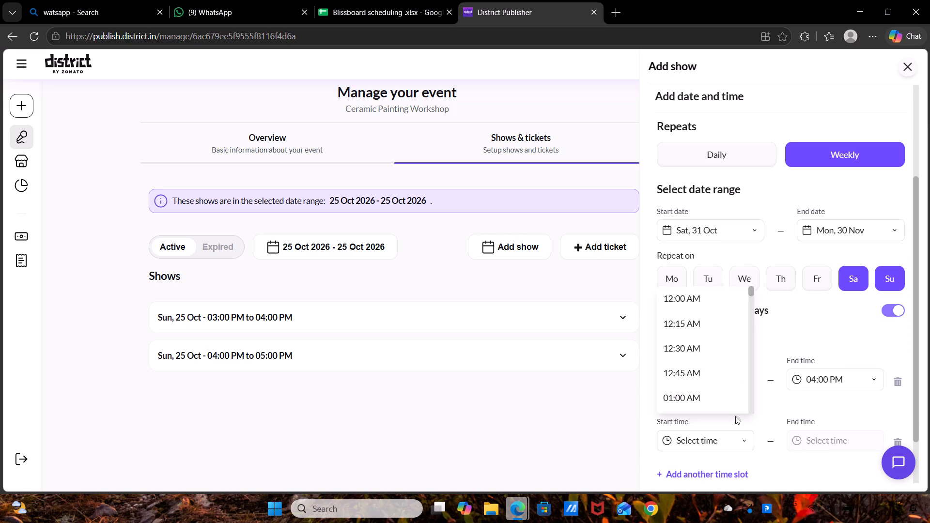
drag(753, 368, 720, 329)
click(720, 329)
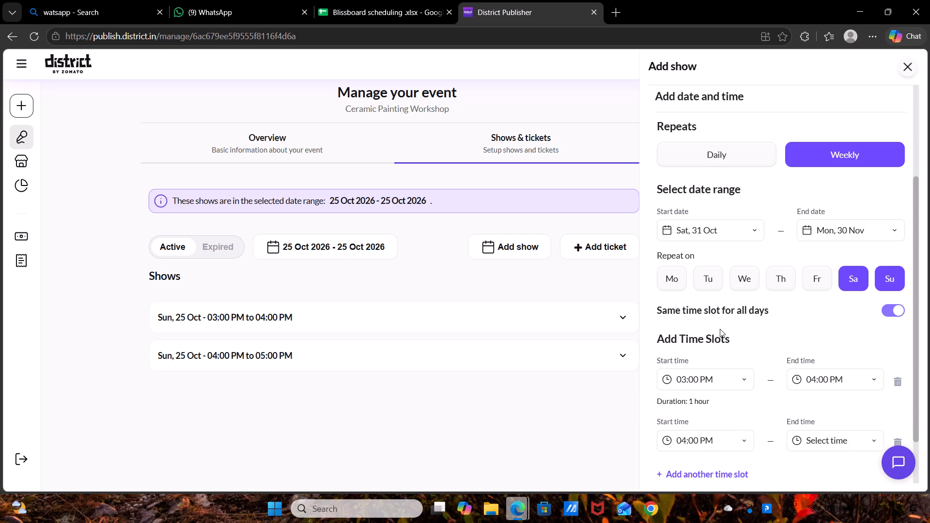
click(819, 432)
click(819, 376)
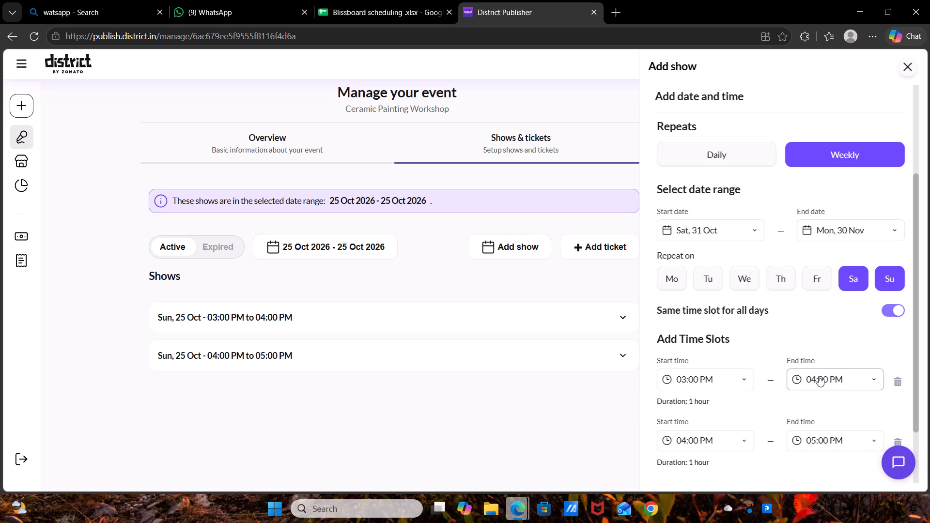
scroll(819, 376, down, 3)
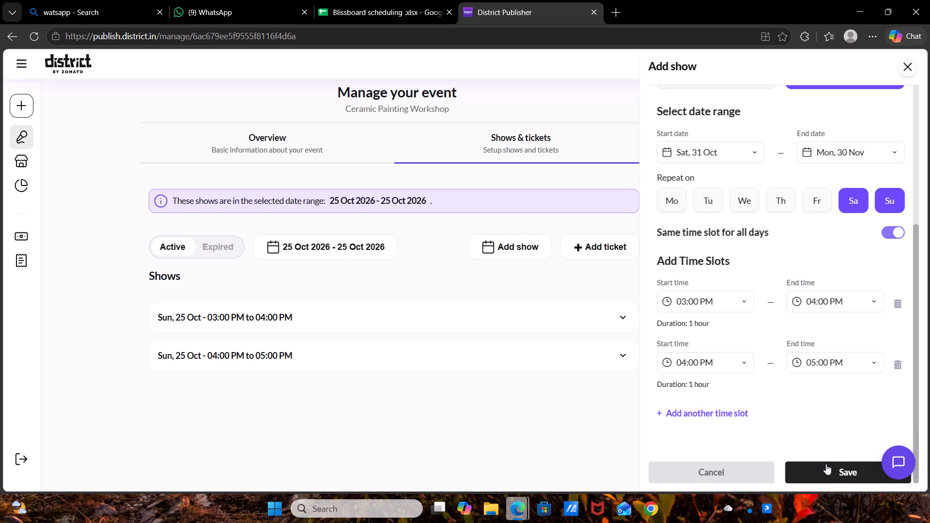
click(826, 464)
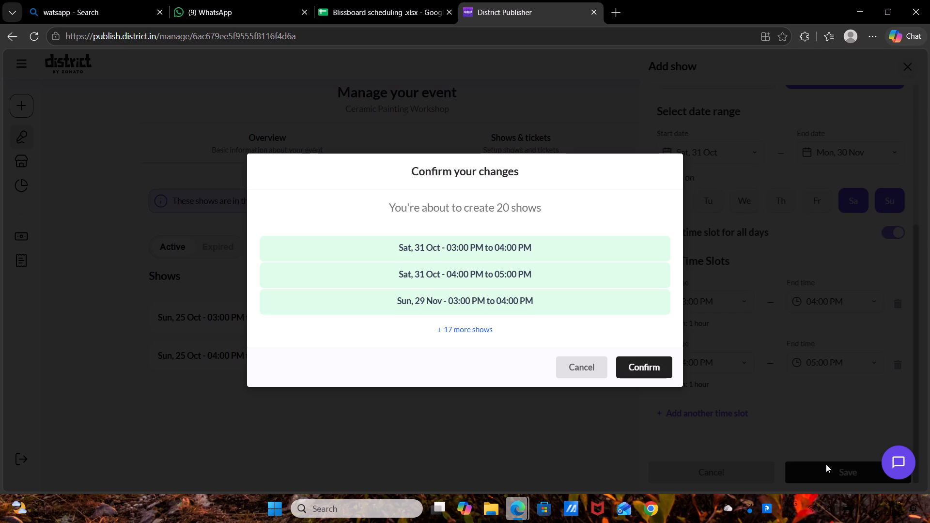
click(635, 361)
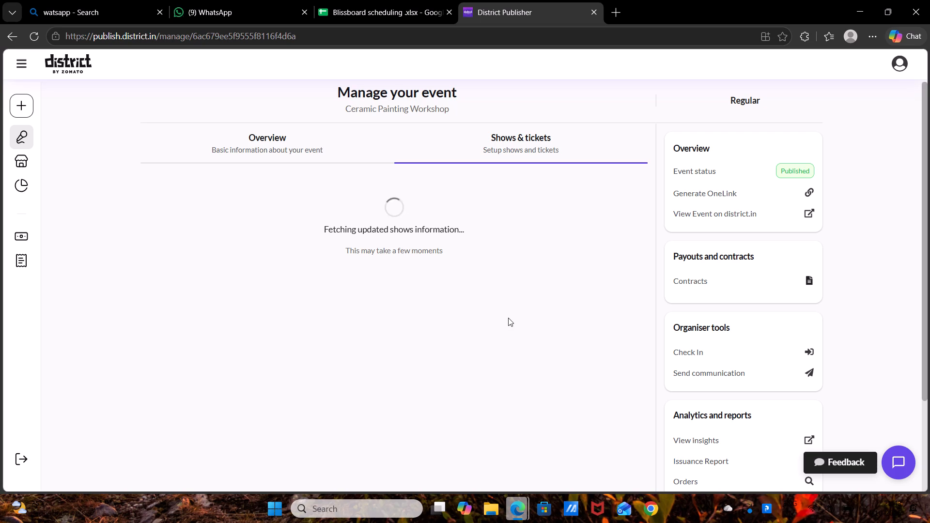
Disable only the Sunday 8 Nov 03:00 PM to 04:00 PM show of Ceramic Painting Workshop, without selecting a reason.
scroll(508, 318, down, 2)
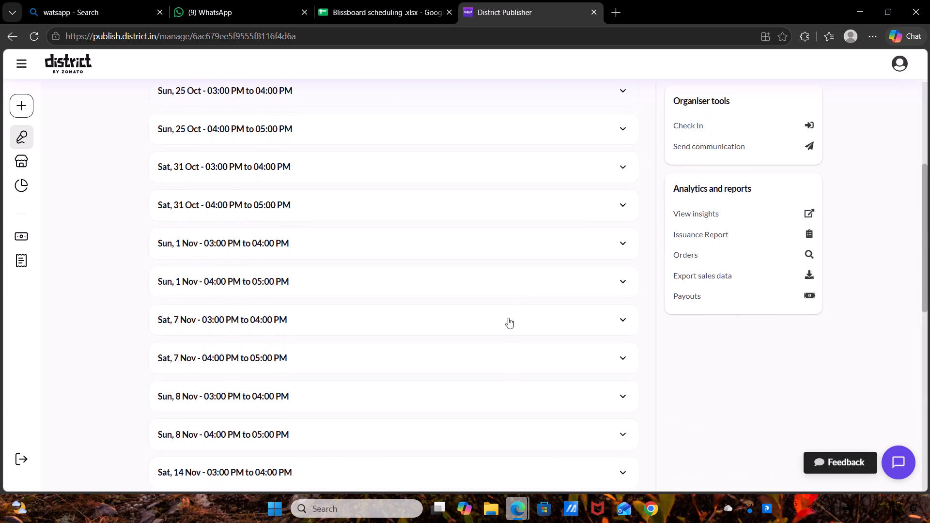
scroll(508, 318, down, 3)
click(508, 318)
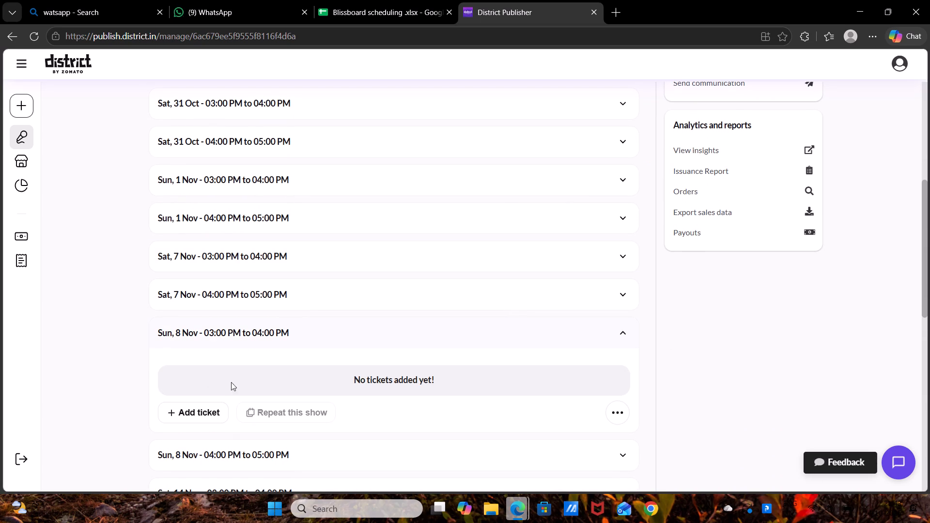
click(616, 414)
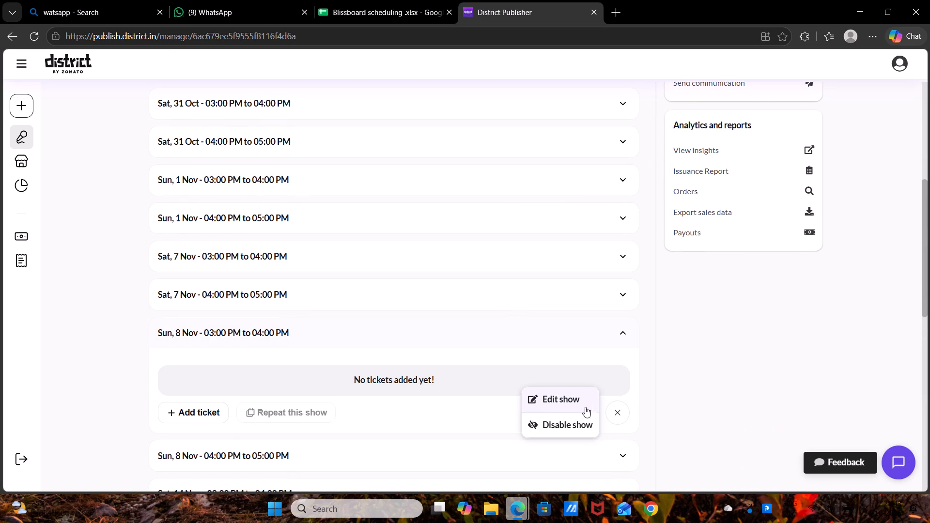
click(567, 428)
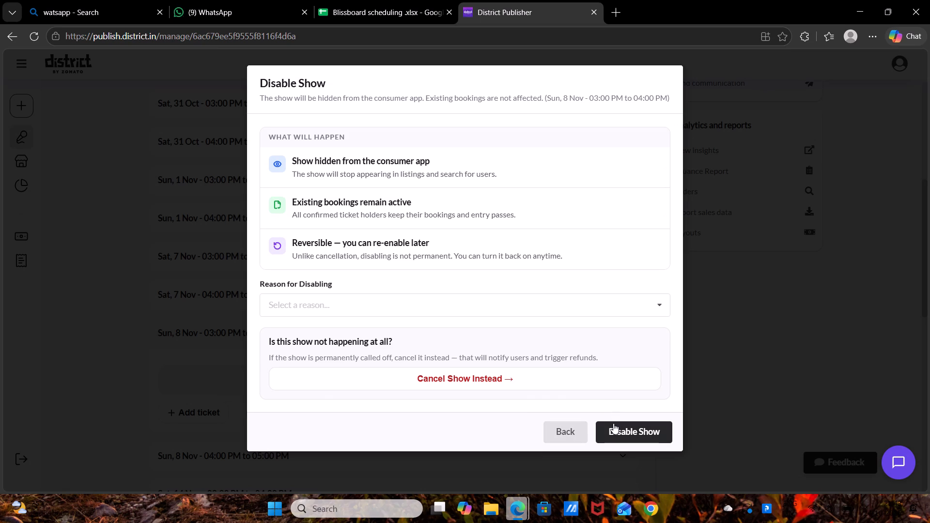
click(619, 426)
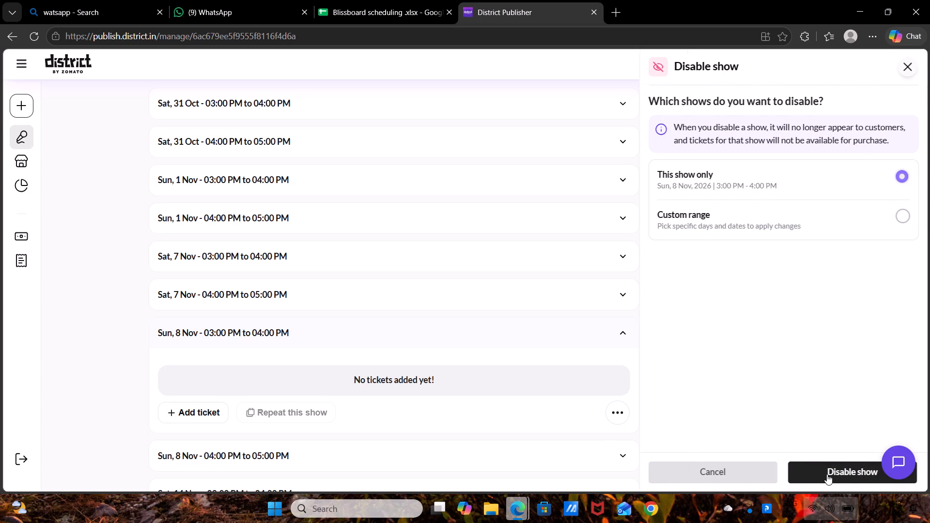
click(828, 470)
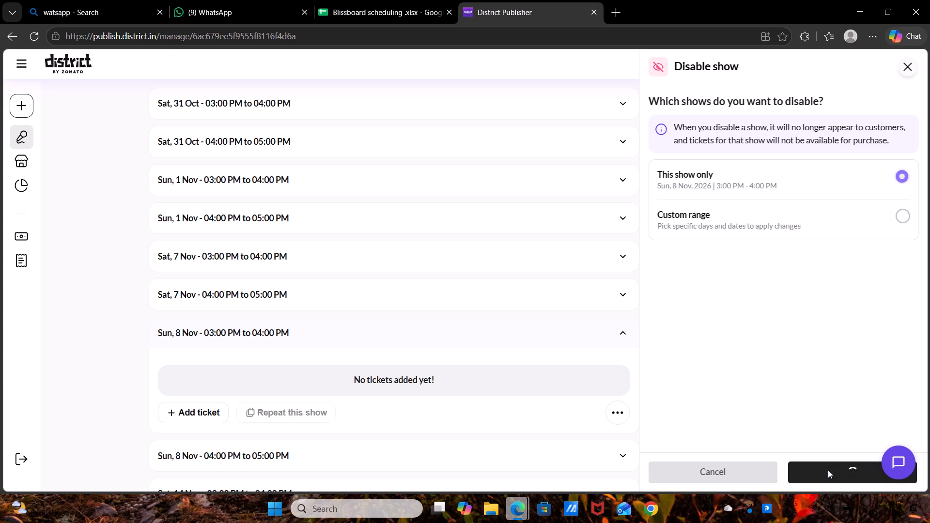
click(694, 349)
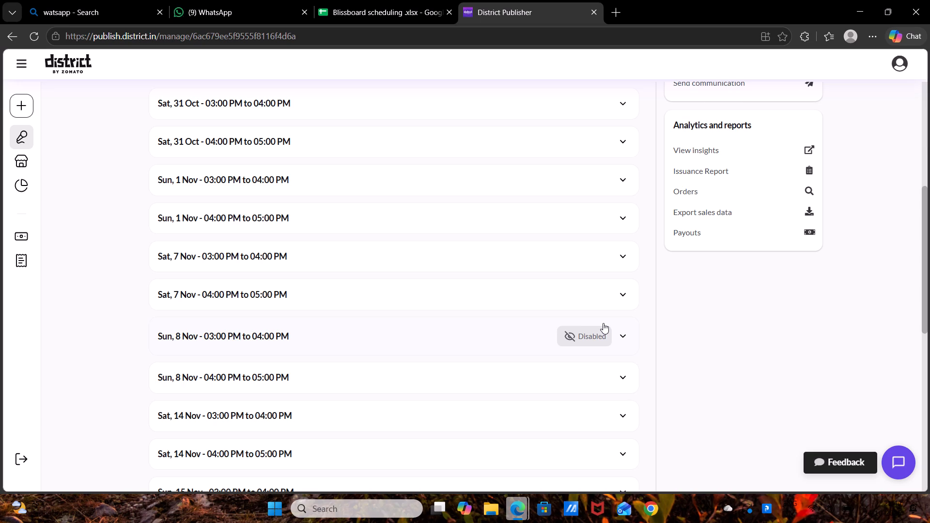
Disable only the Sunday 8 Nov 04:00 PM to 05:00 PM show of Ceramic Painting Workshop, without selecting a reason.
click(601, 370)
scroll(616, 418, down, 1)
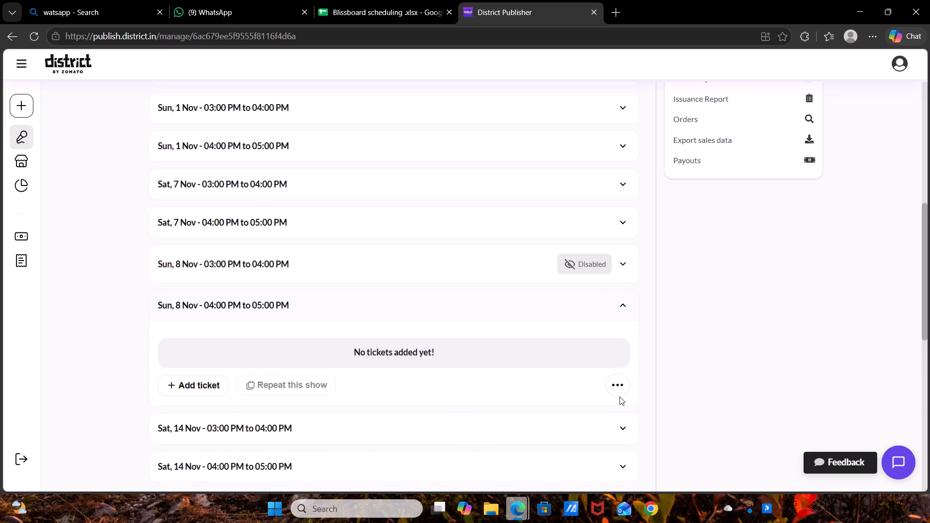
click(621, 389)
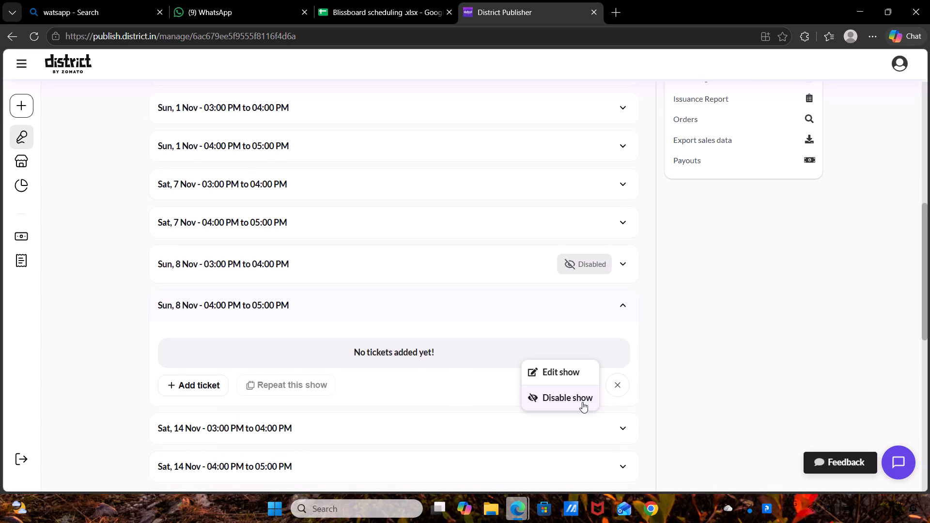
click(582, 402)
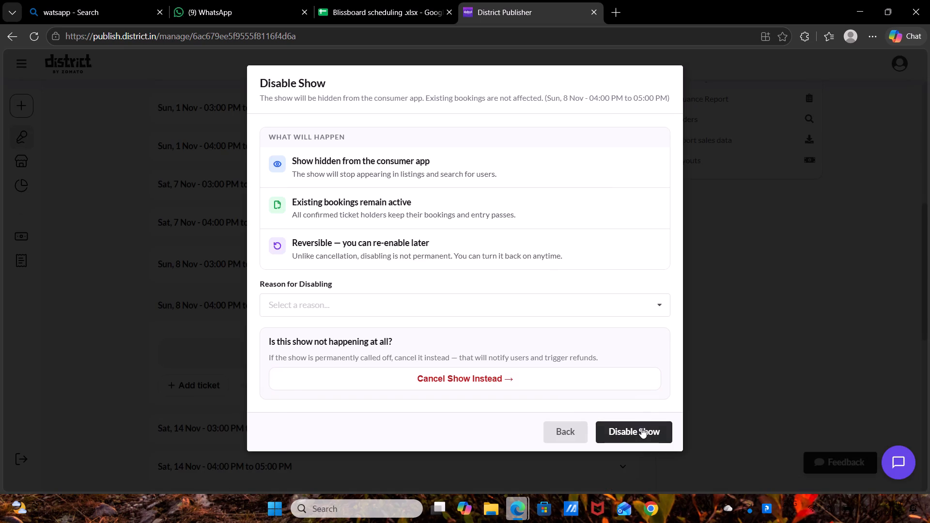
click(641, 428)
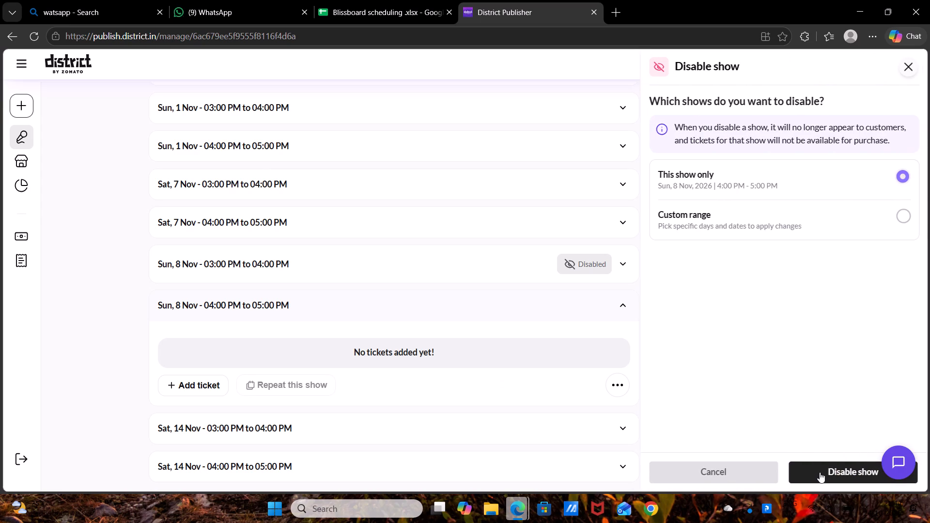
click(820, 472)
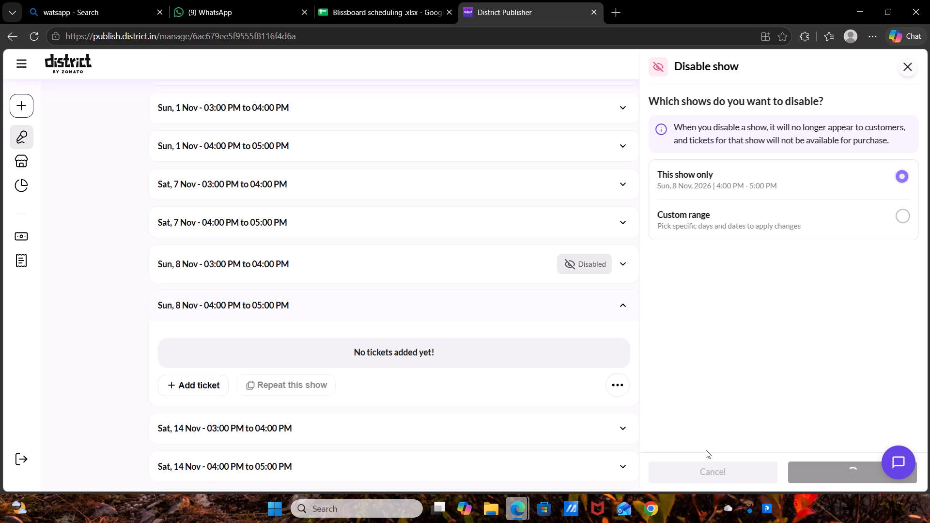
click(689, 344)
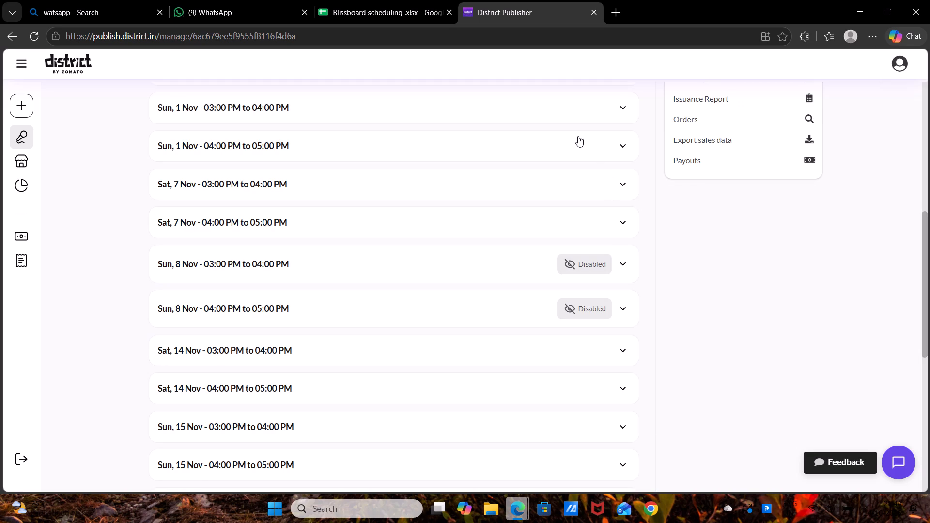
scroll(578, 137, up, 2)
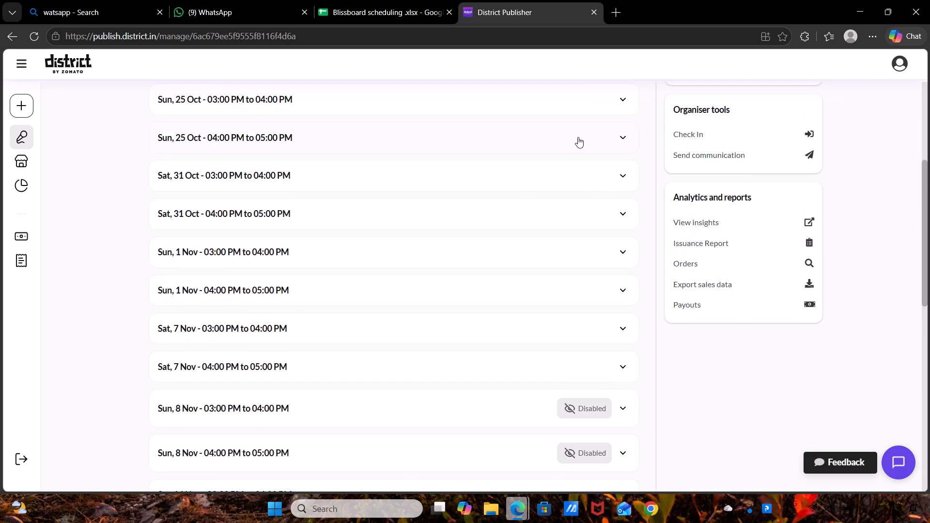
Fill in a custom Entry pass ticket for the Sat, 31 Oct 03:00 PM show: ₹699, quantity 10, with the copied INR 300 cover-charge description.
click(582, 171)
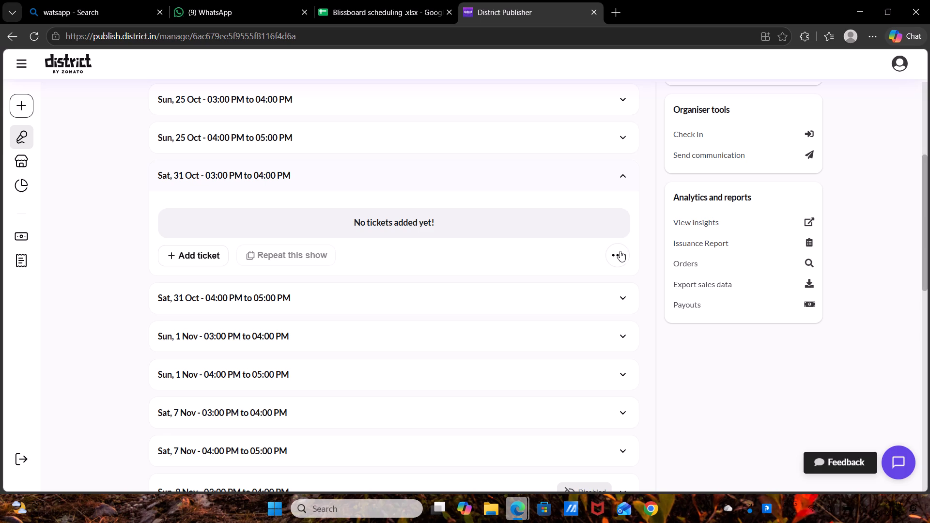
click(620, 252)
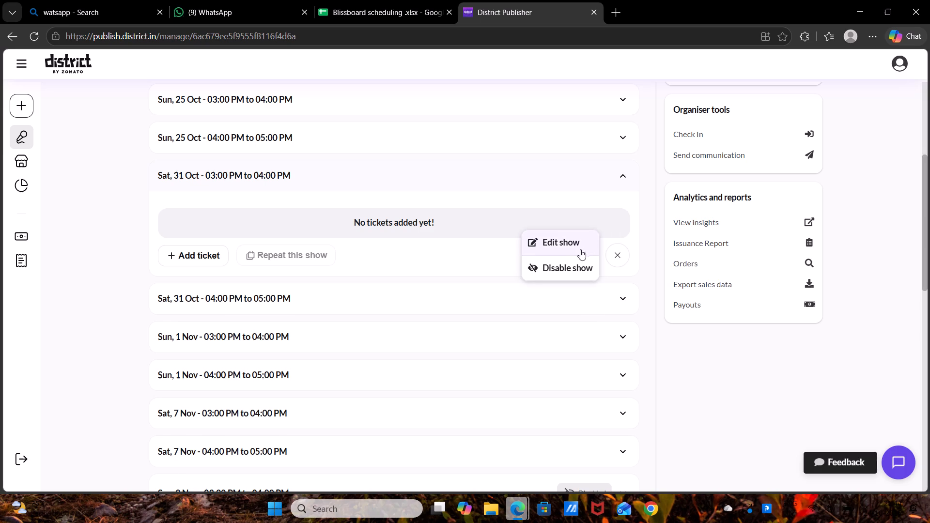
click(187, 254)
click(648, 119)
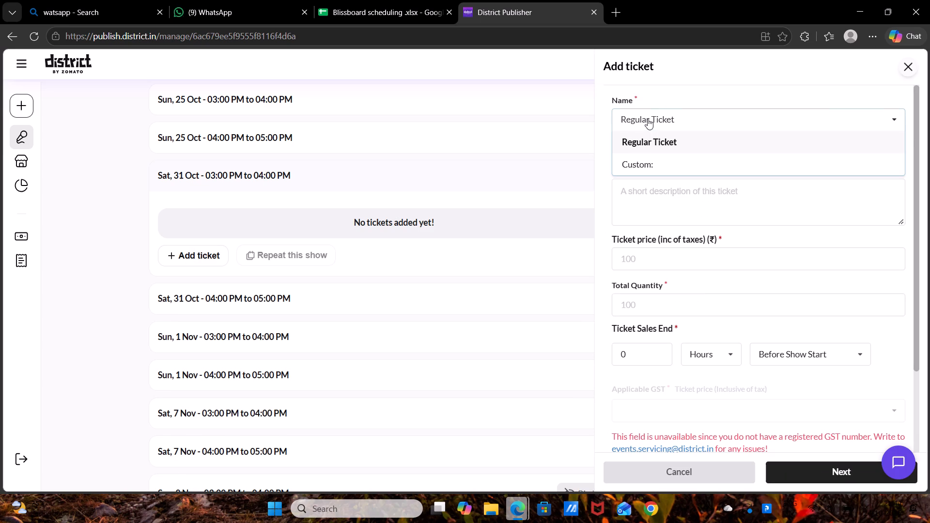
click(655, 156)
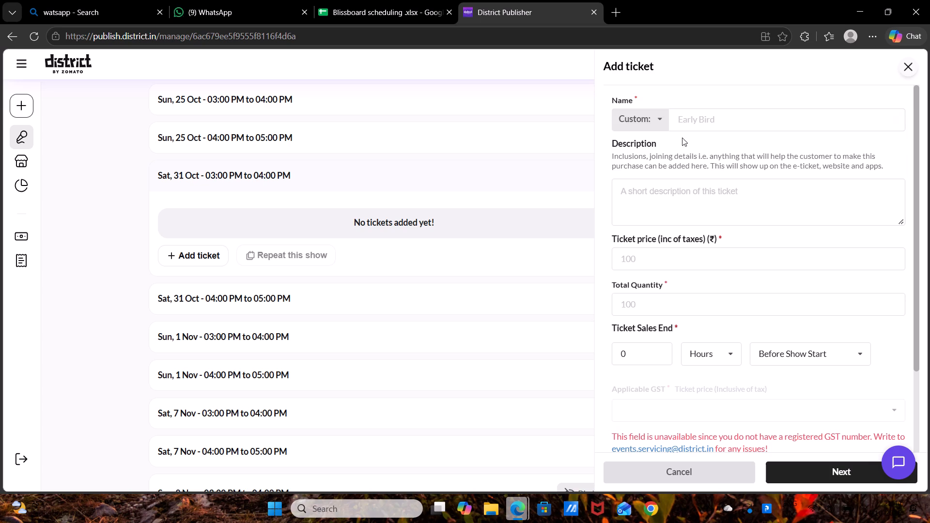
click(696, 125)
click(712, 166)
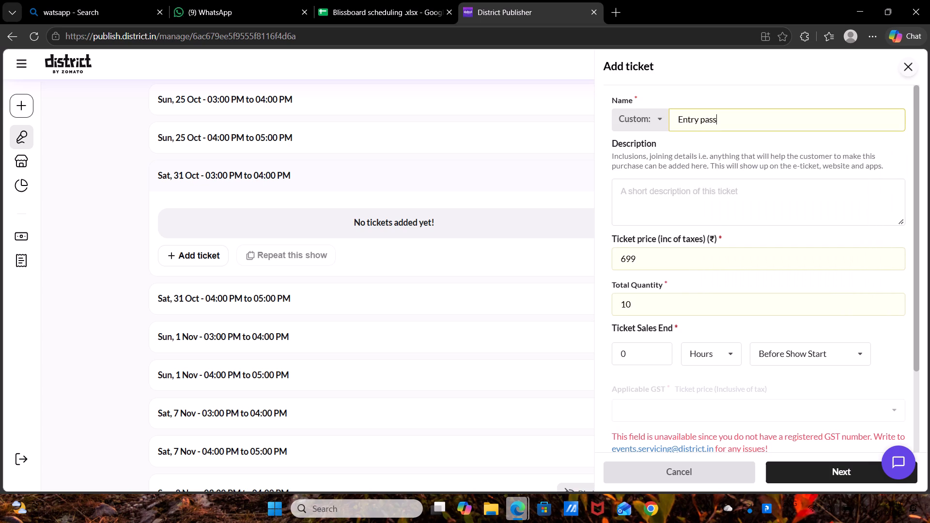
click(412, 0)
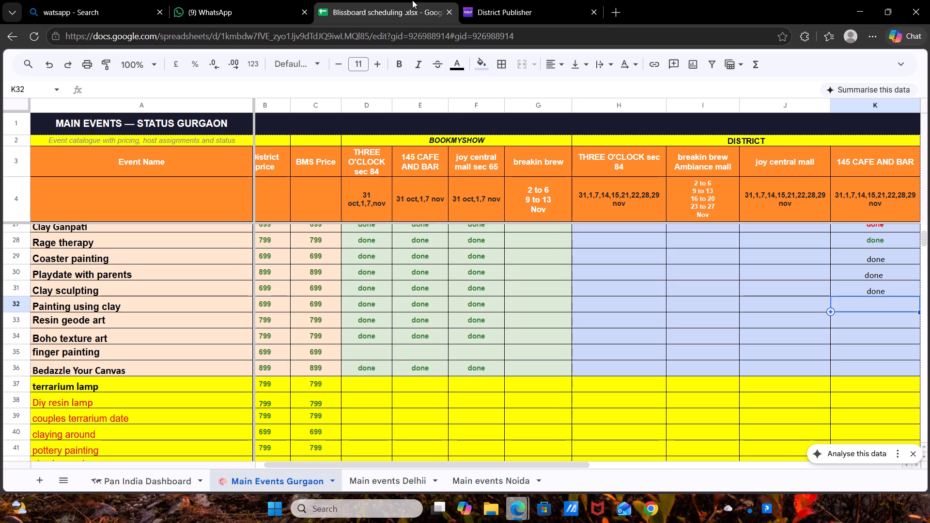
click(486, 0)
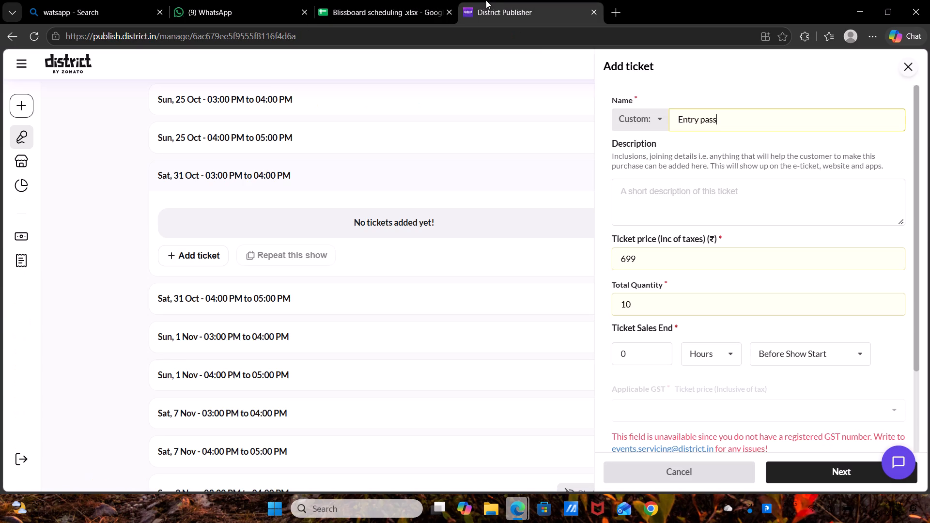
click(641, 197)
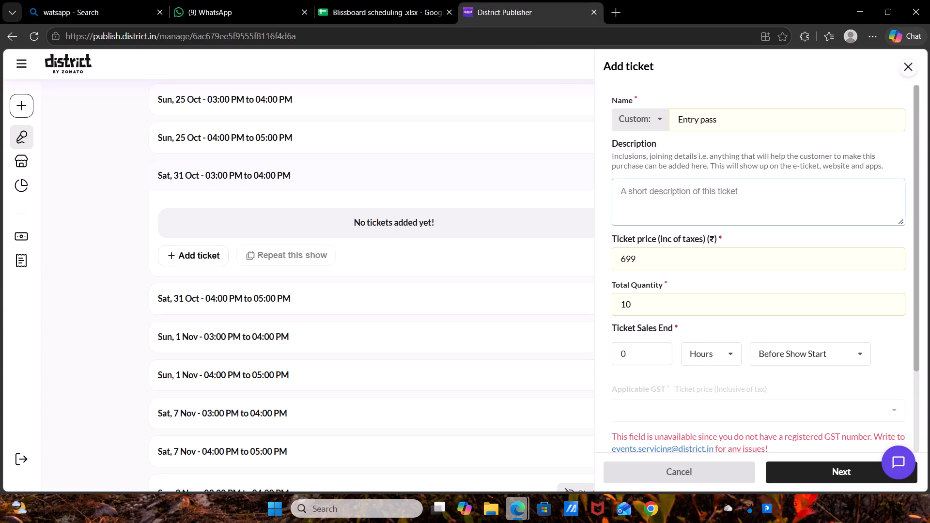
key(ctrl+v)
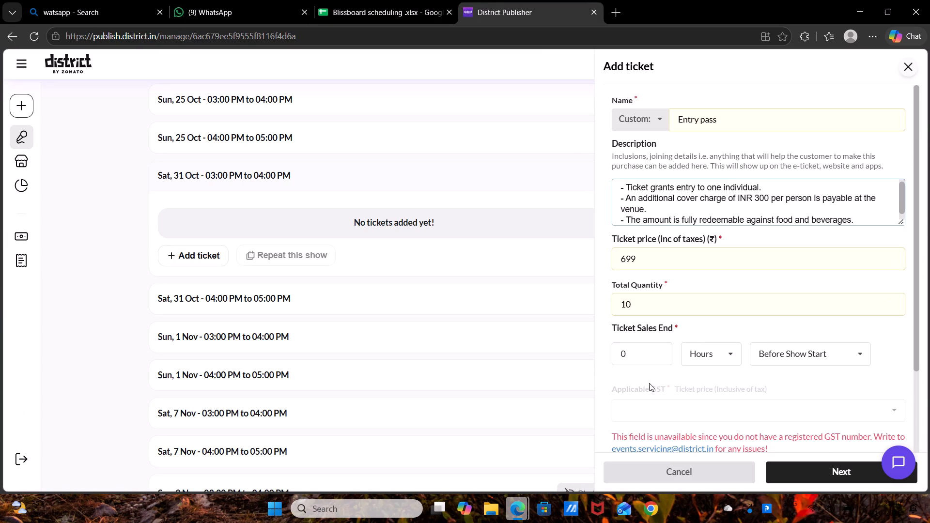
Set the Entry pass ticket sales to end 30 minutes before show start.
click(616, 349)
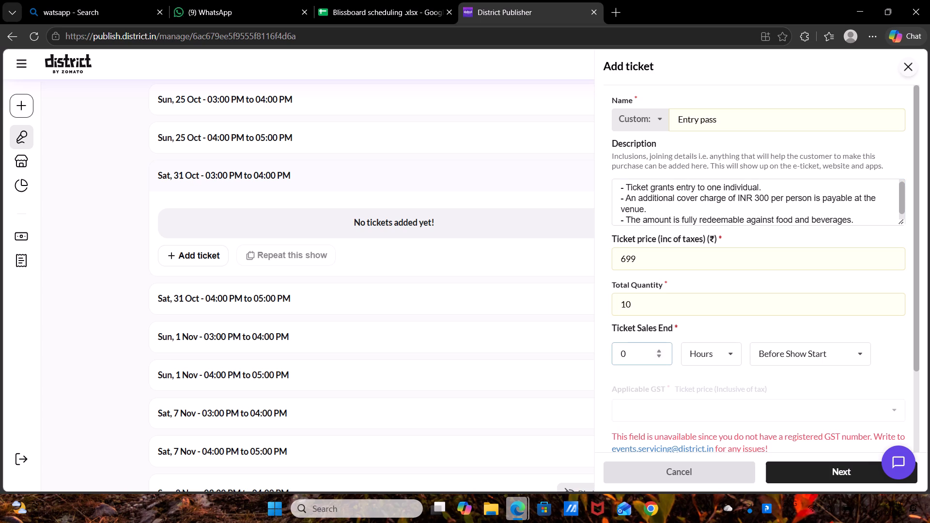
key(3)
click(702, 355)
click(711, 370)
scroll(711, 370, down, 1)
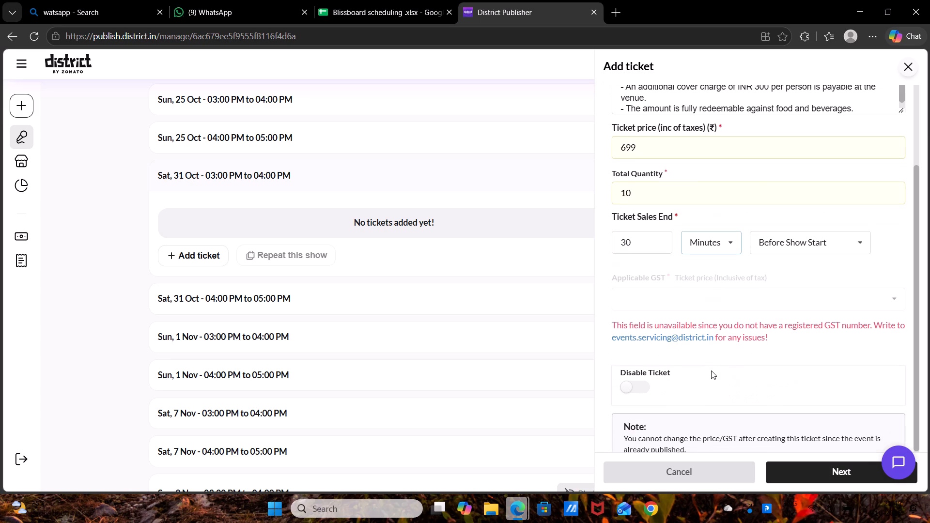
Save the Entry pass ticket to all shows and check it on the Sat, 31 Oct 03:00 PM to 04:00 PM show.
click(810, 467)
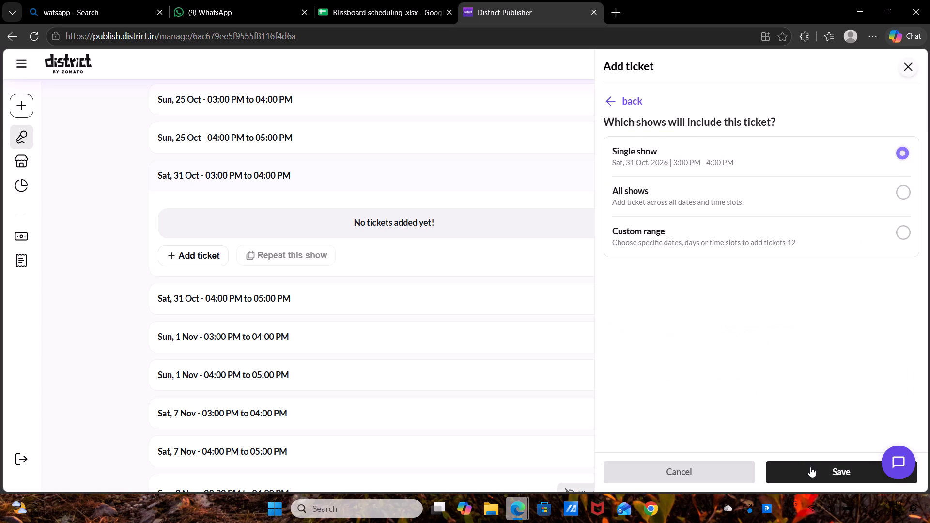
click(744, 189)
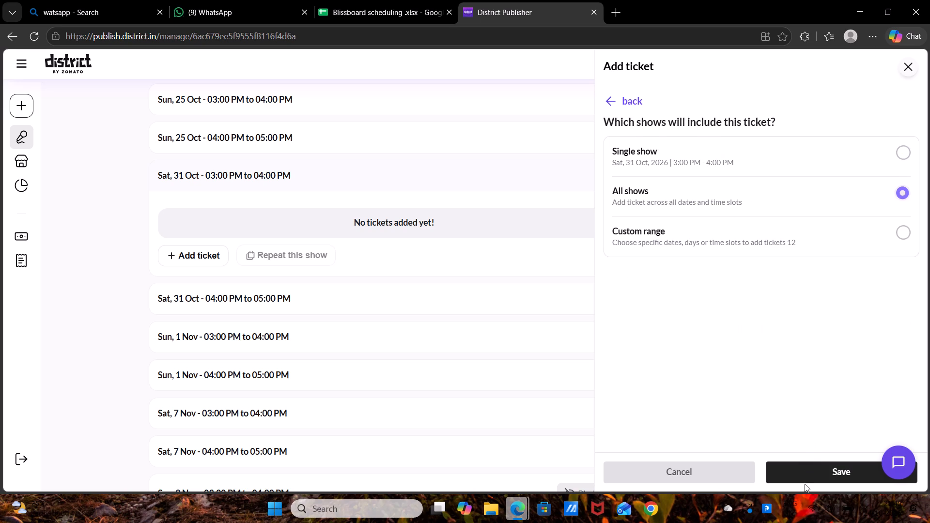
click(811, 473)
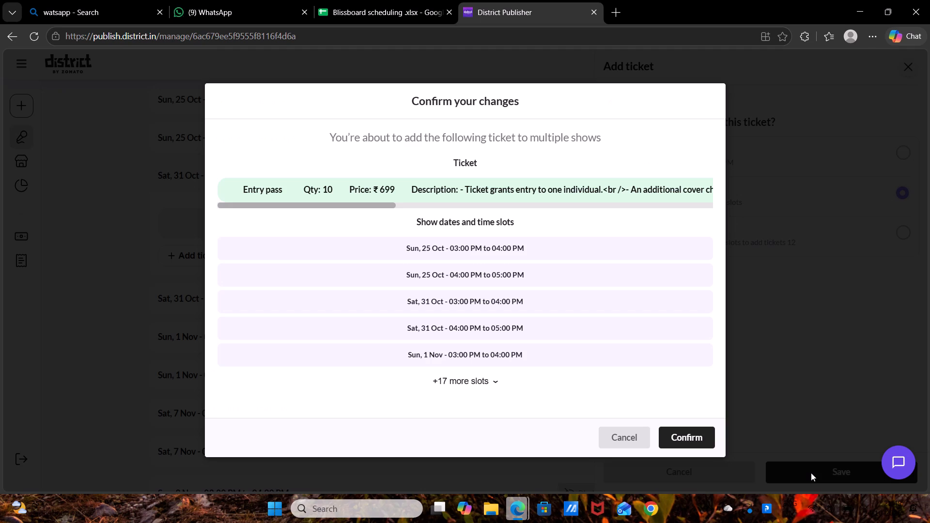
click(687, 431)
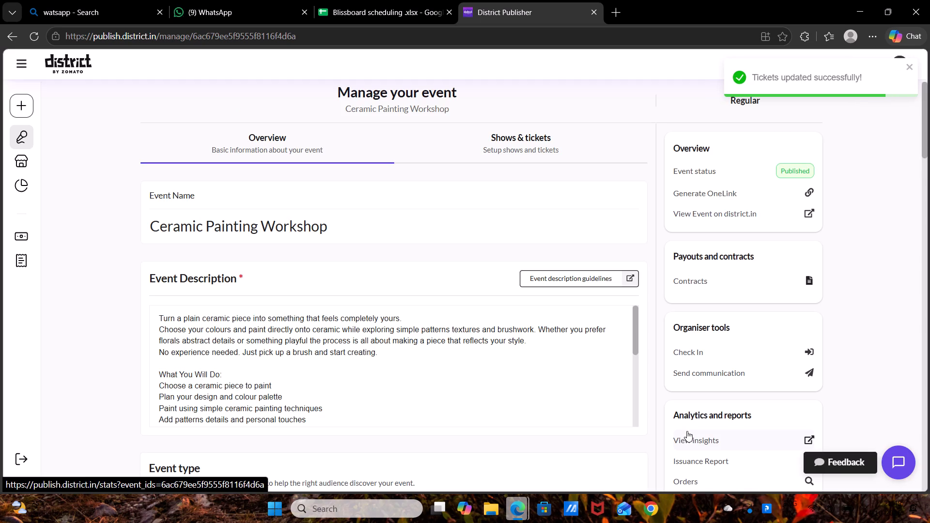
click(521, 130)
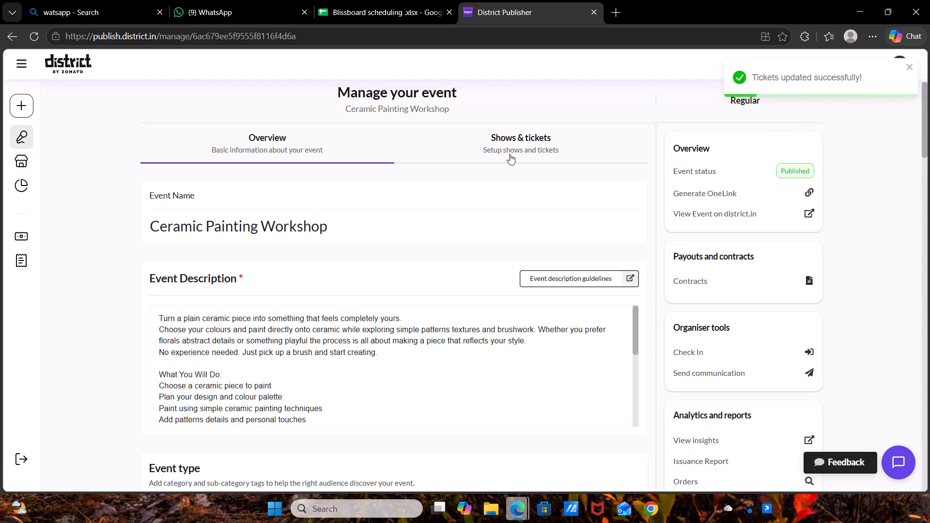
click(509, 155)
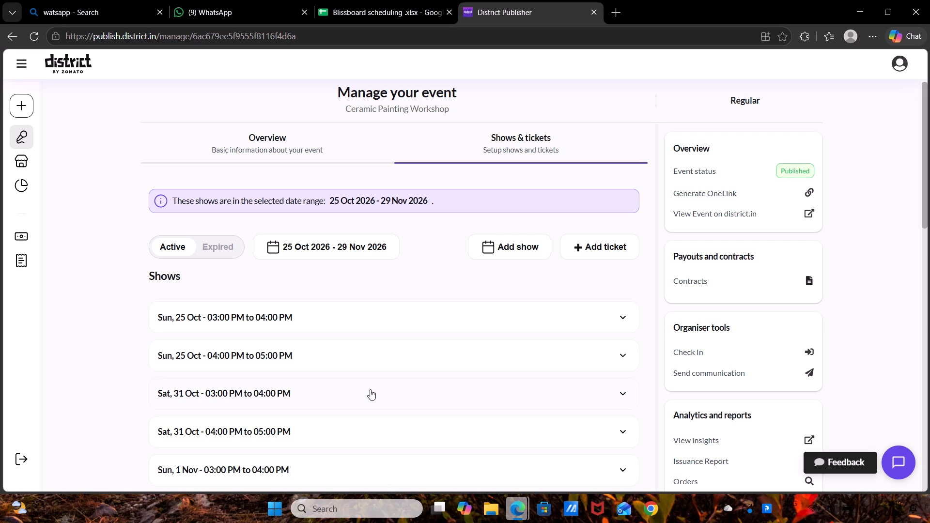
click(370, 393)
scroll(370, 393, down, 3)
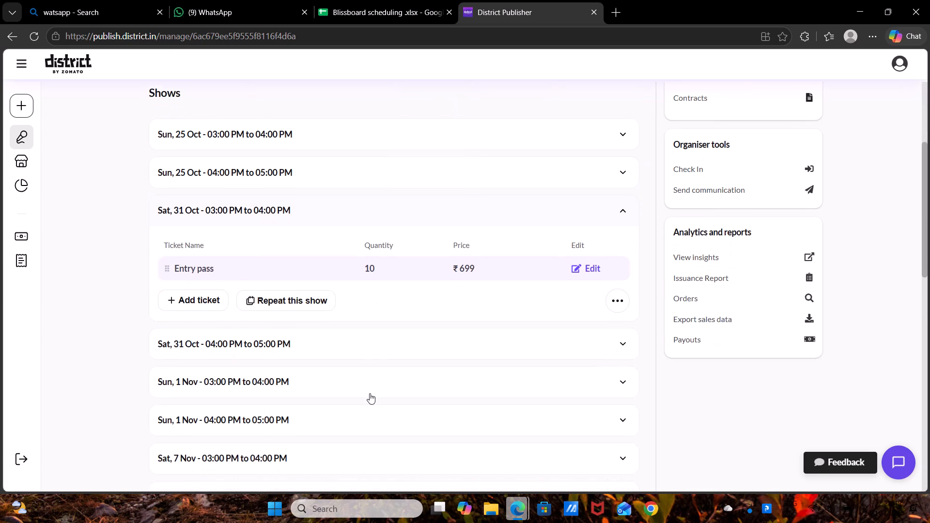
scroll(370, 393, down, 2)
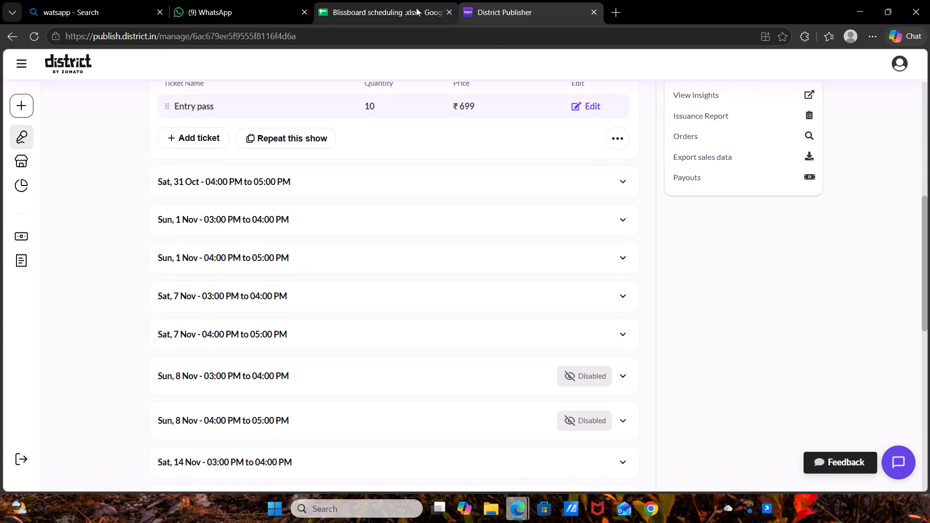
In the scheduling spreadsheet, copy "done" from Clay sculpting into the Painting using clay cell of District's 145 CAFE AND BAR column.
click(416, 8)
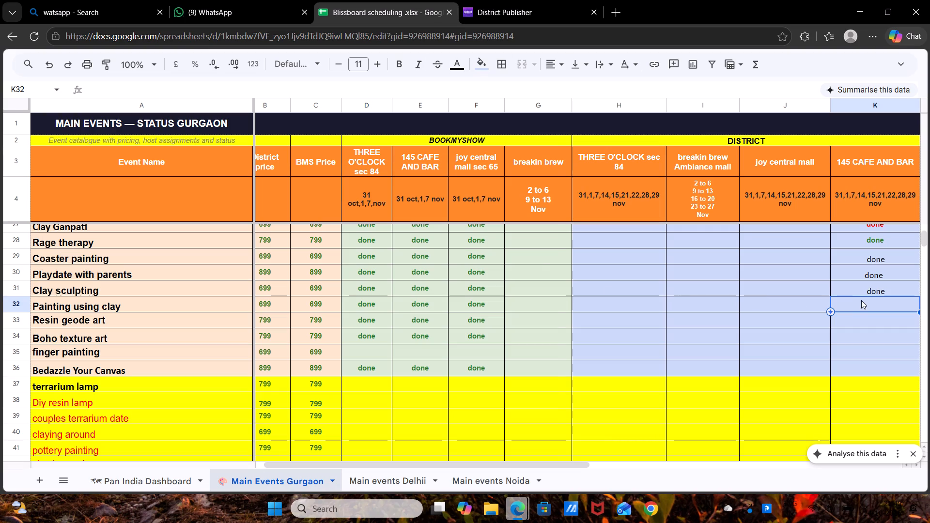
click(861, 300)
click(865, 295)
click(866, 292)
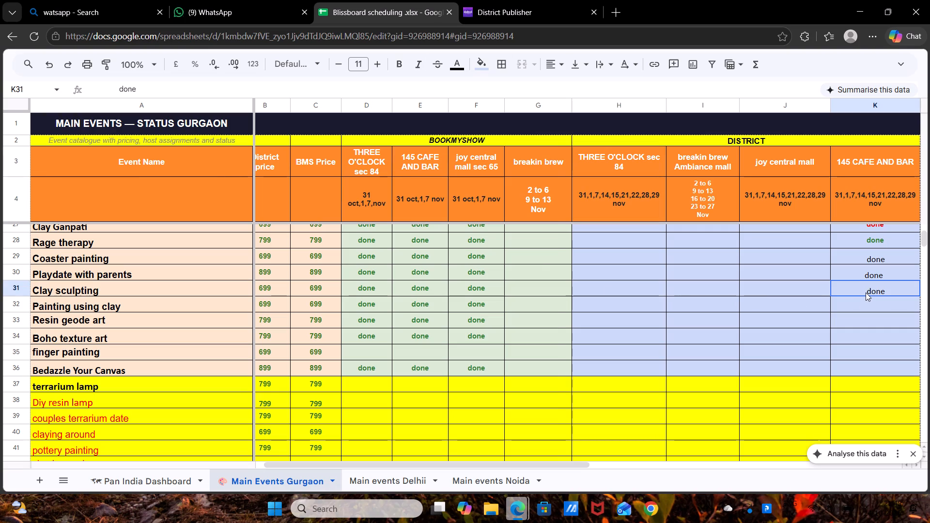
key(ctrl+c)
click(899, 308)
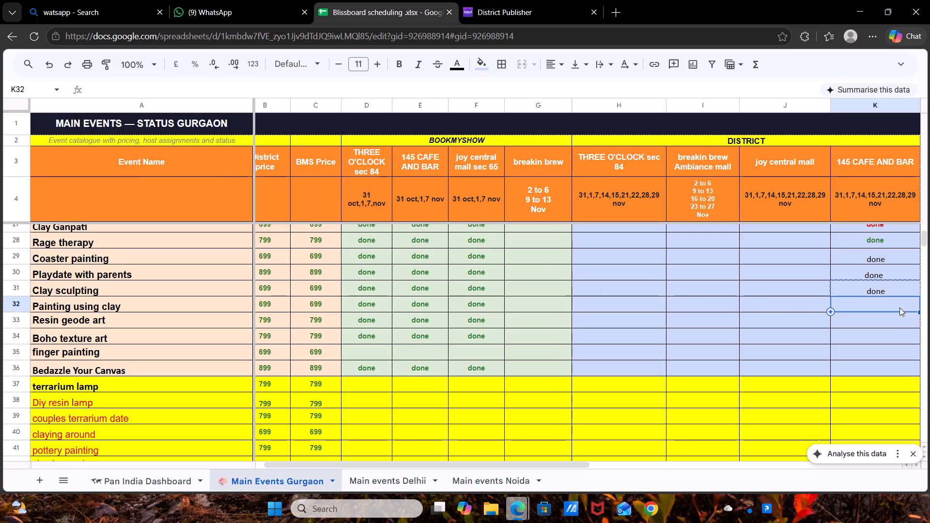
key(ctrl+v)
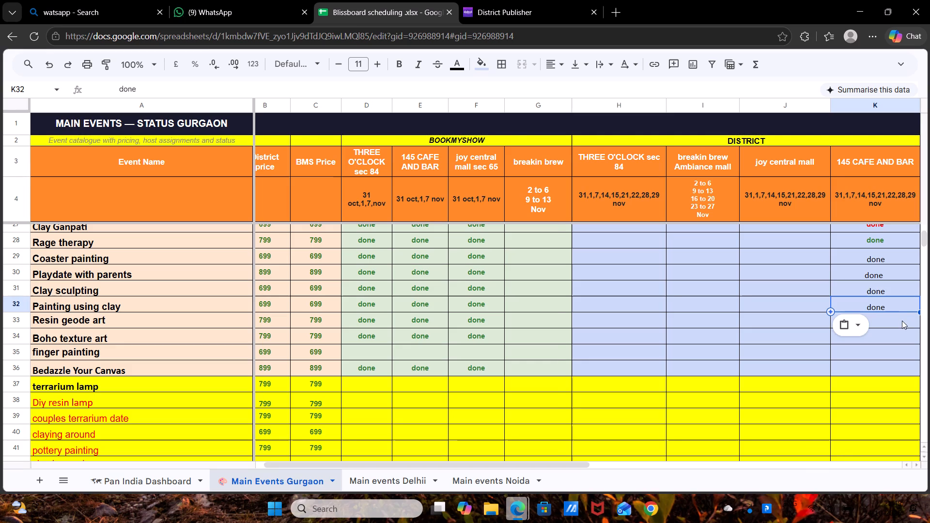
click(902, 322)
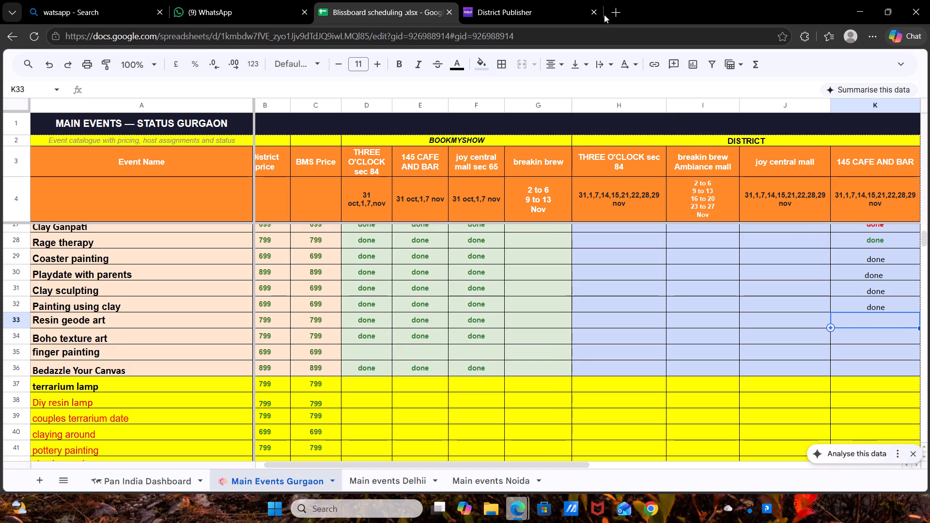
Reorder the browser pages so District Publisher sits between WhatsApp and the Blissboard scheduling spreadsheet.
drag(546, 0, 427, 146)
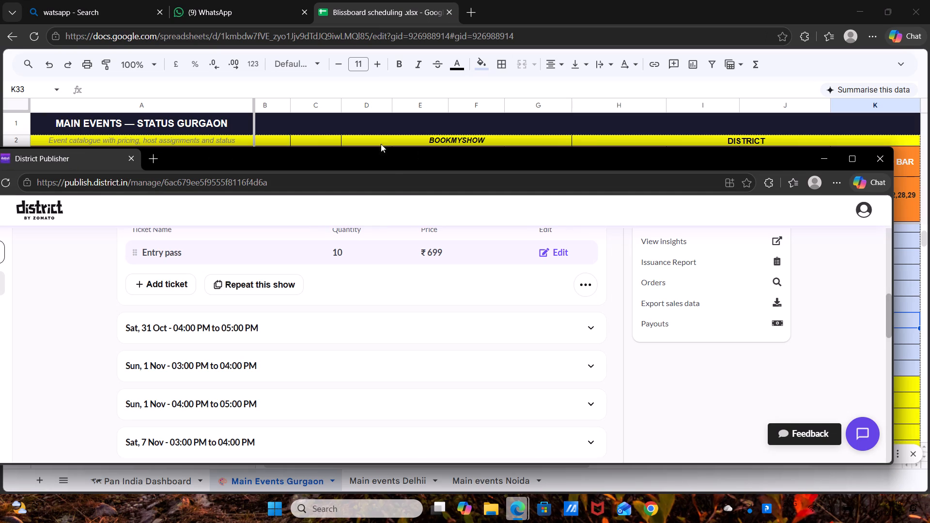
drag(84, 155, 416, 0)
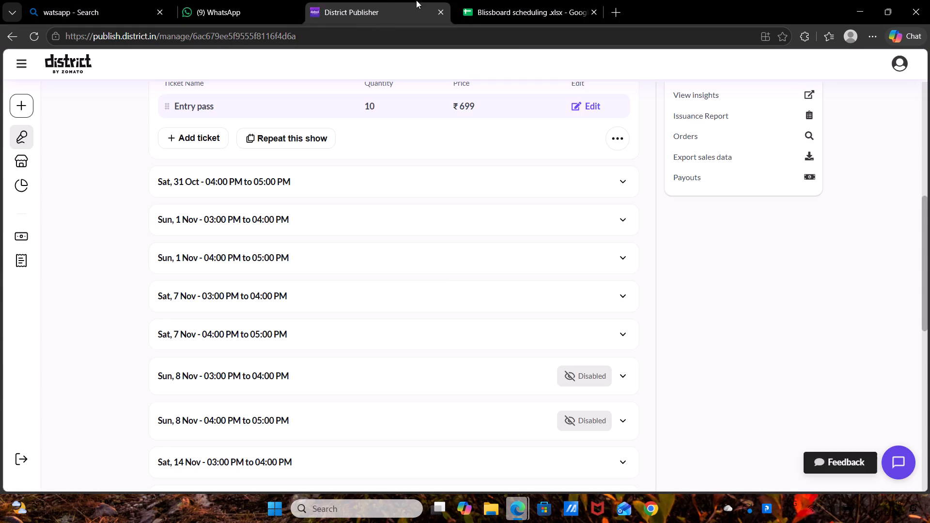
drag(416, 0, 418, 0)
drag(418, 0, 387, 13)
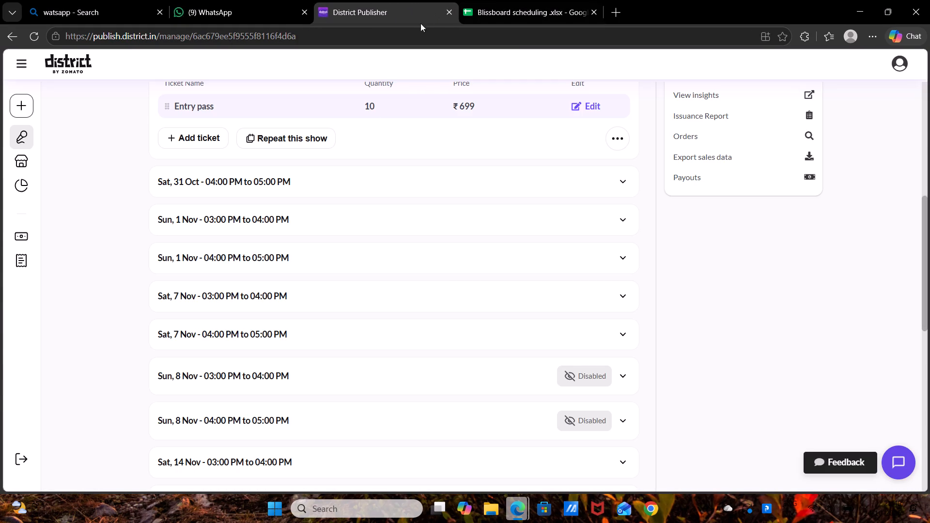
Search the events overview for Resin and open the shows and tickets of Resin Geode Art at 145 Cafe & Bar.
scroll(366, 133, up, 7)
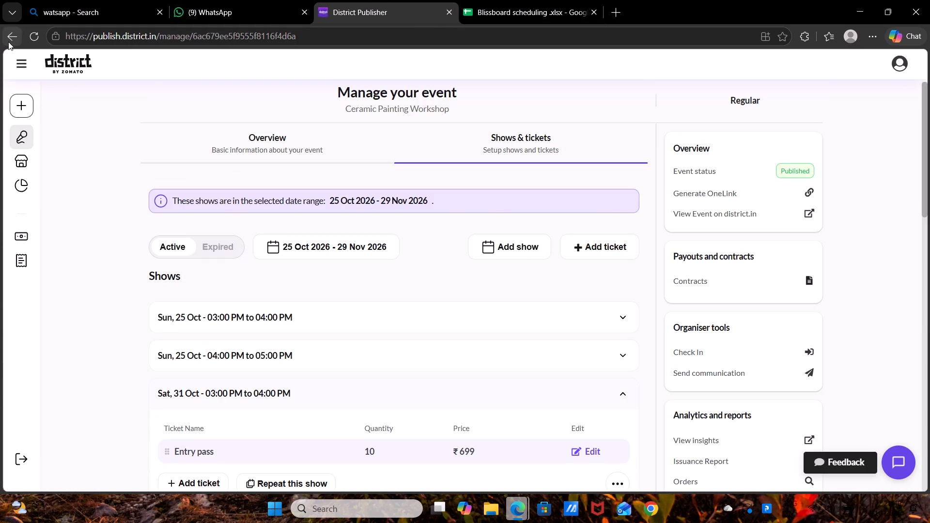
click(8, 42)
drag(290, 217, 127, 183)
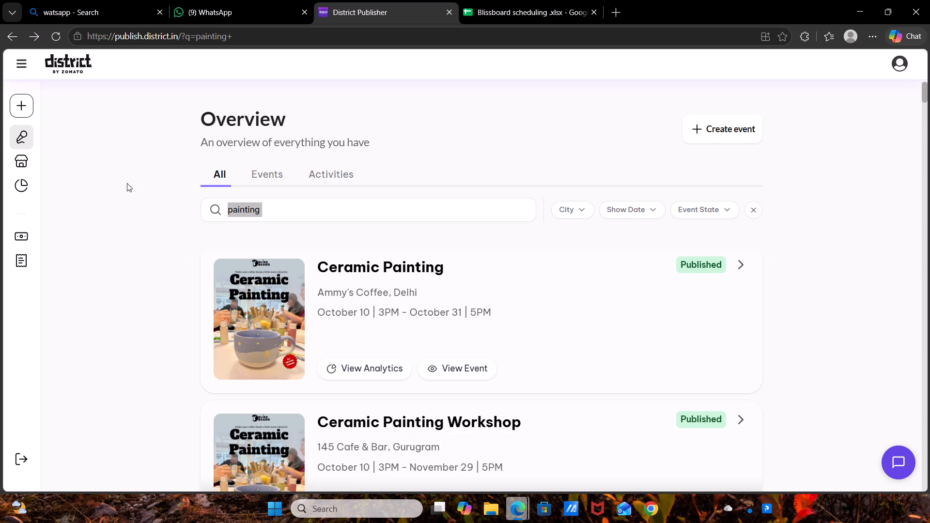
drag(127, 183, 114, 184)
key(BackSpace)
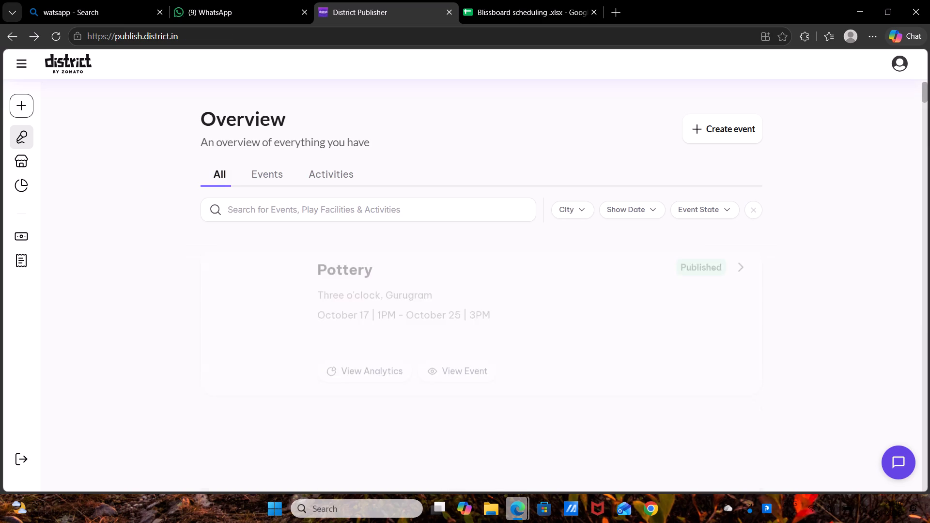
key(shift+question)
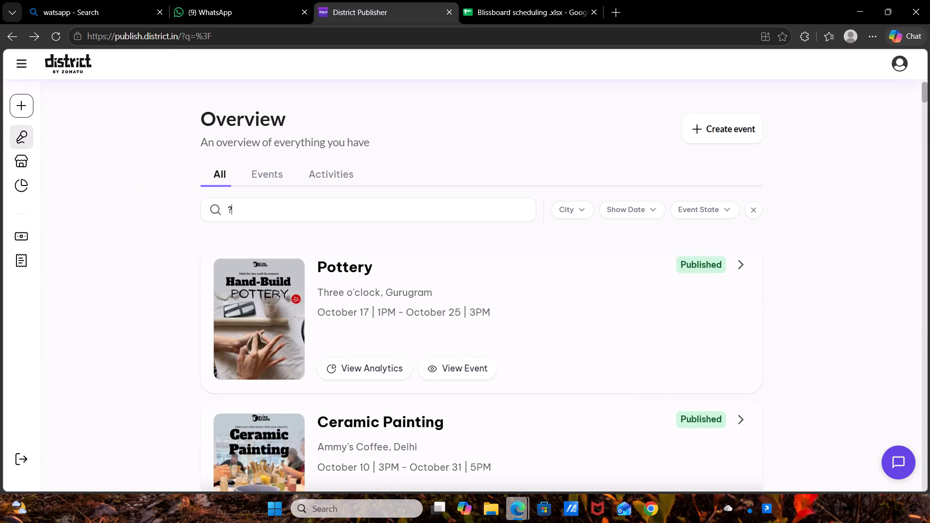
key(BackSpace)
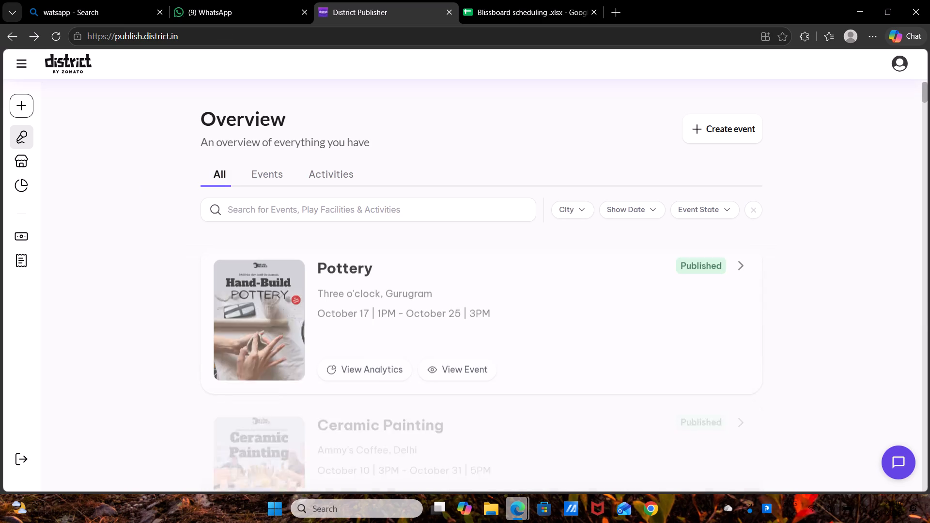
key(shift+r)
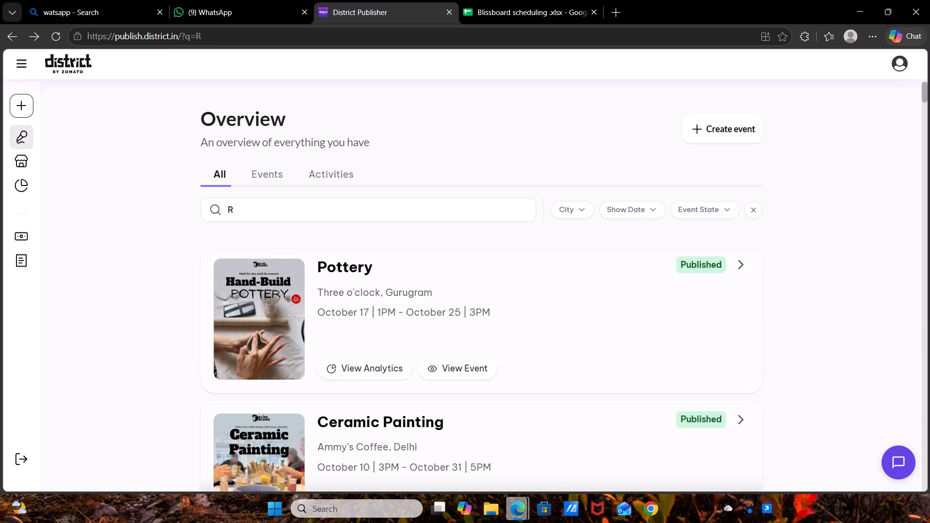
text(esin)
key(space)
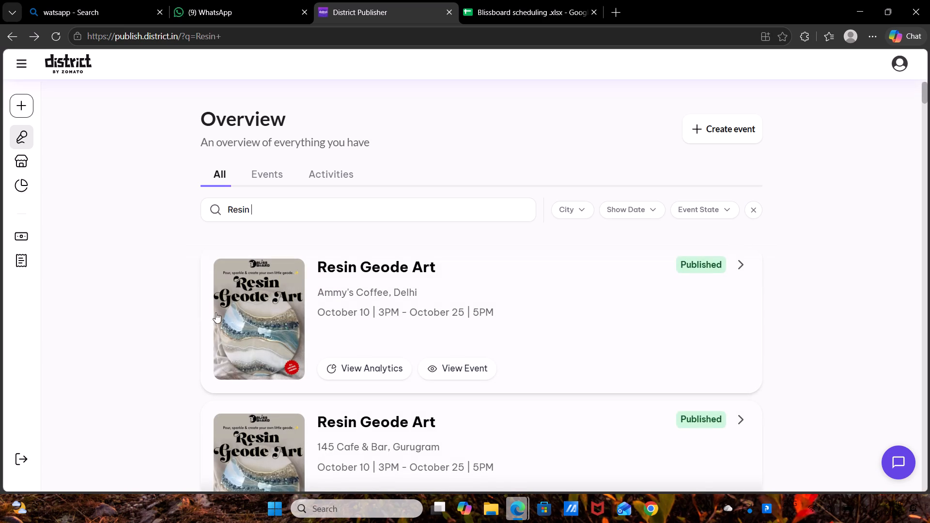
scroll(302, 337, down, 1)
click(340, 337)
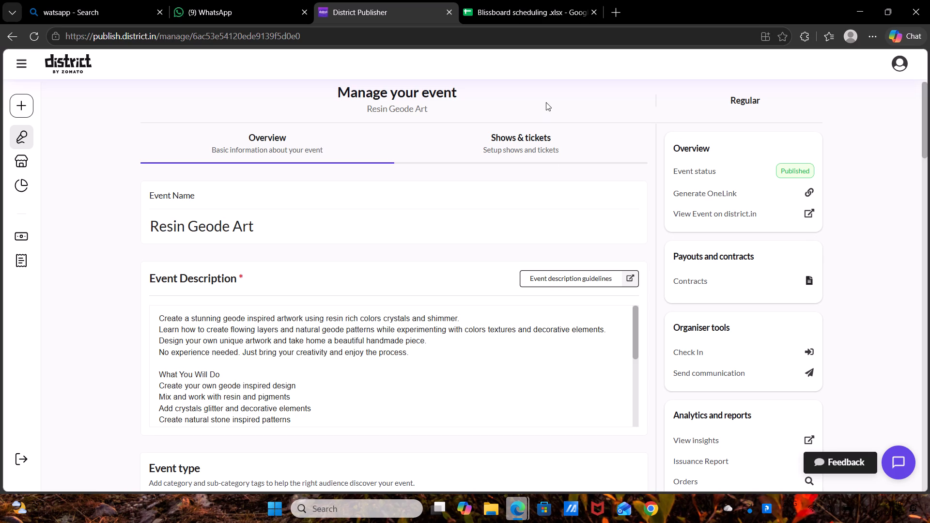
click(523, 136)
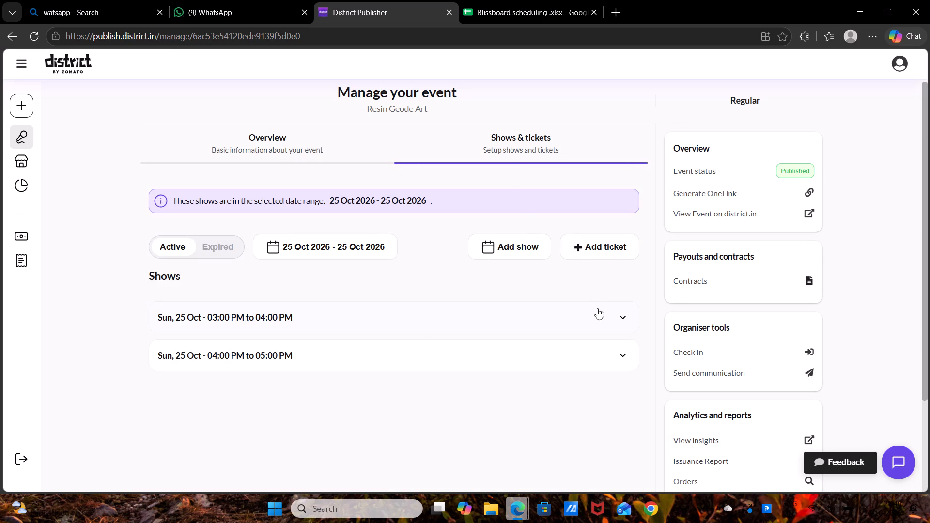
Start a weekly recurring show from Sat, 31 Oct to Mon, 30 Nov, repeating on Saturday and Sunday.
click(522, 251)
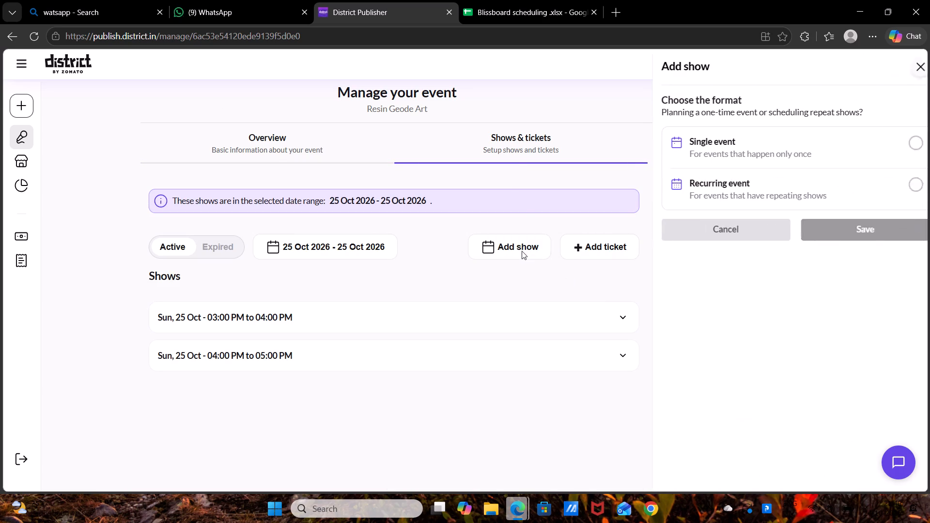
click(684, 195)
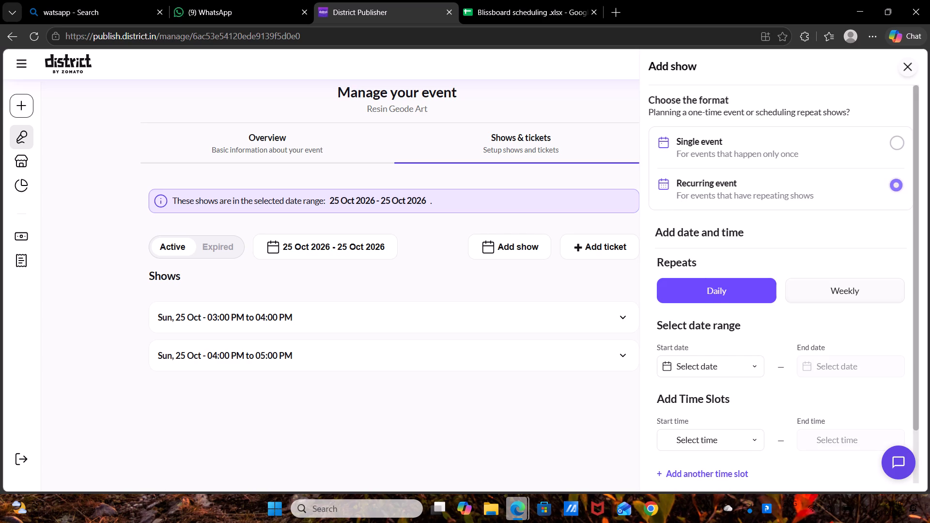
click(822, 297)
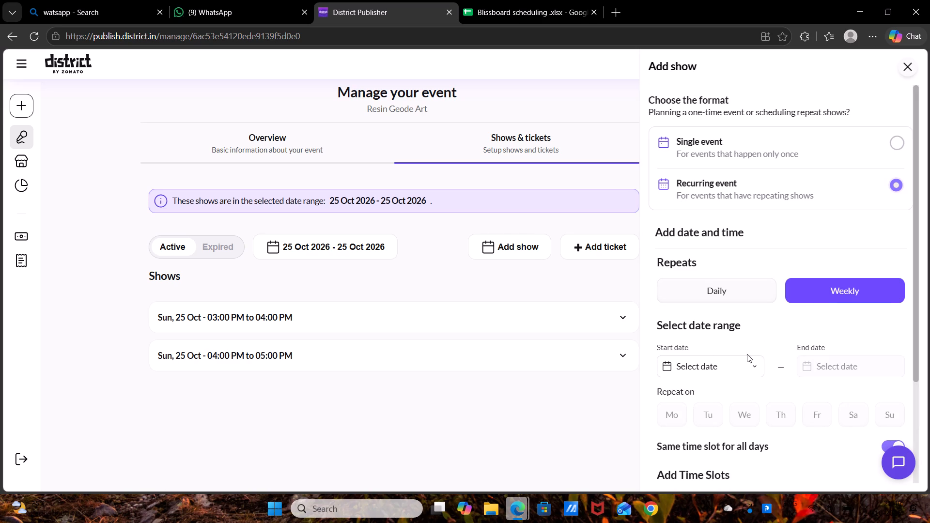
click(735, 371)
click(772, 327)
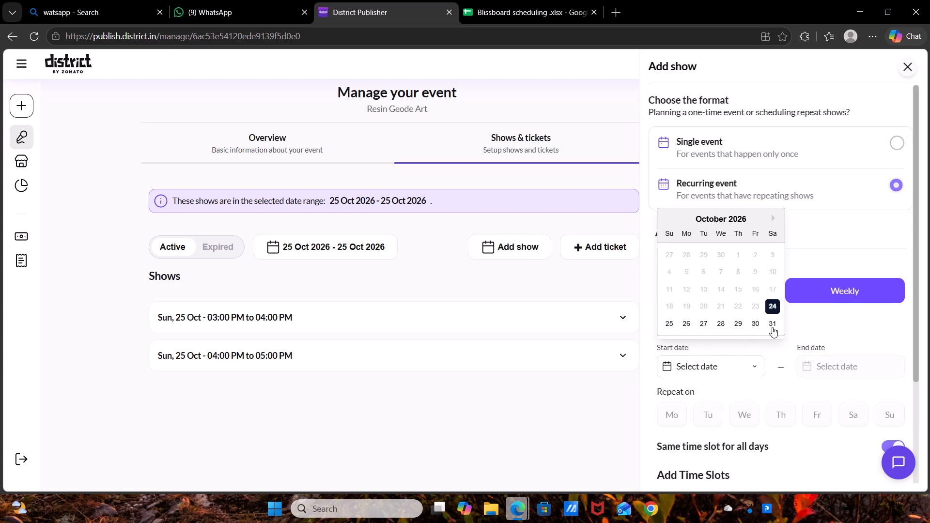
click(818, 377)
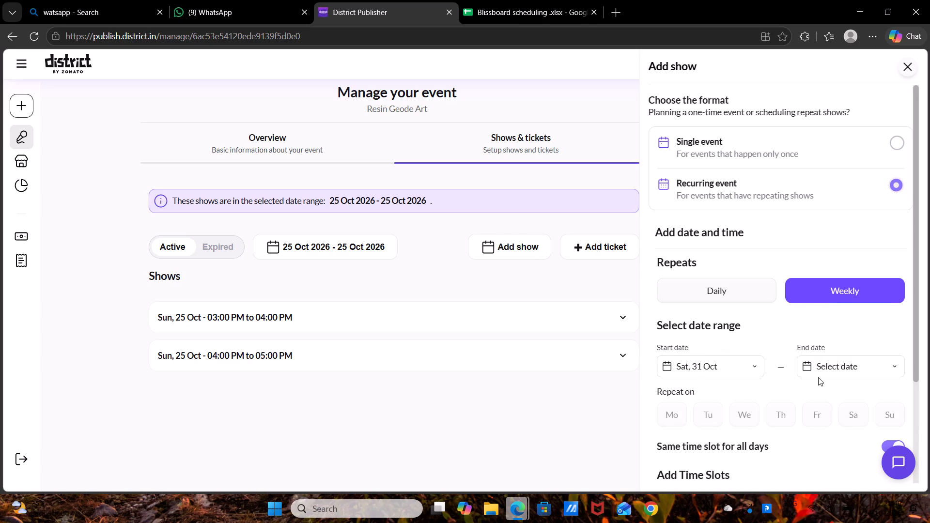
click(820, 374)
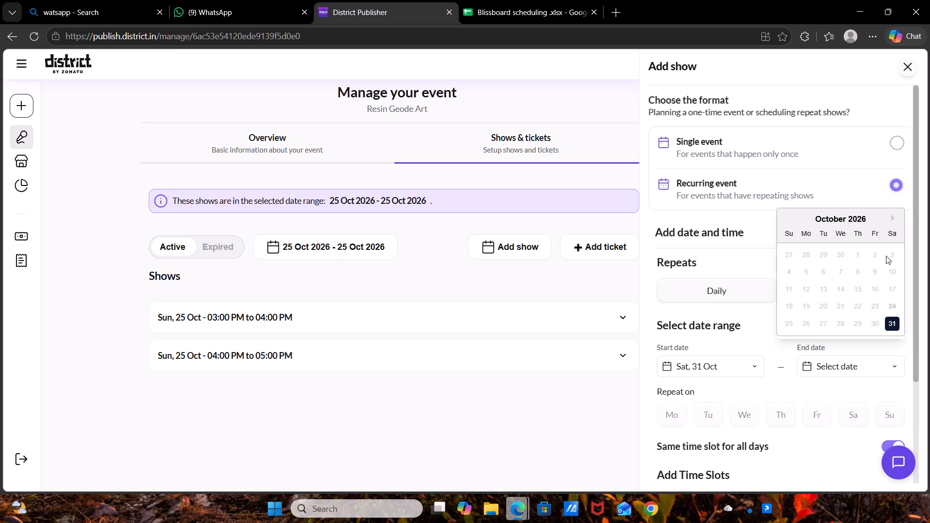
click(892, 215)
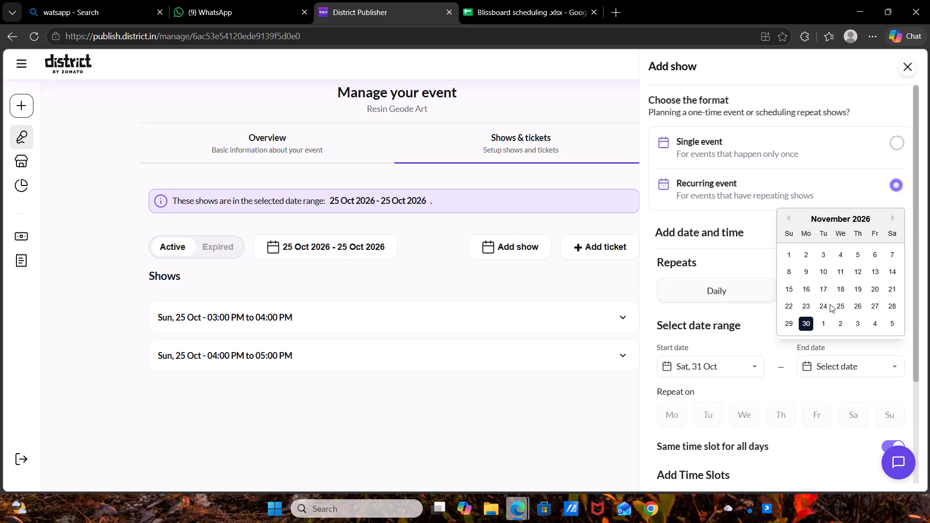
click(807, 319)
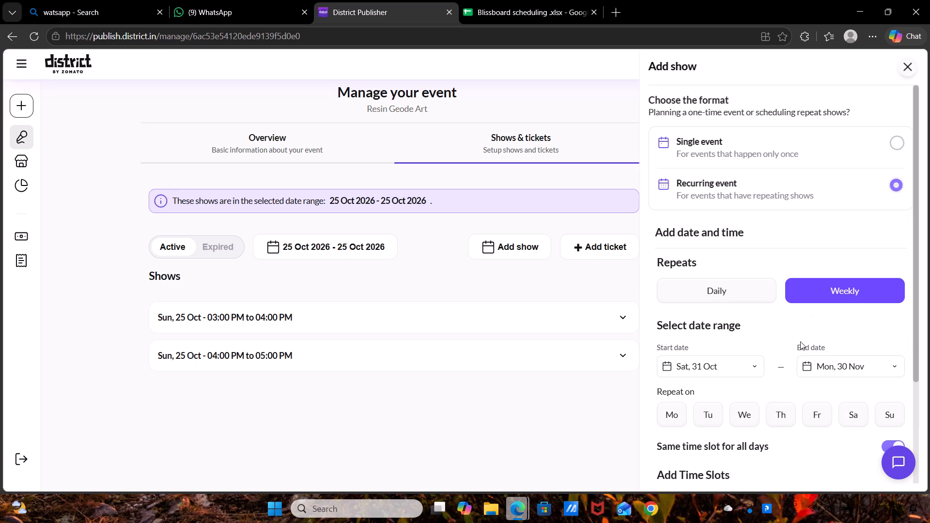
click(858, 417)
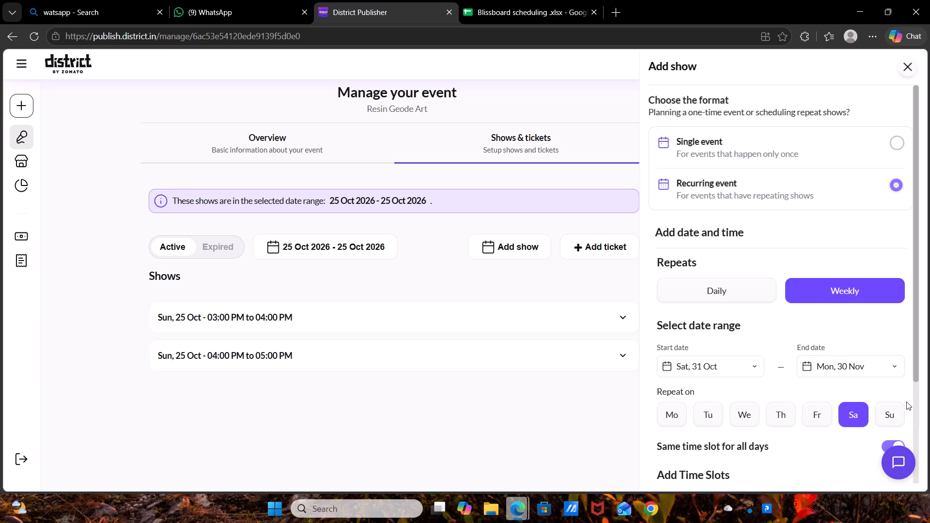
click(906, 401)
click(895, 415)
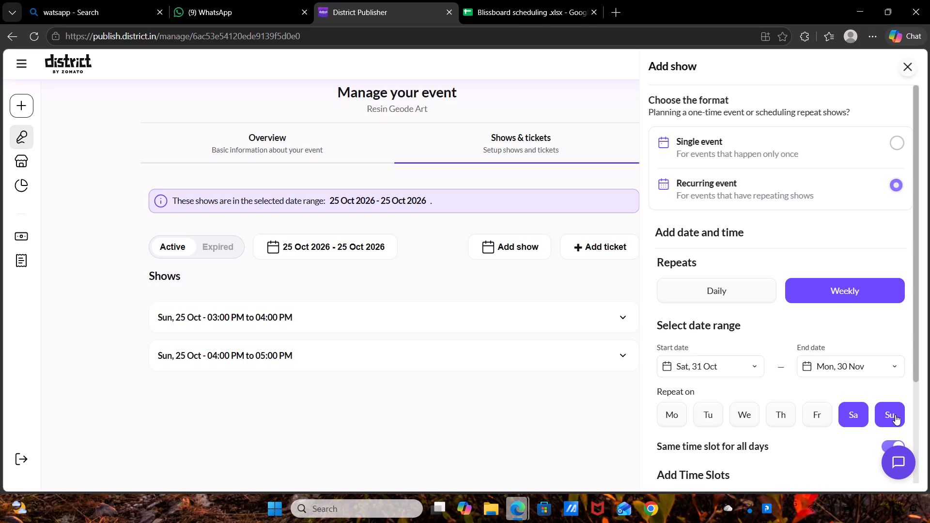
Set the first time slot of the recurring show to 03:00 PM to 04:00 PM.
scroll(895, 415, down, 3)
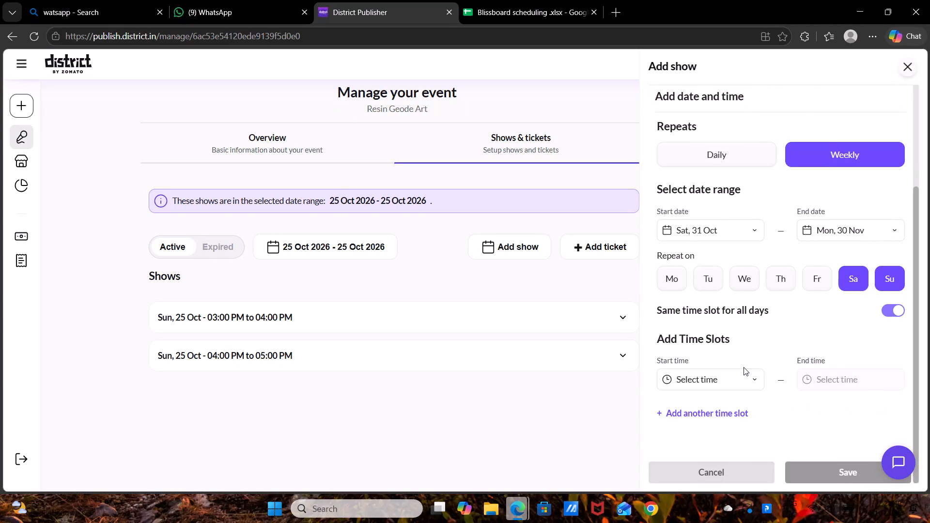
click(744, 367)
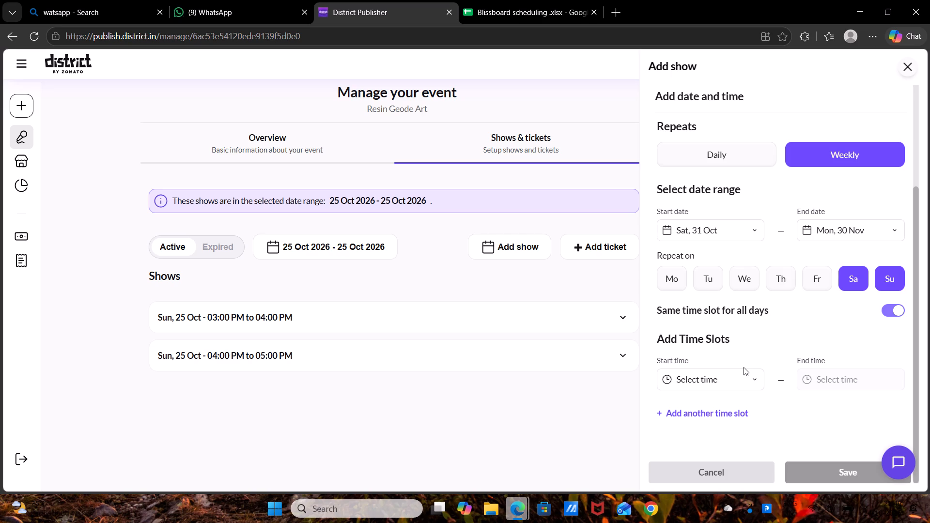
click(708, 389)
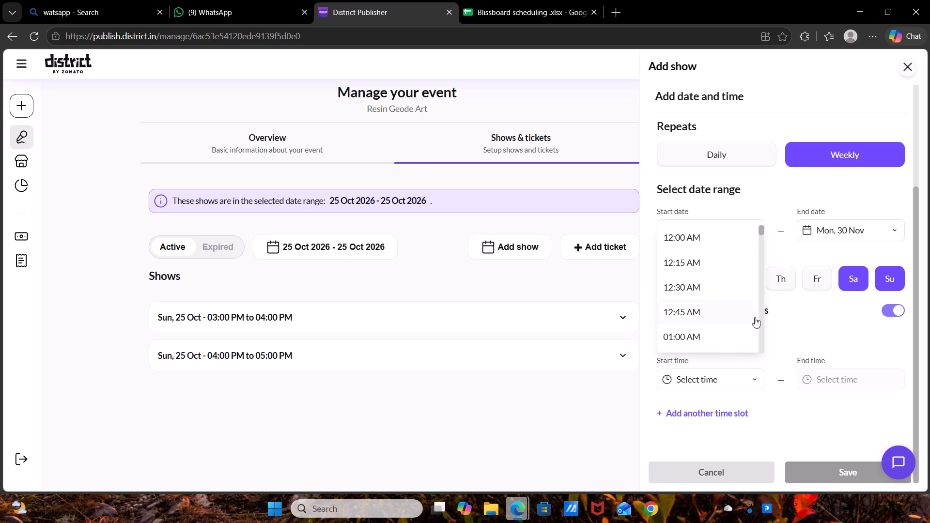
click(762, 296)
scroll(762, 296, down, 1)
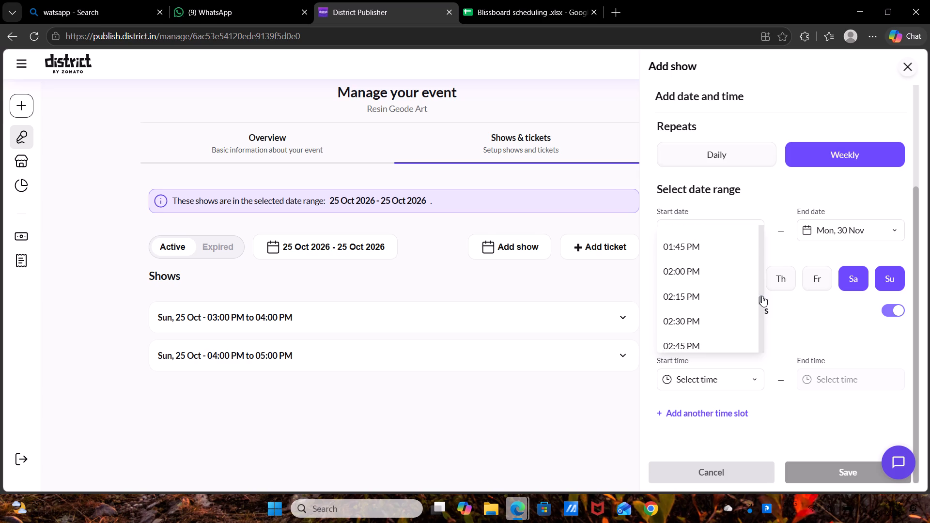
scroll(762, 296, down, 1)
click(729, 293)
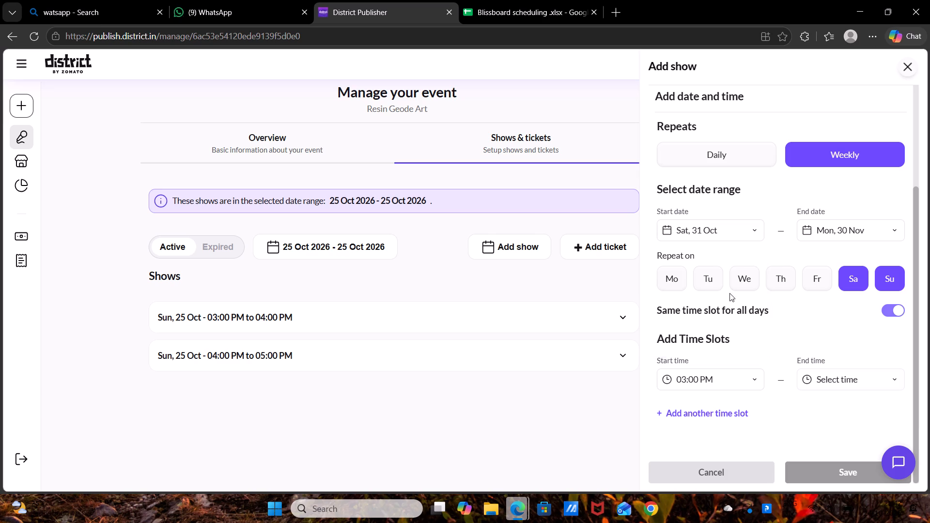
click(834, 380)
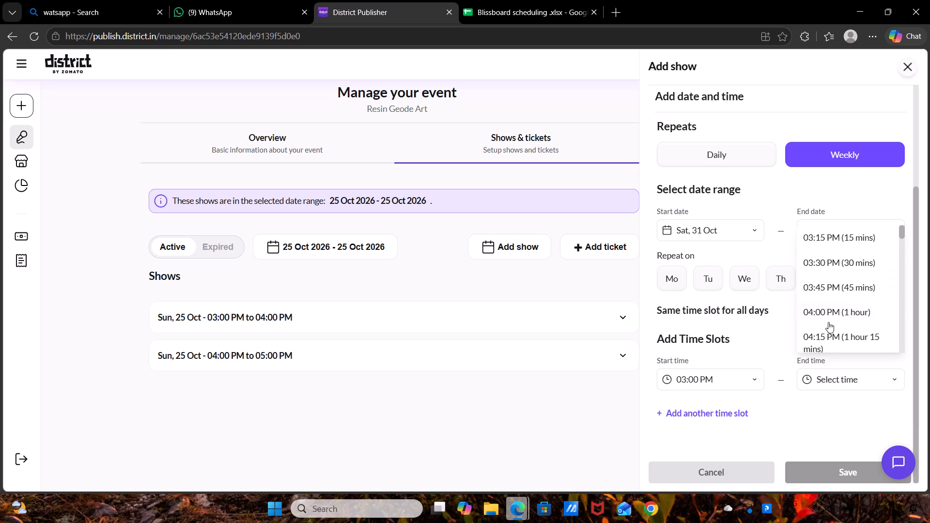
click(828, 312)
Add a second time slot from 04:00 PM to 05:00 PM to the recurring show.
click(733, 435)
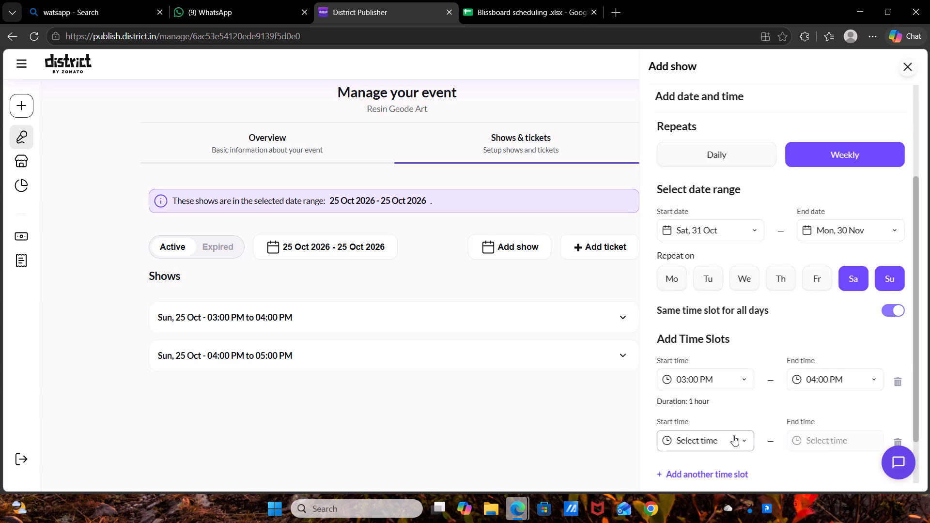
click(733, 435)
click(751, 365)
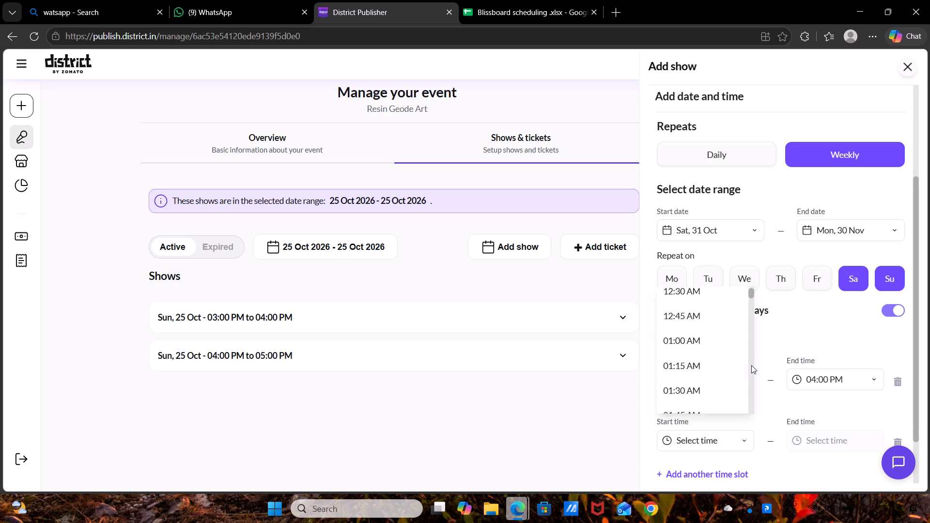
scroll(724, 361, down, 1)
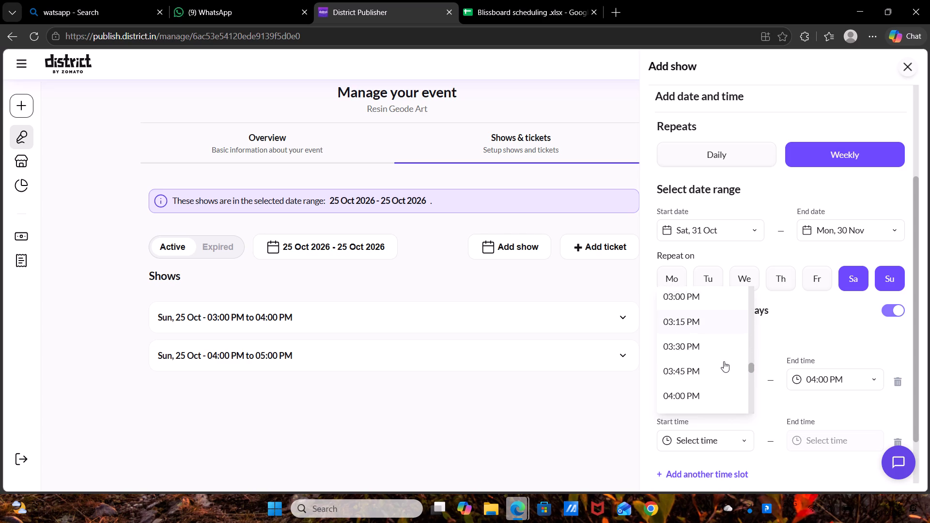
scroll(724, 361, down, 1)
click(724, 361)
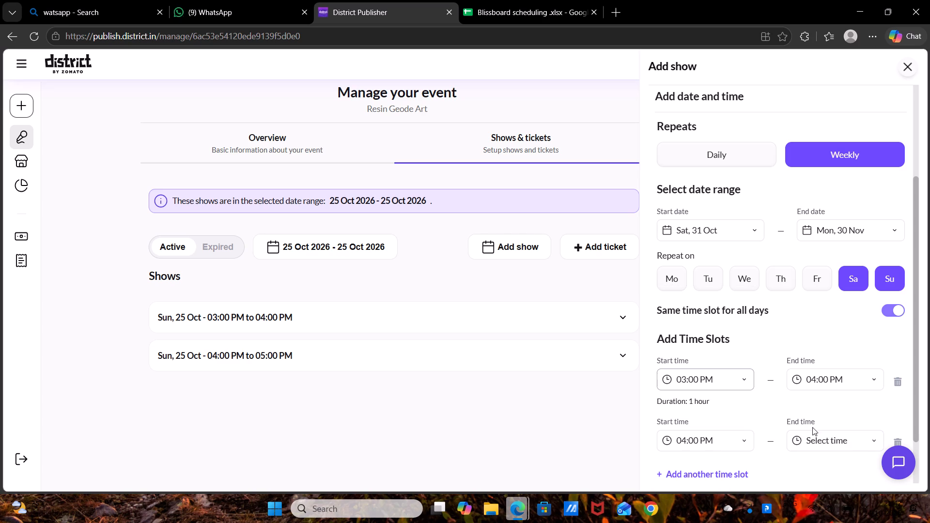
click(818, 436)
click(814, 367)
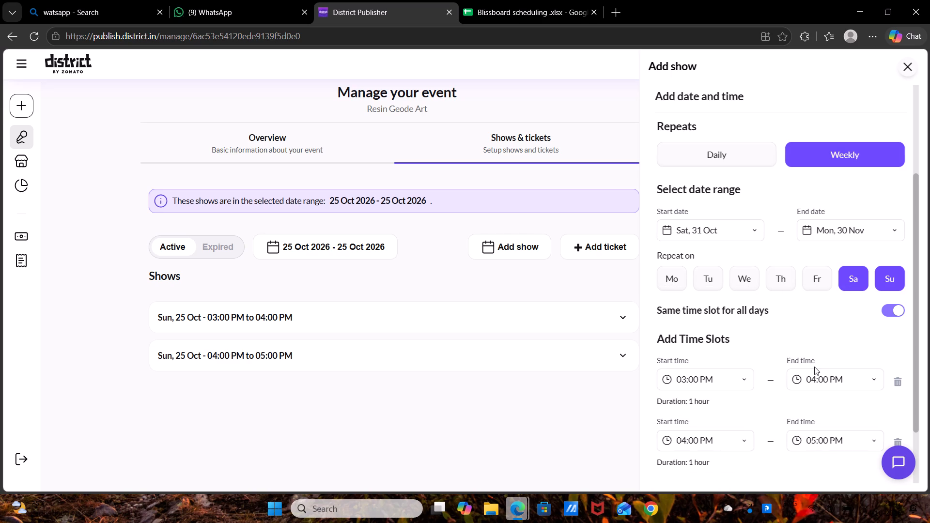
Save the recurring schedule and confirm creation of the Resin Geode Art shows.
scroll(814, 367, down, 2)
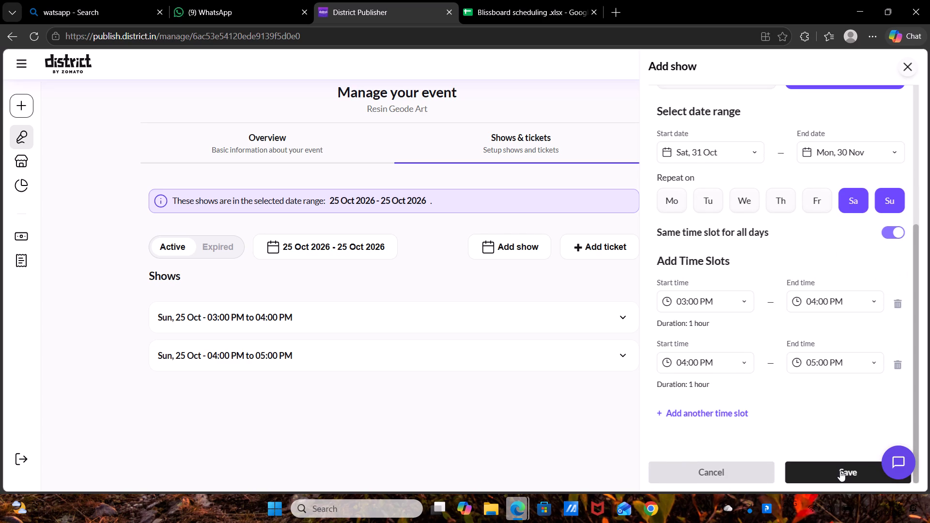
click(840, 471)
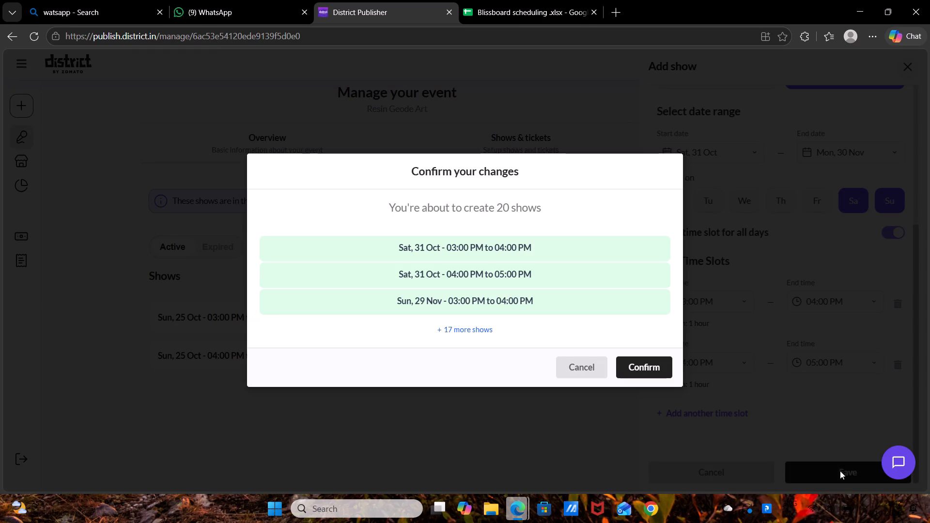
click(643, 362)
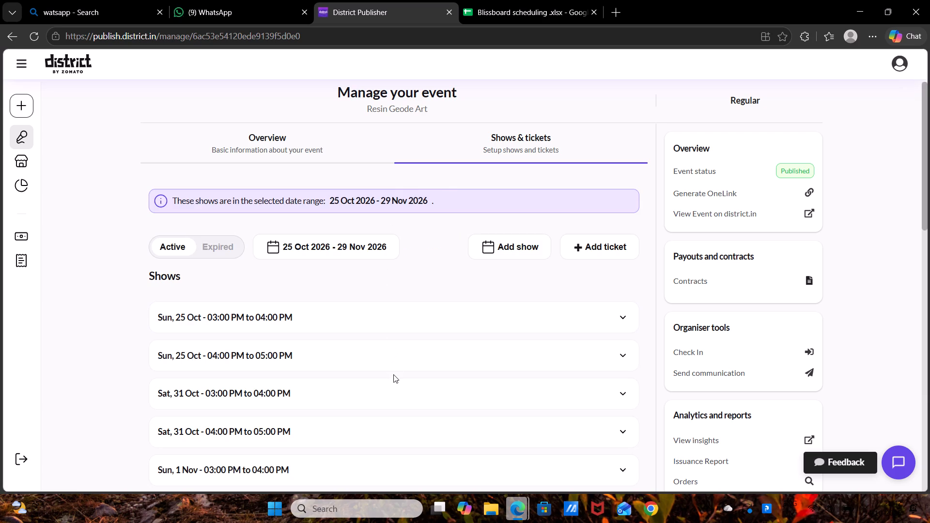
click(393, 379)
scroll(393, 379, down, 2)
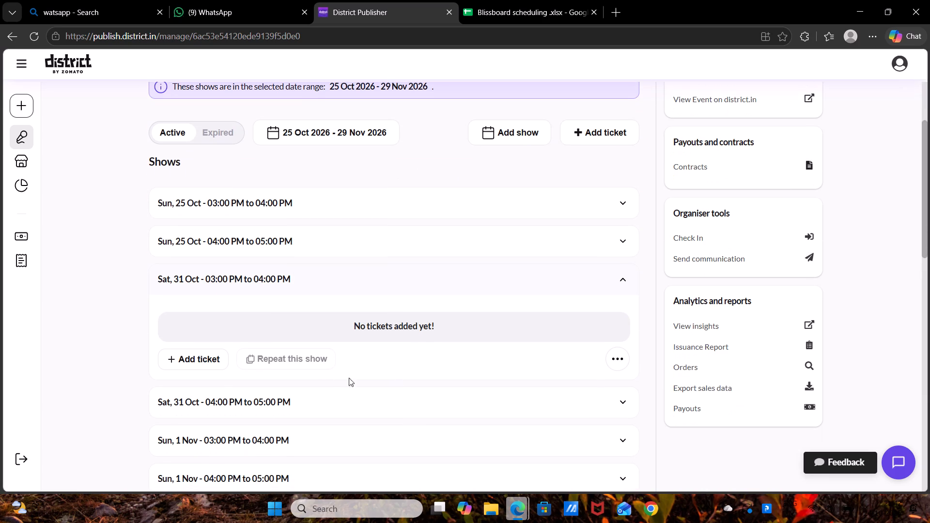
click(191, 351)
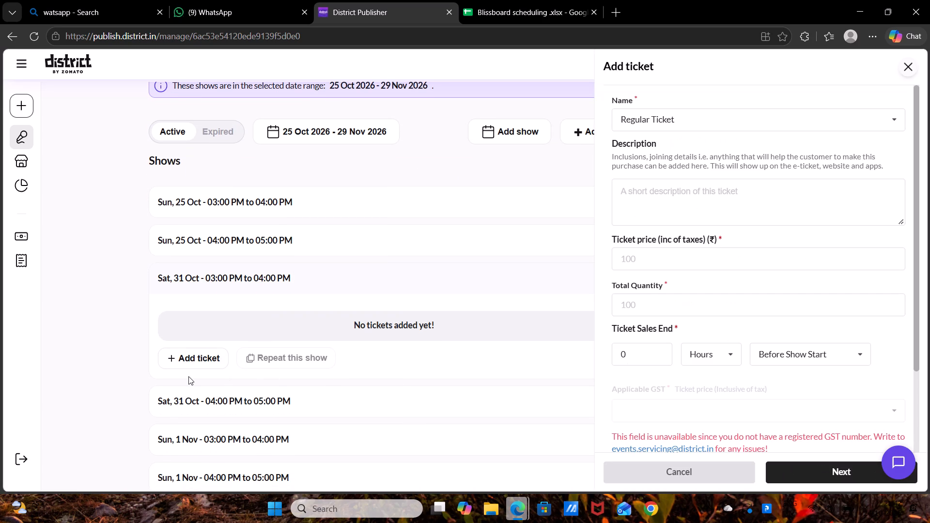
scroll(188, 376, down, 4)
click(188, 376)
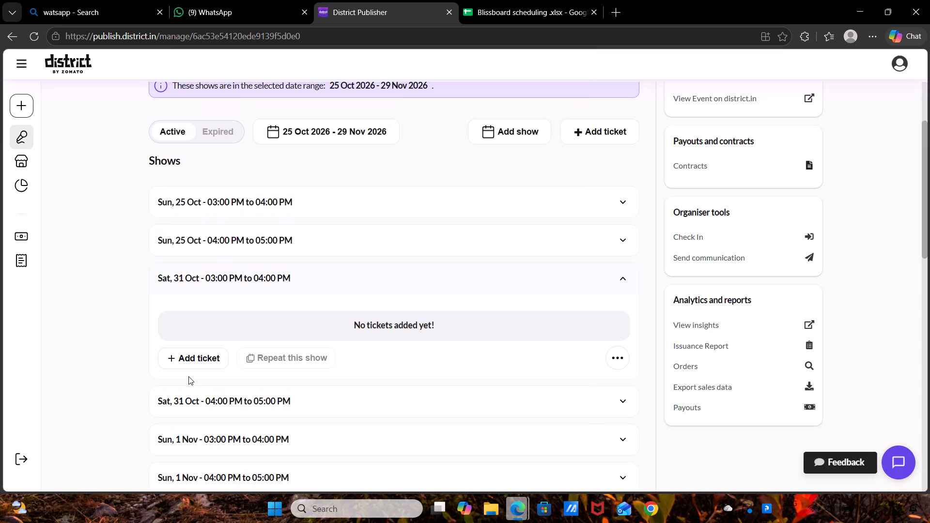
Disable only the Sun, 8 Nov show from 03:00 PM to 04:00 PM.
scroll(217, 389, down, 3)
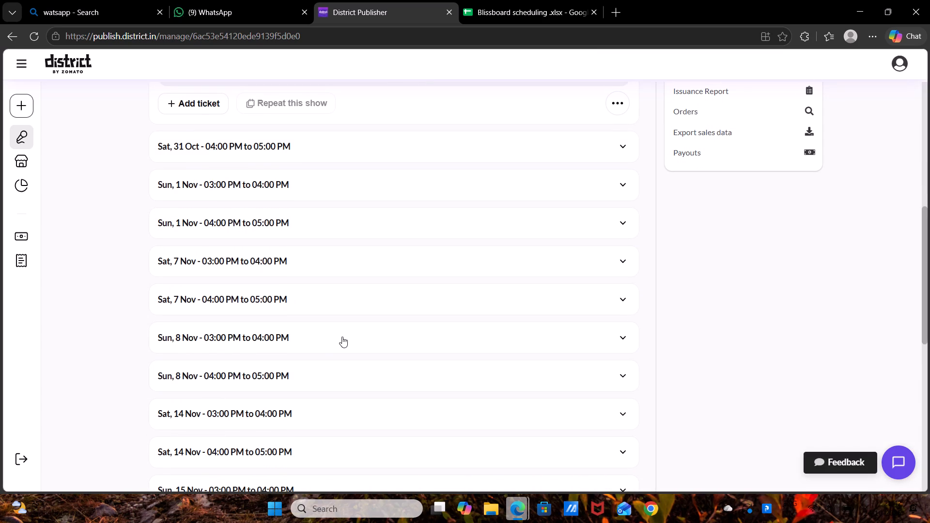
click(342, 337)
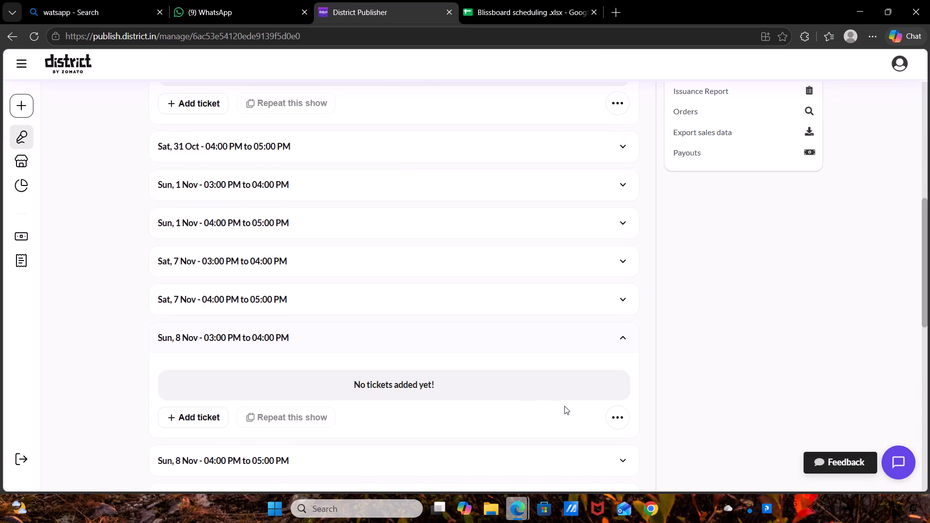
click(618, 413)
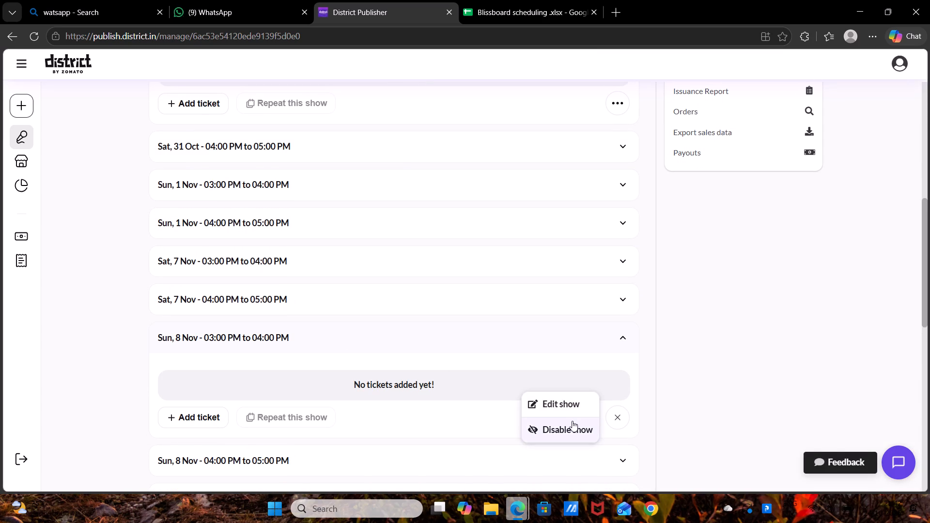
click(571, 422)
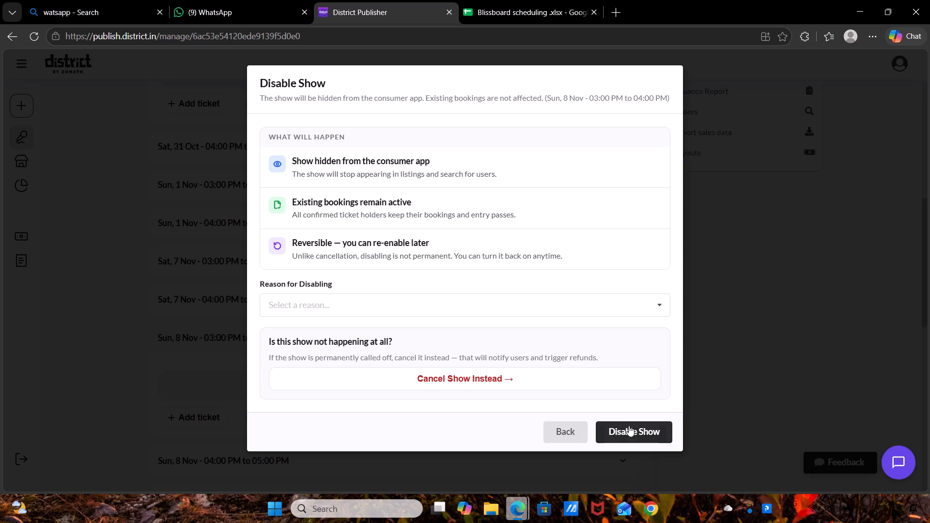
click(629, 426)
click(863, 468)
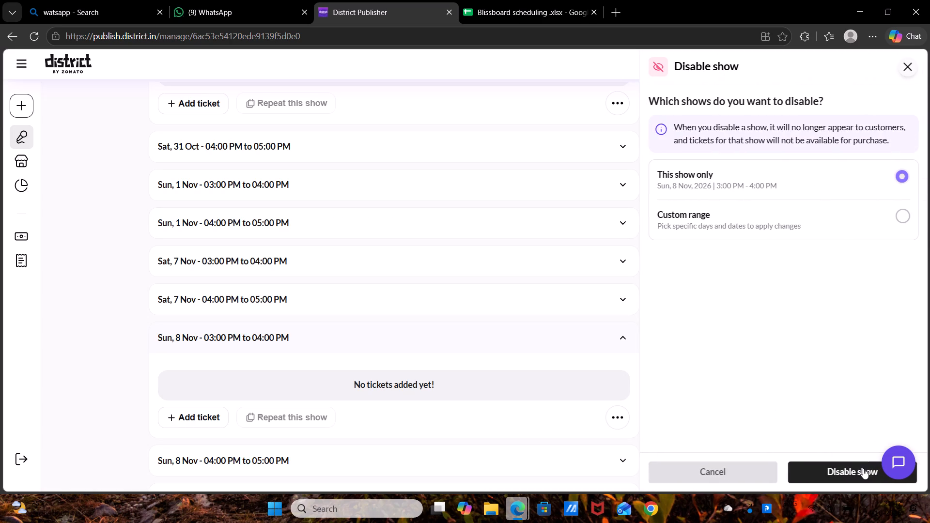
click(682, 335)
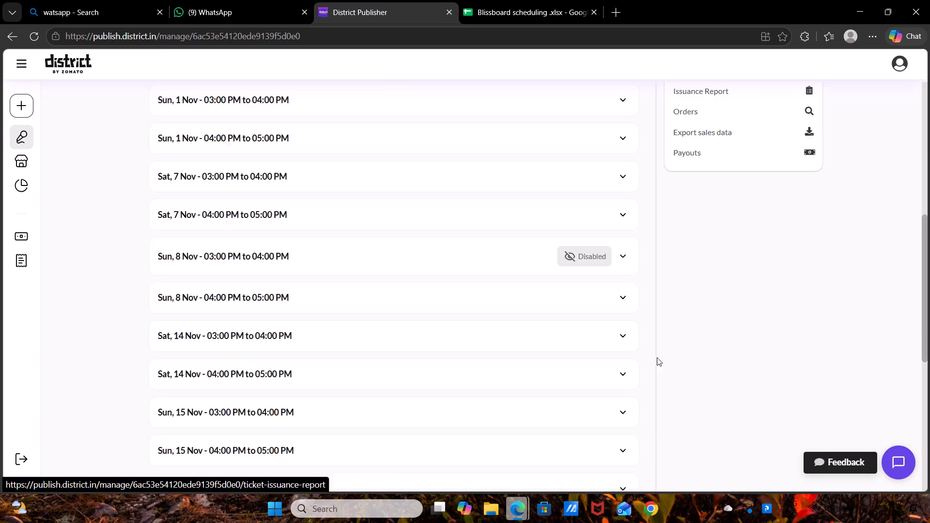
Disable only the Sun, 8 Nov show from 04:00 PM to 05:00 PM.
click(571, 296)
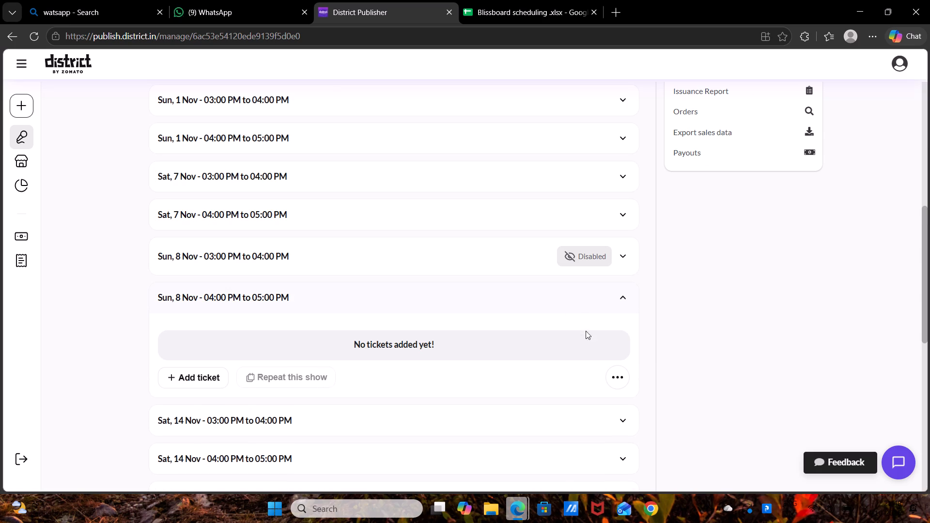
click(609, 371)
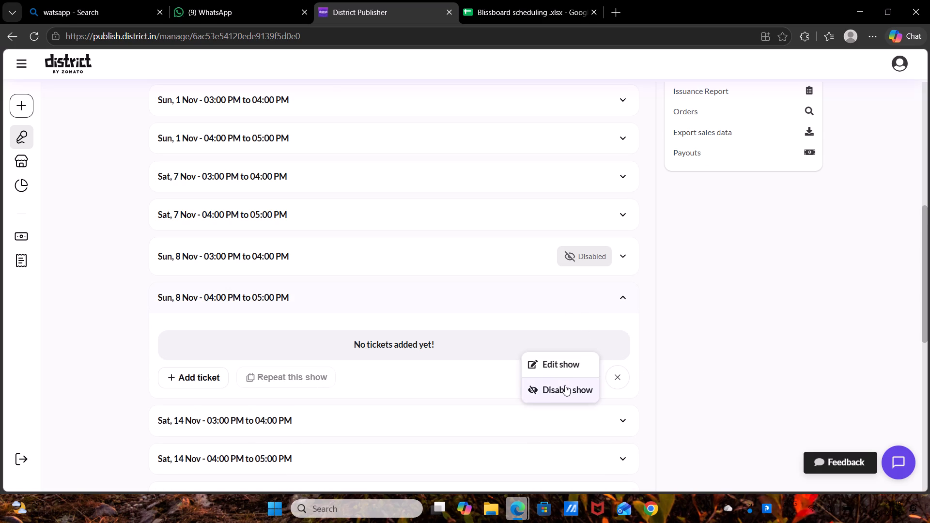
click(565, 385)
click(634, 430)
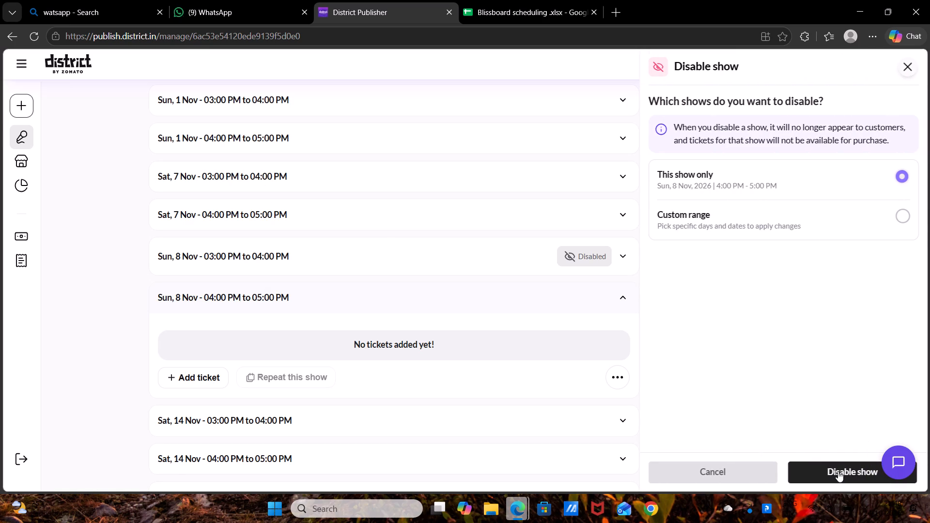
click(837, 471)
click(696, 345)
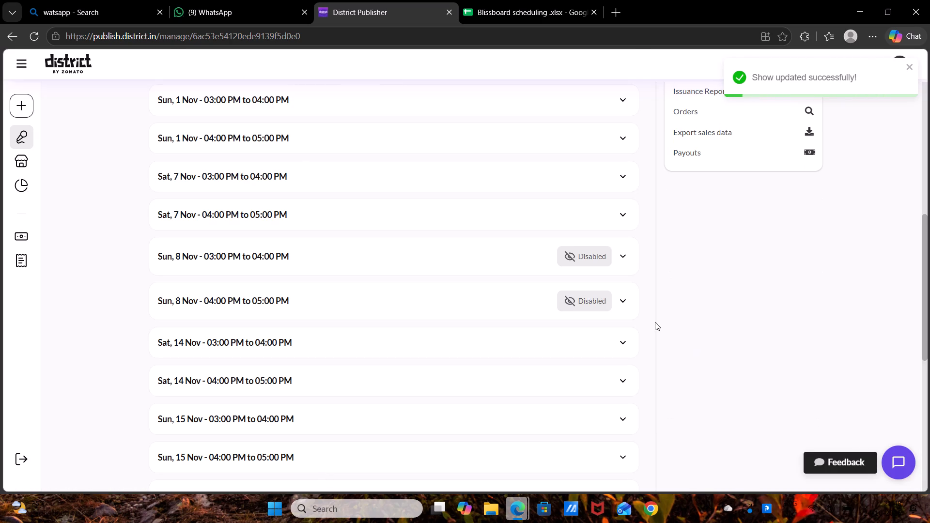
Start a custom ticket for the Sat, 31 Oct 03:00 PM show using the saved Entry pass details with price 699 and quantity 10.
scroll(504, 224, up, 3)
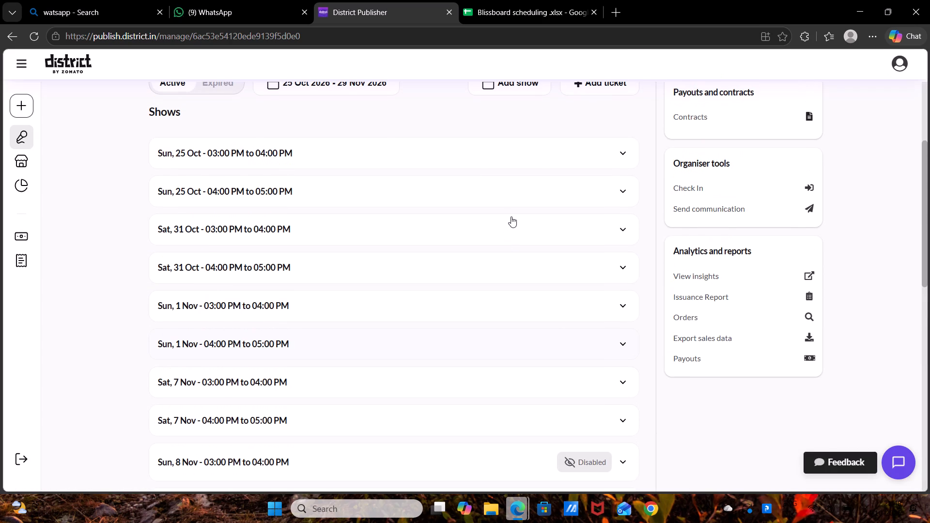
click(512, 231)
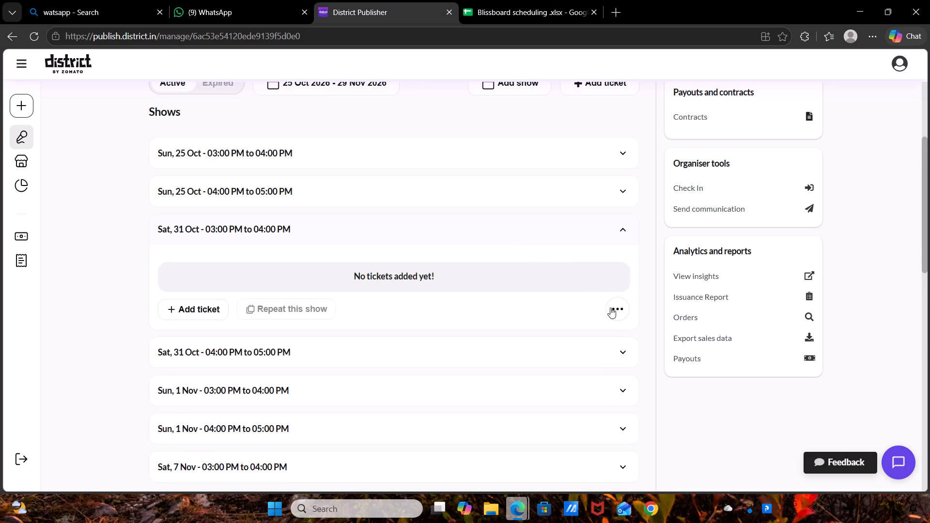
click(610, 308)
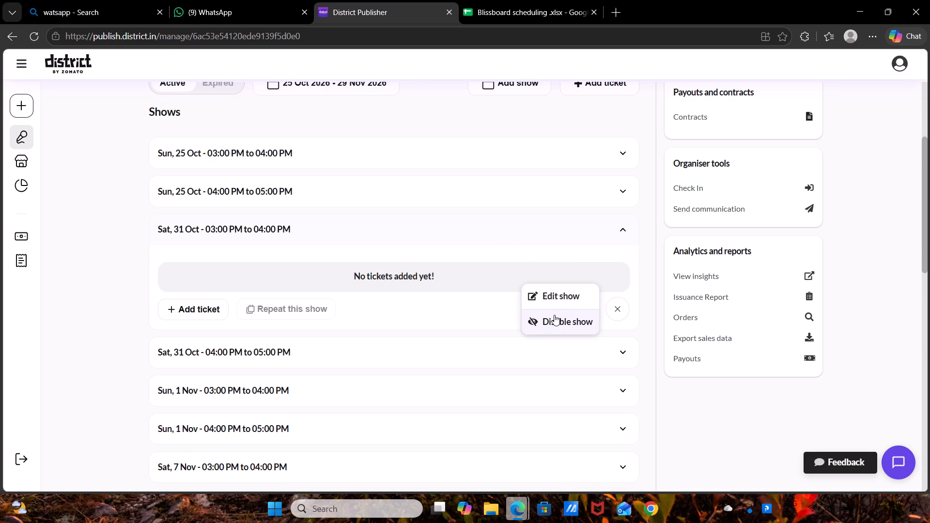
click(182, 313)
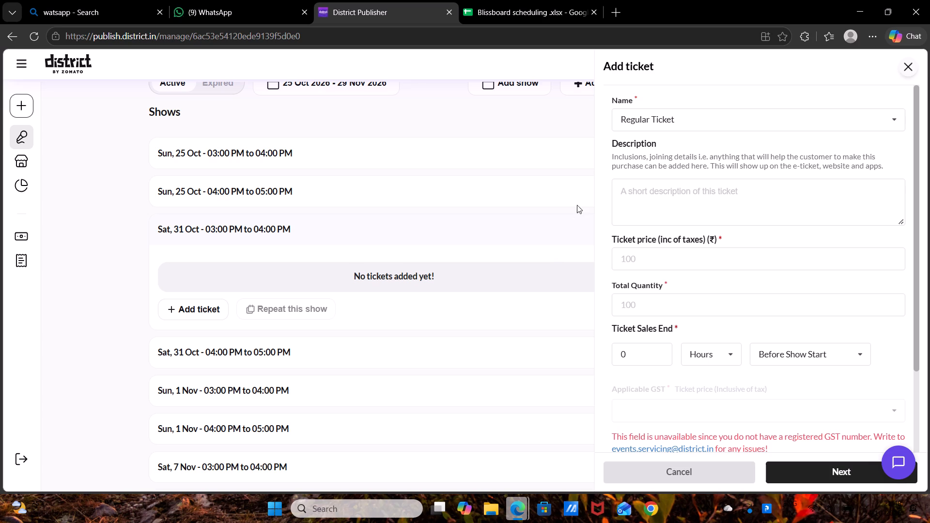
click(629, 114)
click(649, 164)
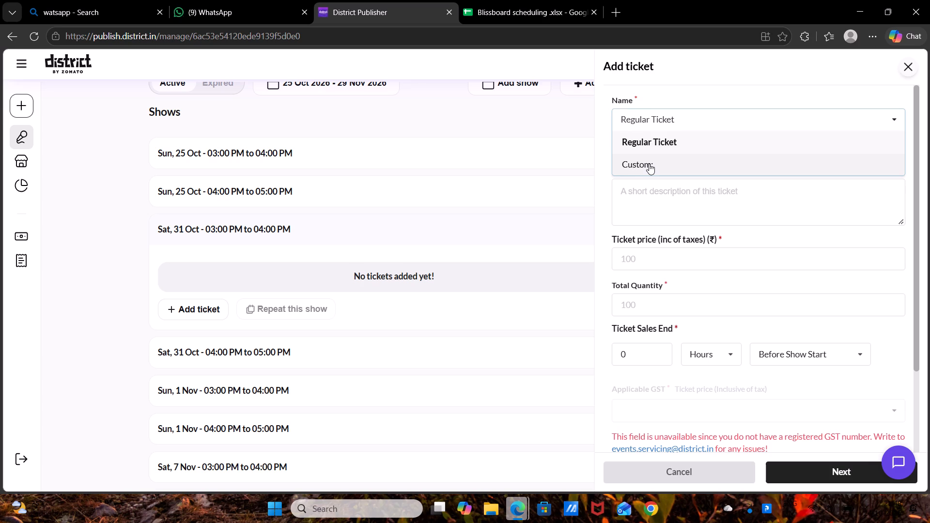
click(697, 125)
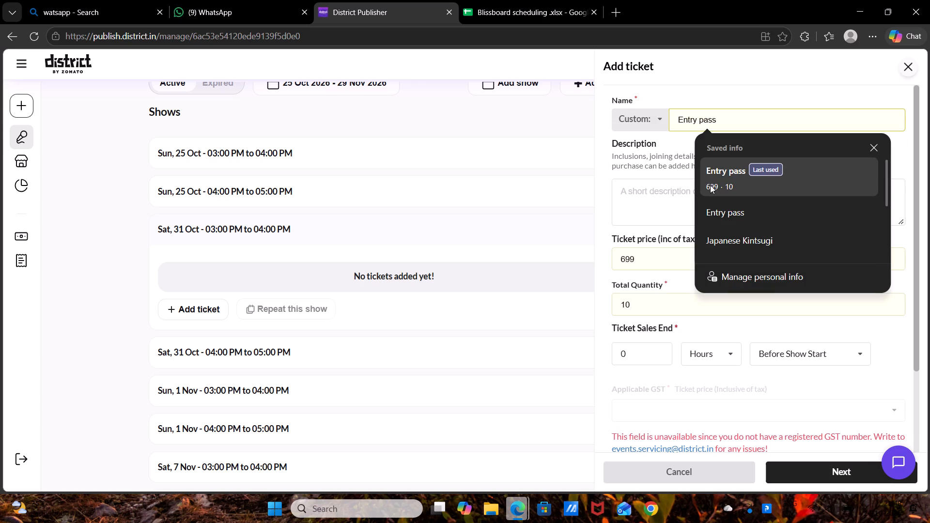
click(711, 186)
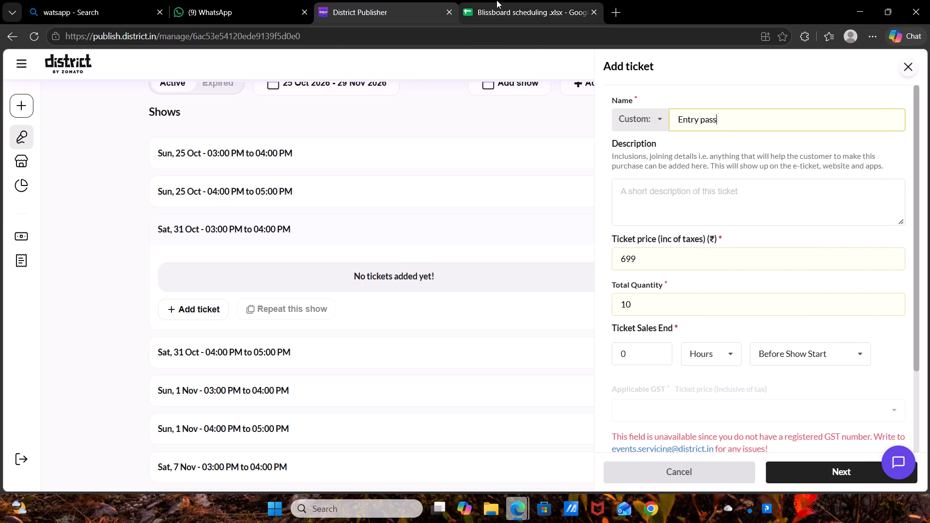
Check the Resin geode art District price in the scheduling spreadsheet and set the ticket price to 799.
click(499, 0)
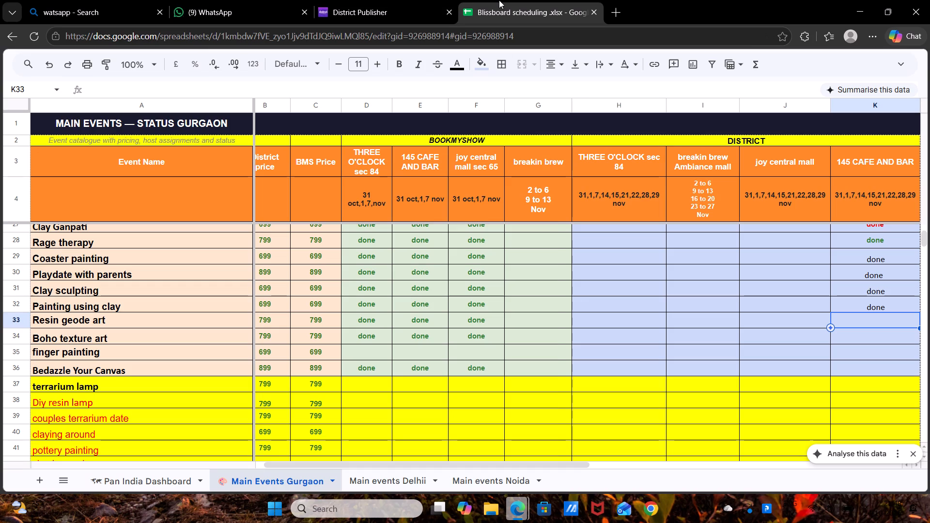
click(425, 0)
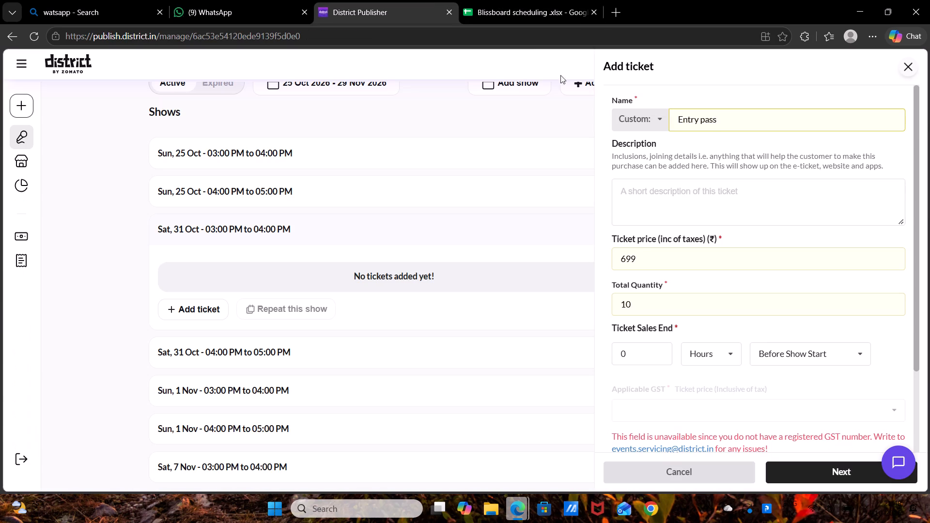
click(627, 257)
key(BackSpace)
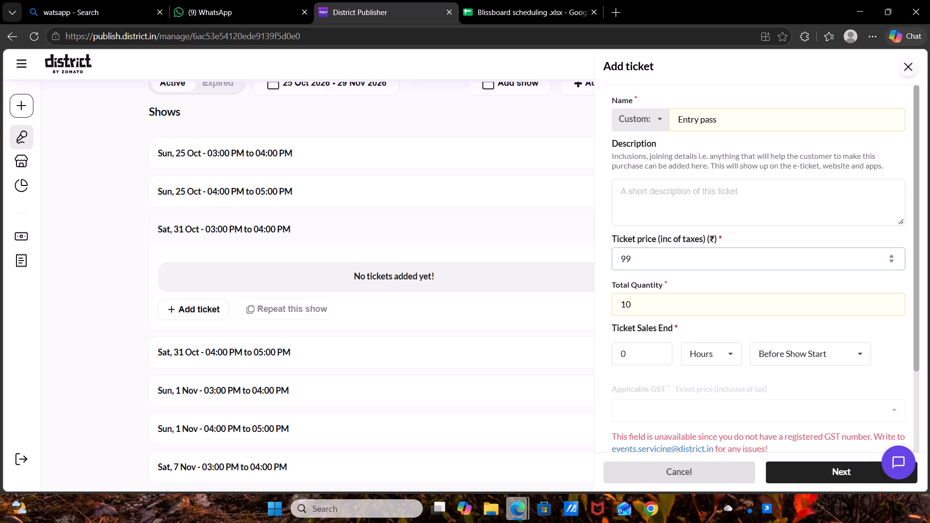
key(7)
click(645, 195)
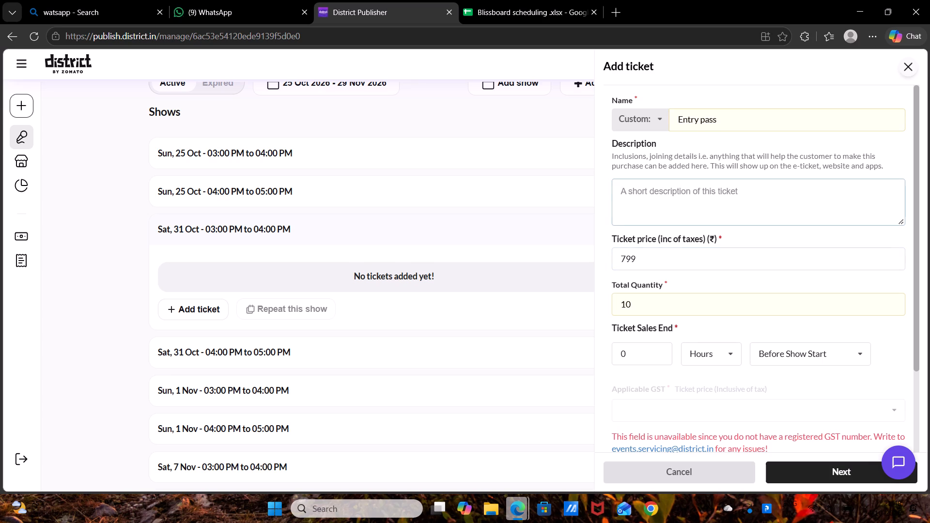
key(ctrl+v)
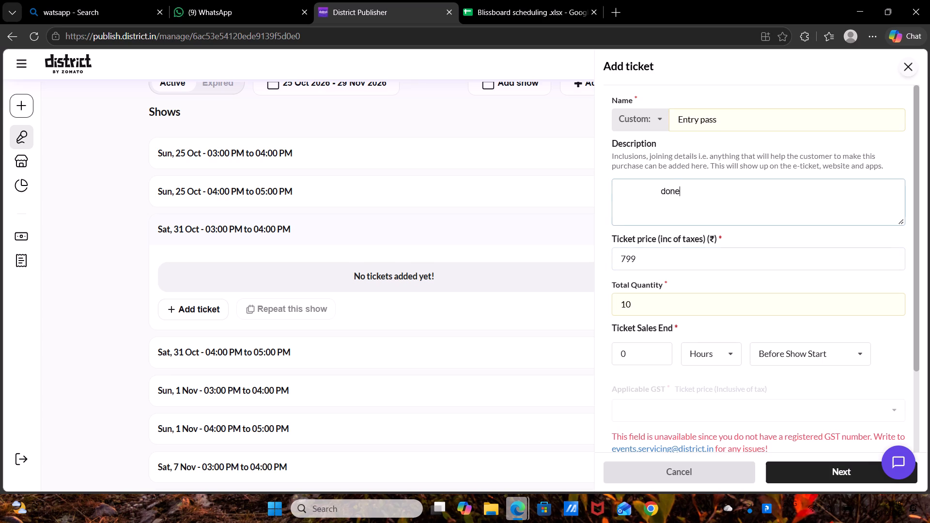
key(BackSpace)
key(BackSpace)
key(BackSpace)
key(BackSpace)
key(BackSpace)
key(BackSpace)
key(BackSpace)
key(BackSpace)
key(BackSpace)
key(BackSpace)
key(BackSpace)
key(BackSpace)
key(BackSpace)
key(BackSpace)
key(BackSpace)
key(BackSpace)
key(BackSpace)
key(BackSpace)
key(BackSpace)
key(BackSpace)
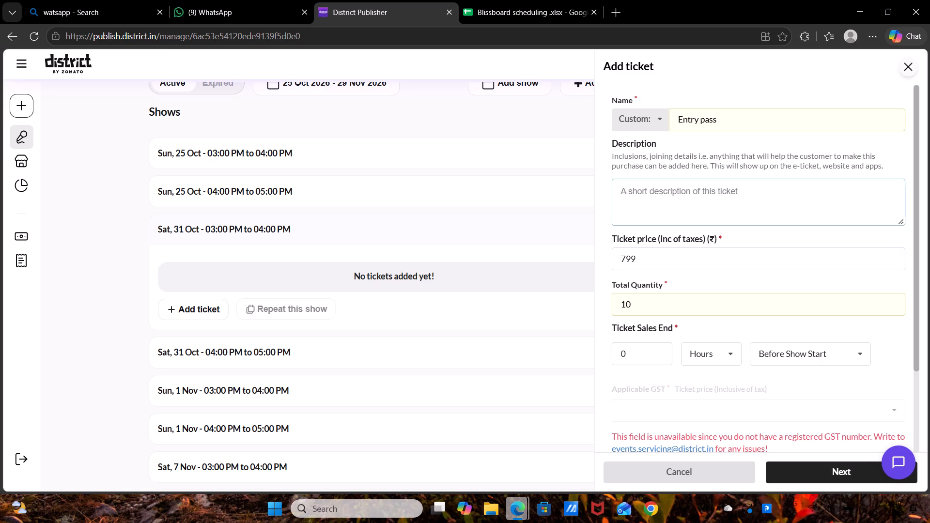
Search for District Publisher in a new browser tab and open its events overview.
click(617, 2)
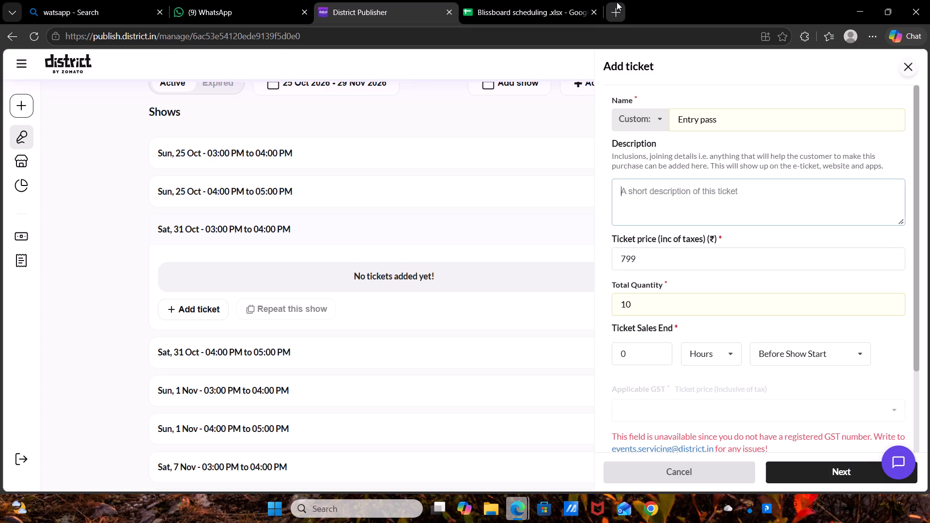
click(617, 2)
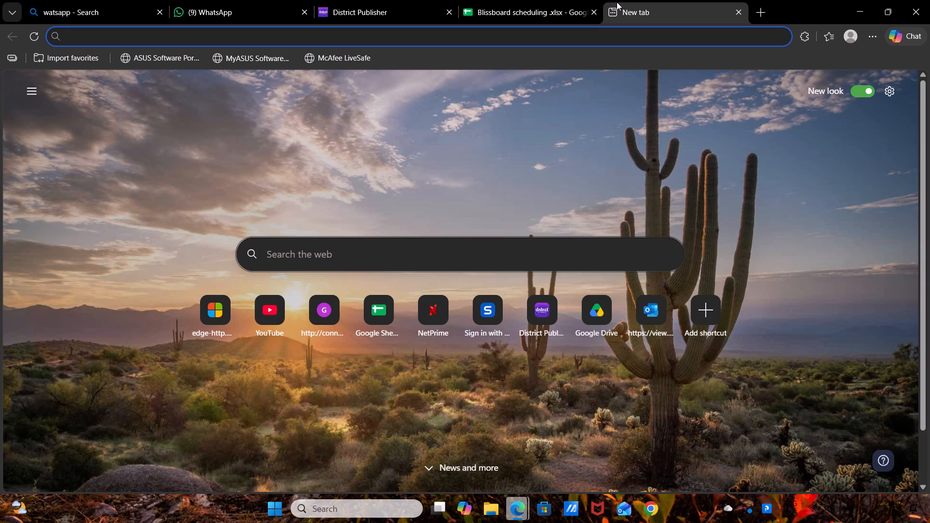
click(444, 40)
text(di)
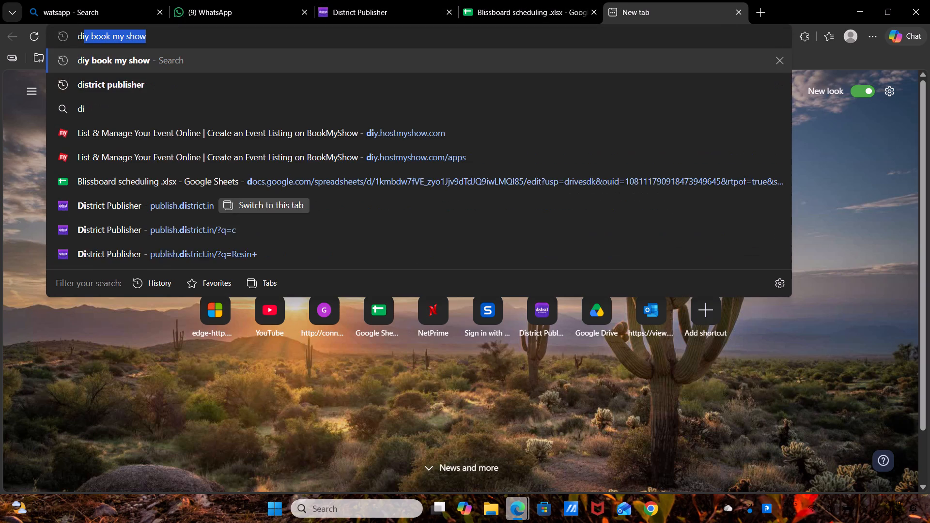
key(s)
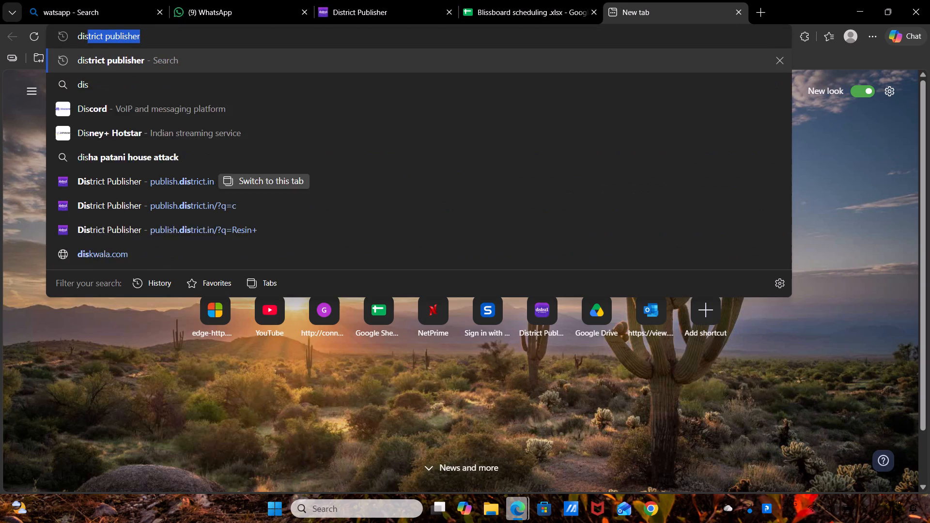
key(Return)
click(155, 196)
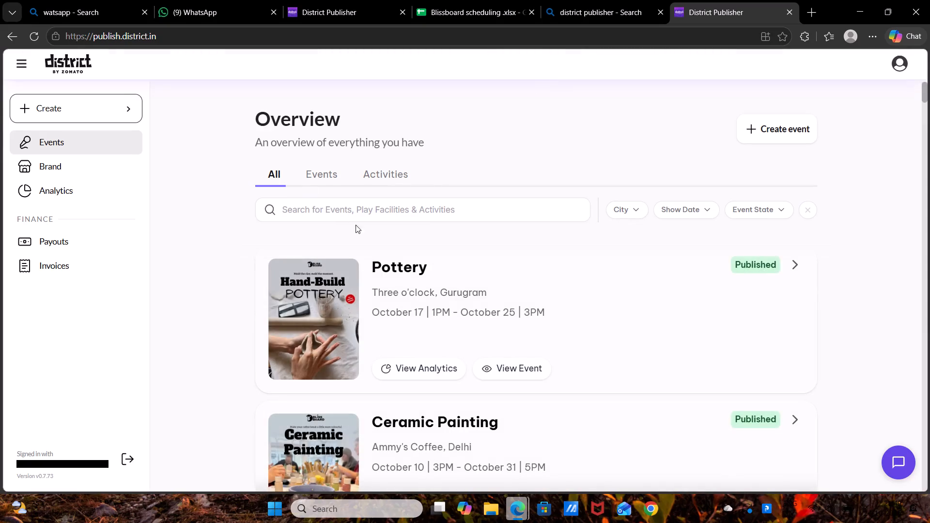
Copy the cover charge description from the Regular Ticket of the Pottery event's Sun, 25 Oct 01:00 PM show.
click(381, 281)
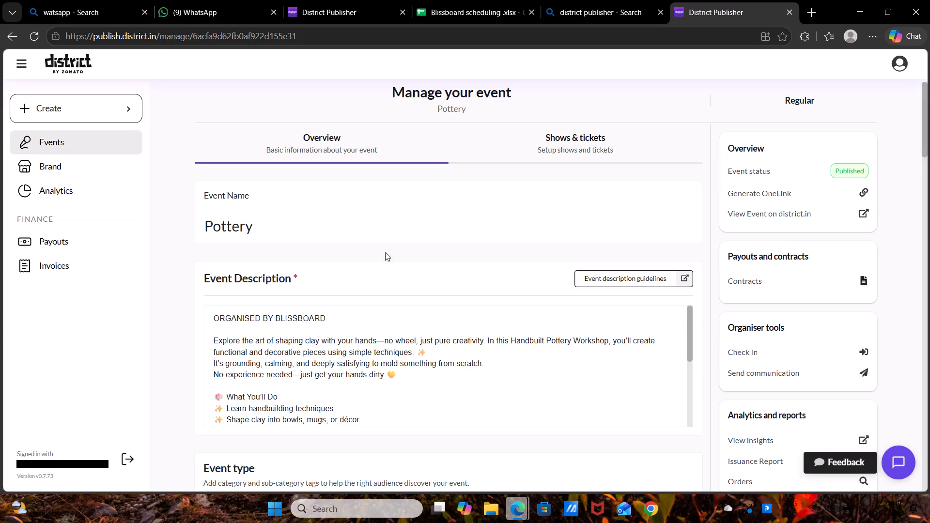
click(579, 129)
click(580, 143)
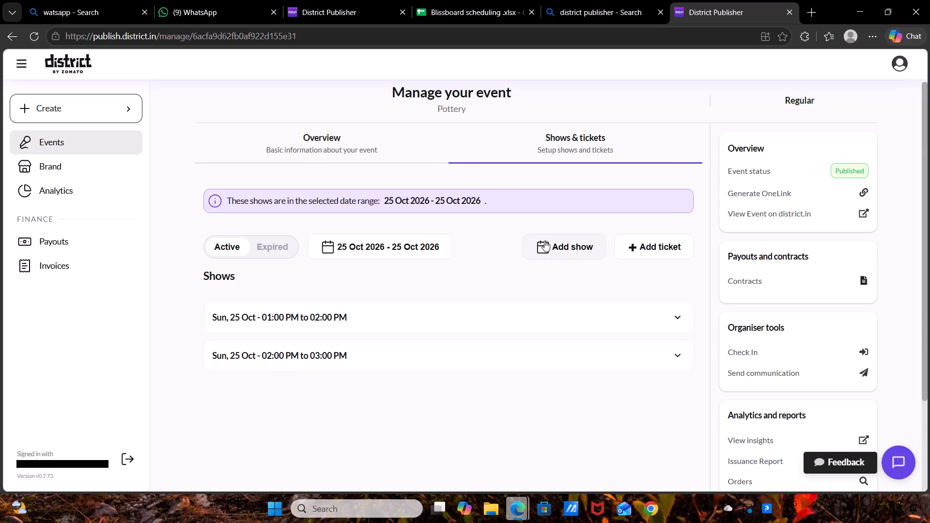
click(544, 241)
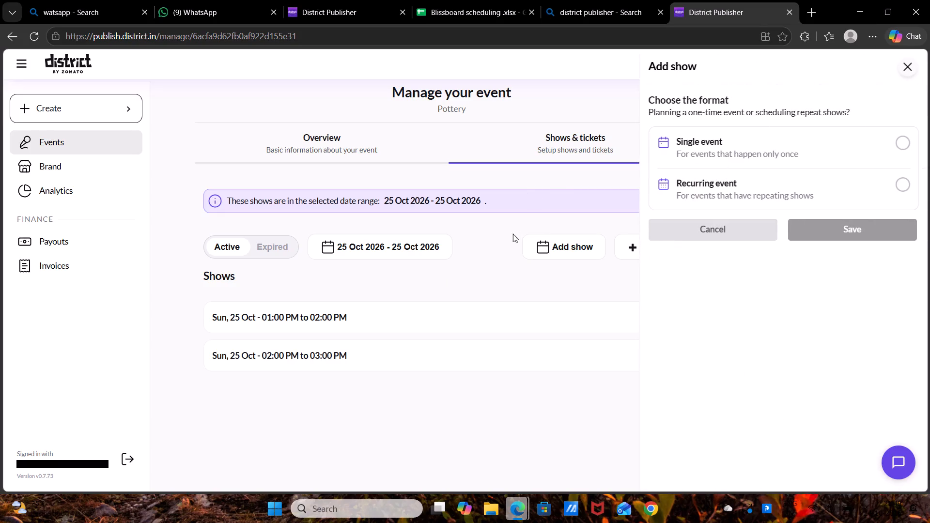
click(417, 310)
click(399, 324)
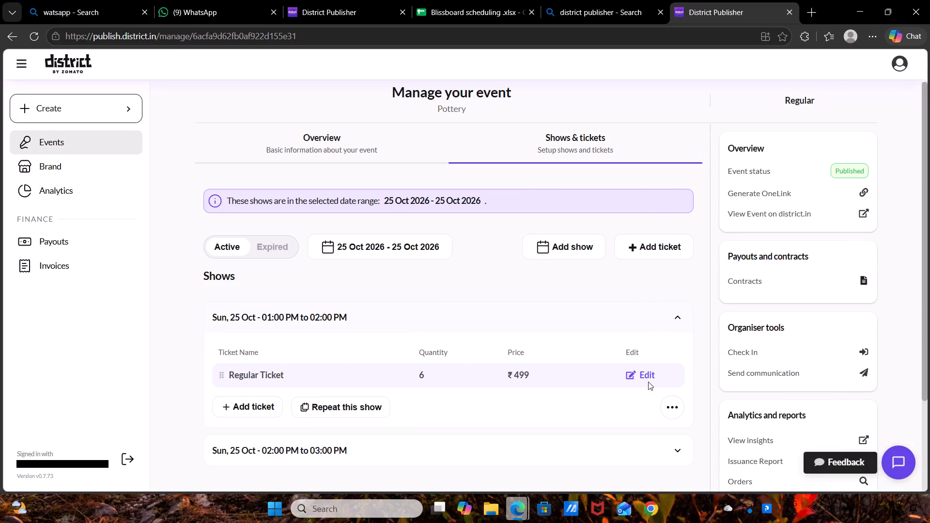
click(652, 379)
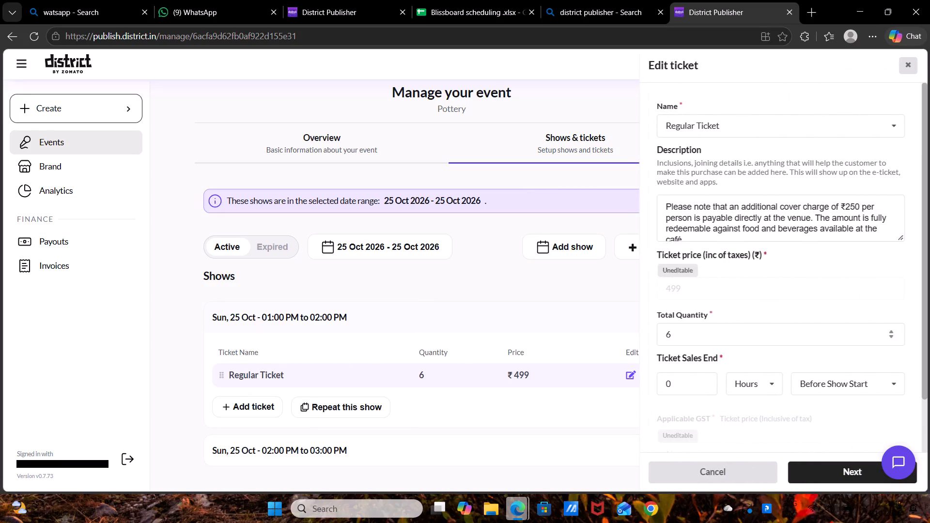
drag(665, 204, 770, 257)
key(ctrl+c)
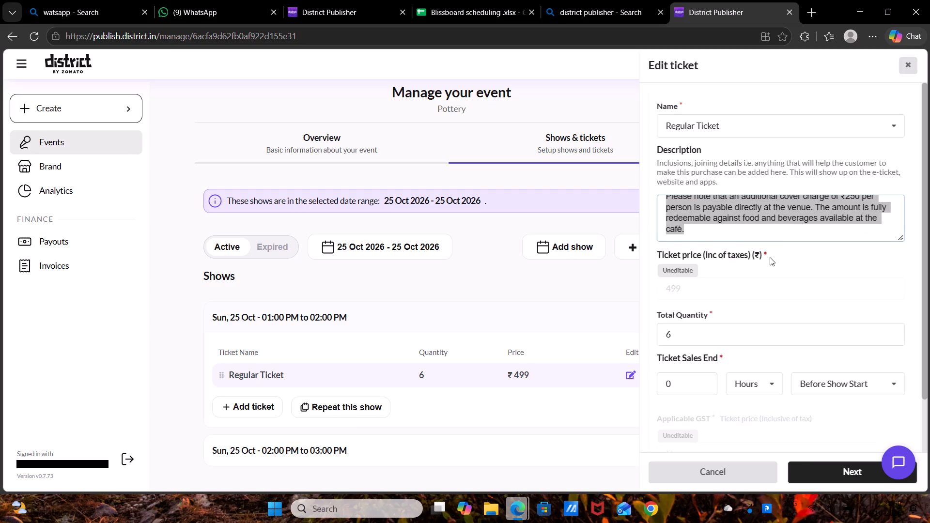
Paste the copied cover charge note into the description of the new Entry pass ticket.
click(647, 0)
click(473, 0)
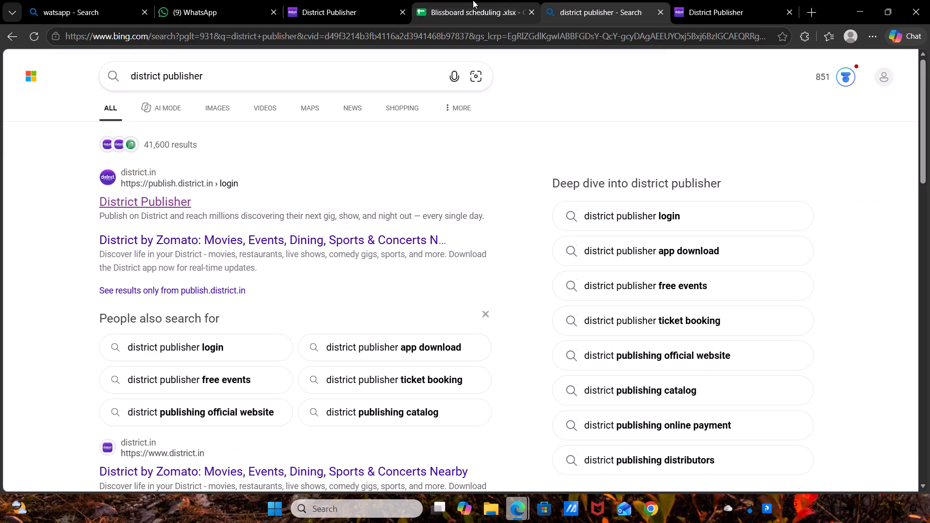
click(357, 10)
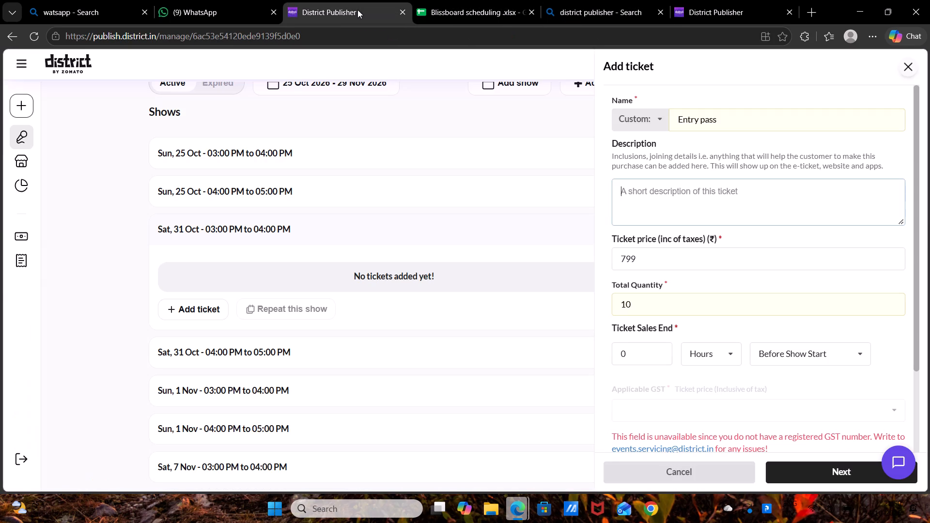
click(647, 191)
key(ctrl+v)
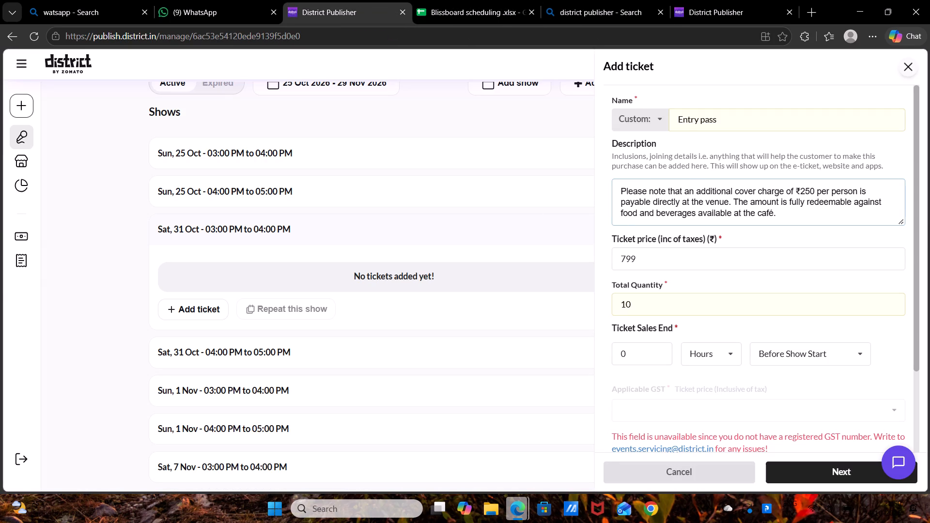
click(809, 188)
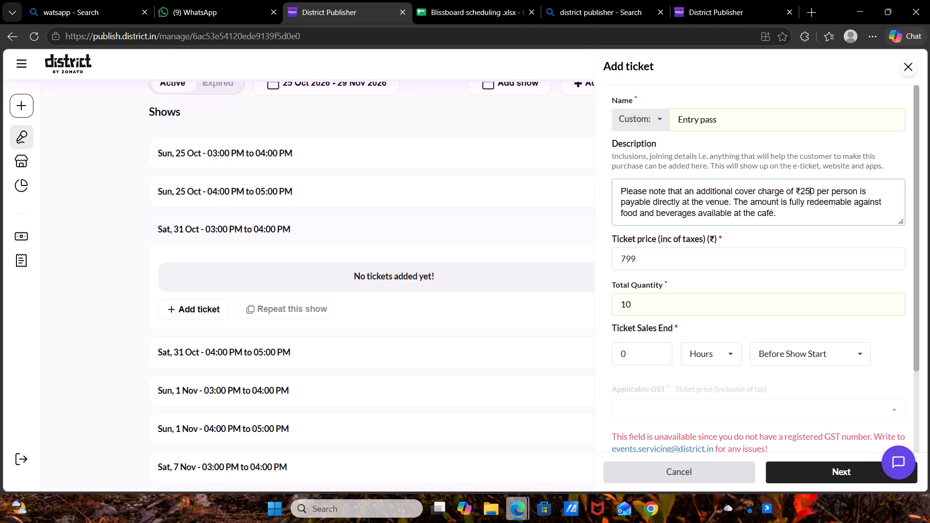
Copy the Regular Ticket description from the Sat, 31 Oct 03:00 PM show of the Ceramic Painting event at Ammy's Coffee.
click(695, 1)
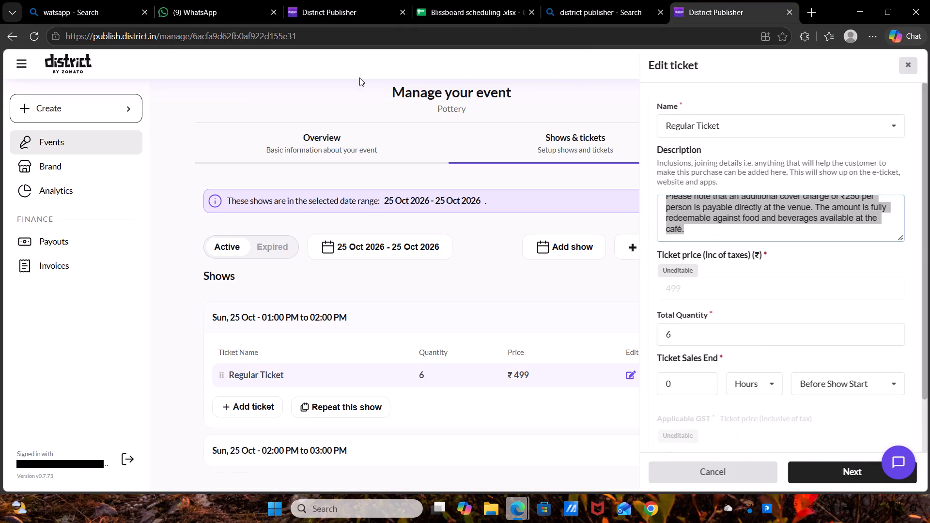
click(10, 36)
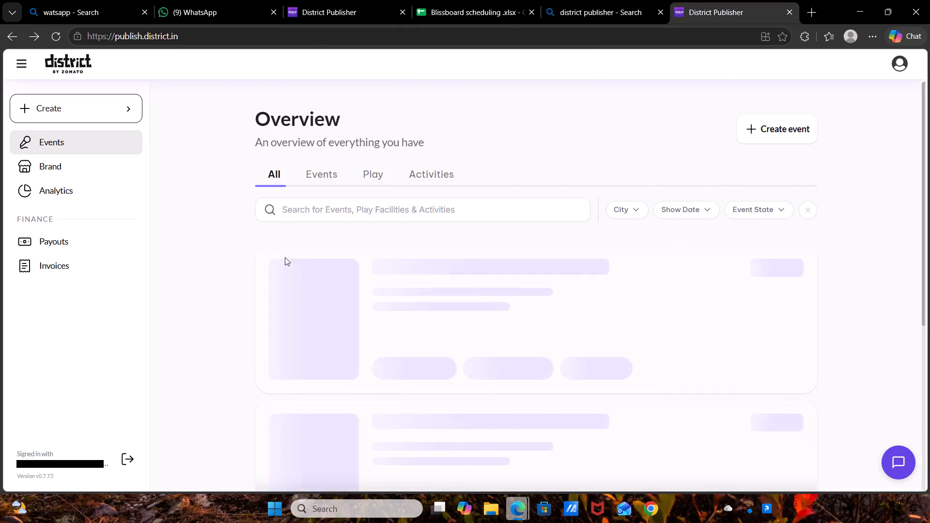
scroll(410, 312, down, 2)
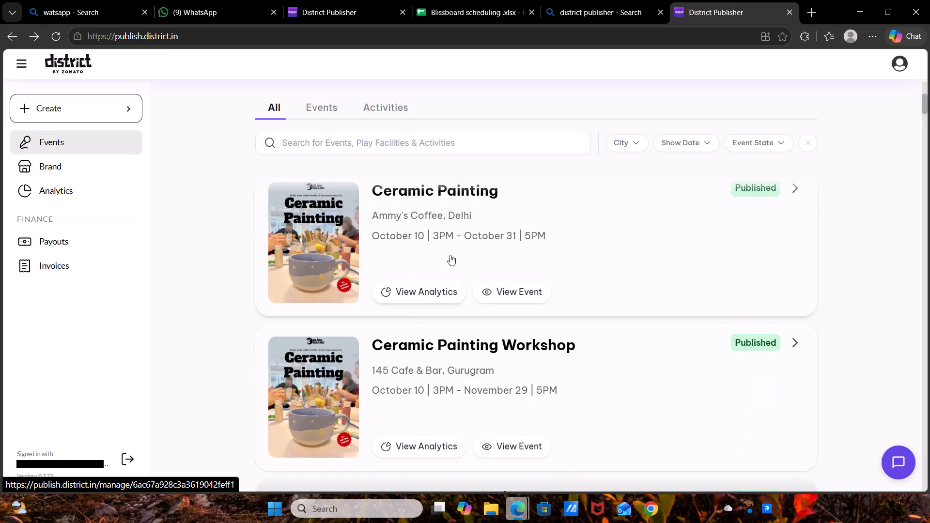
click(456, 249)
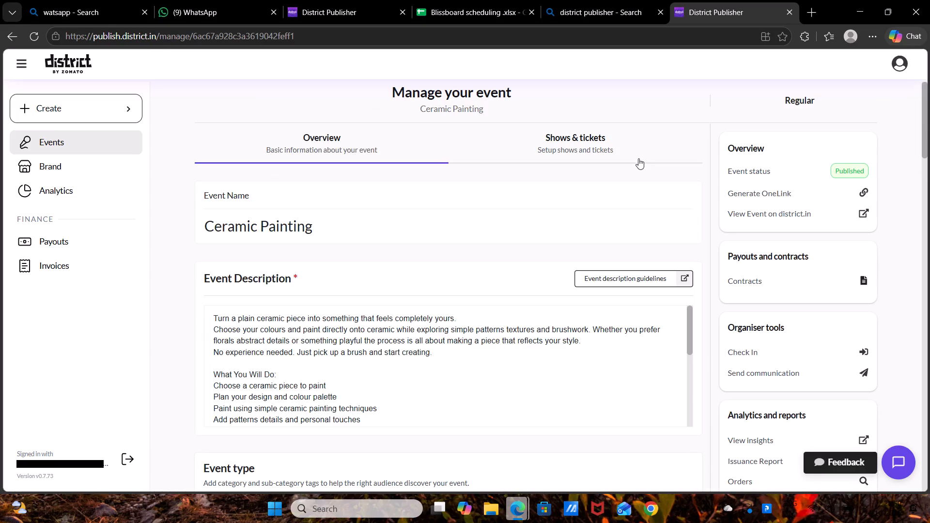
scroll(569, 279, down, 1)
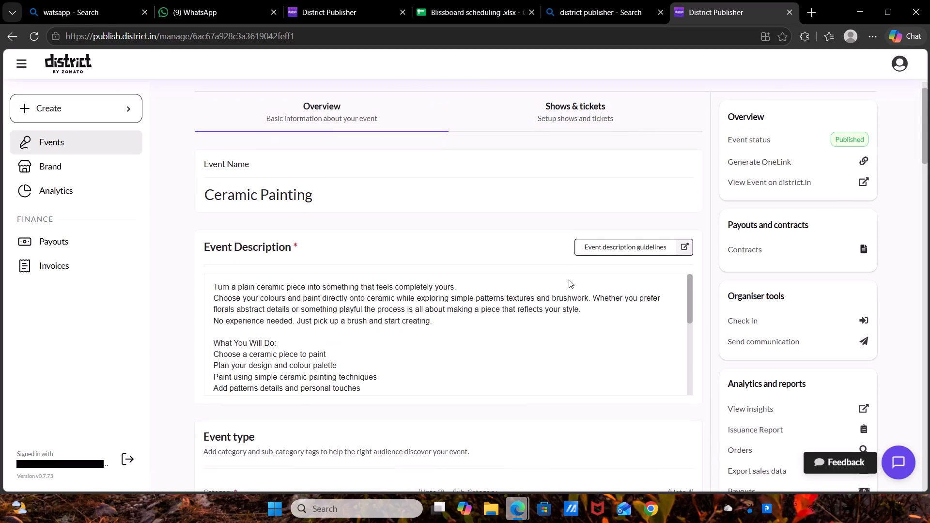
click(584, 126)
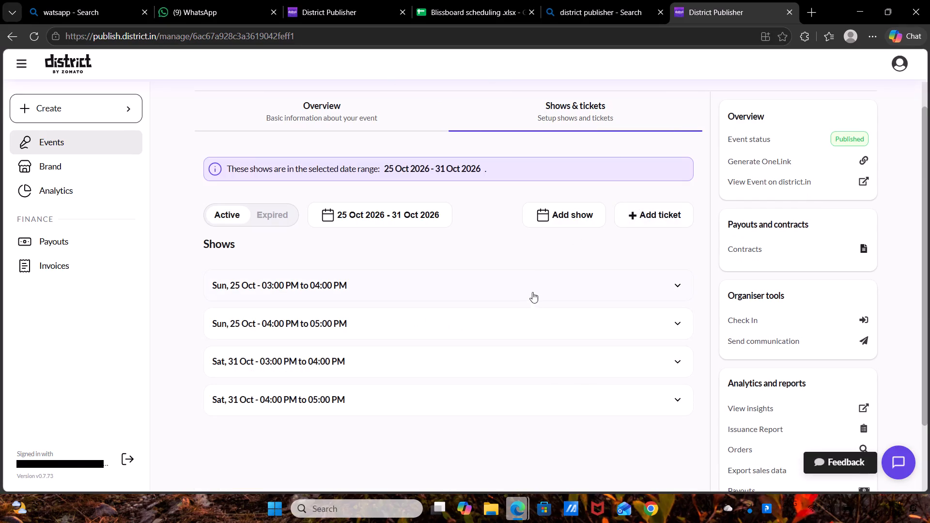
click(526, 364)
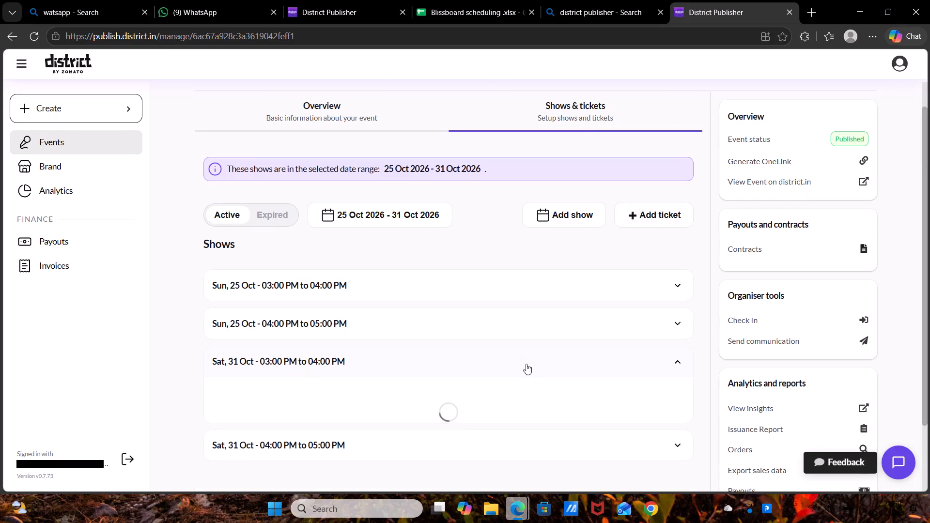
scroll(526, 364, down, 1)
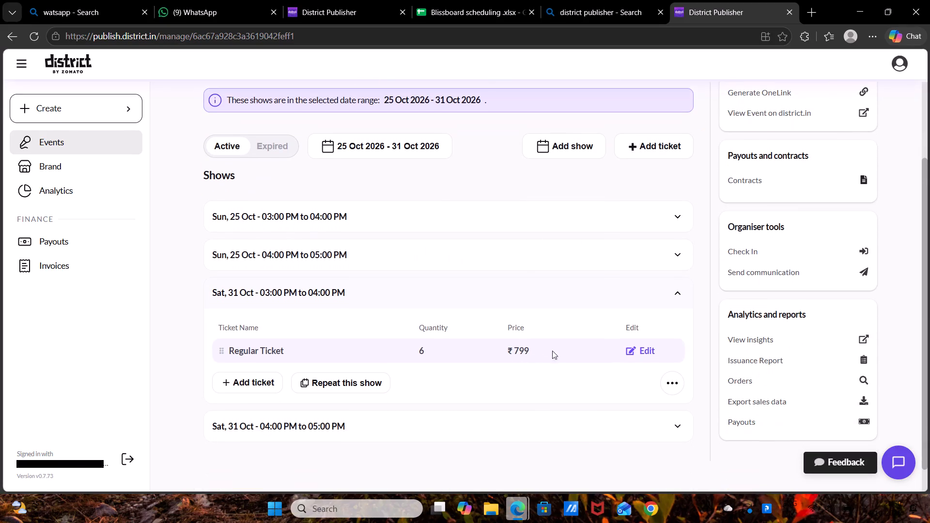
click(641, 354)
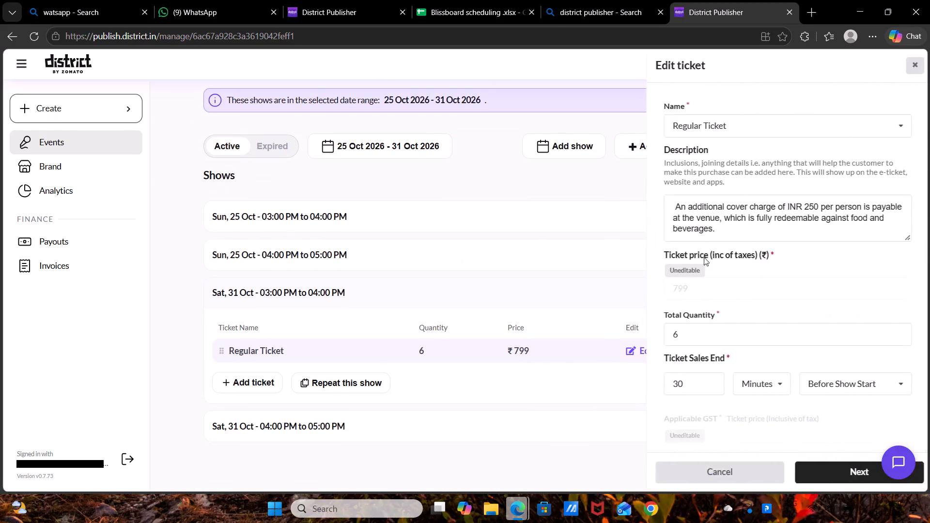
drag(670, 204, 736, 265)
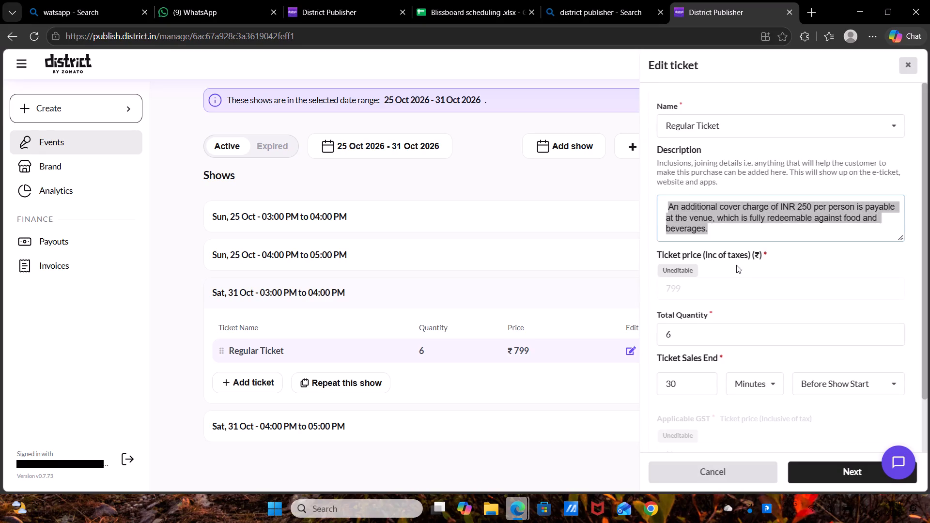
drag(736, 265, 736, 266)
key(ctrl+c)
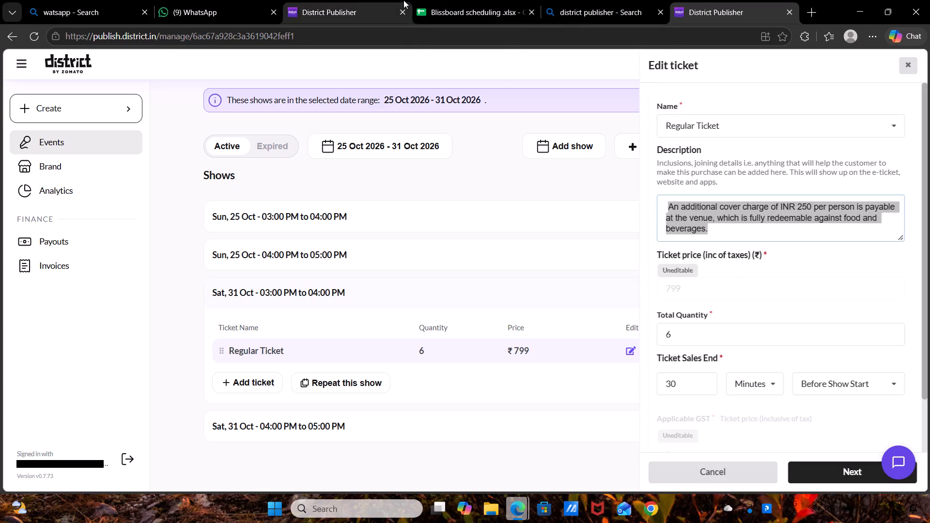
Replace the Entry pass ticket's description with the copied text and change its cover charge to INR 300.
click(353, 0)
drag(617, 186, 806, 228)
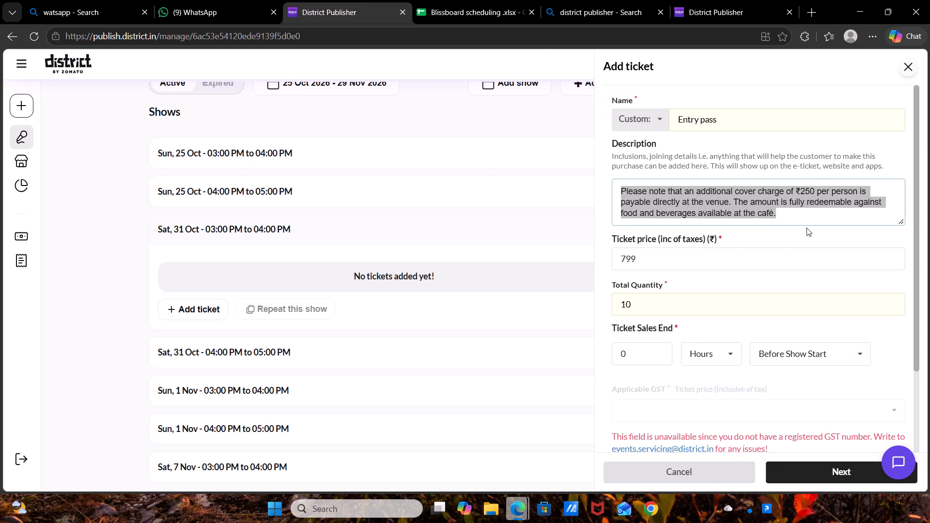
key(ctrl+v)
click(756, 187)
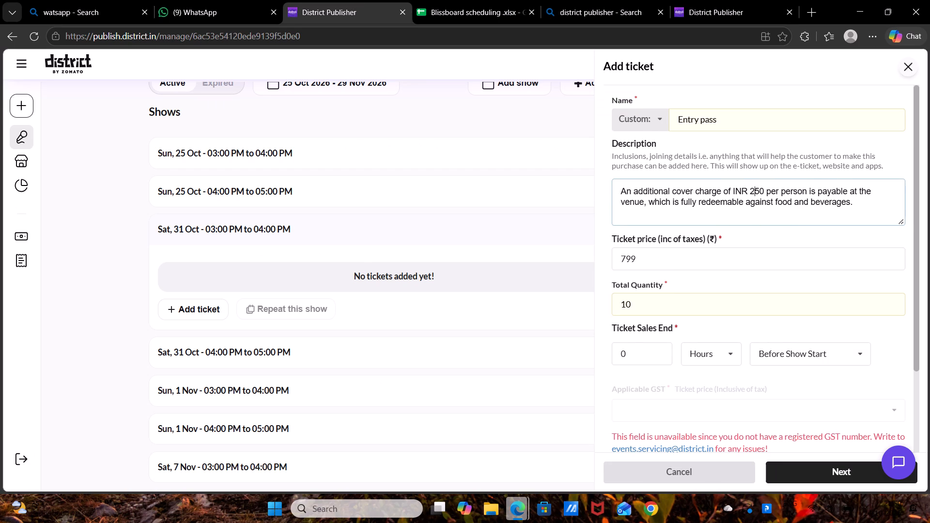
click(760, 191)
key(BackSpace)
key(BackSpace)
text(30)
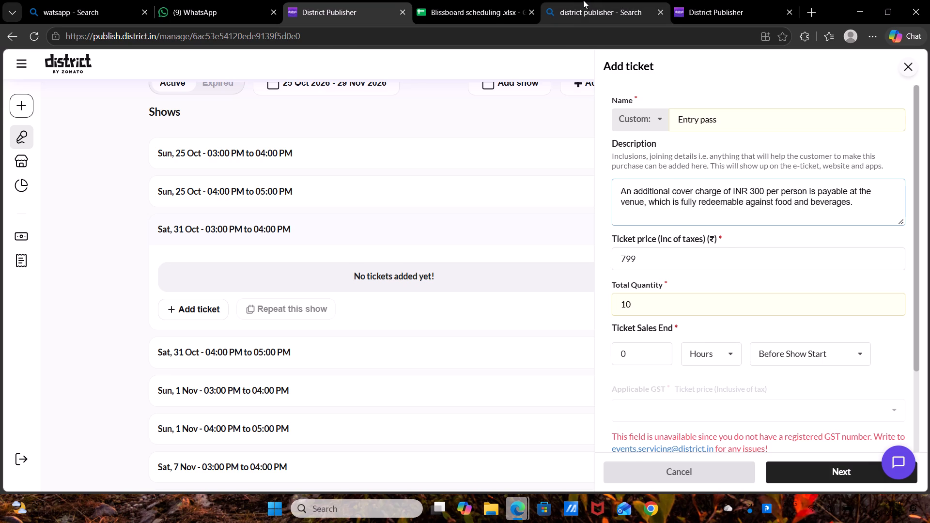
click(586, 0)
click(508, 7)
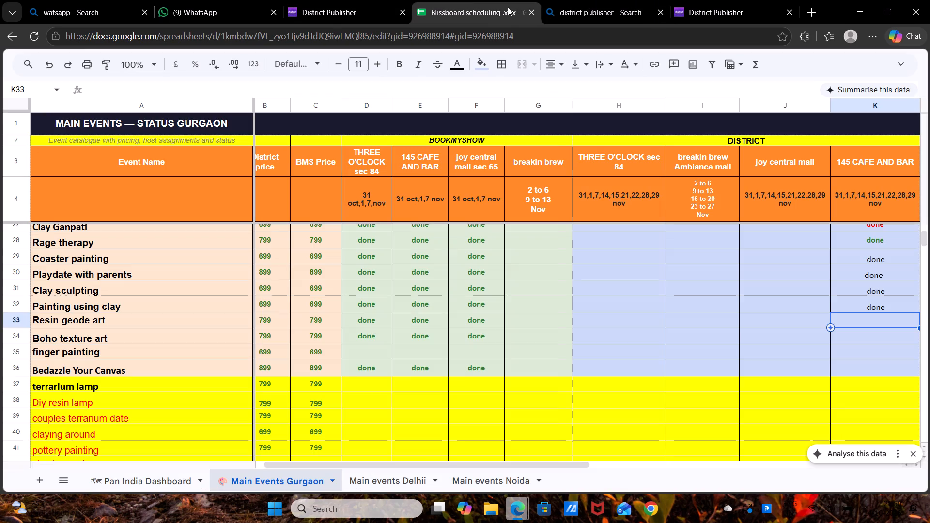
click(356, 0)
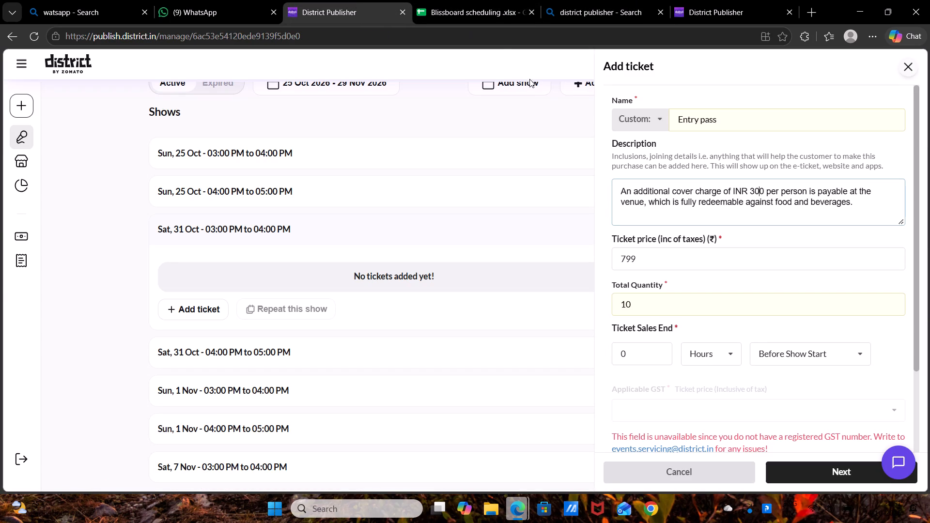
Copy the complete INR 300 cover charge description from the Entry pass ticket.
click(619, 188)
drag(619, 188, 785, 214)
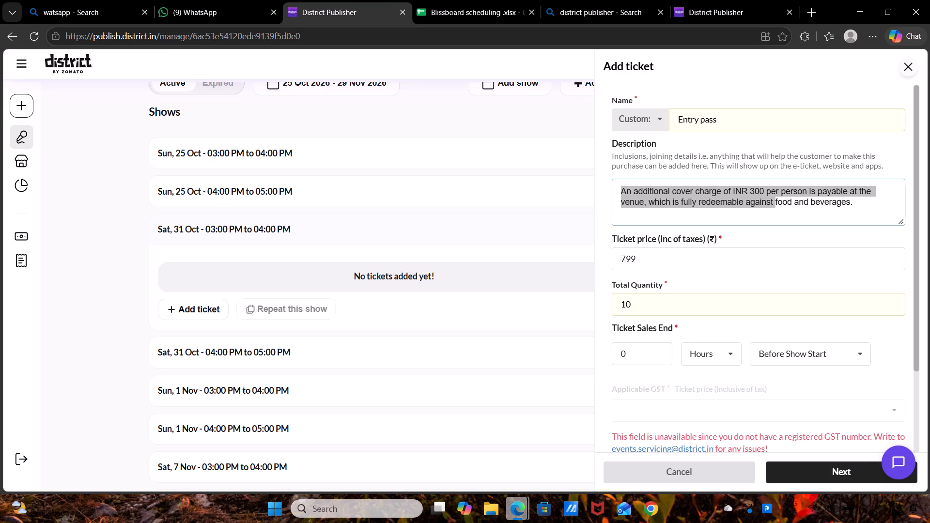
double_click(620, 190)
drag(620, 190, 728, 205)
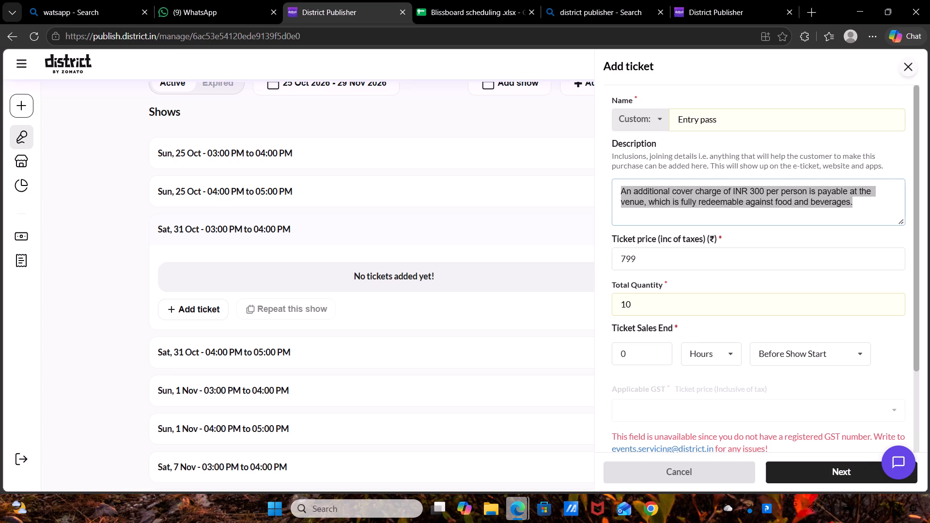
key(ctrl+c)
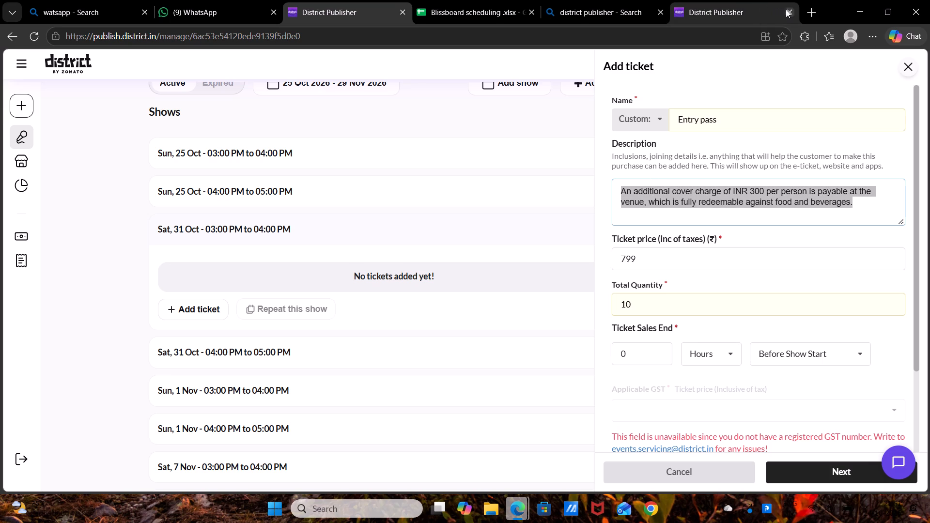
Close the extra District Publisher browser tab used for looking up the ticket descriptions.
click(789, 10)
Set the Entry pass ticket's sales to end 30 minutes before show start.
scroll(463, 173, up, 2)
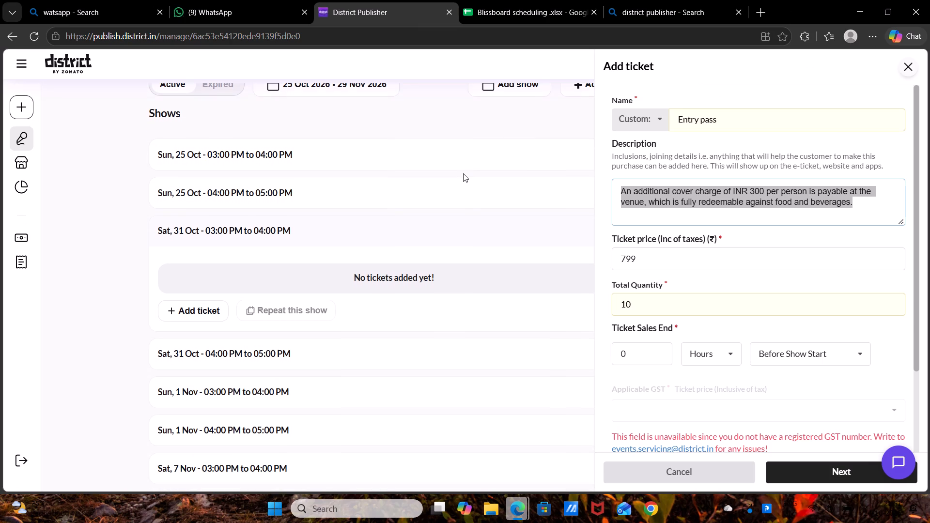
scroll(463, 173, up, 3)
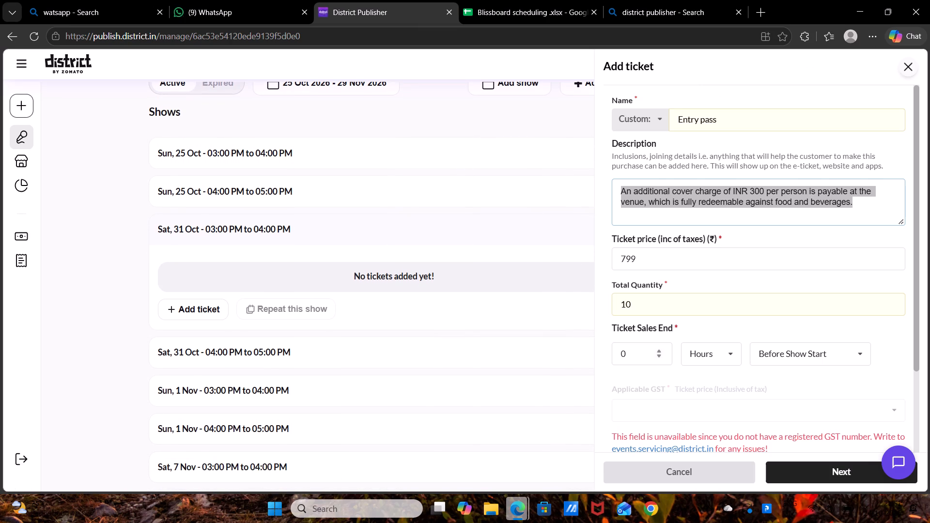
click(616, 351)
key(3)
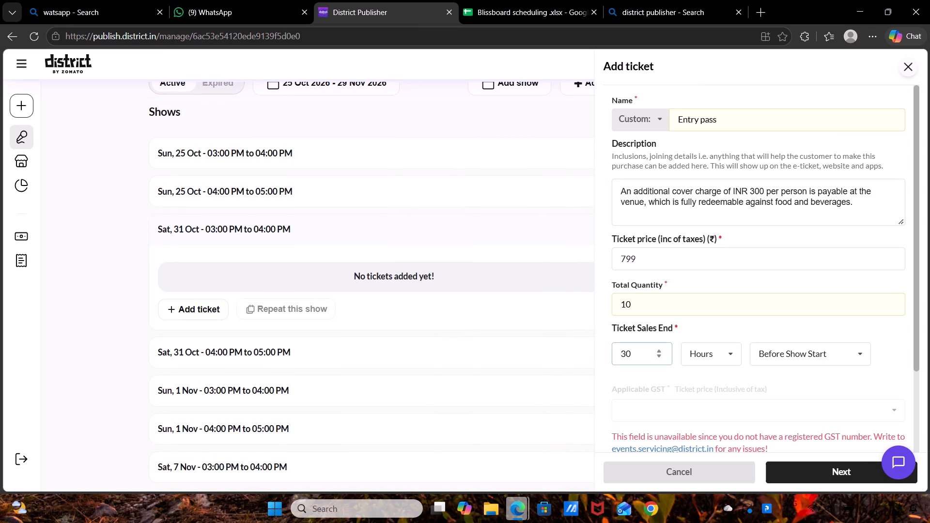
click(711, 359)
click(716, 377)
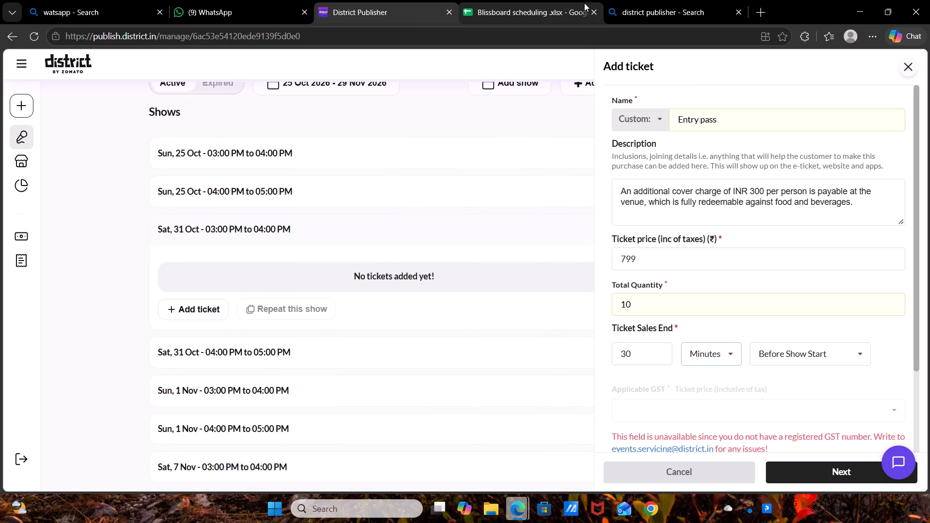
Check the Resin geode art price in the scheduling spreadsheet, and save the Entry pass ticket to all shows.
click(535, 0)
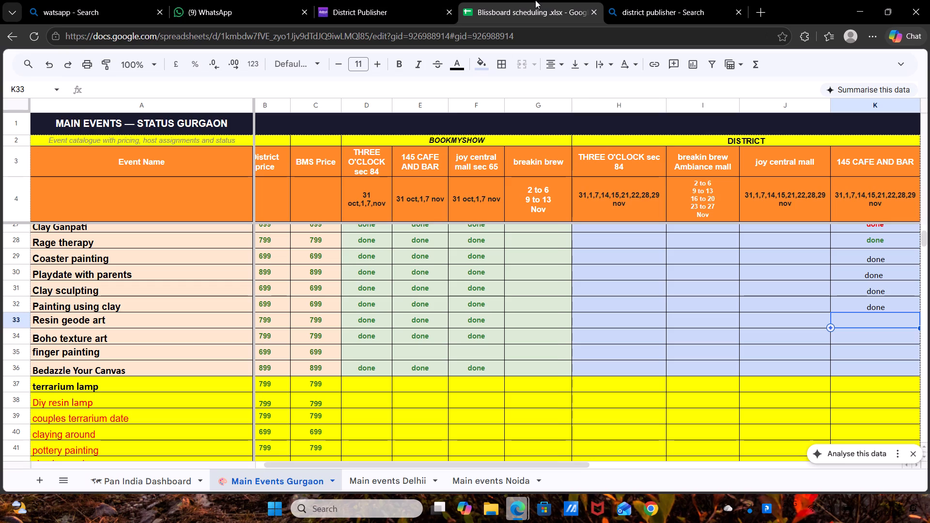
click(397, 4)
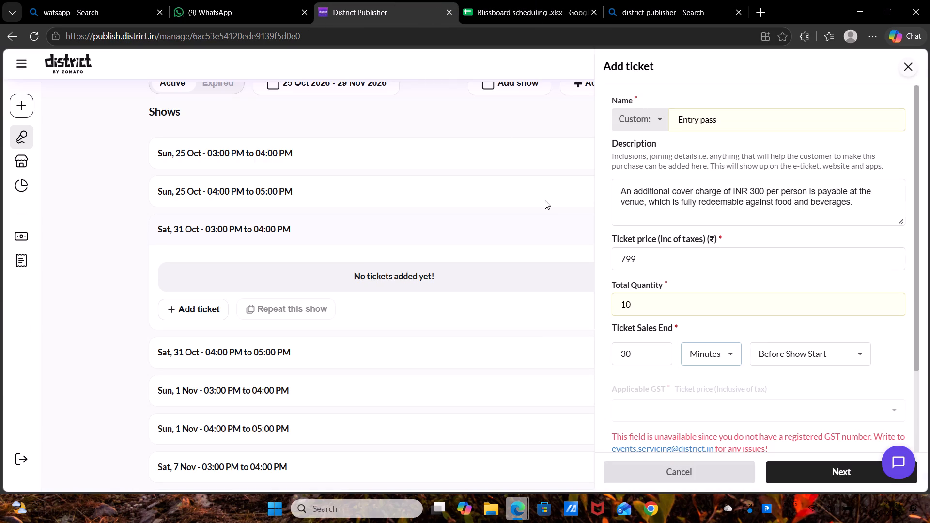
click(810, 480)
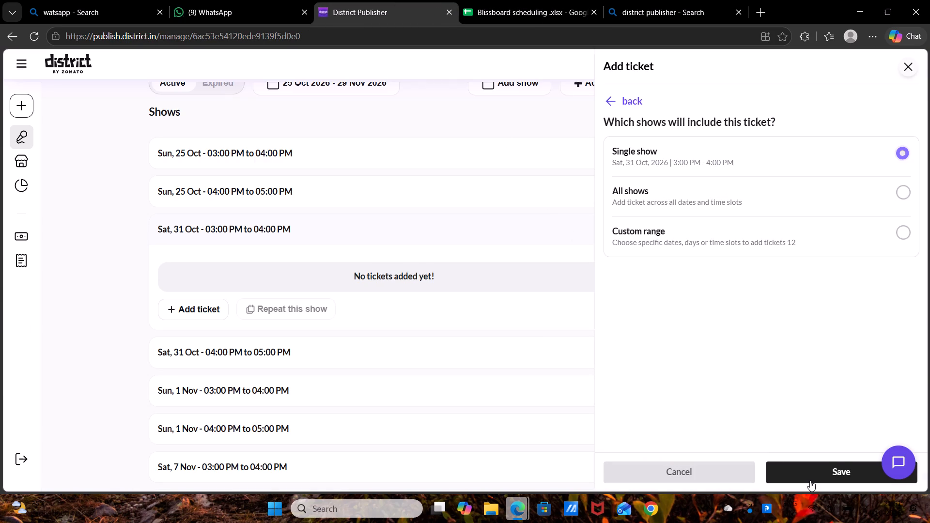
click(765, 186)
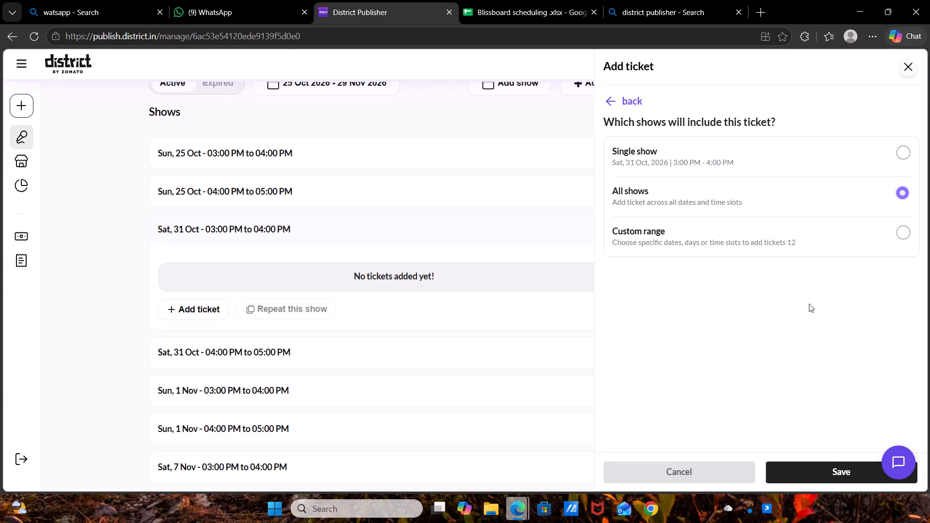
click(822, 468)
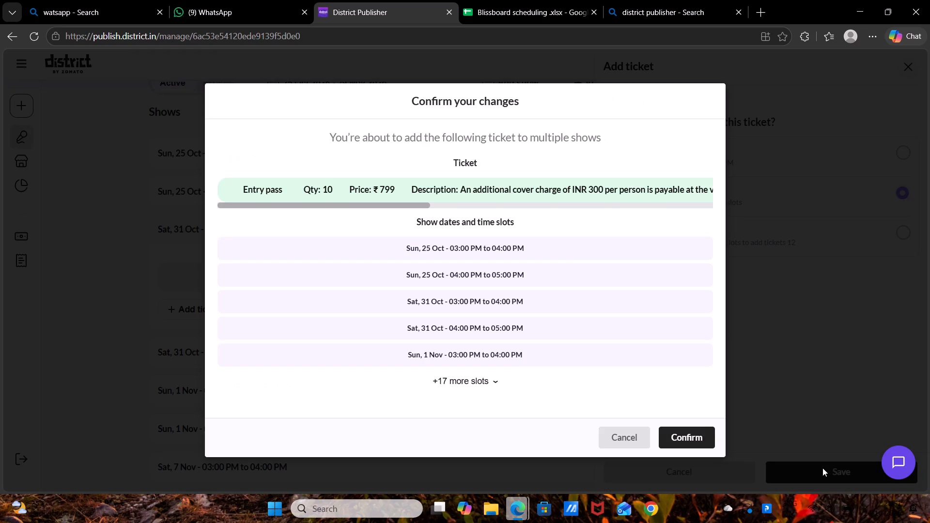
click(693, 433)
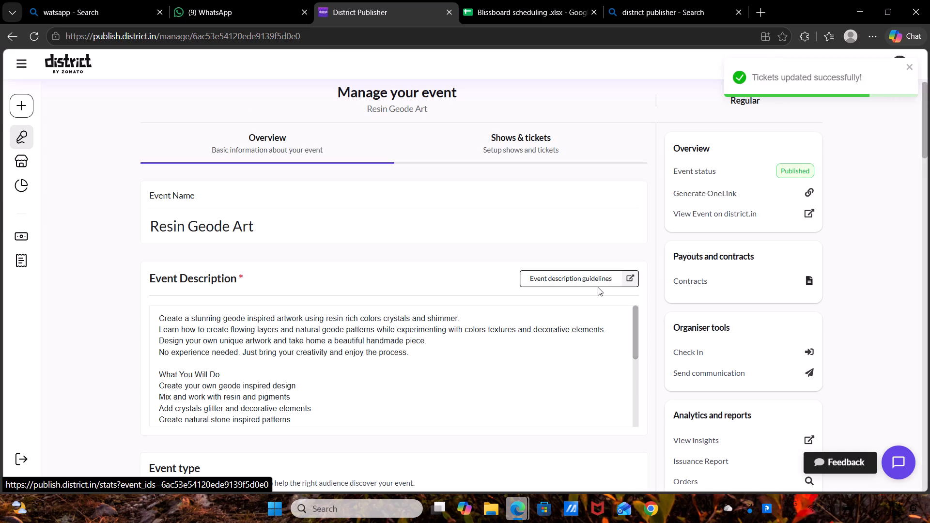
Review the Resin Geode Art event's show list, opening the Sat, 7 Nov 04:00 PM show to check its ticket.
click(514, 133)
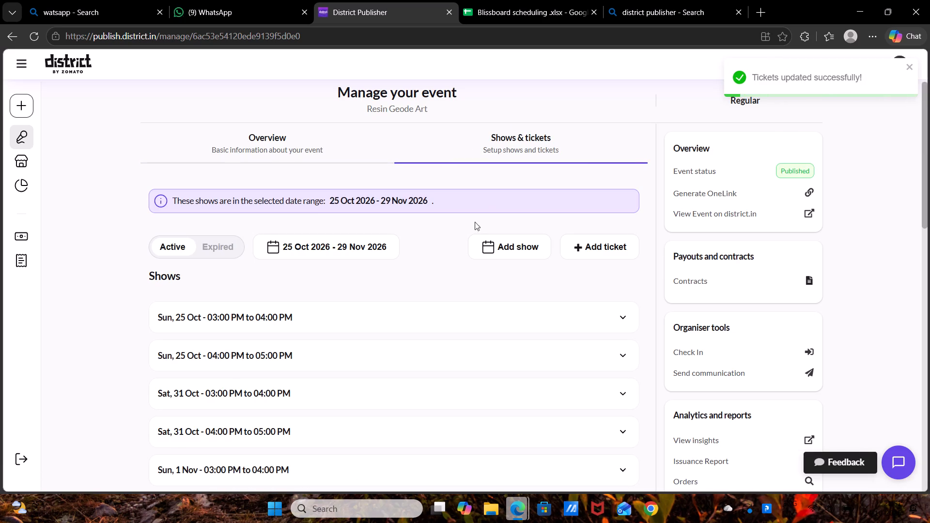
scroll(429, 314, down, 3)
scroll(429, 314, up, 1)
click(465, 261)
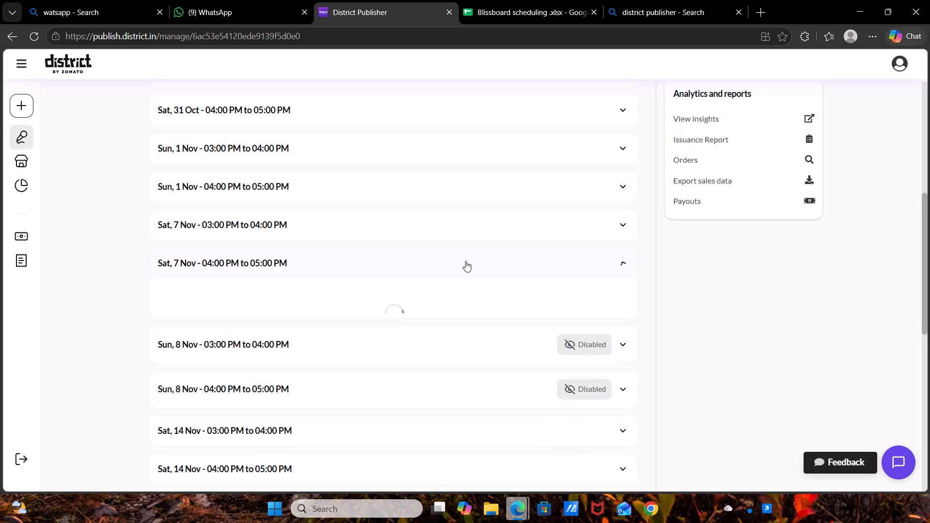
scroll(465, 261, up, 2)
scroll(448, 153, up, 2)
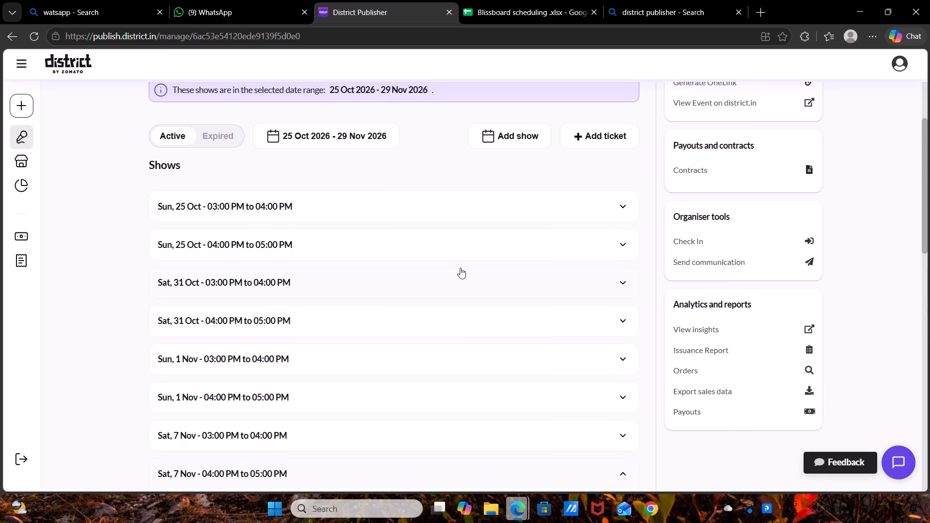
scroll(460, 268, up, 2)
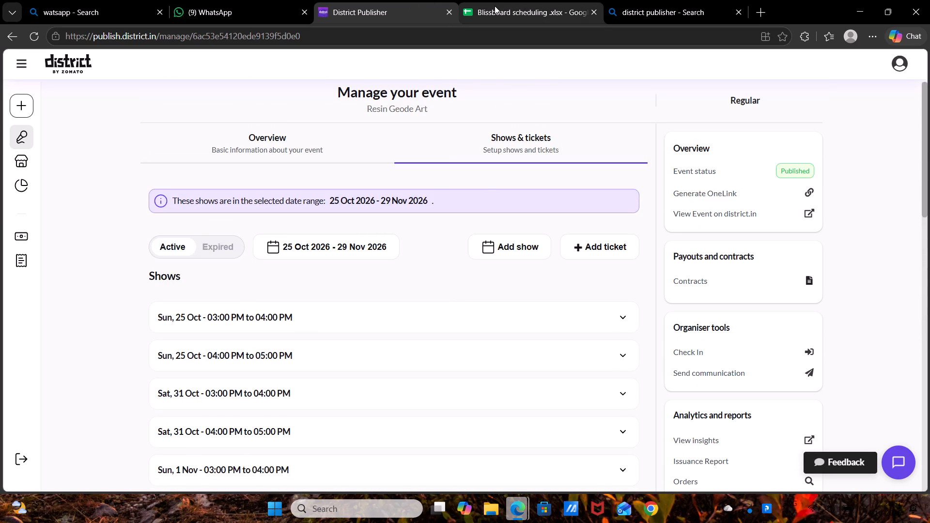
Mark Resin geode art as done in the District 145 CAFE AND BAR column of the Blissboard scheduling spreadsheet.
click(495, 6)
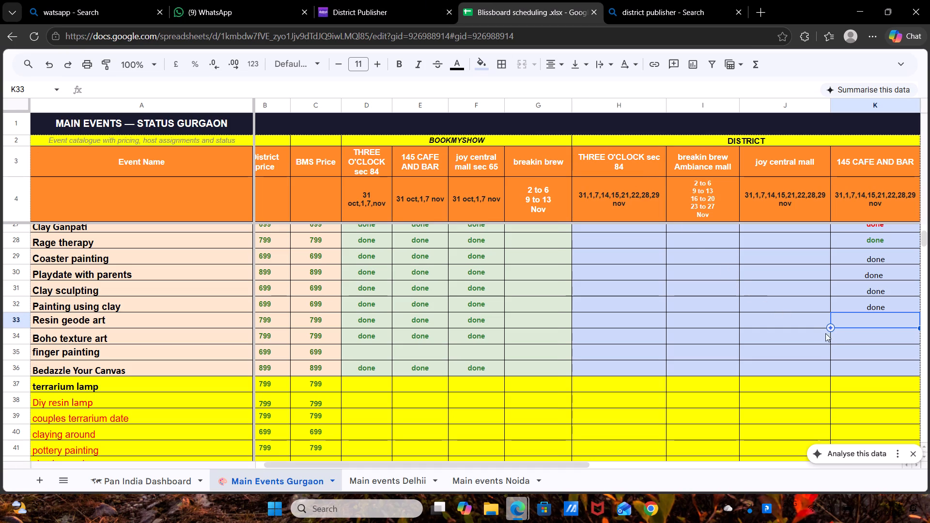
key(d)
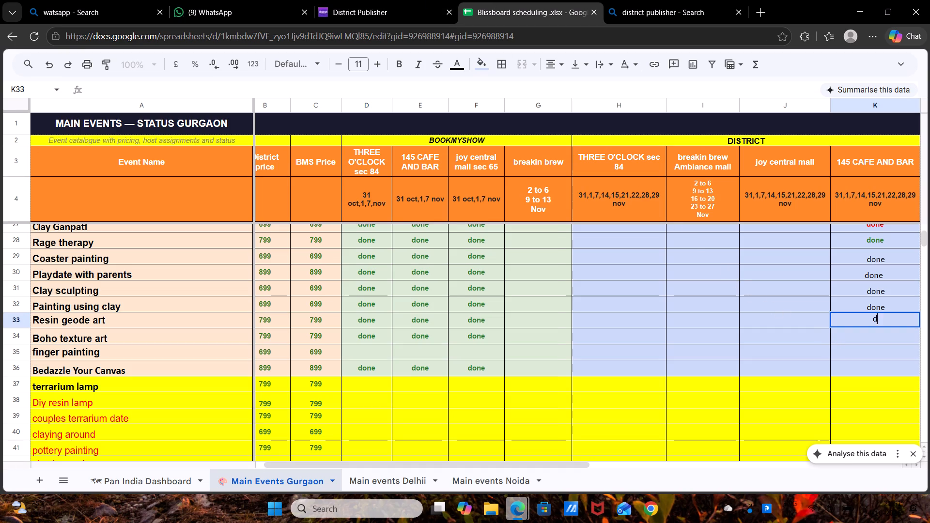
key(Return)
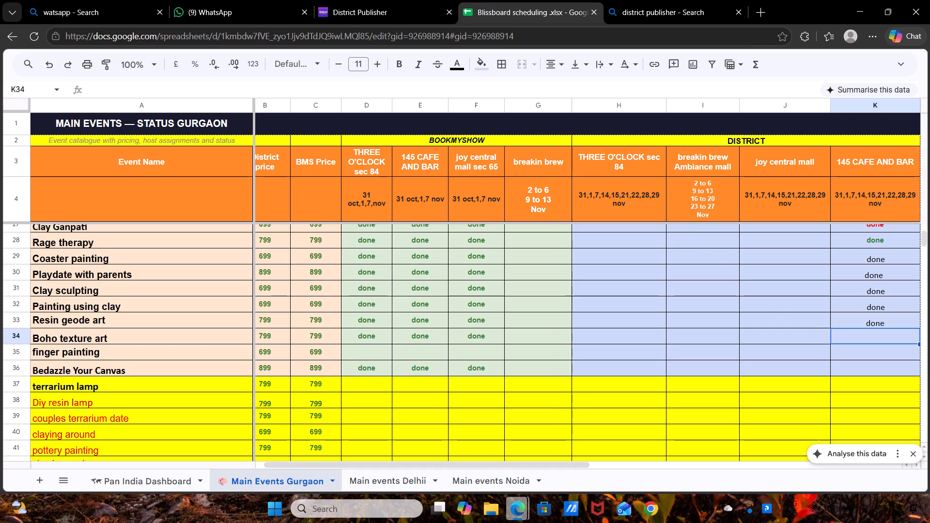
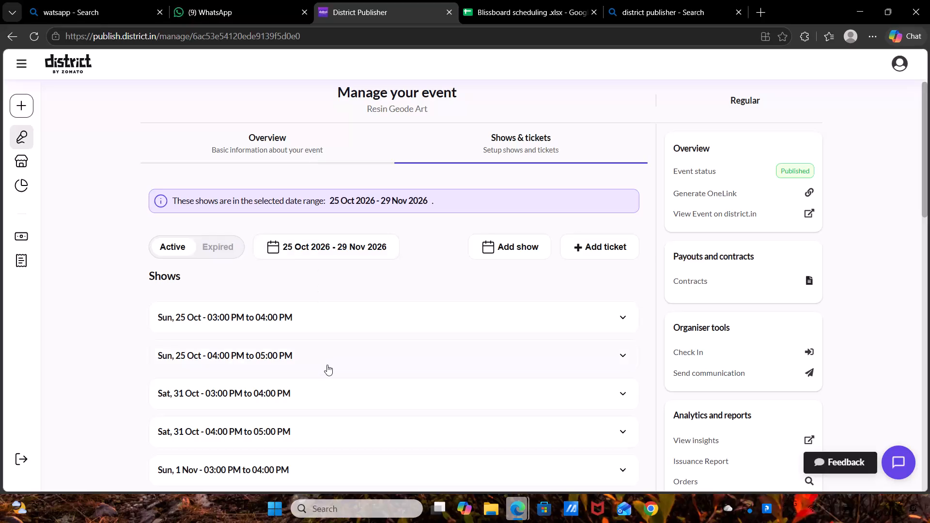
Check the next event in the Blissboard scheduling spreadsheet, search District Publisher for Boho, and open the 145 Cafe & Bar Boho Texture Art event.
scroll(327, 365, down, 4)
scroll(327, 365, up, 4)
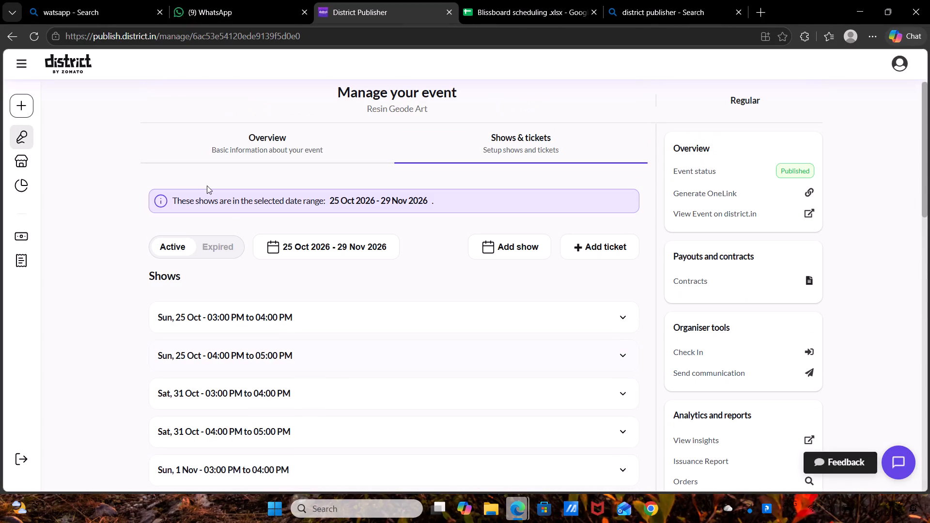
click(0, 40)
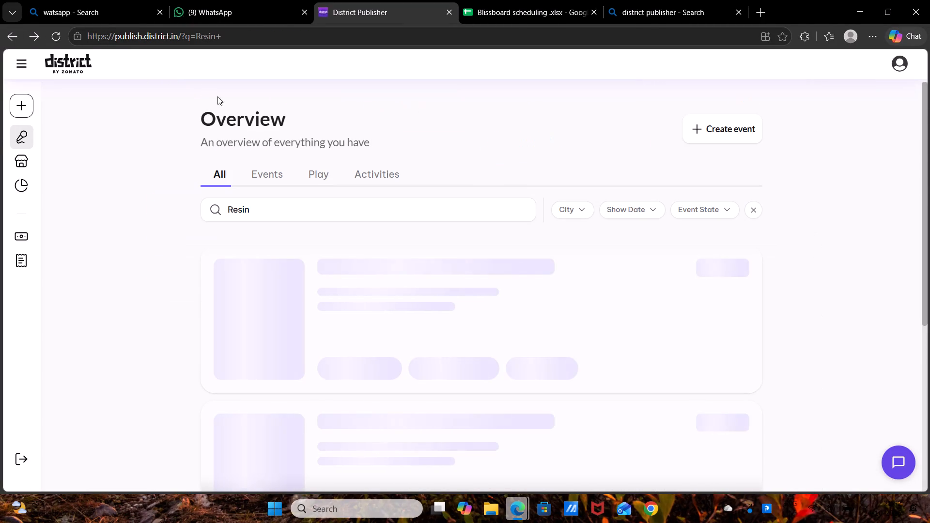
drag(263, 212, 179, 211)
key(BackSpace)
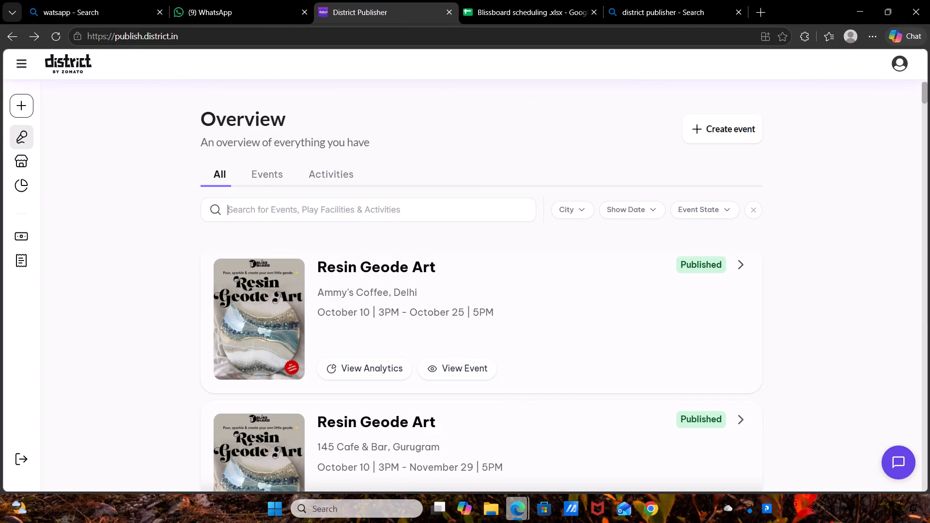
click(520, 0)
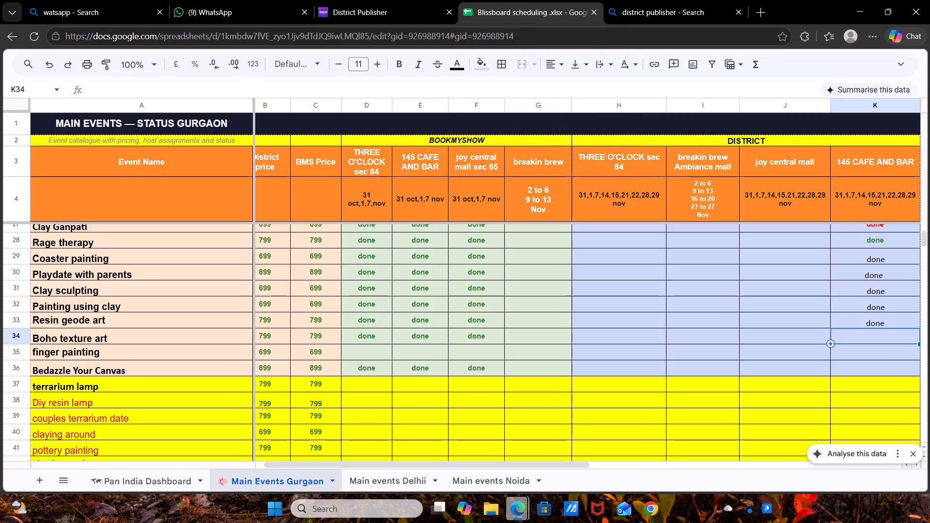
click(343, 13)
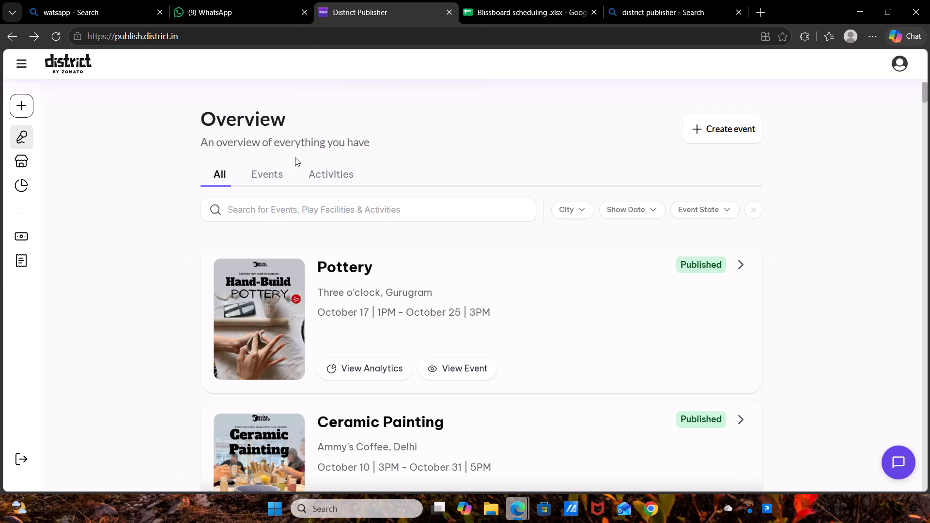
click(280, 208)
click(280, 208)
text(Boho)
key(space)
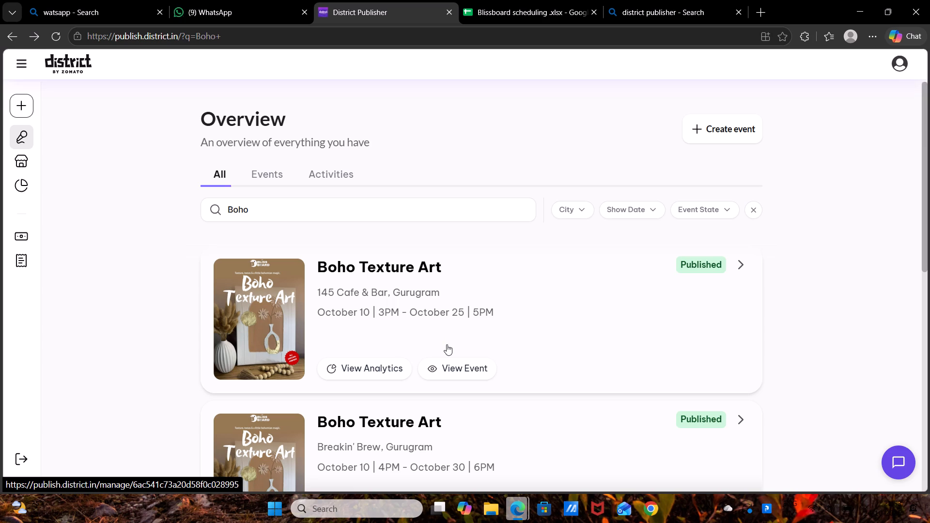
click(417, 306)
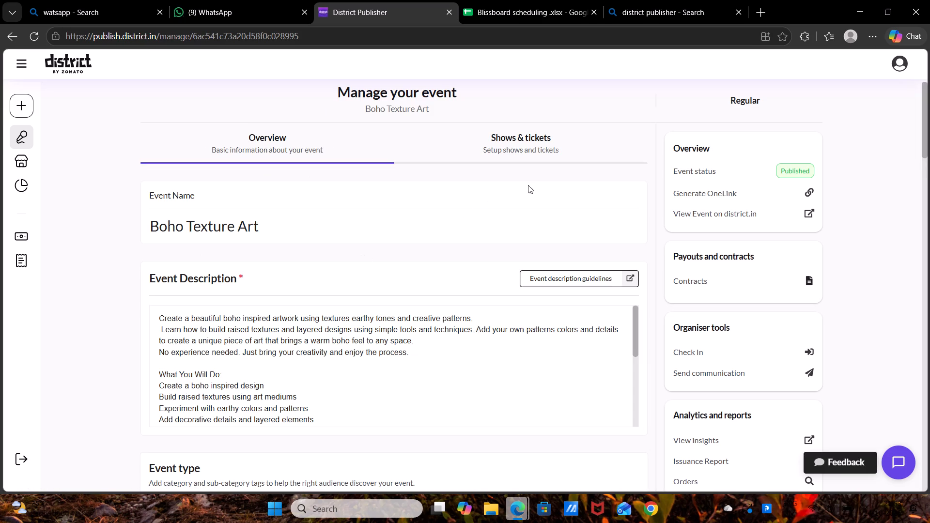
Start a recurring weekly show for Boho Texture Art from Sat, 31 Oct to Mon, 30 Nov, repeating on Saturday and Sunday.
click(532, 148)
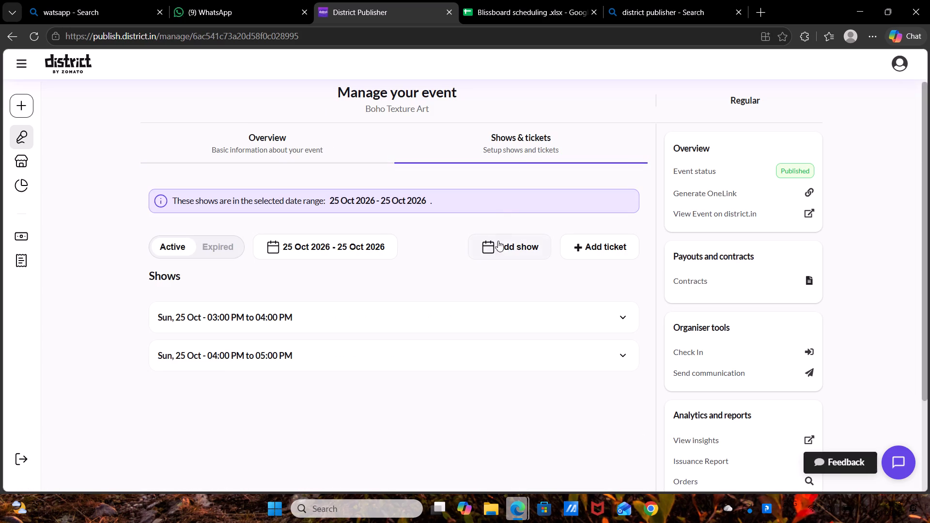
click(502, 238)
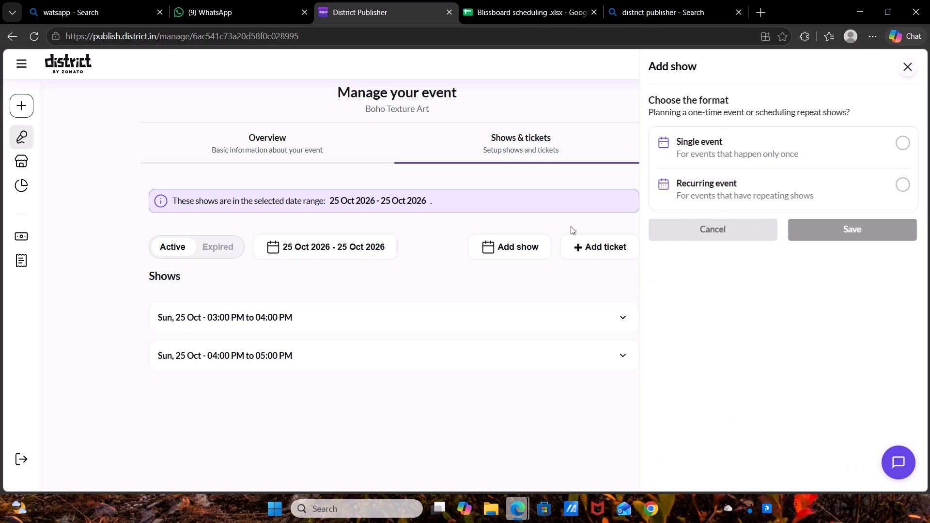
click(685, 175)
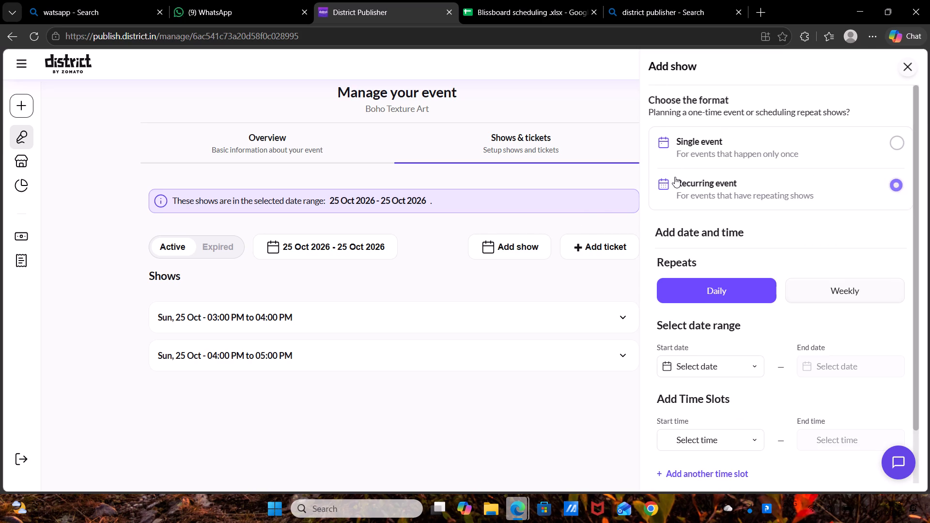
click(815, 288)
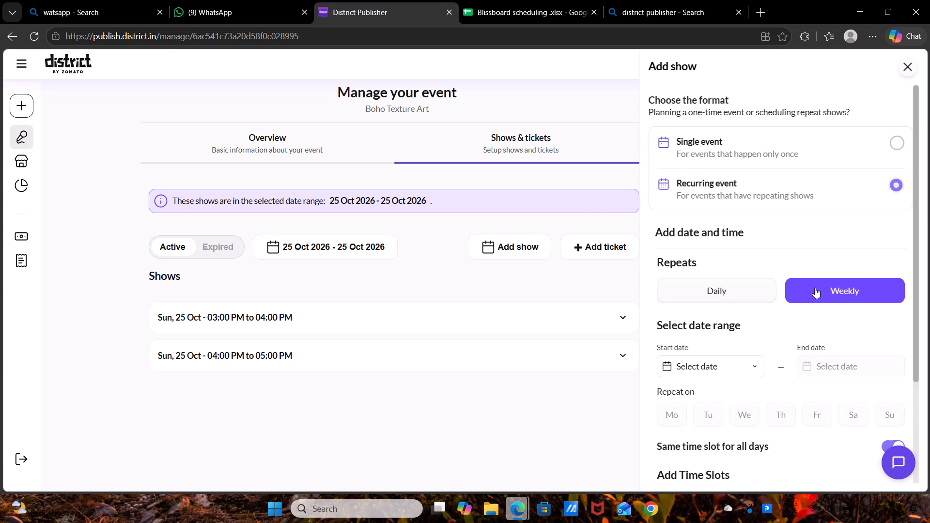
click(742, 358)
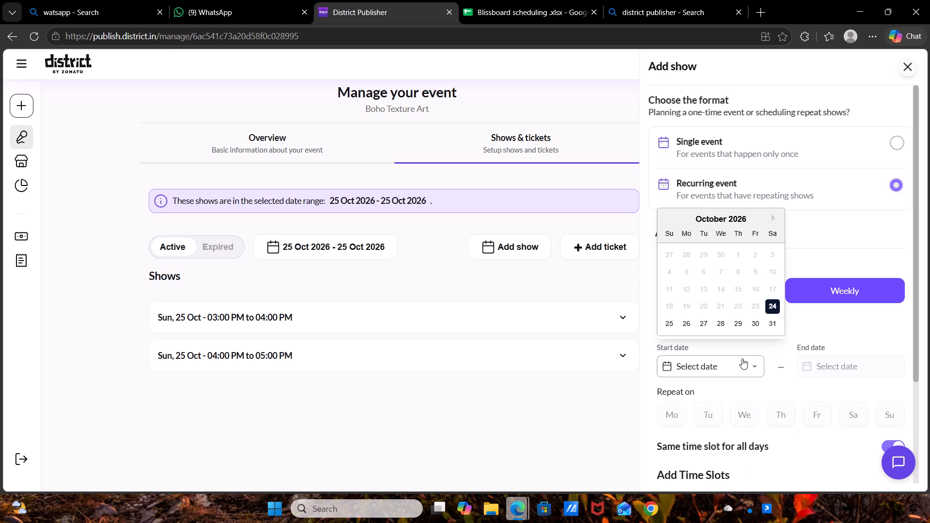
click(770, 321)
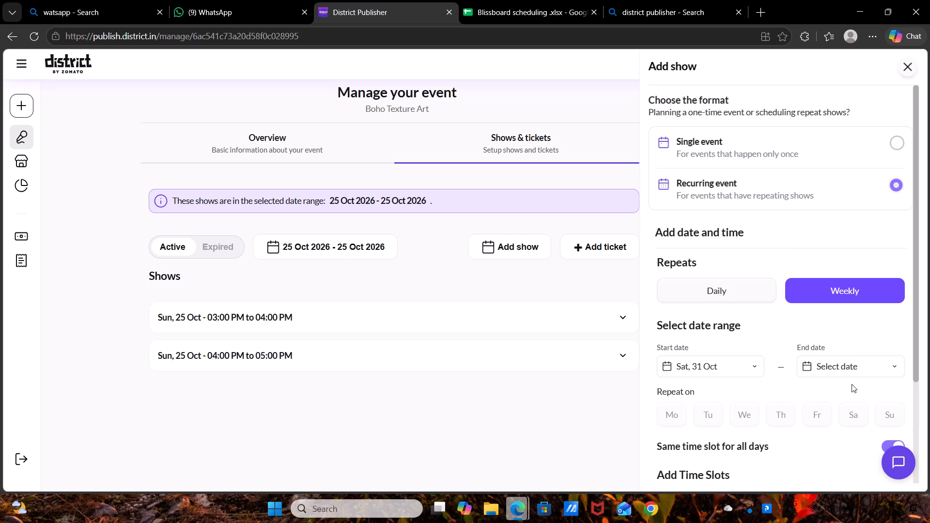
click(852, 369)
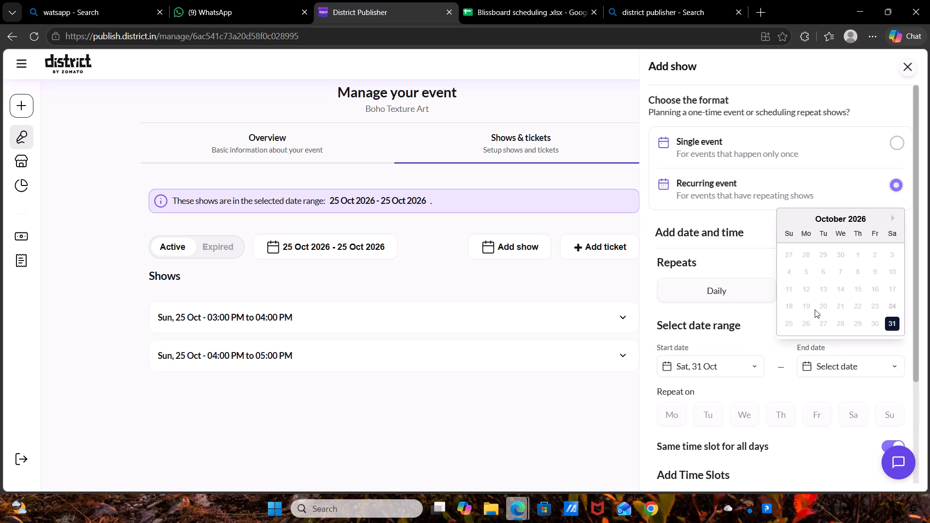
click(890, 215)
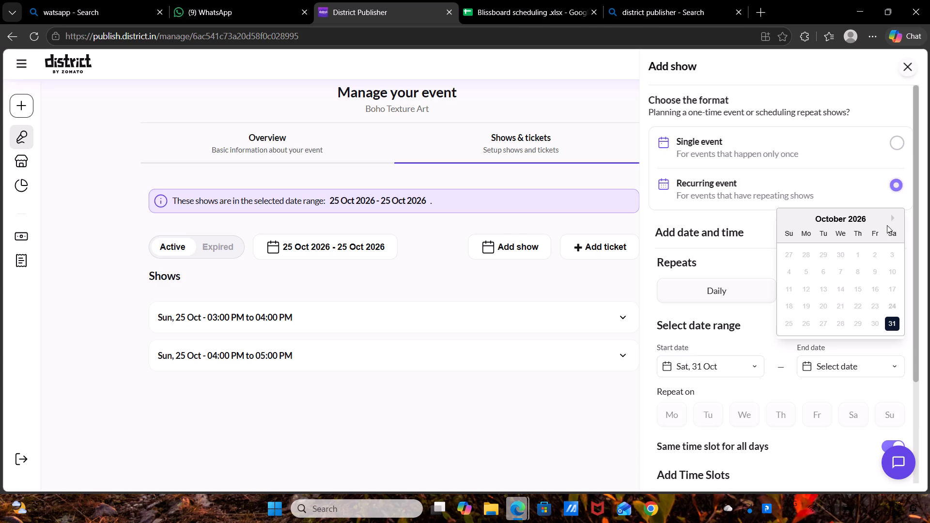
click(893, 219)
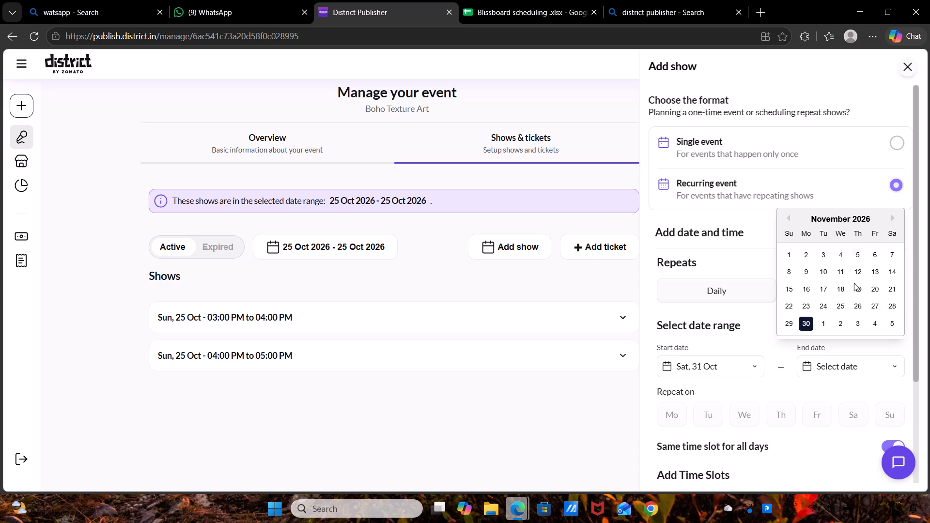
click(805, 324)
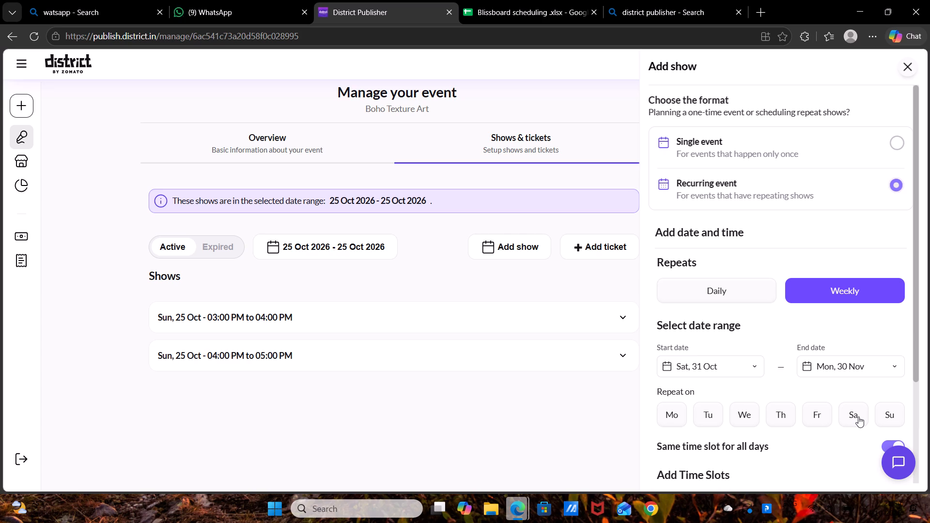
click(858, 416)
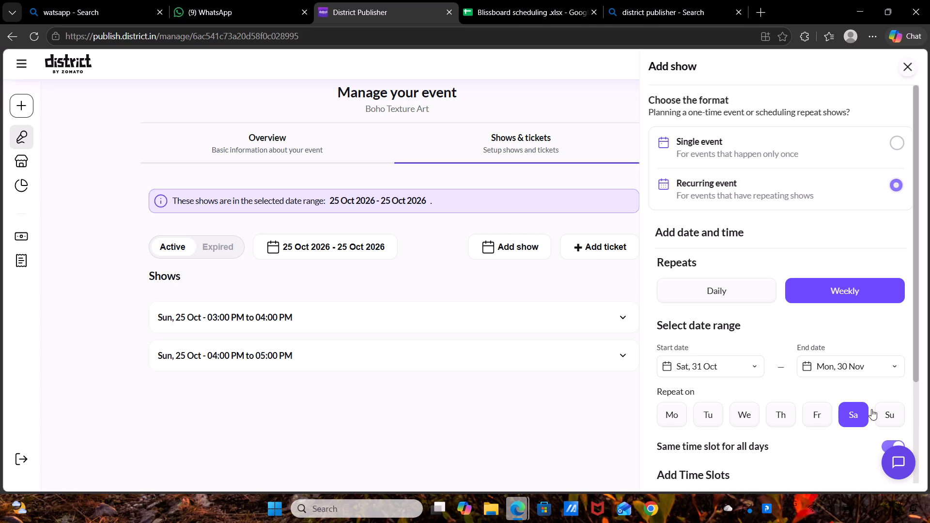
click(894, 420)
Set the recurring show's first time slot to 03:00 PM to 04:00 PM.
scroll(894, 420, down, 3)
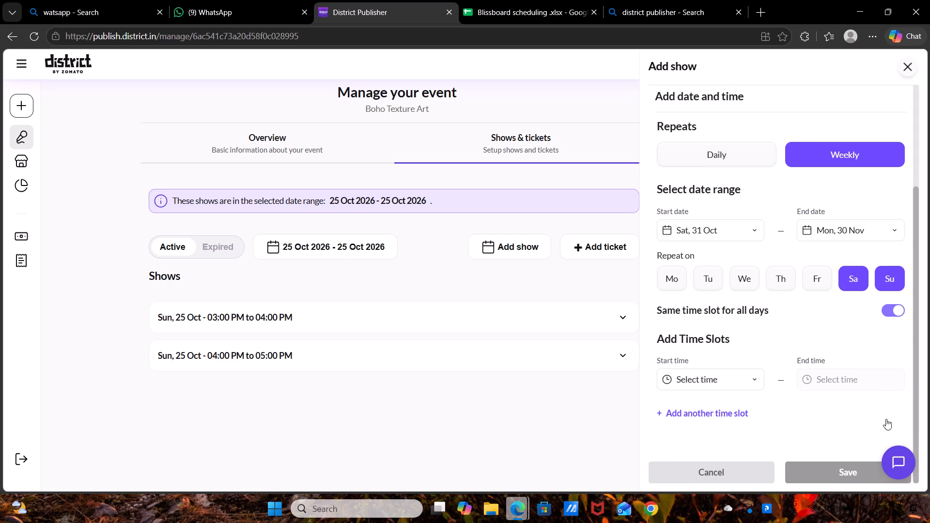
click(736, 379)
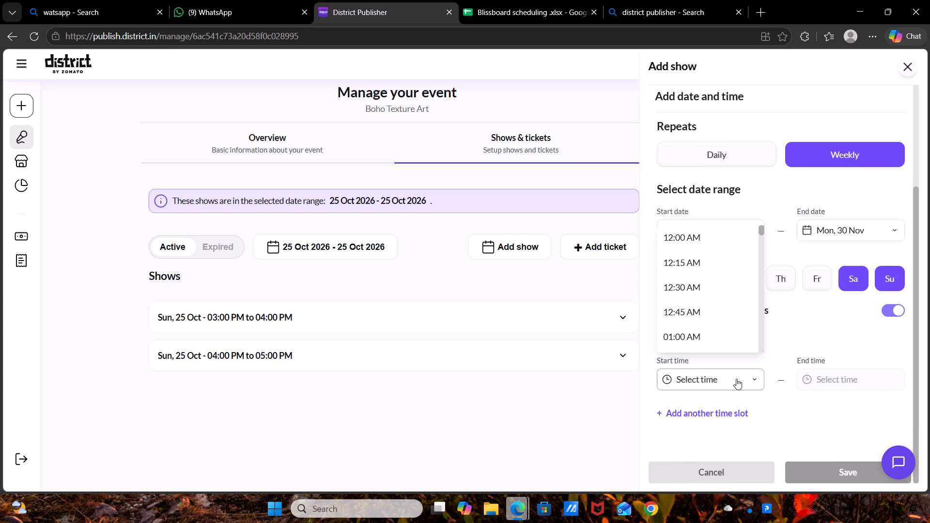
click(758, 298)
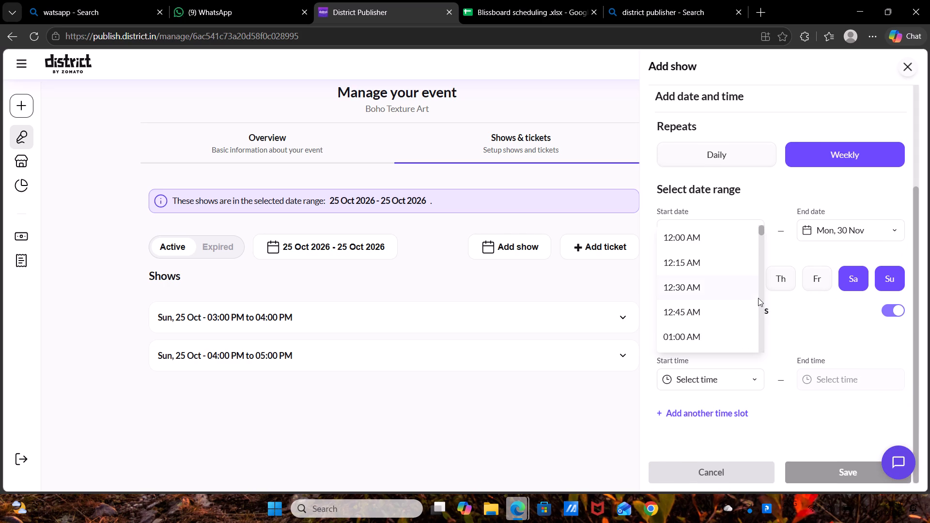
click(761, 297)
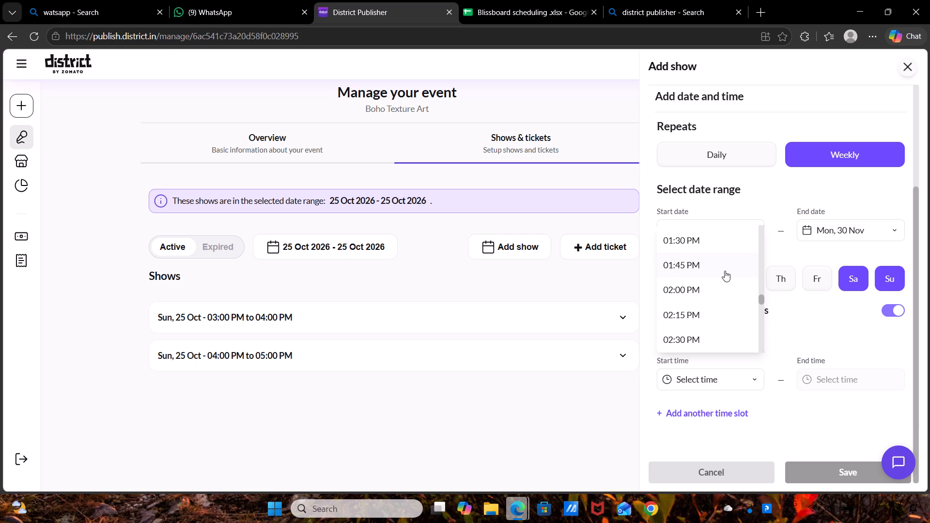
scroll(719, 290, down, 2)
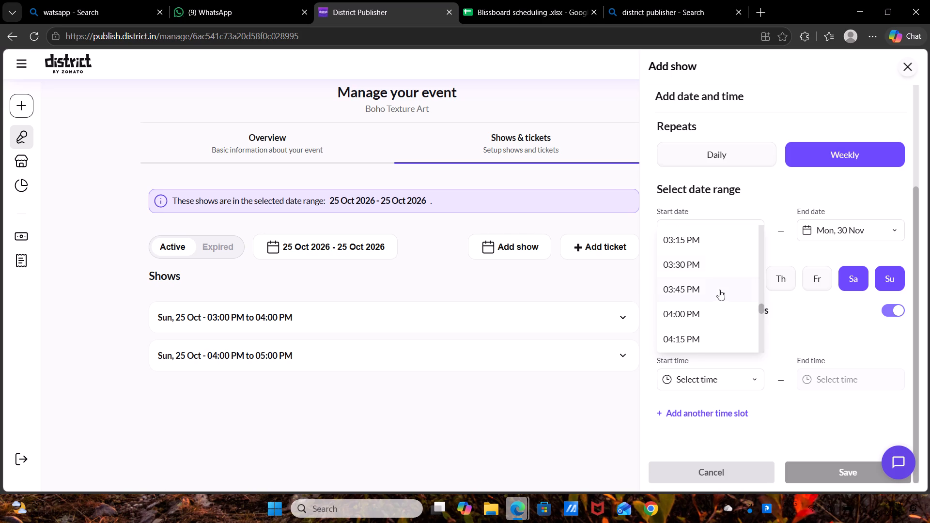
scroll(704, 260, up, 1)
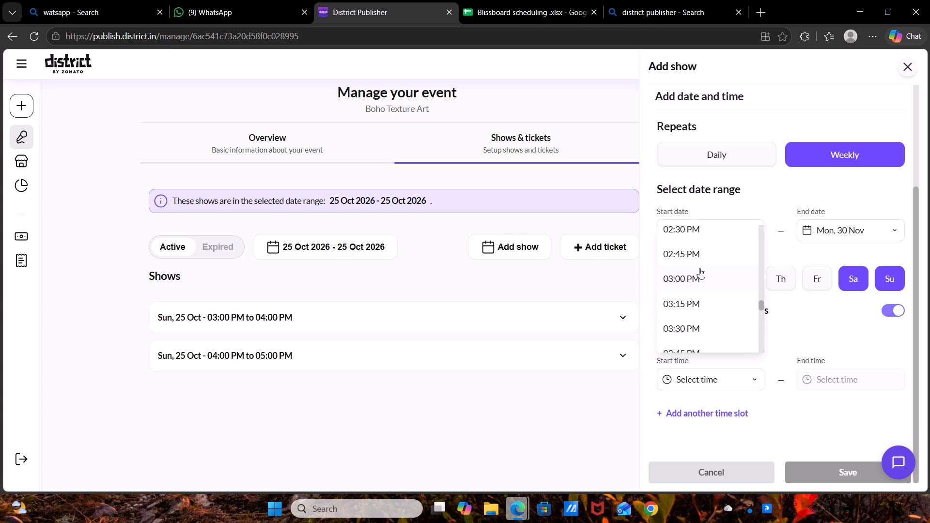
click(698, 270)
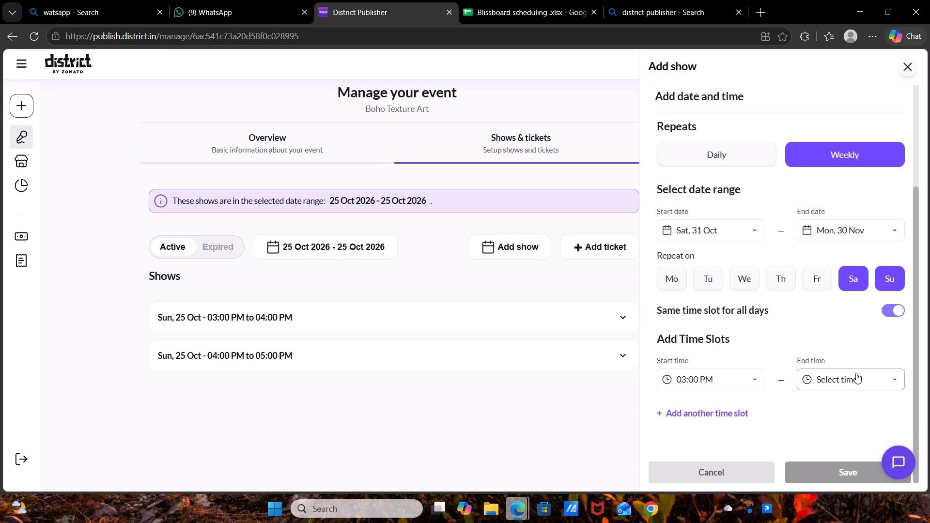
click(856, 373)
click(841, 318)
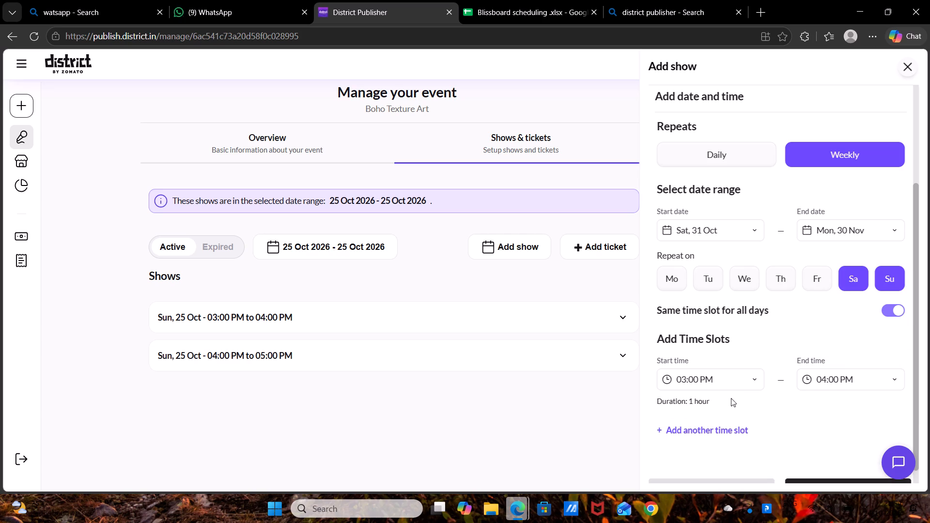
Add a second time slot from 04:00 PM to 05:00 PM to the recurring show.
click(711, 422)
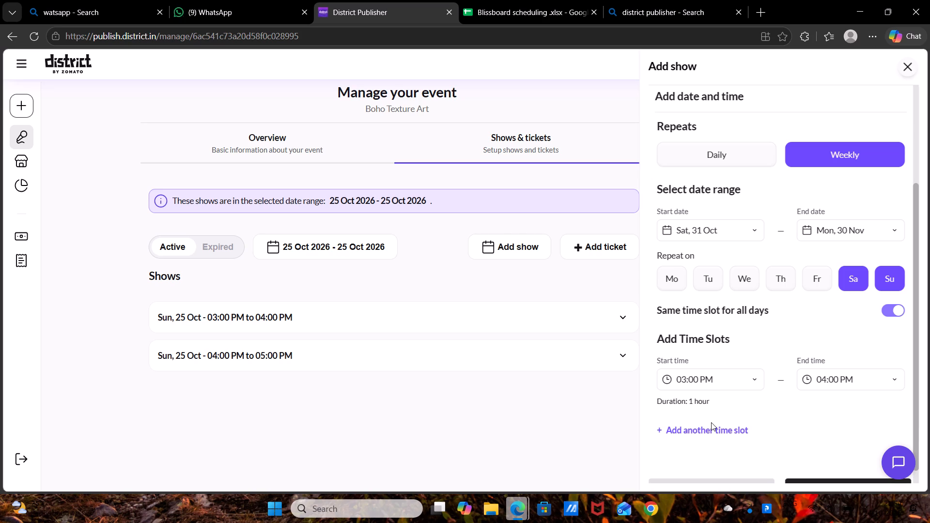
click(715, 428)
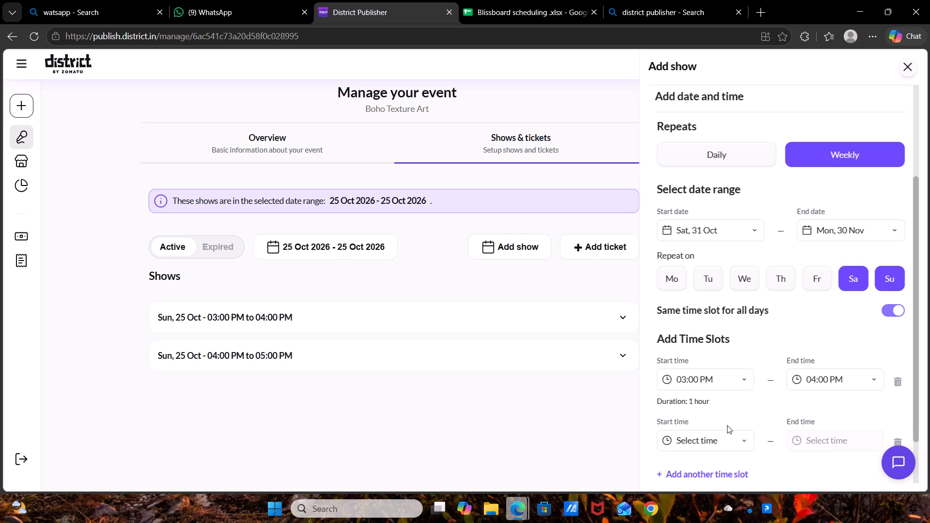
click(725, 439)
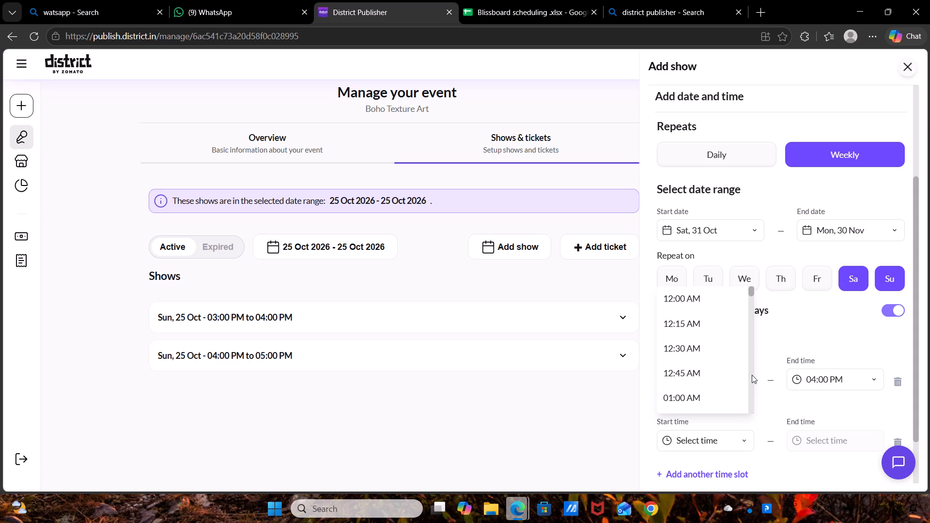
drag(752, 375, 753, 371)
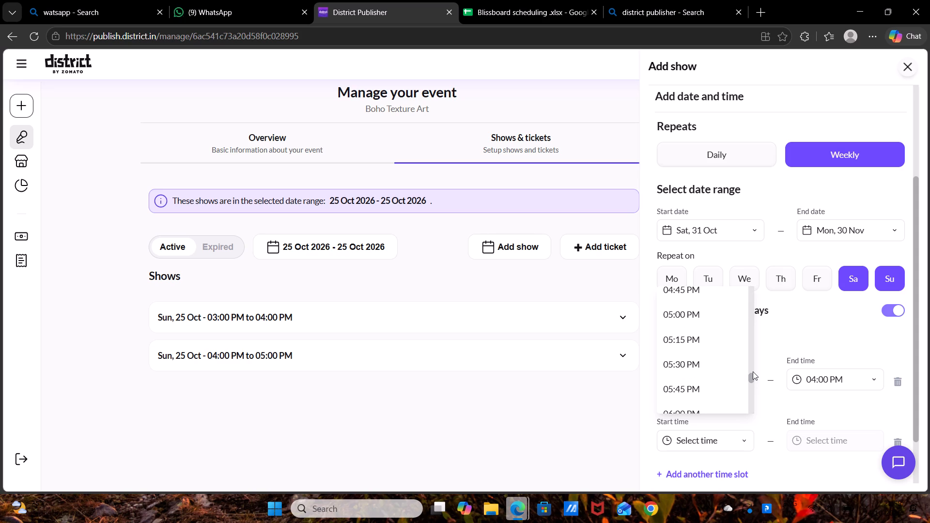
drag(753, 371, 715, 344)
scroll(715, 344, up, 1)
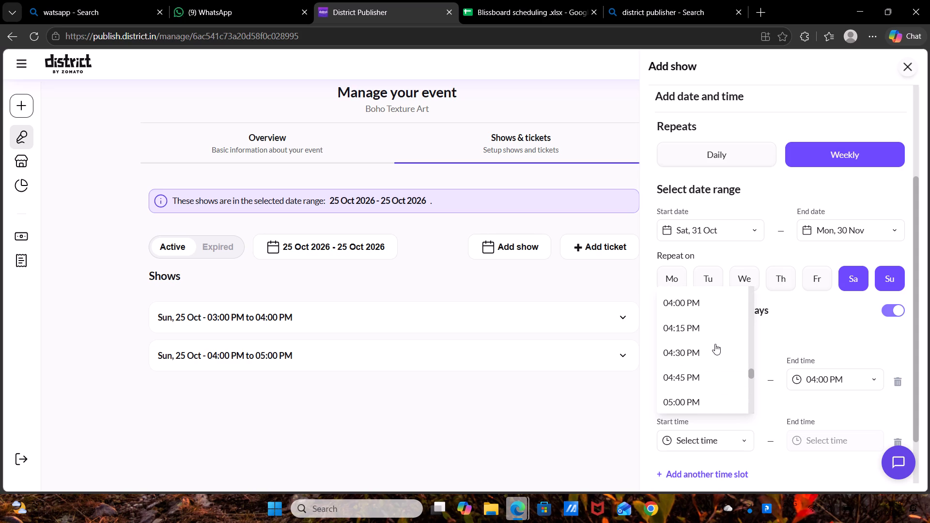
scroll(715, 344, up, 2)
click(706, 320)
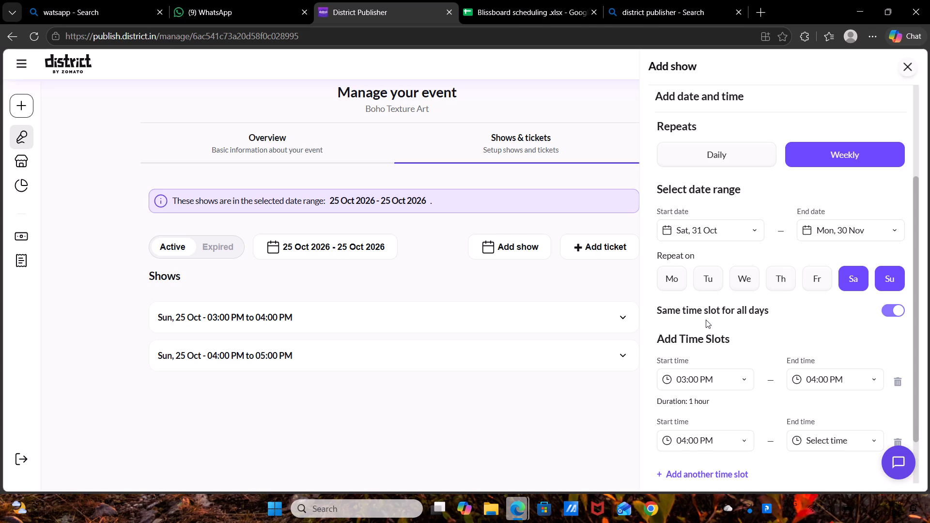
click(839, 433)
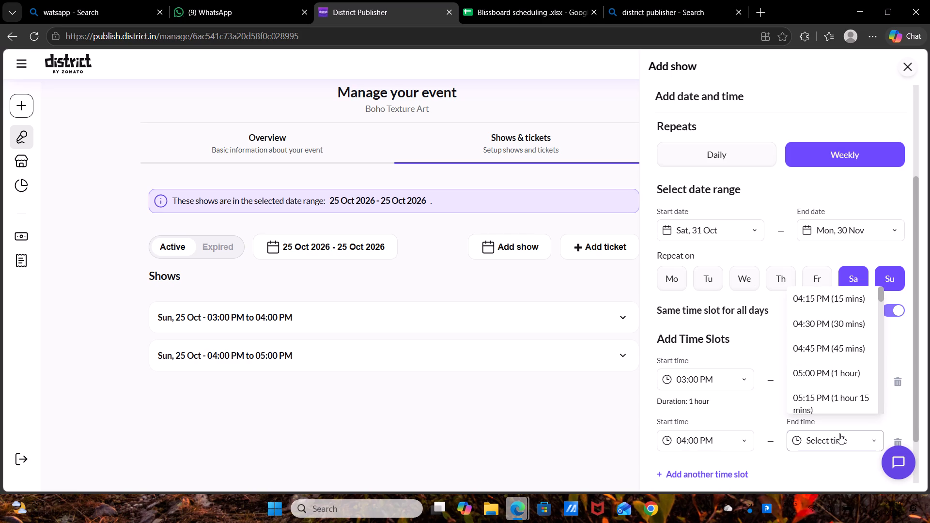
click(823, 375)
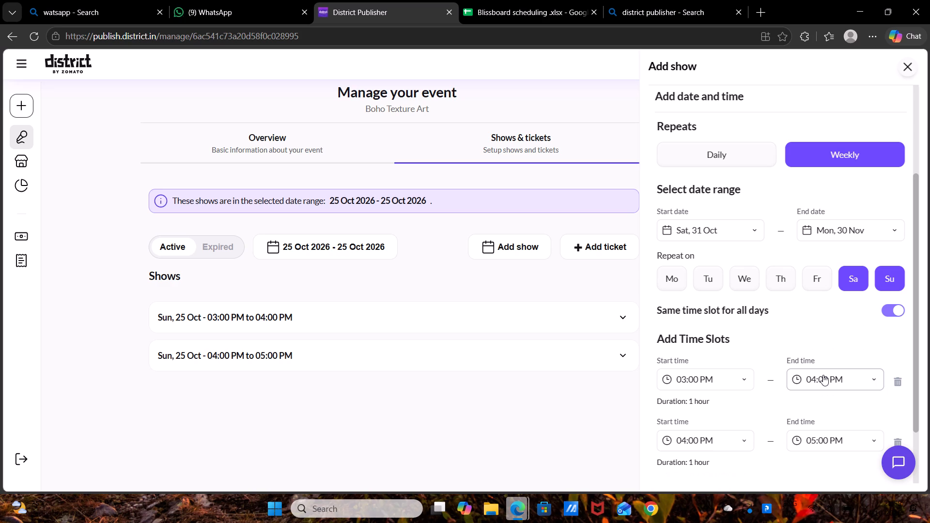
scroll(823, 375, up, 2)
scroll(823, 375, down, 4)
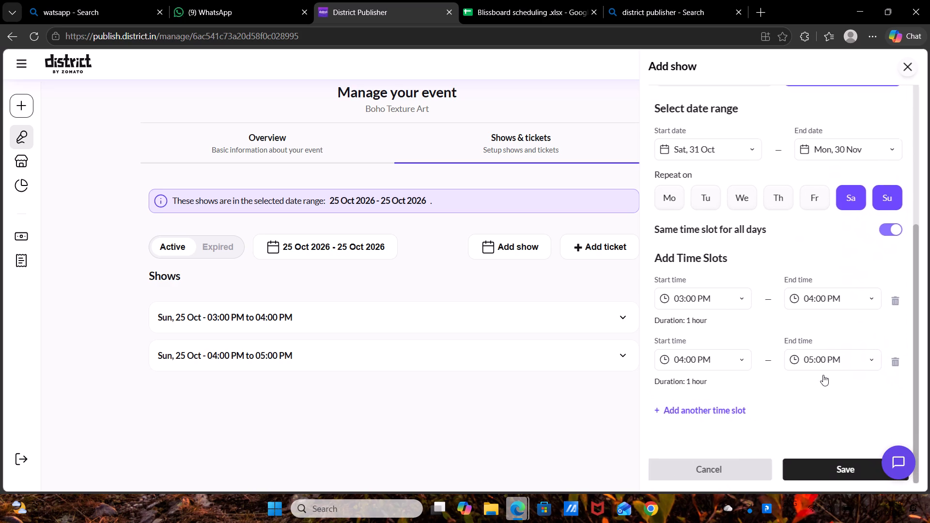
Save the recurring Boho Texture Art weekend shows and confirm their creation.
click(853, 471)
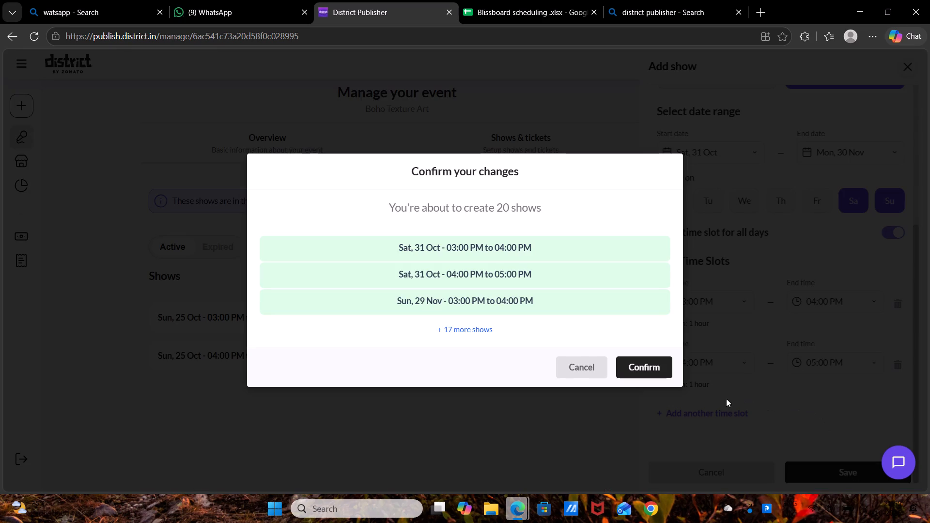
click(646, 368)
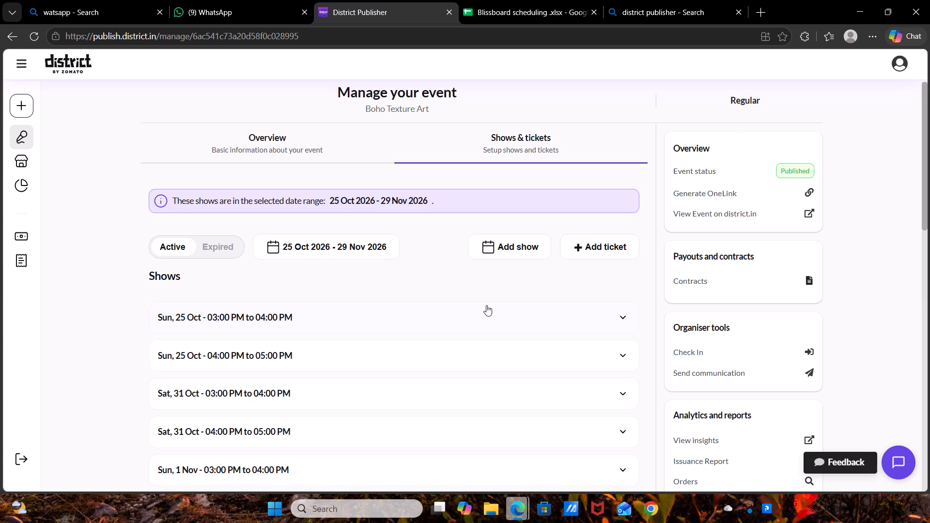
Disable only the Sun, 8 Nov 03:00 PM to 04:00 PM show of Boho Texture Art.
scroll(486, 305, down, 2)
click(467, 342)
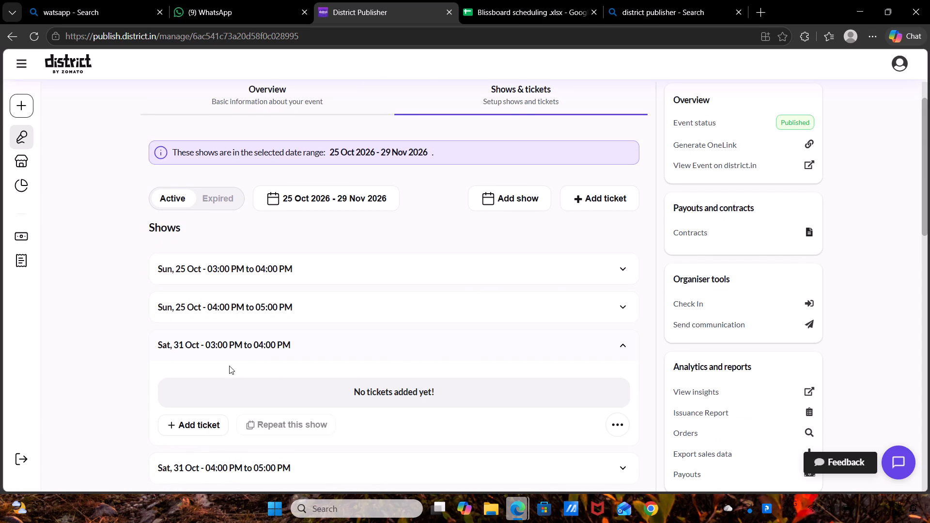
scroll(229, 366, down, 5)
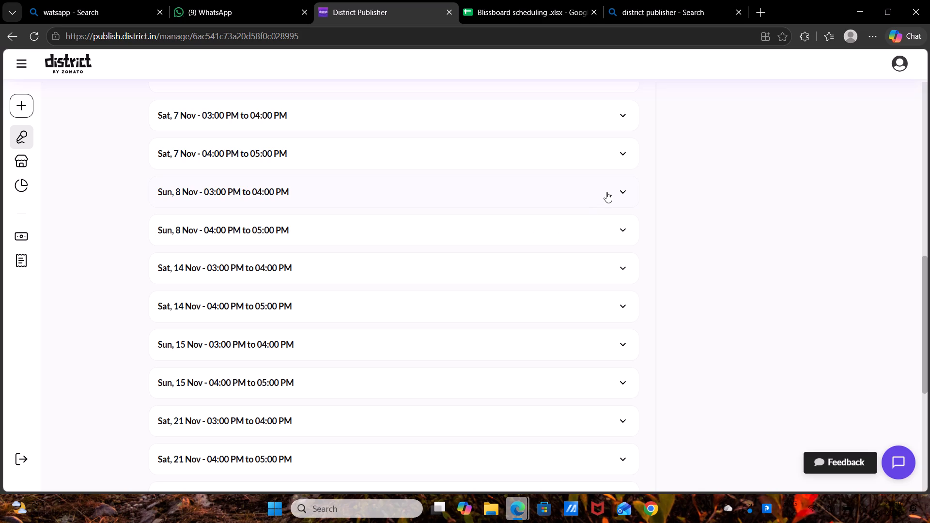
click(615, 183)
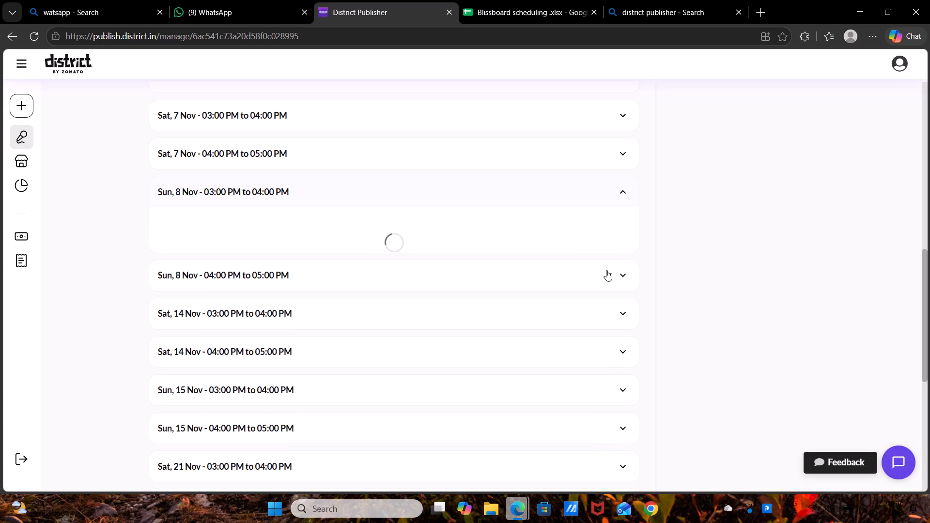
click(610, 271)
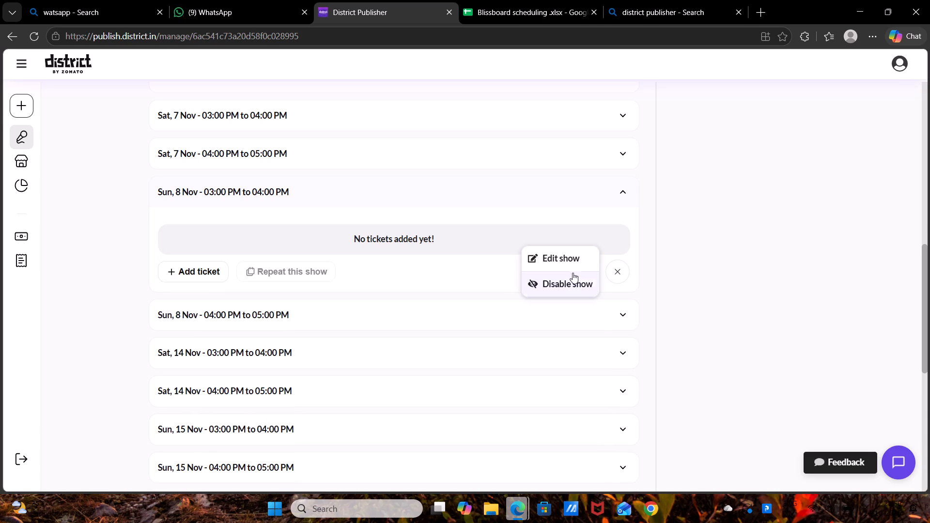
click(570, 280)
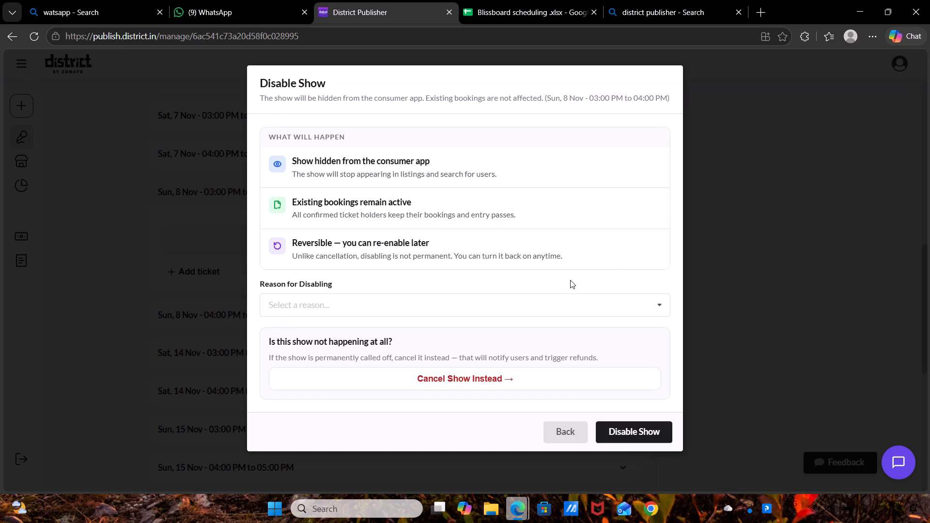
click(624, 426)
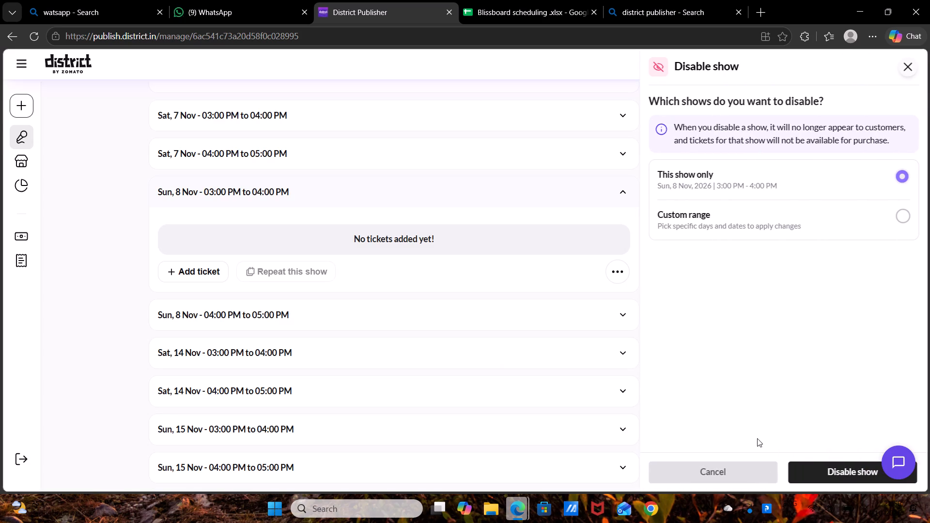
click(830, 474)
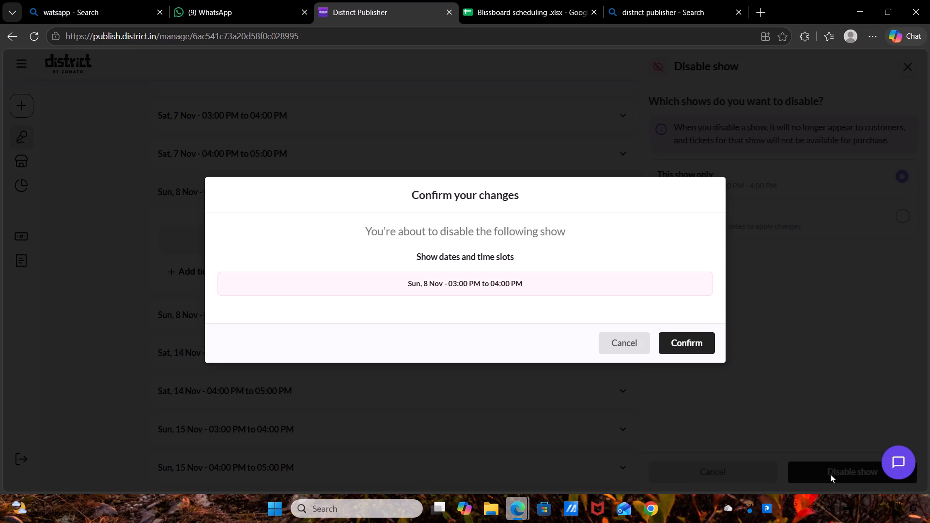
click(686, 342)
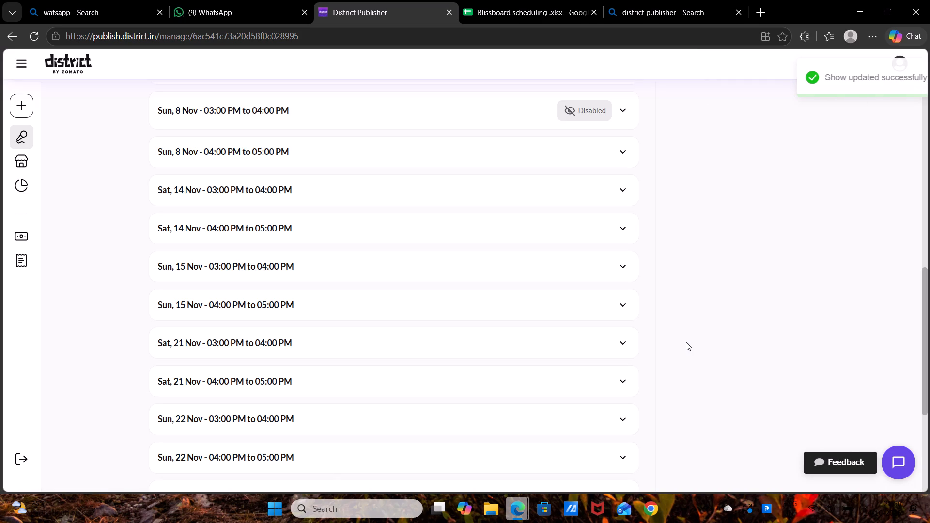
Disable only the Sun, 8 Nov 04:00 PM to 05:00 PM show.
click(594, 154)
click(613, 228)
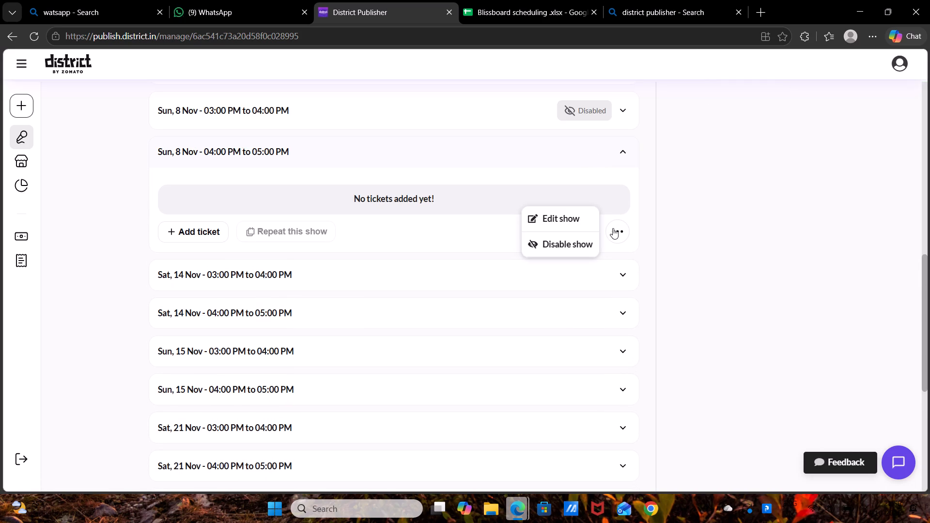
click(571, 239)
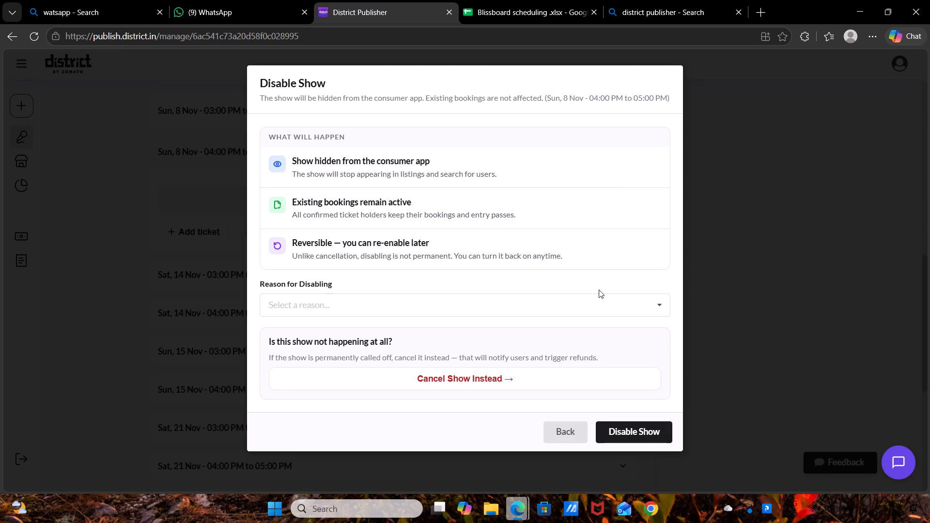
click(651, 433)
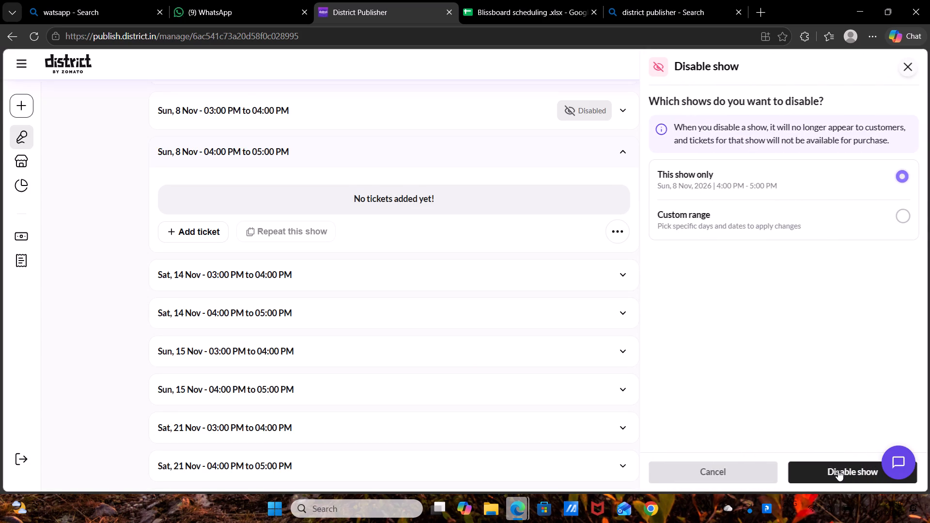
click(837, 471)
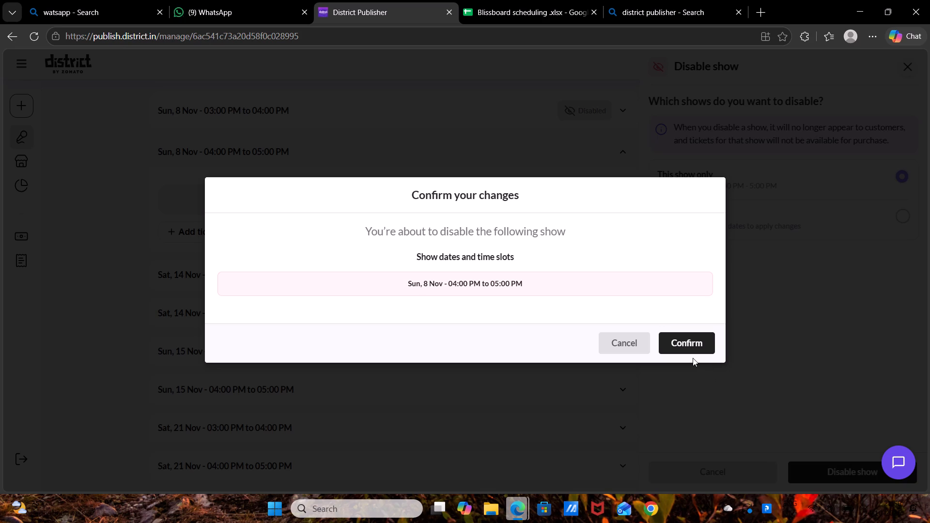
click(689, 346)
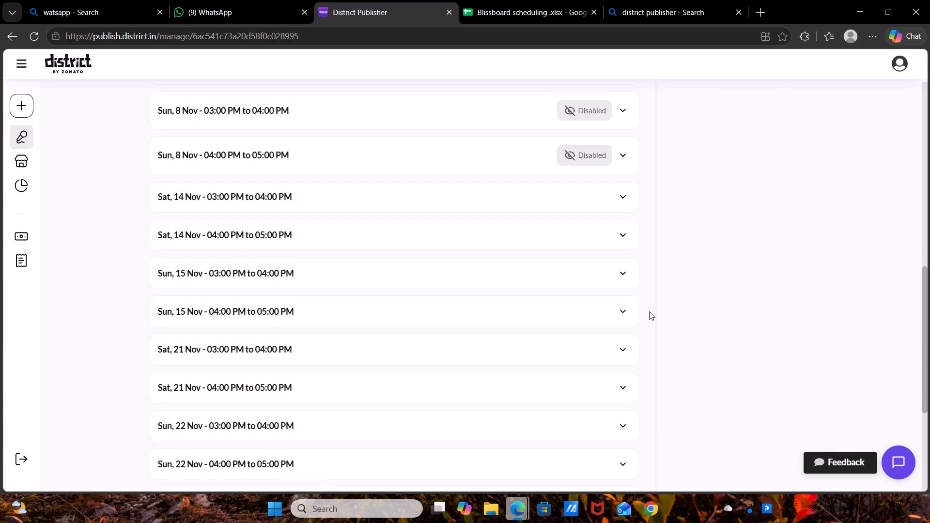
Start a custom Entry pass ticket on the Sat, 31 Oct 03:00 PM show, priced 799 with quantity 10, checking the price against the Blissboard spreadsheet.
scroll(582, 268, up, 4)
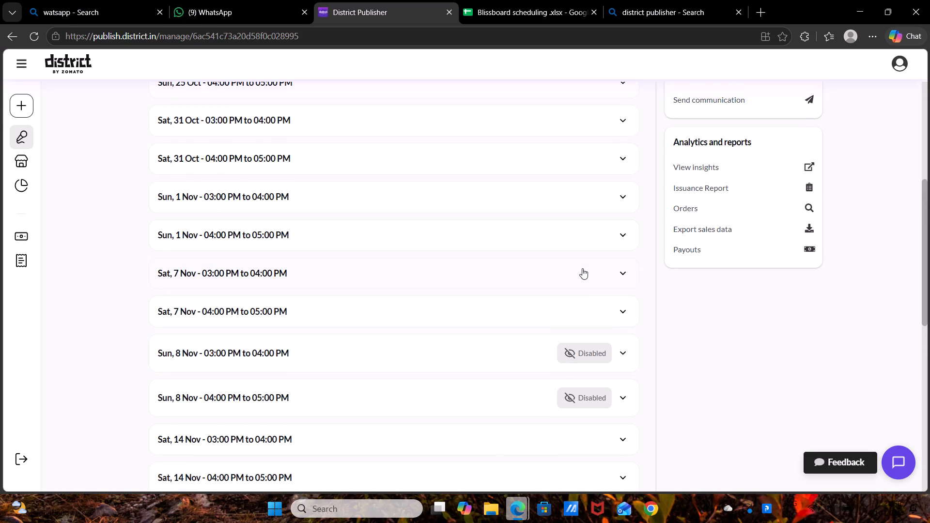
scroll(493, 168, up, 2)
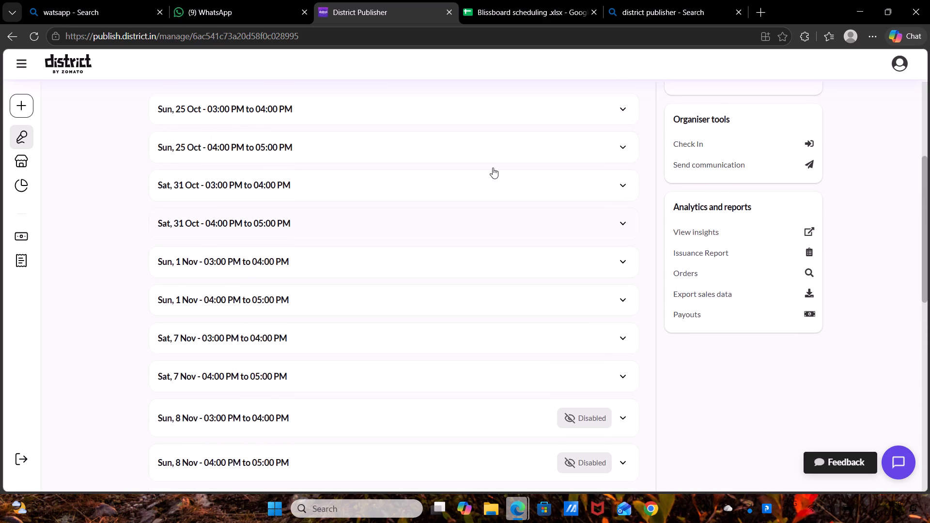
scroll(493, 168, up, 2)
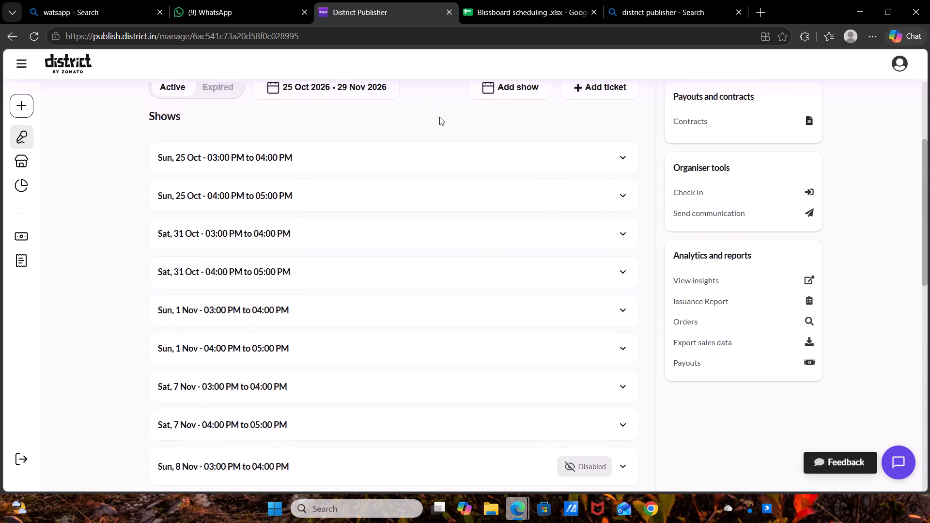
click(496, 239)
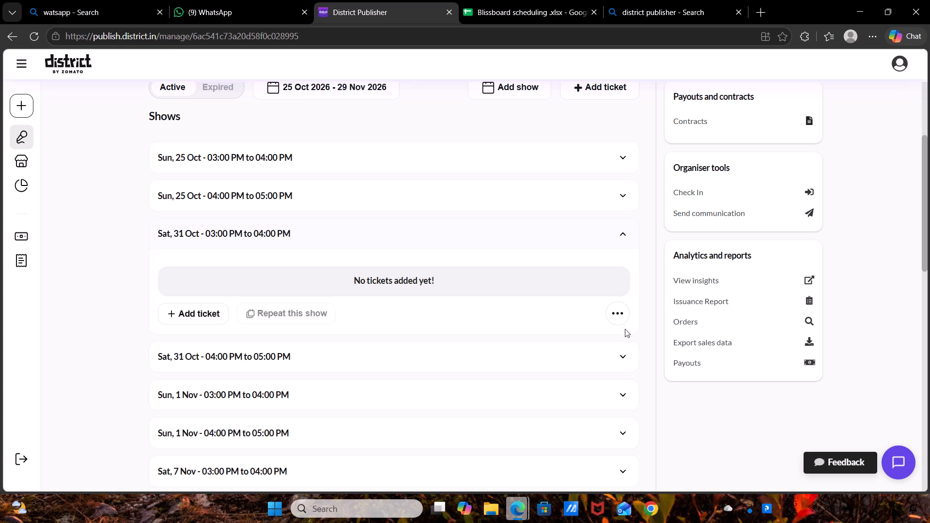
click(620, 311)
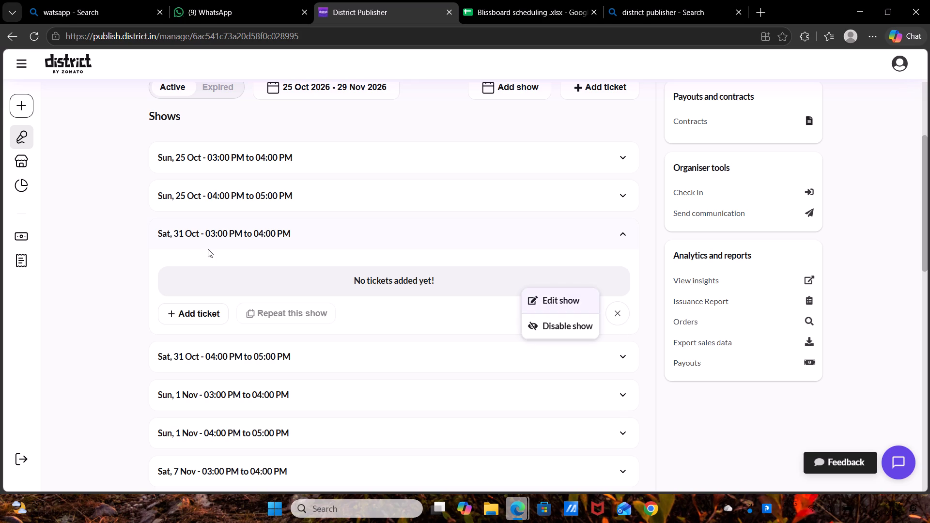
click(205, 316)
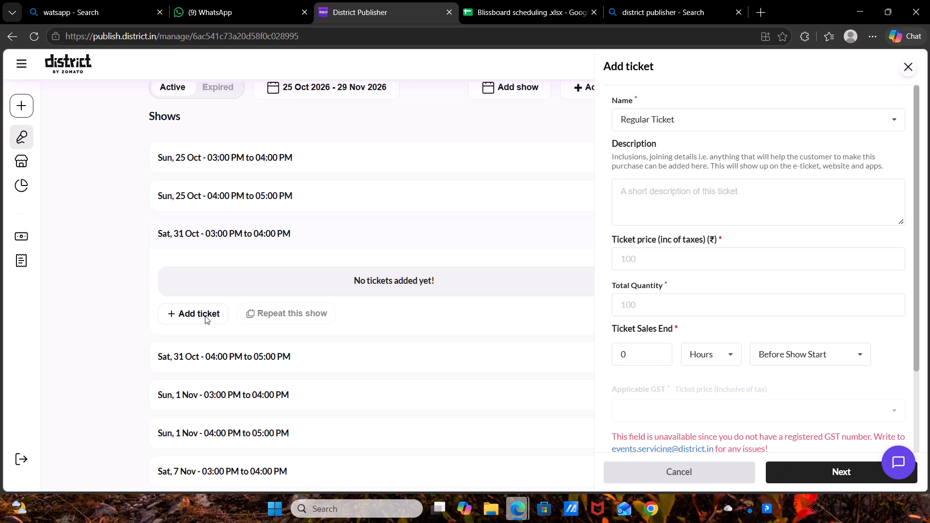
click(205, 316)
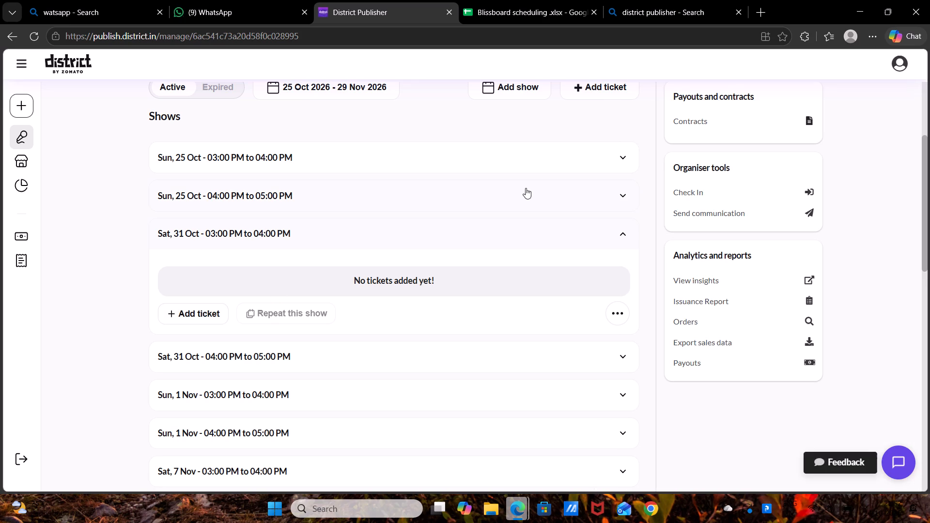
click(167, 311)
click(637, 110)
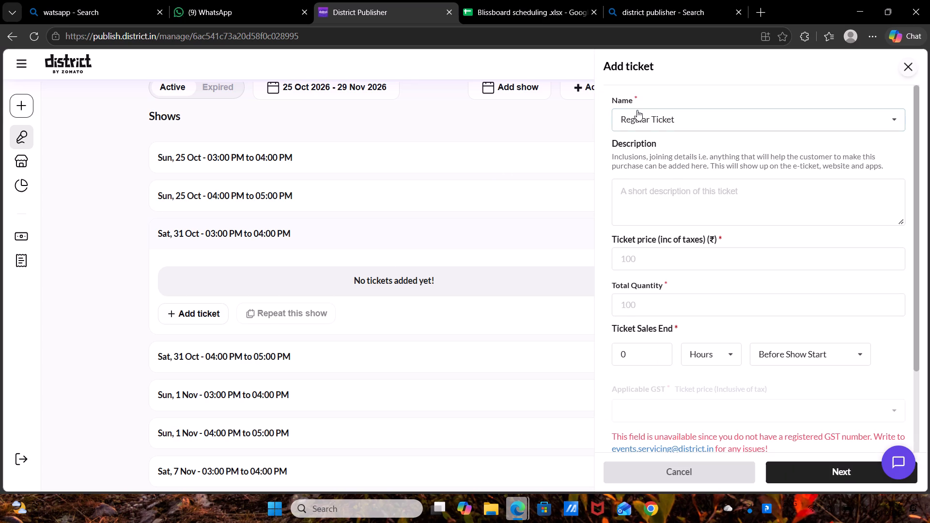
click(665, 163)
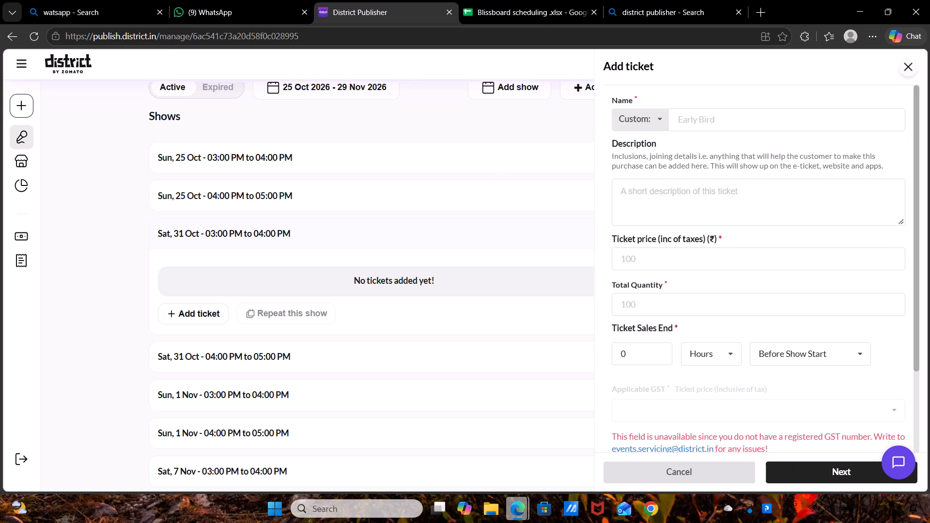
drag(704, 120, 729, 178)
click(729, 178)
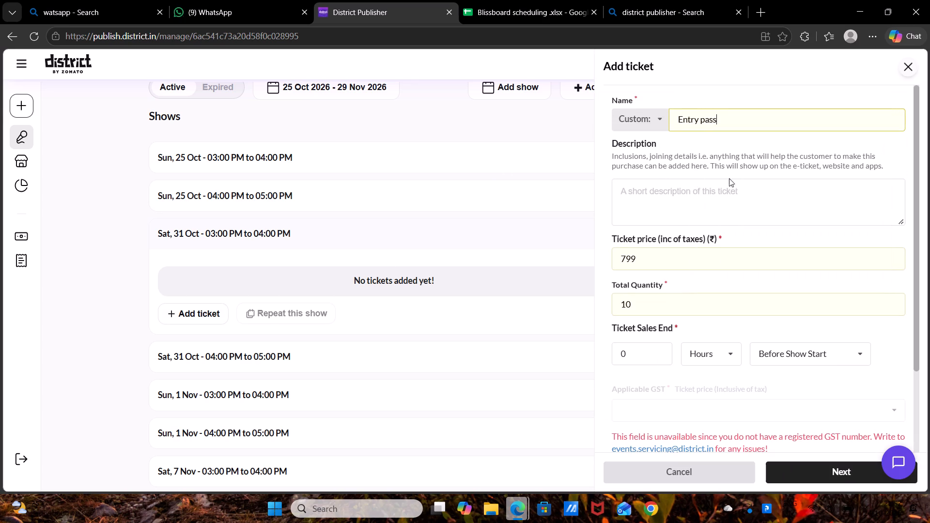
click(519, 0)
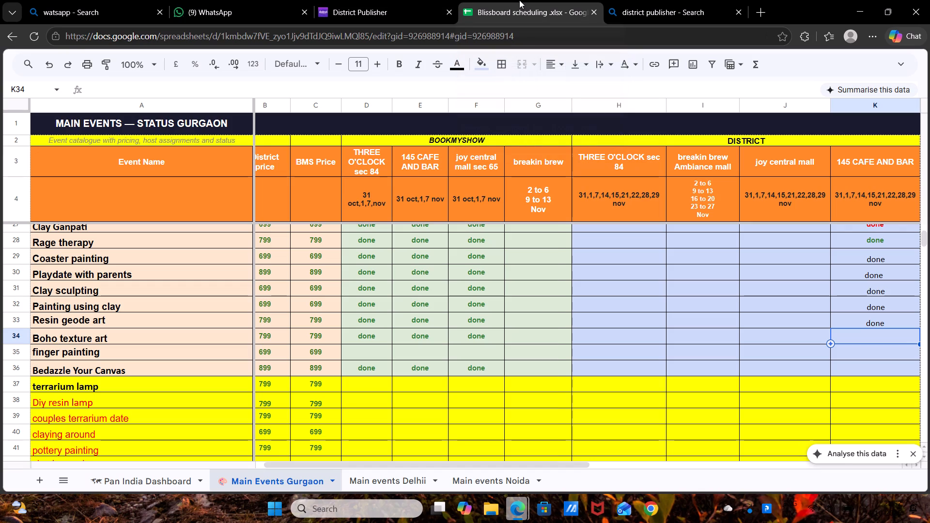
click(407, 9)
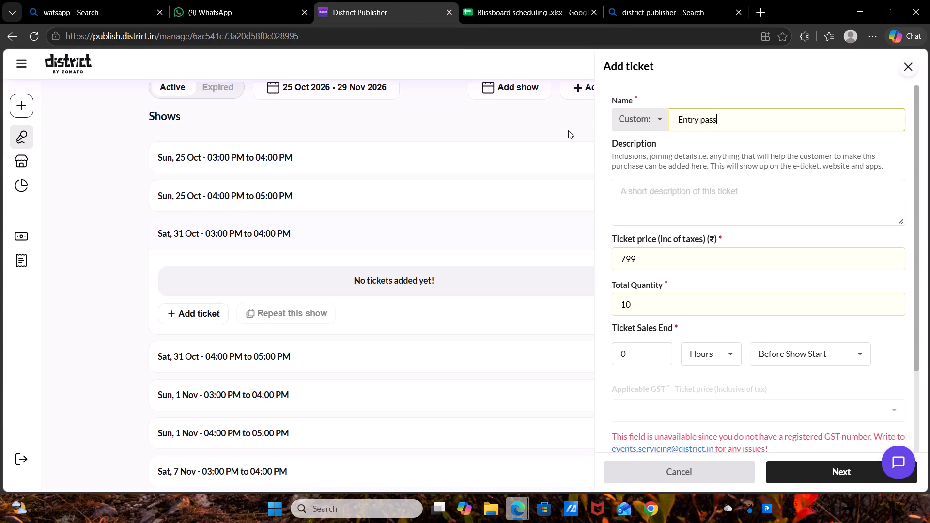
Add the description about the additional INR 300 per-person redeemable cover charge and end ticket sales 30 minutes before show start.
click(649, 201)
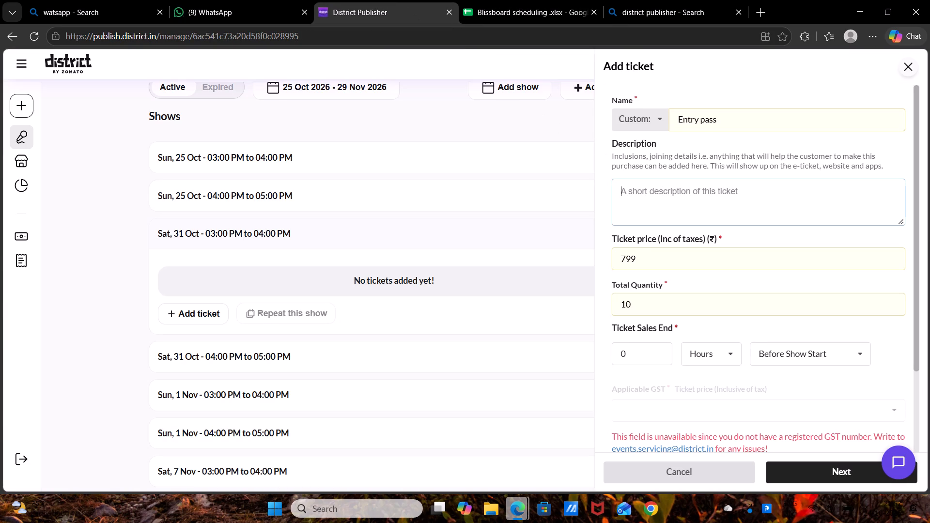
key(ctrl+v)
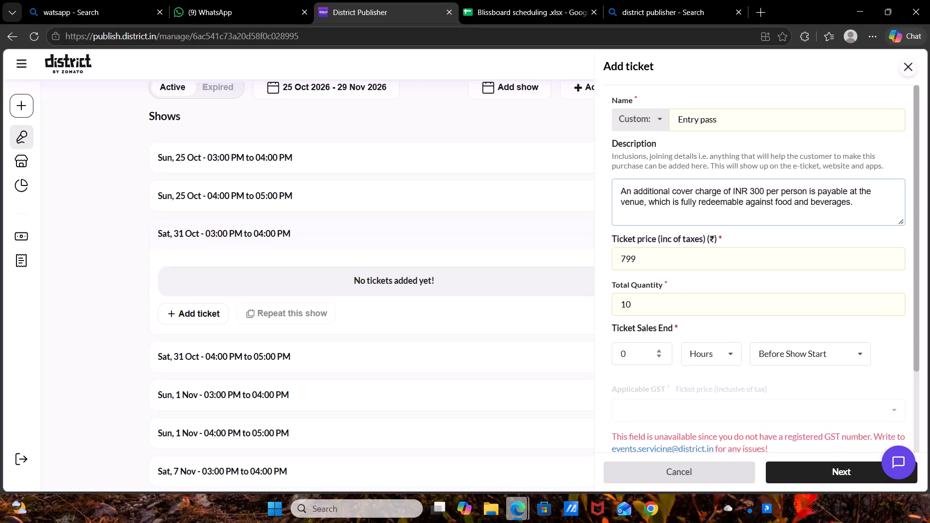
click(615, 358)
key(3)
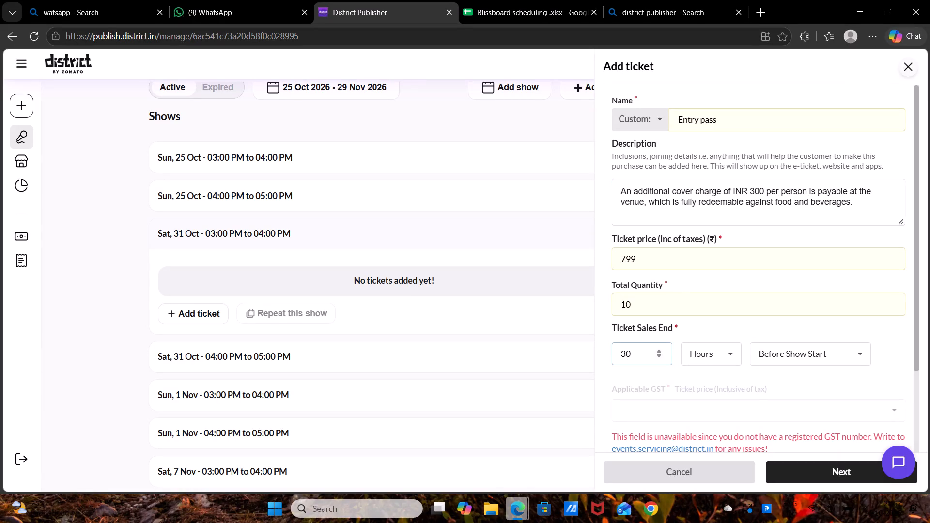
click(728, 363)
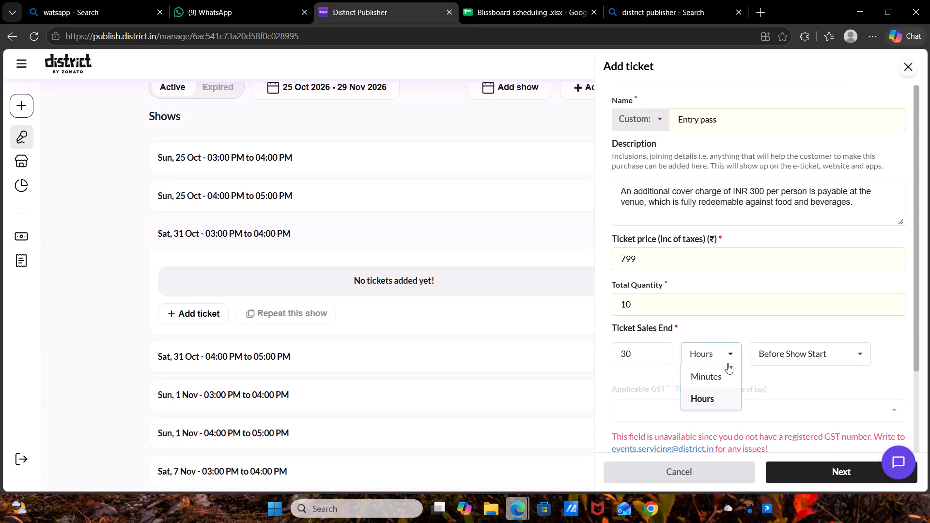
click(724, 374)
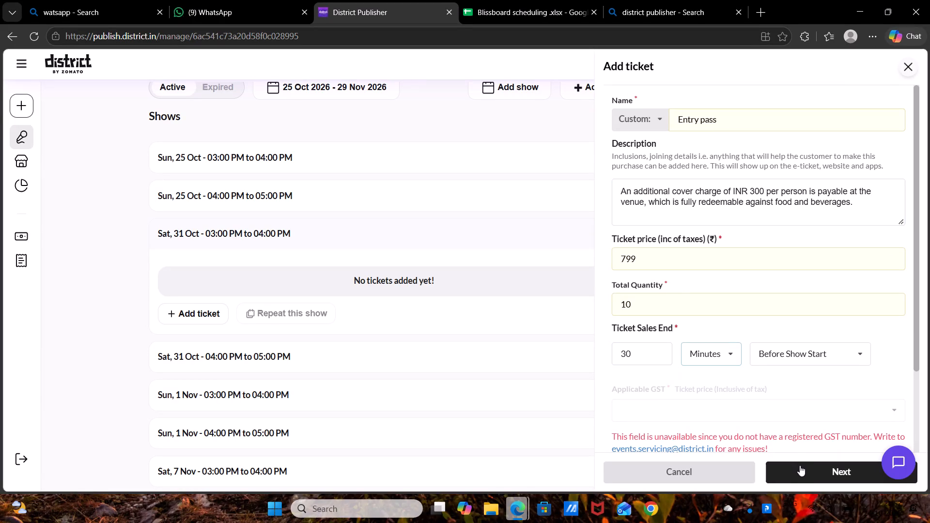
Apply the Entry pass ticket to all shows of Boho Texture Art and check it on the Sat, 31 Oct 03:00 PM show.
click(800, 471)
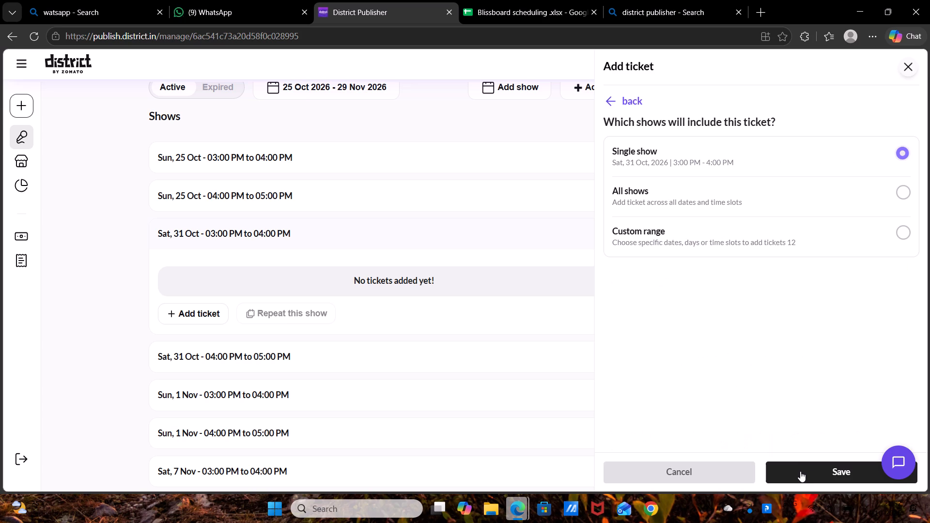
click(681, 201)
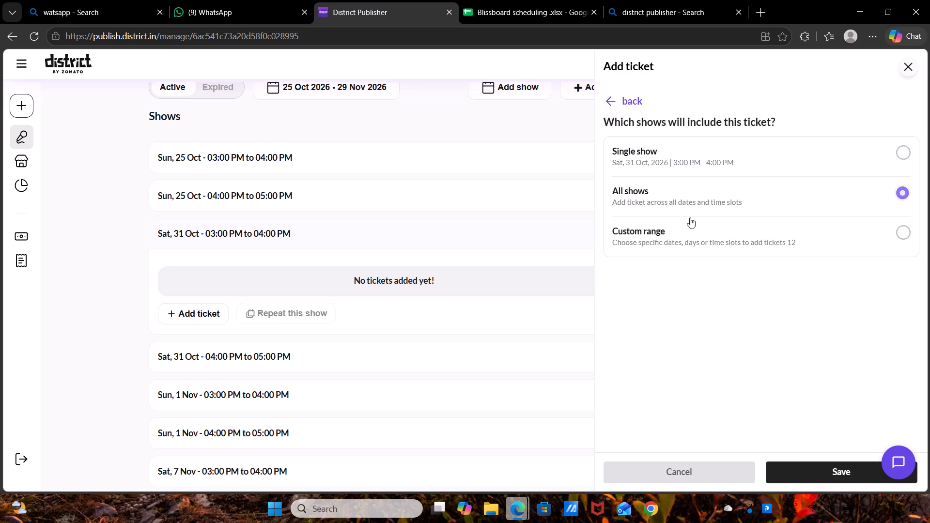
click(787, 468)
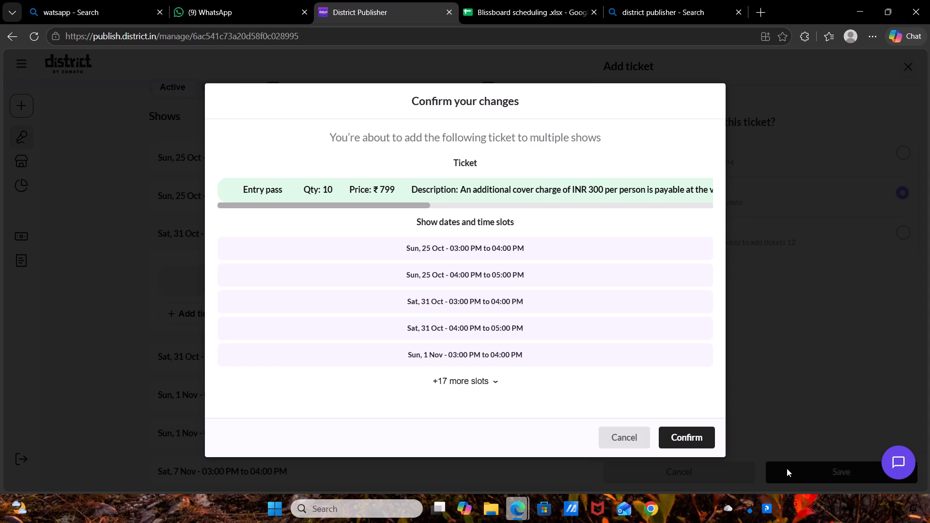
click(695, 436)
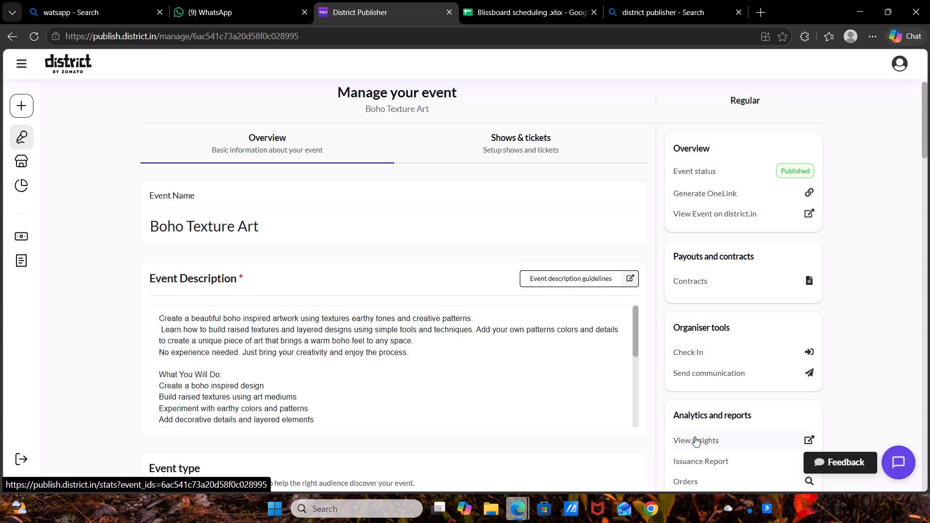
click(505, 145)
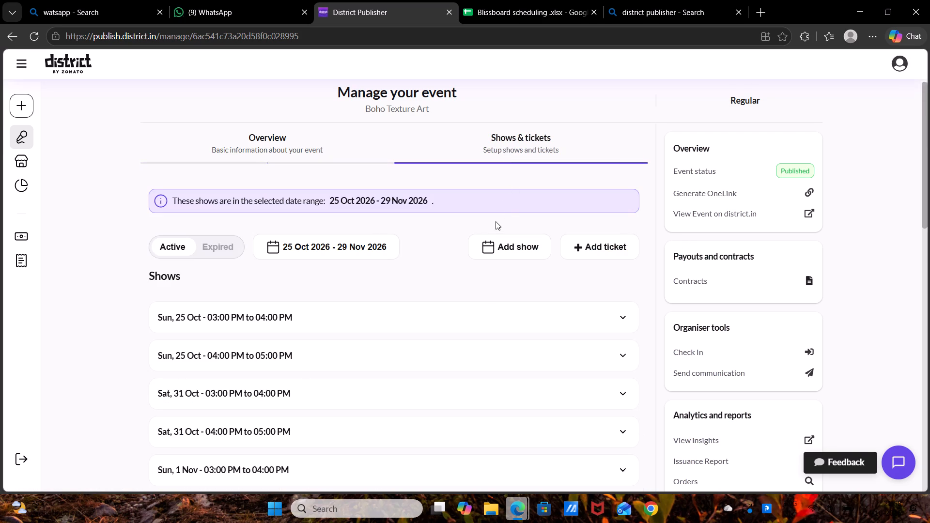
click(456, 395)
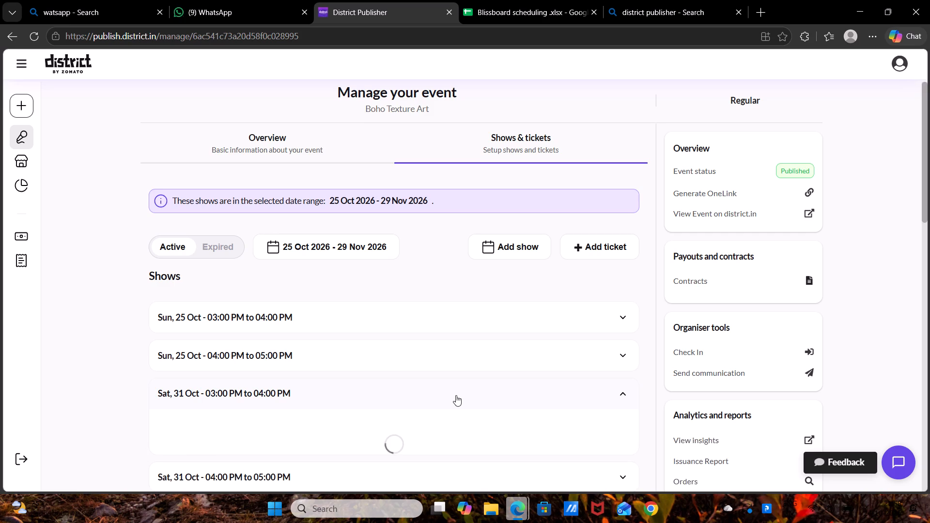
scroll(456, 395, down, 2)
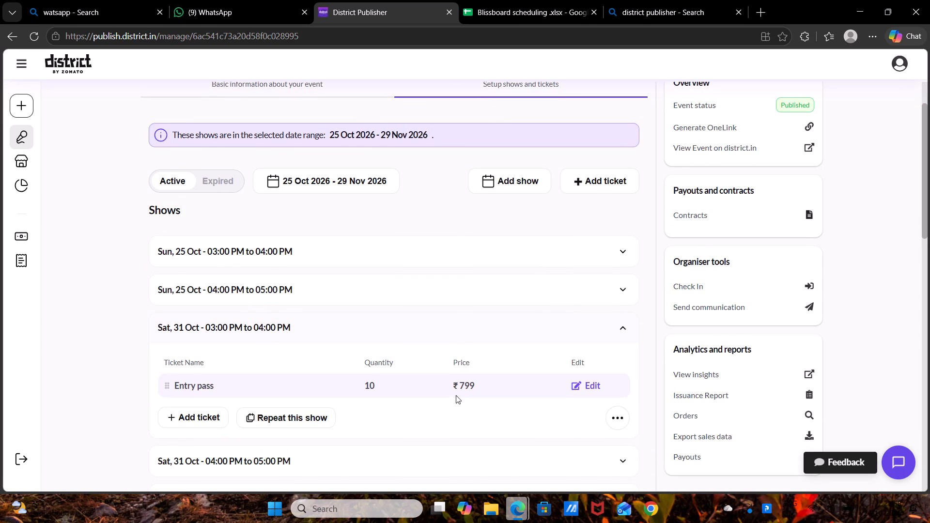
scroll(456, 395, down, 1)
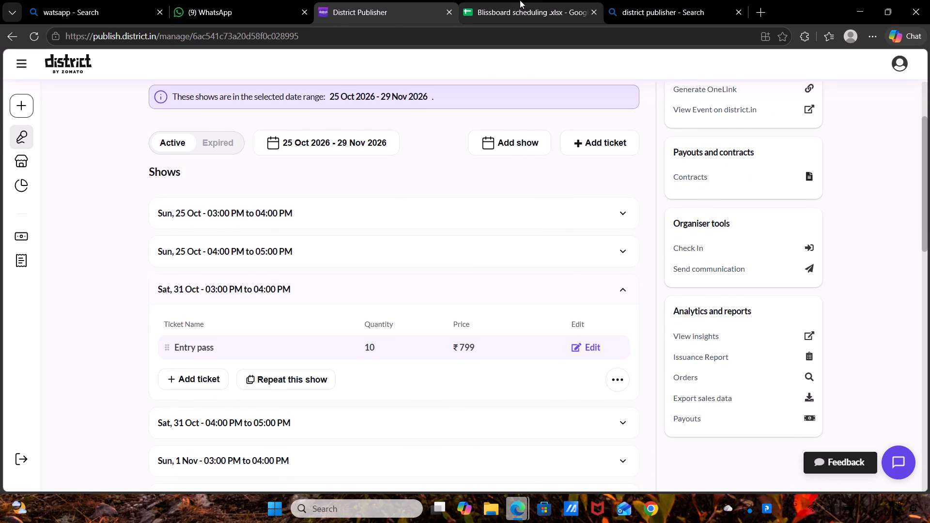
In the Blissboard spreadsheet, mark Boho texture art as done in the District column for 145 CAFE AND BAR.
click(520, 0)
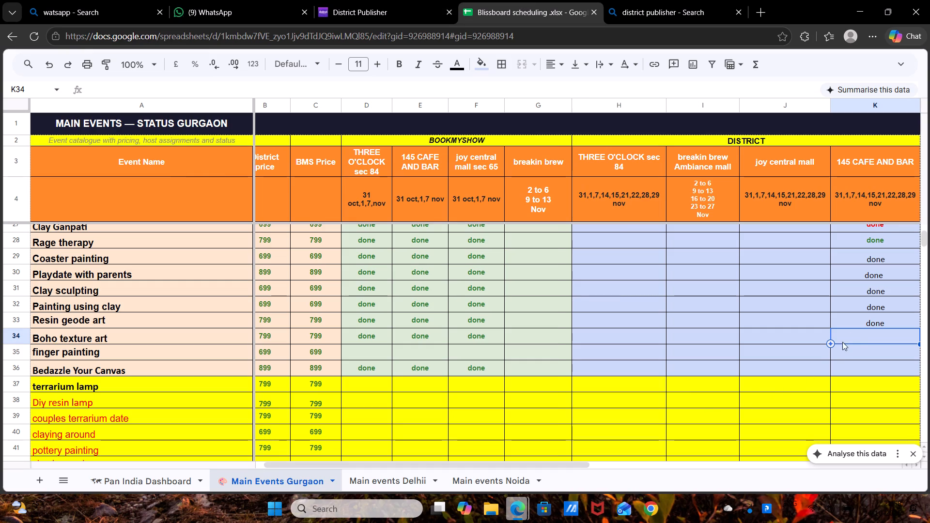
key(d)
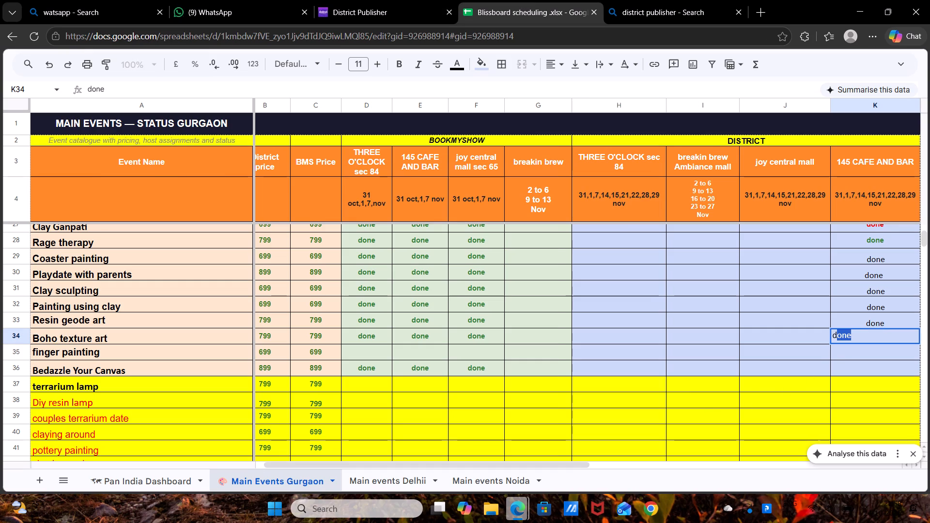
key(BackSpace)
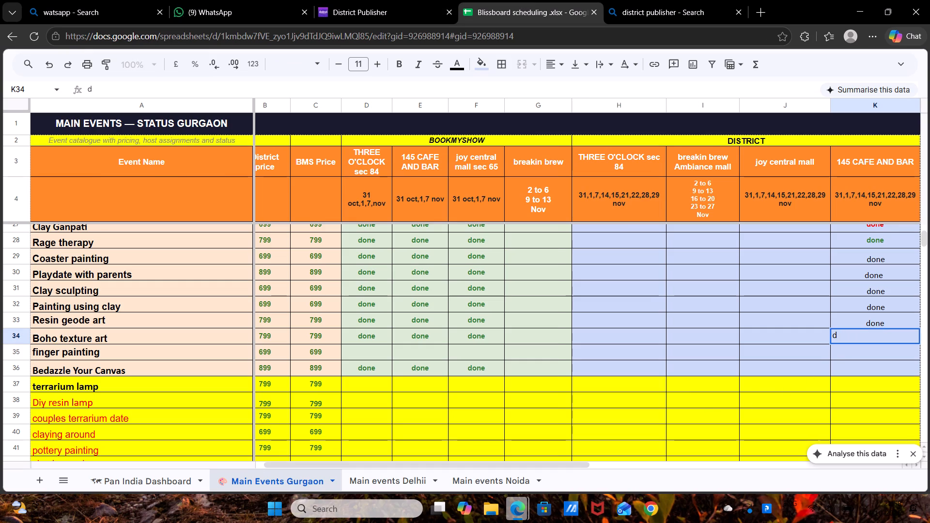
key(o)
key(Return)
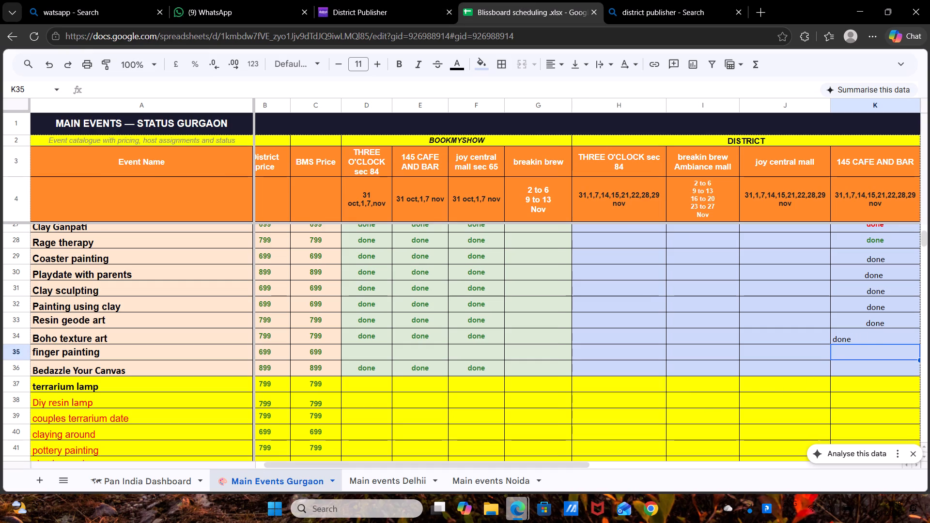
Re-enter the Boho texture art status as done with leading spaces to line it up with the entries above.
click(836, 335)
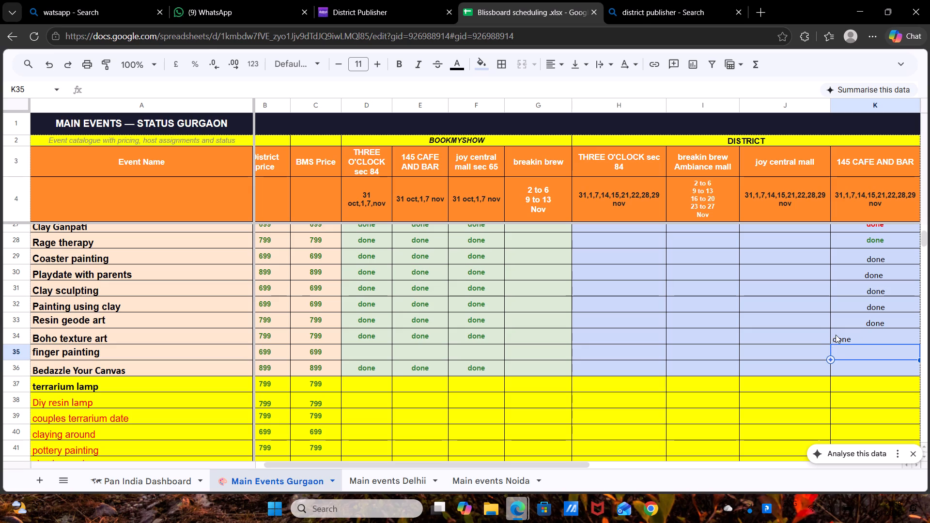
triple_click(835, 334)
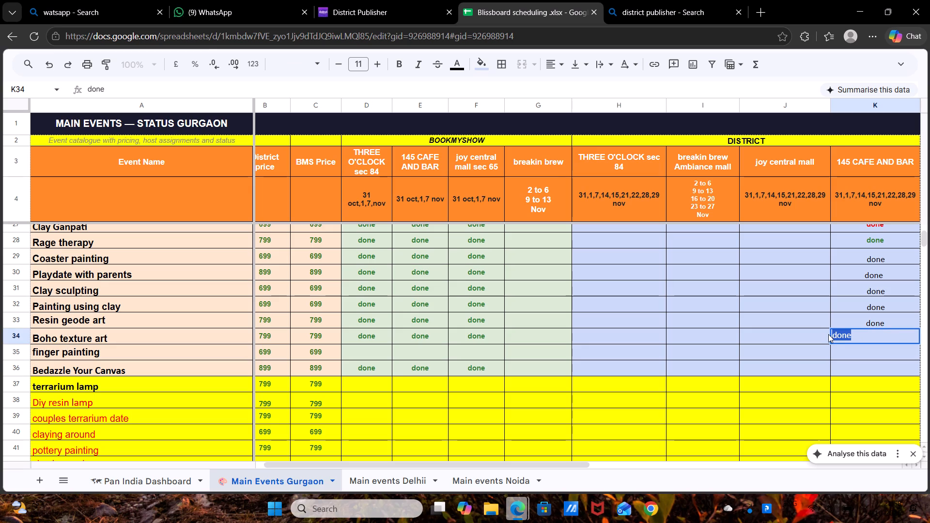
double_click(835, 333)
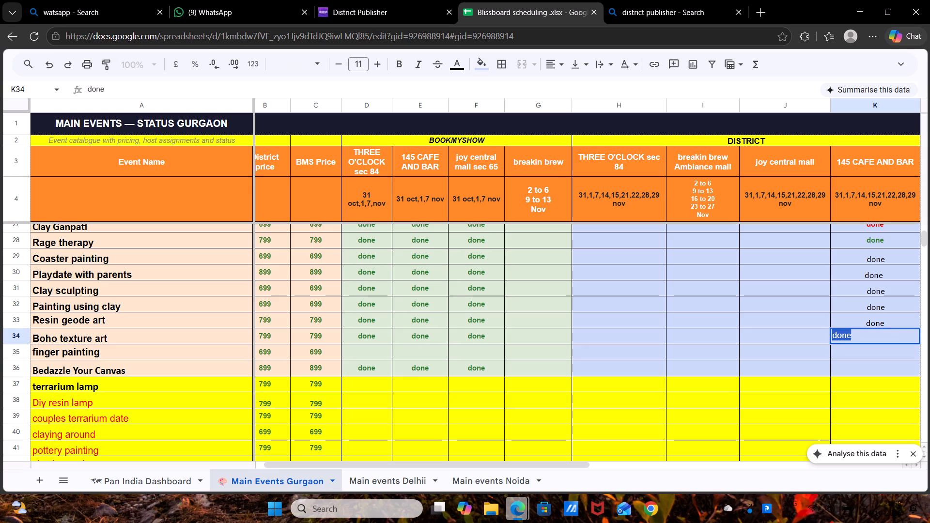
double_click(834, 333)
key(space)
key(space)
key(space)
key(space)
key(space)
key(space)
key(space)
key(d)
key(Return)
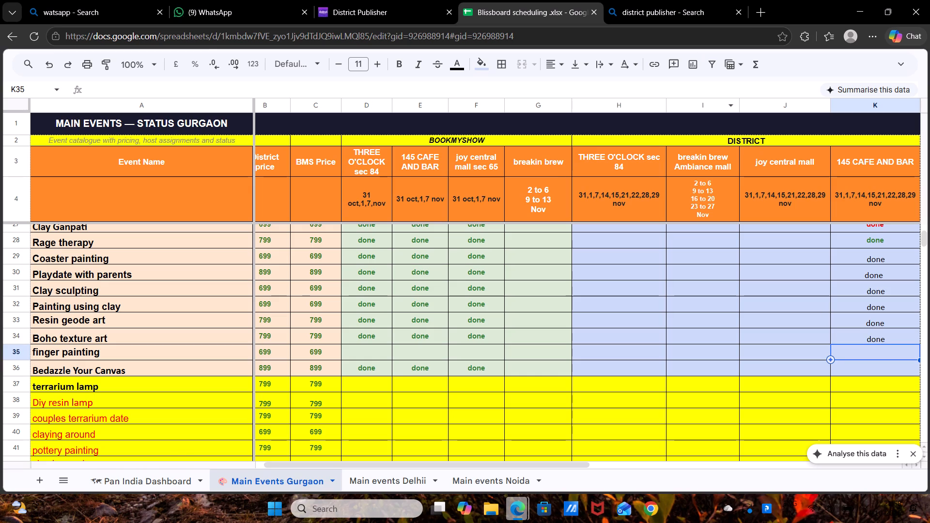
Return to the District Publisher event overview and search for the finger painting event, trying both "finger" and "Finger".
click(700, 0)
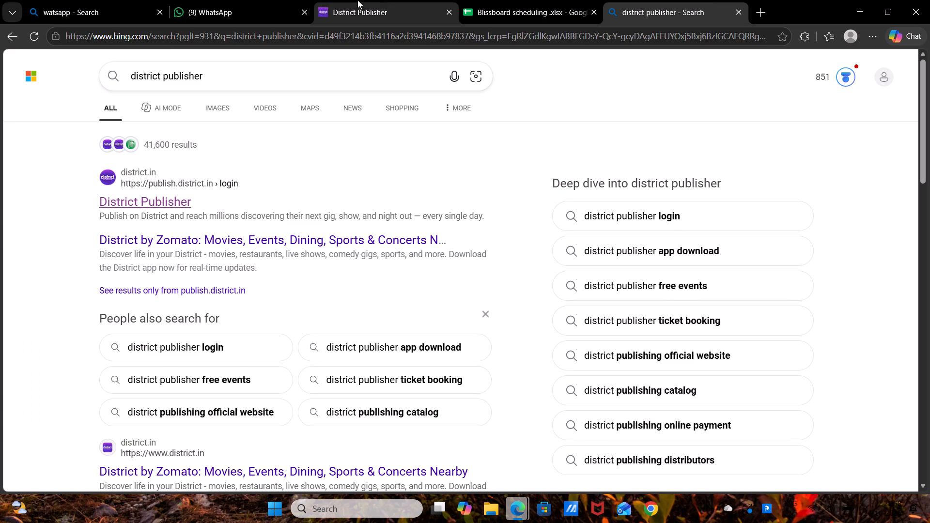
click(357, 0)
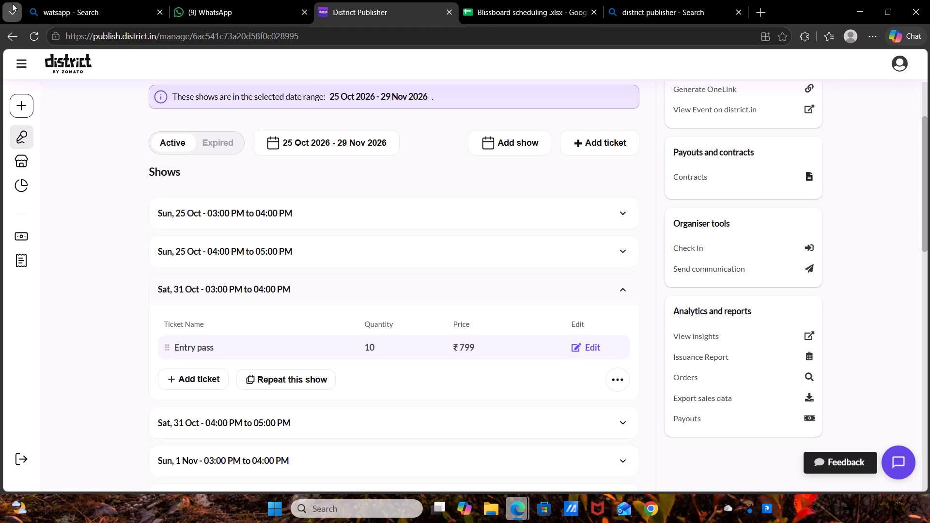
click(9, 35)
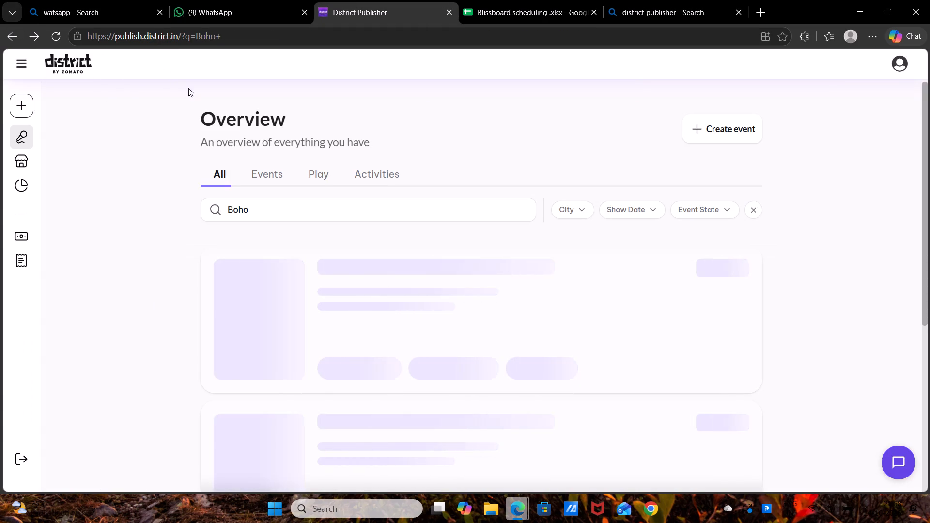
click(253, 205)
drag(253, 205, 244, 204)
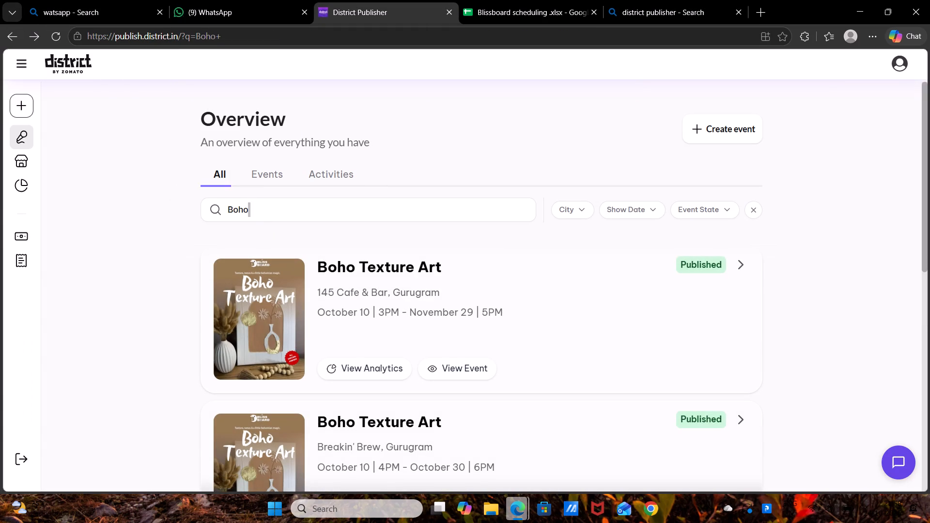
drag(244, 204, 106, 174)
key(BackSpace)
text(finger)
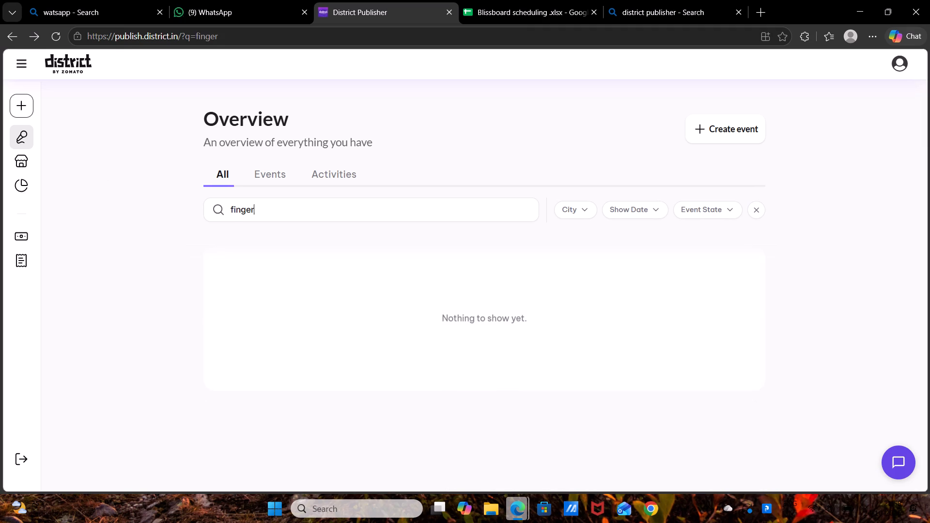
key(space)
click(235, 205)
key(BackSpace)
key(BackSpace)
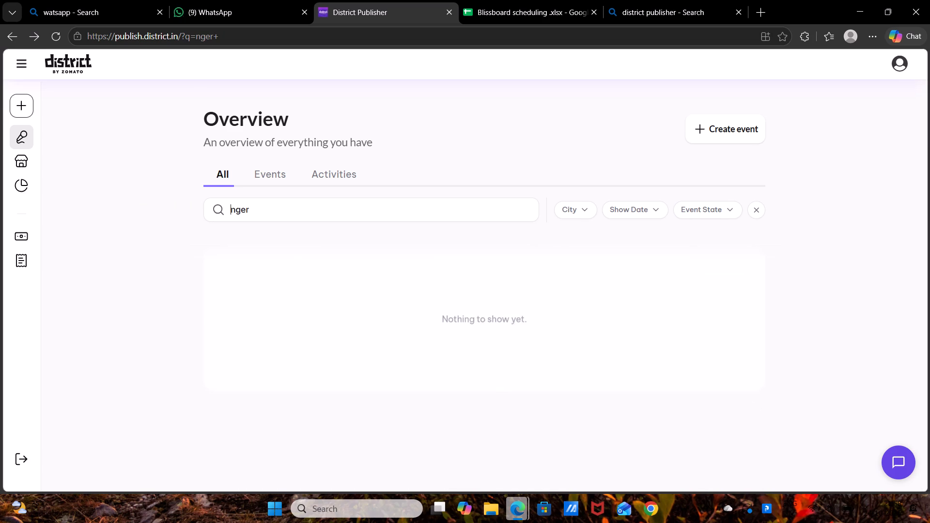
key(shift+f)
key(i)
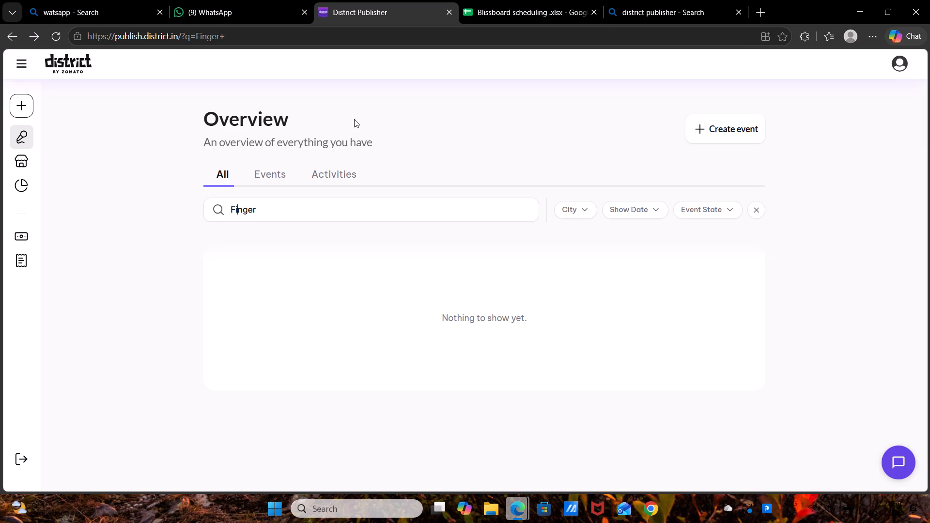
In the Blissboard spreadsheet, select the Bedazzle Your Canvas cell in the District column for 145 CAFE AND BAR.
click(506, 0)
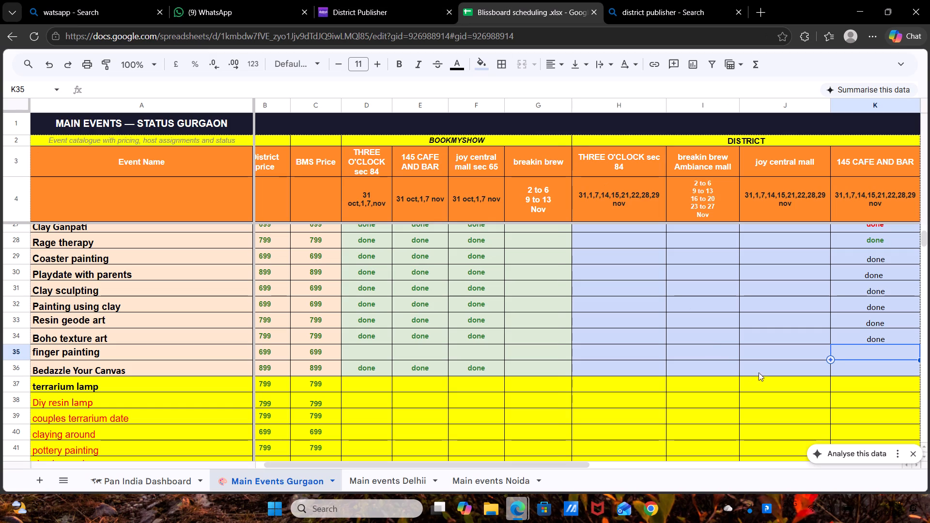
click(862, 361)
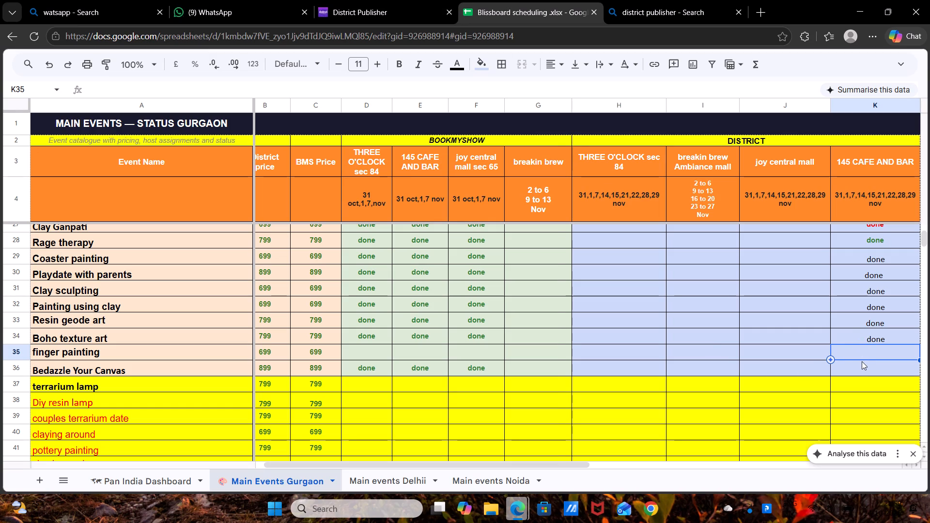
click(862, 364)
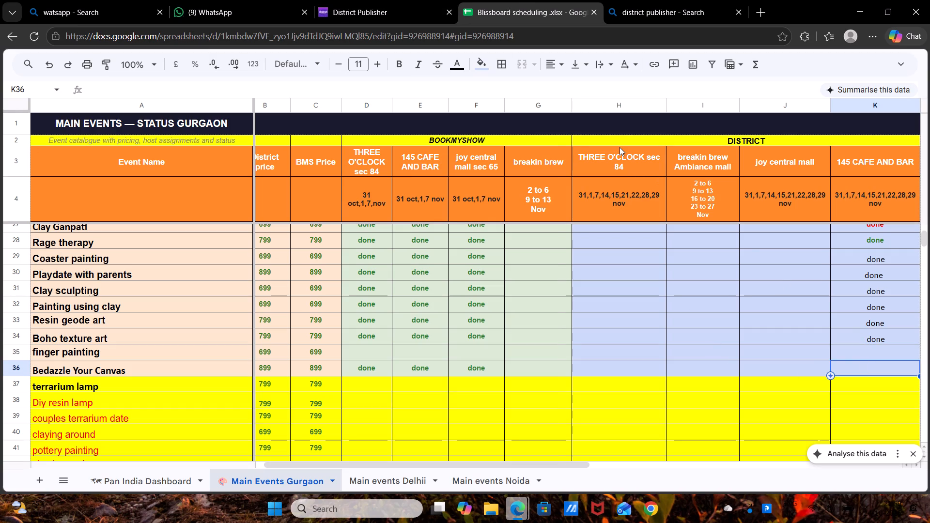
Return to District Publisher and search the event overview for the Bedazzle event with "Bedd".
click(381, 10)
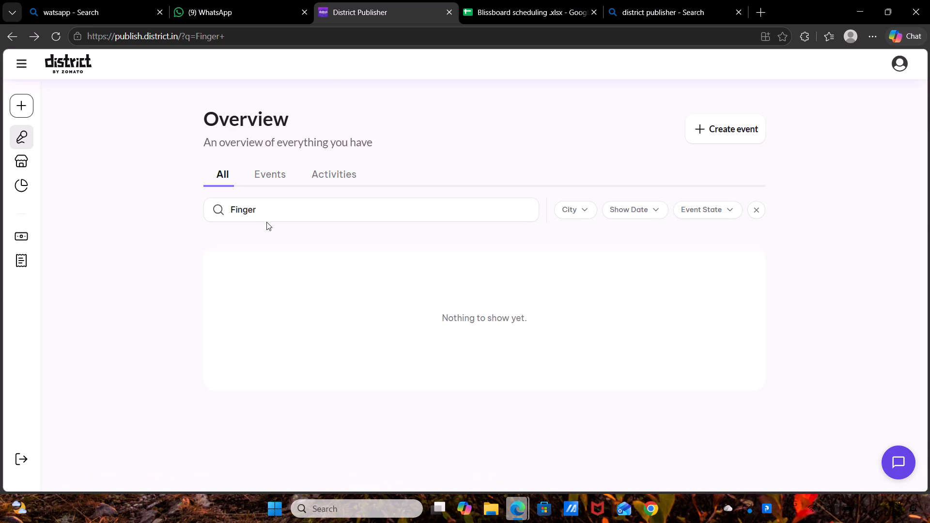
drag(269, 205, 188, 200)
key(BackSpace)
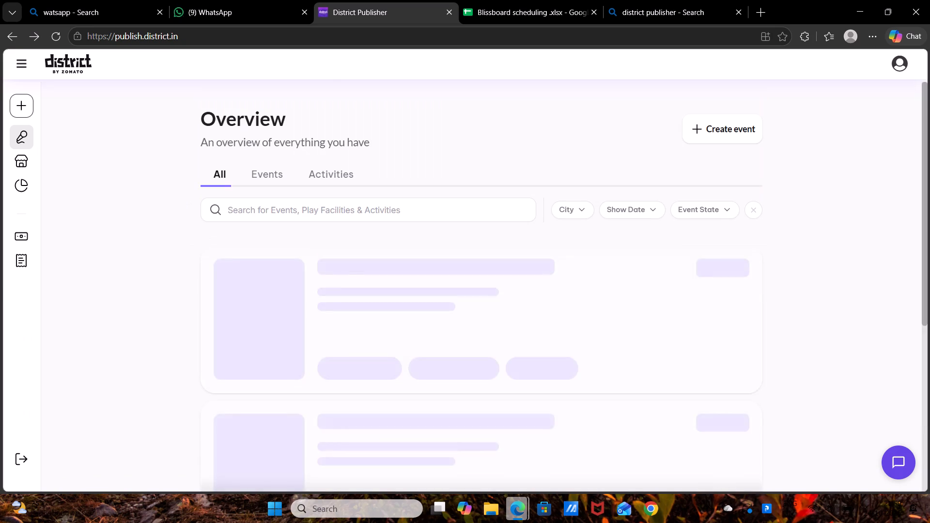
key(shift+b)
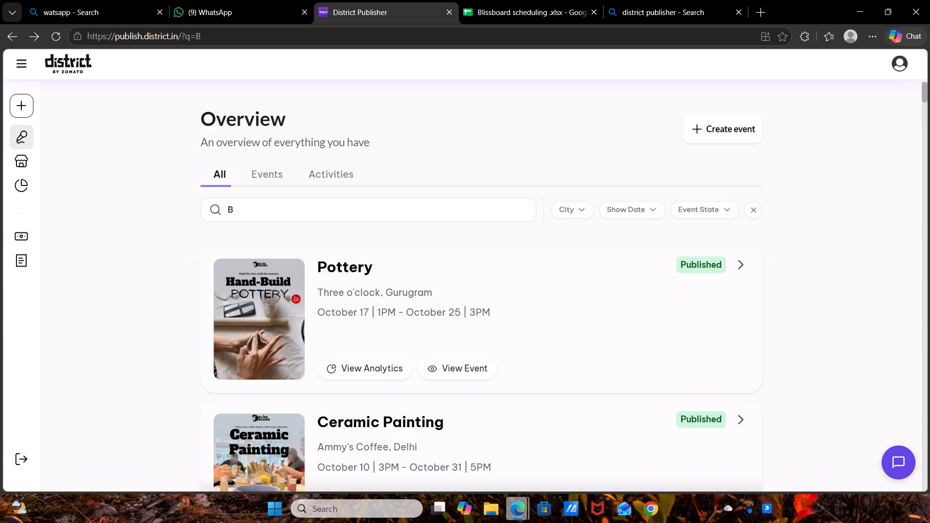
key(e)
text(dd)
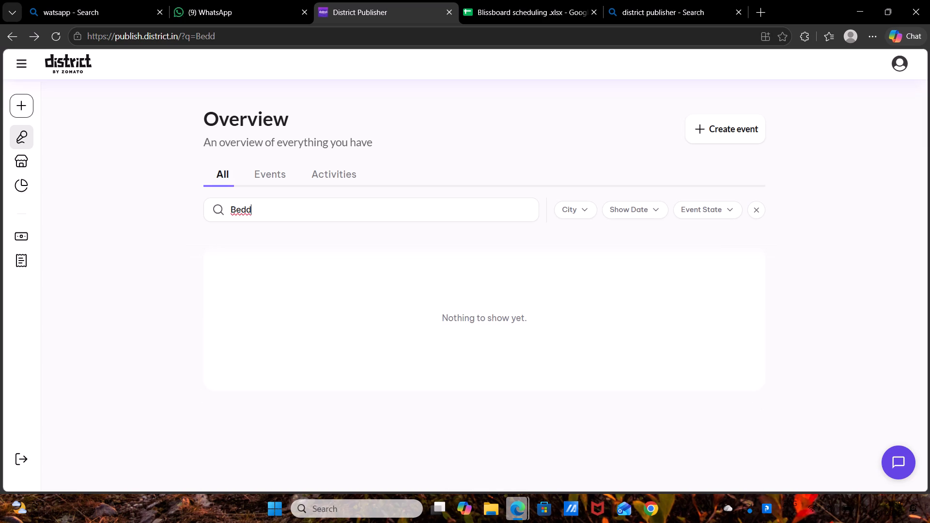
key(BackSpace)
key(BackSpace)
key(BackSpace)
Recheck the event name in the spreadsheet and search District Publisher again, trying "Bed" and "Bedz".
click(526, 0)
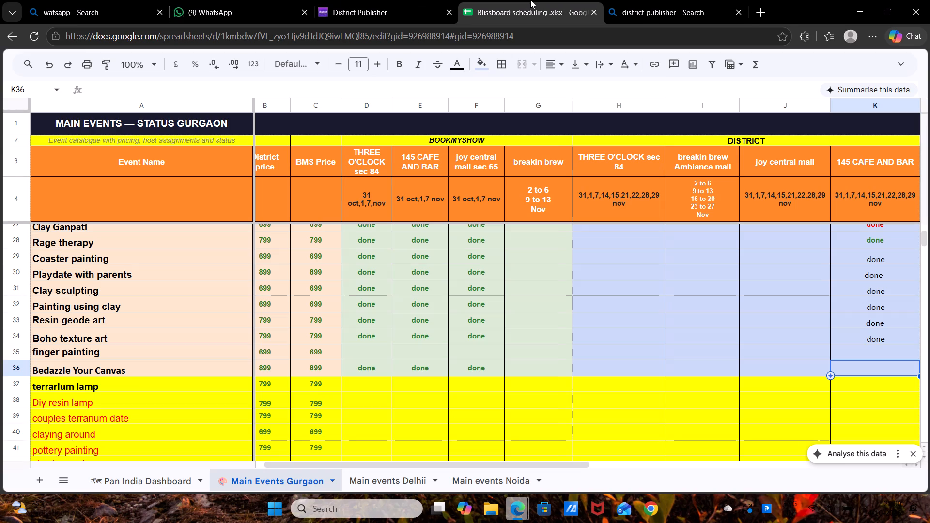
click(405, 5)
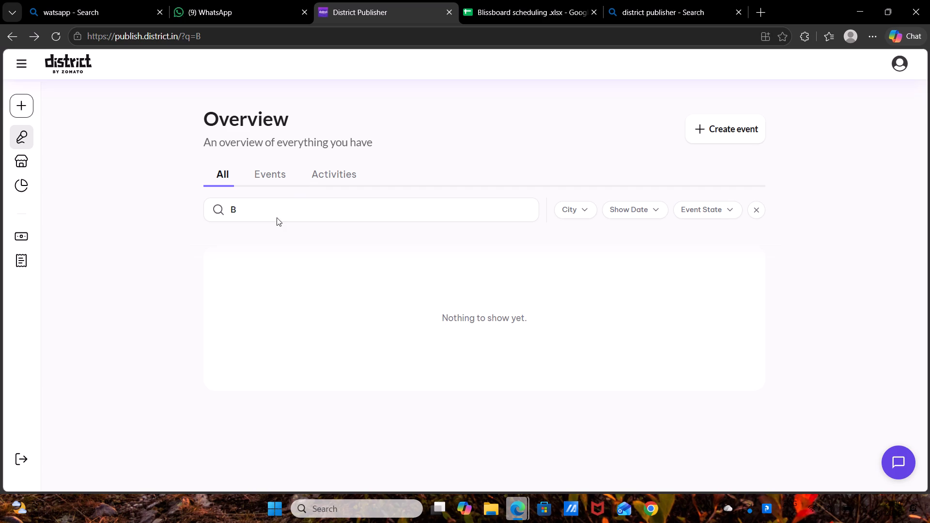
click(277, 214)
key(BackSpace)
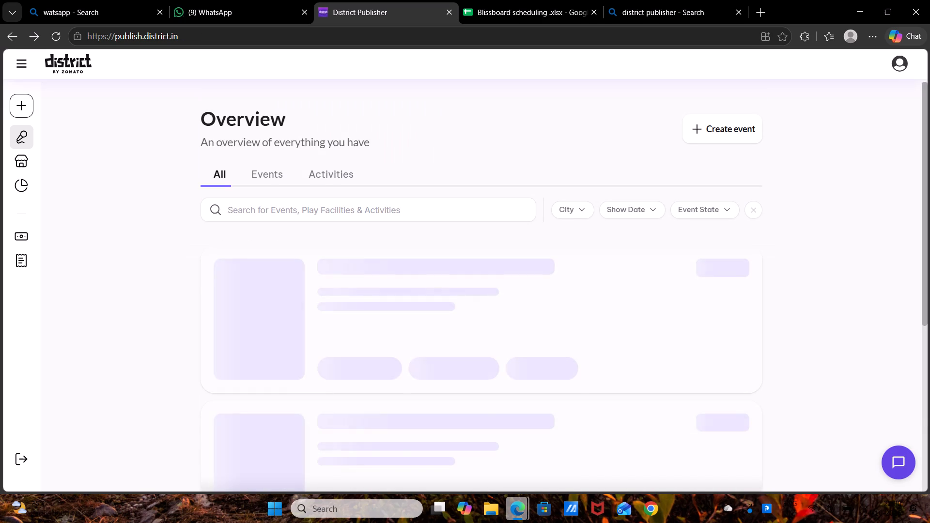
key(shift+b)
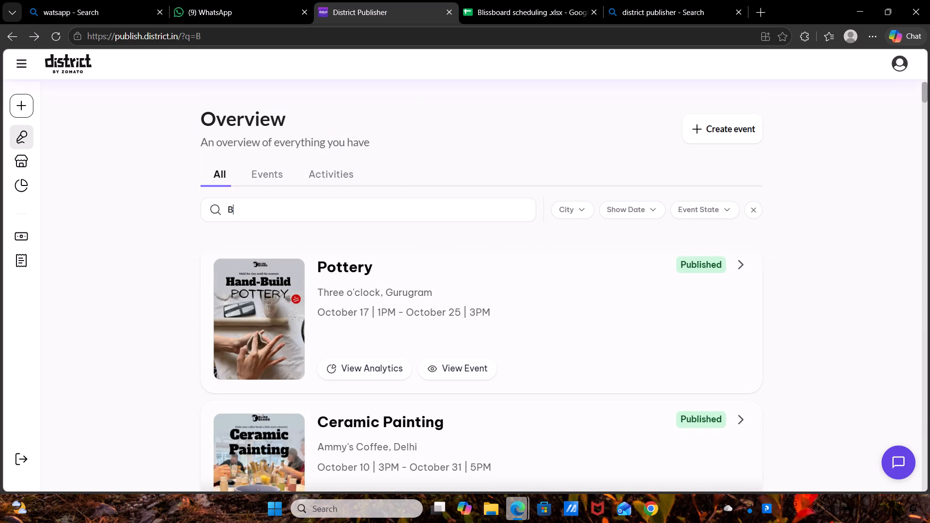
click(277, 214)
text(ed)
key(z)
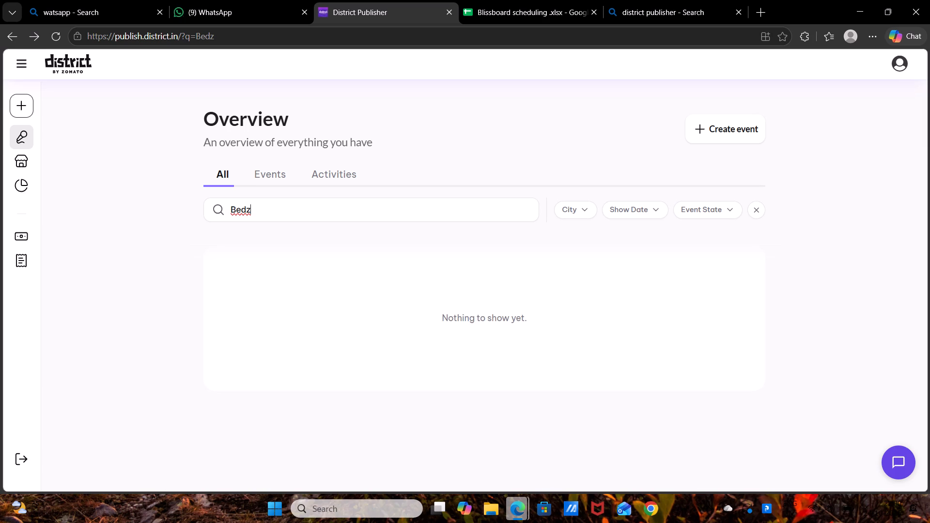
key(BackSpace)
After checking the spreadsheet name again, search District Publisher for "canvas" and open Bedazzle Your Canvas at 145 Cafe & Bar, Gurugram.
click(488, 0)
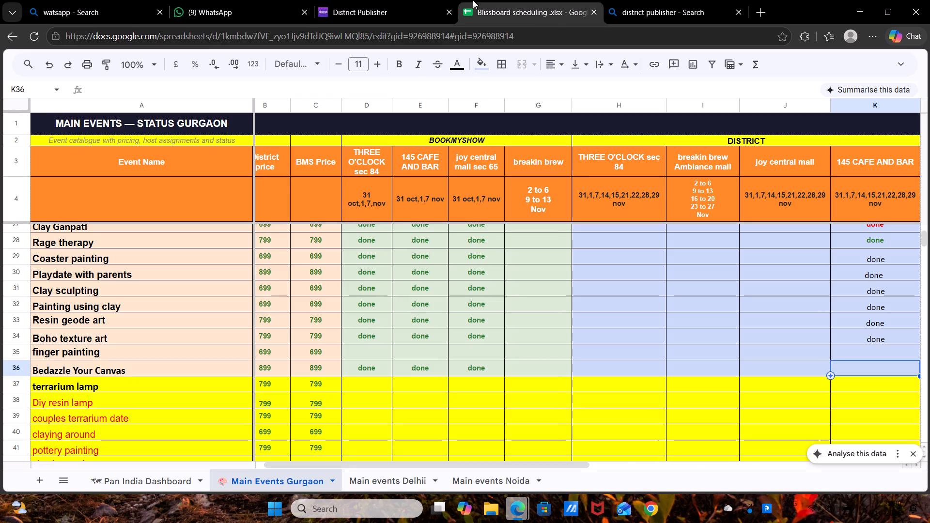
click(418, 11)
drag(280, 218, 249, 197)
drag(249, 197, 252, 204)
drag(252, 204, 204, 198)
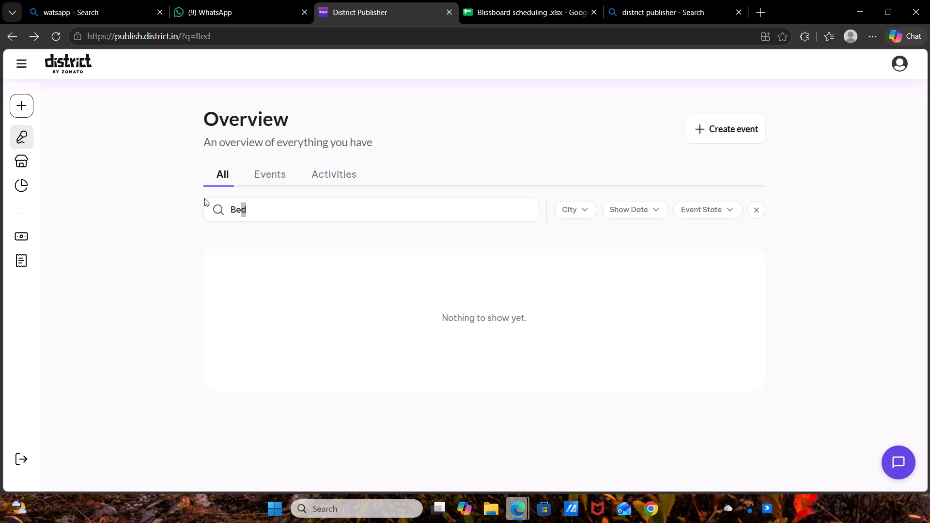
drag(204, 198, 154, 194)
key(BackSpace)
key(c)
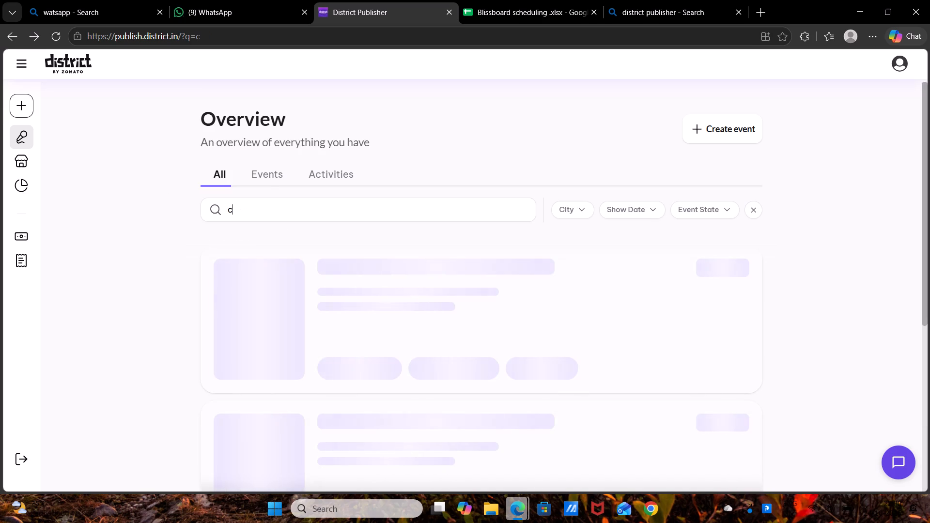
key(a)
key(n)
text(vas)
key(space)
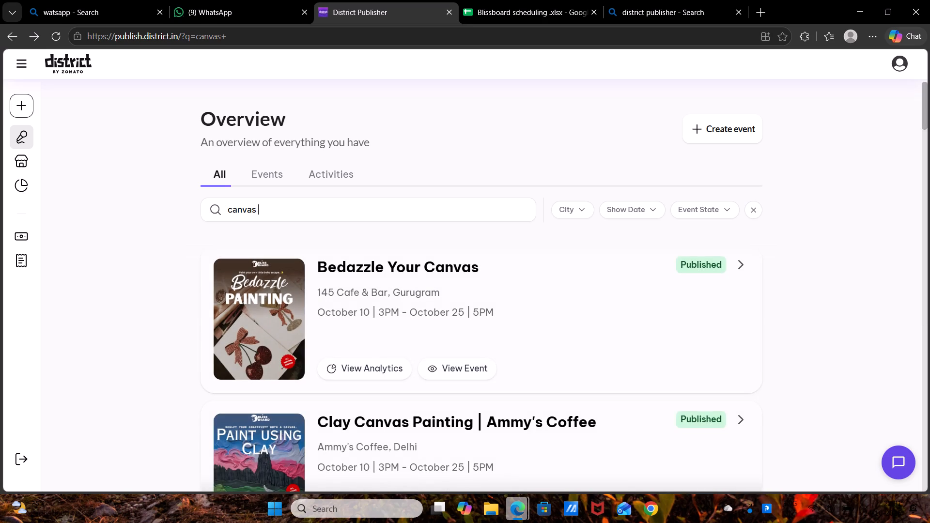
click(423, 314)
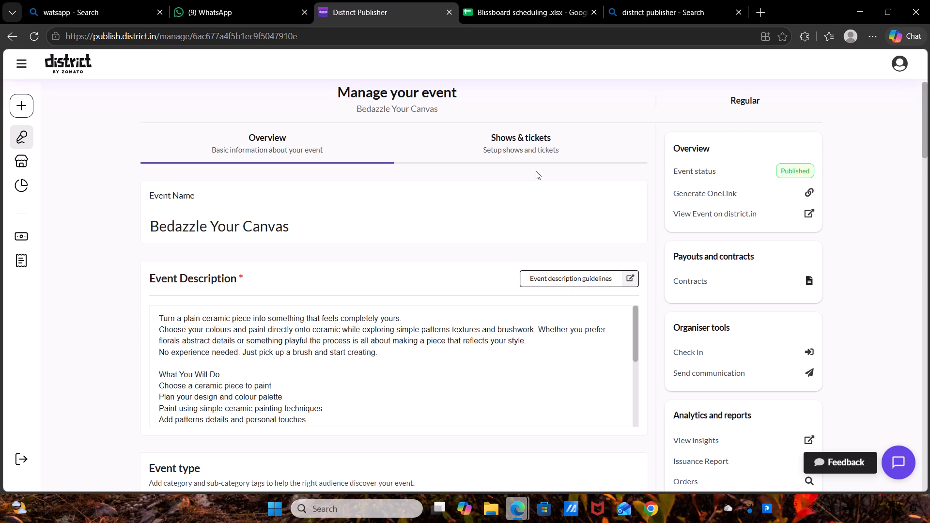
Add a recurring weekly show to Bedazzle Your Canvas from Sat, 31 Oct to Mon, 30 Nov, repeating on Saturday and Sunday.
click(544, 143)
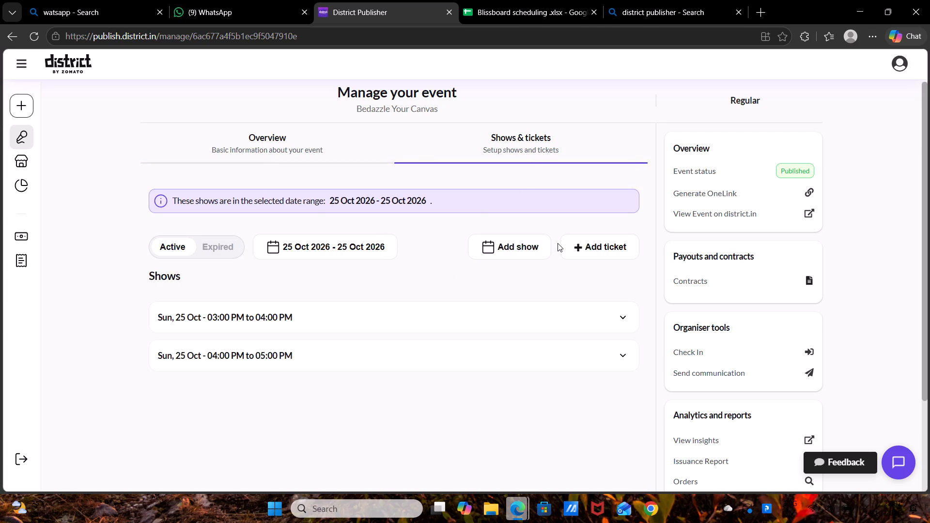
click(524, 251)
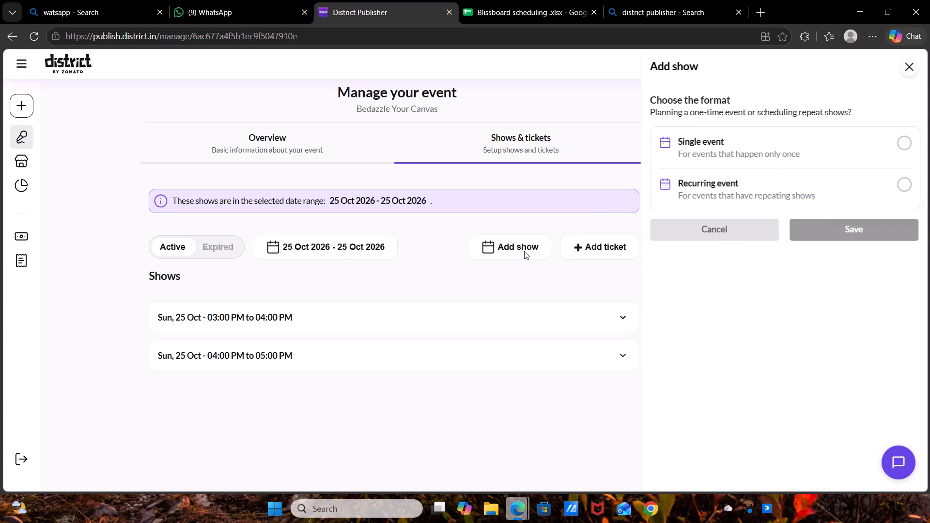
click(681, 186)
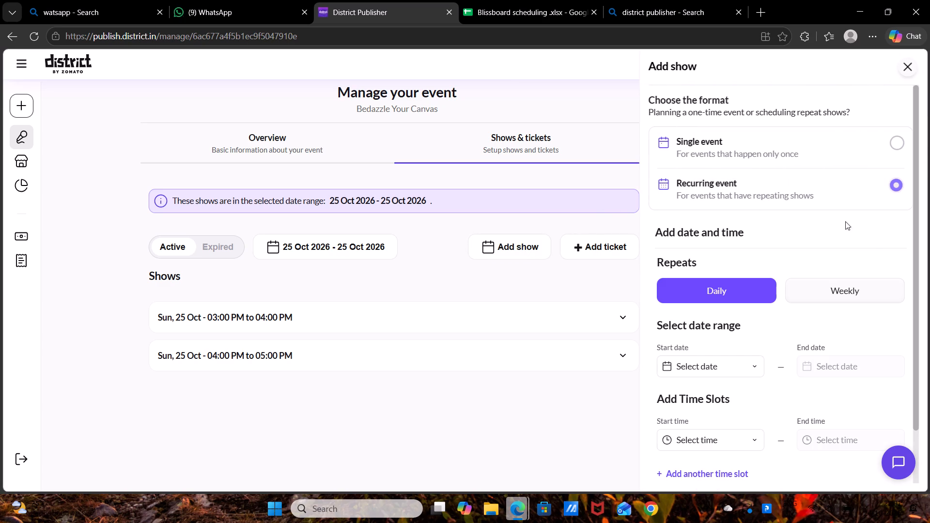
click(846, 289)
click(707, 364)
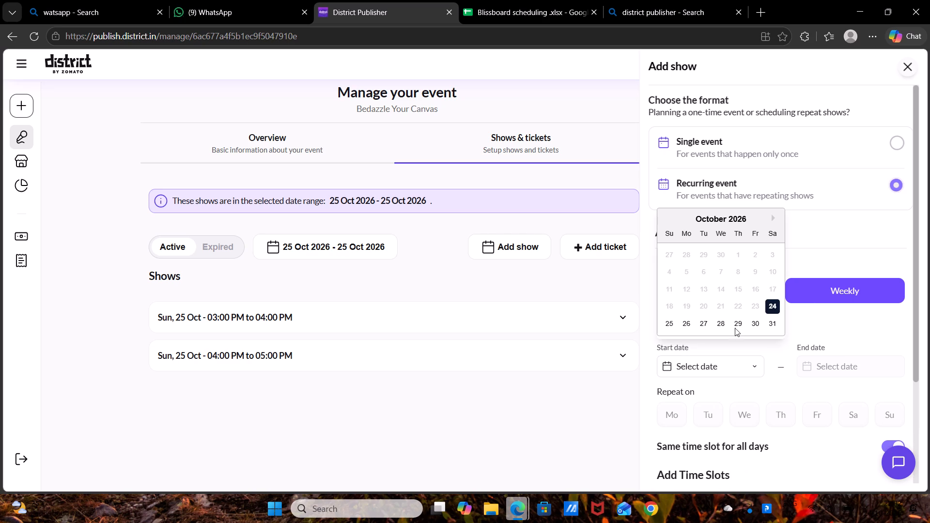
click(768, 319)
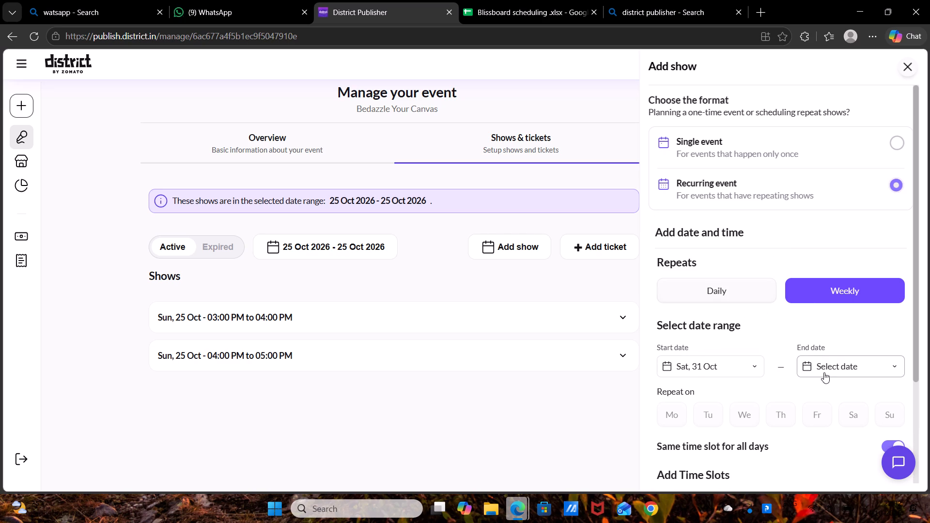
click(826, 369)
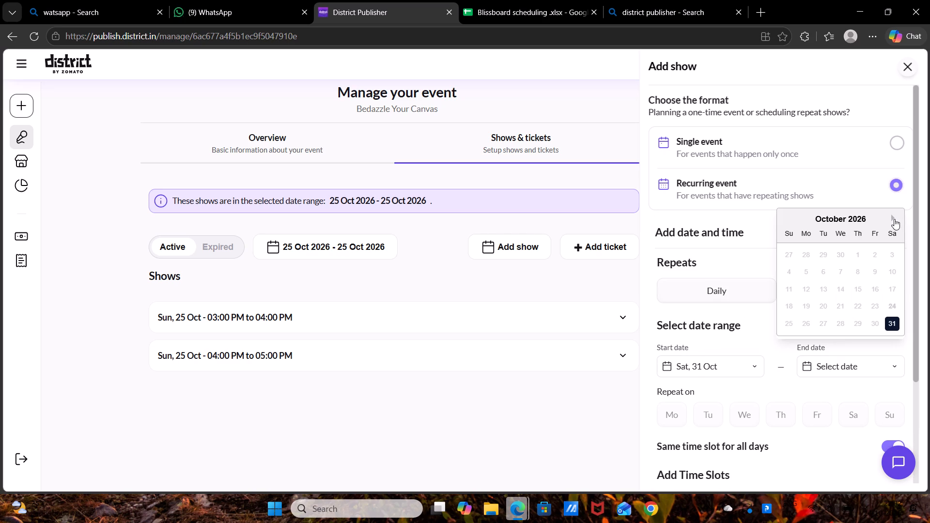
click(894, 219)
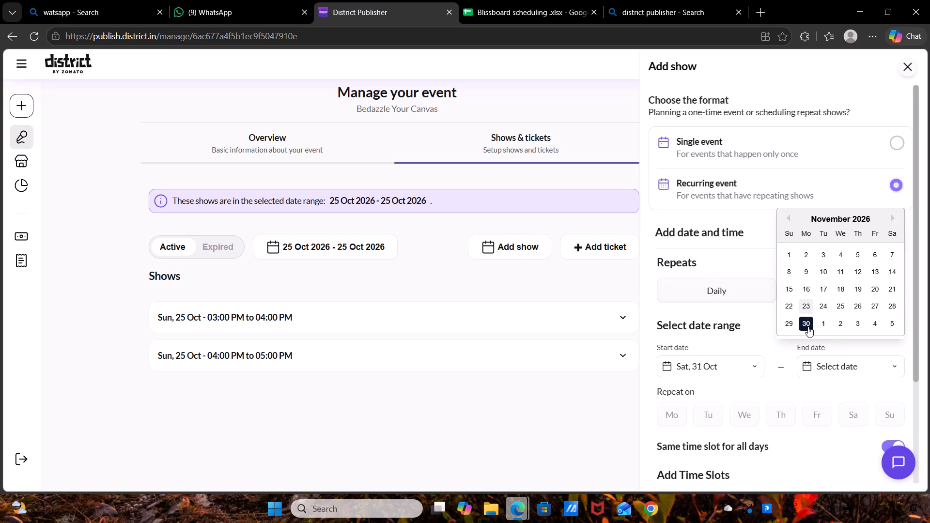
click(808, 326)
click(853, 409)
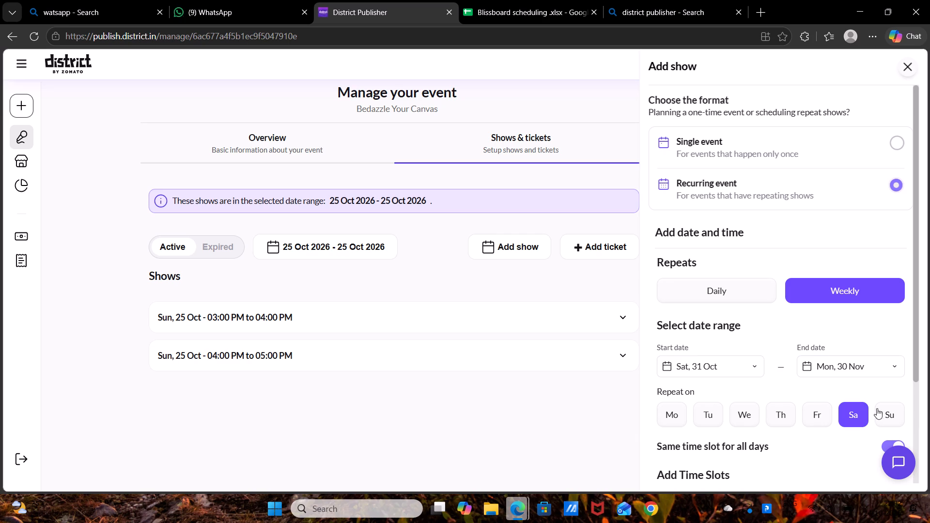
click(882, 407)
Set the show's first time slot from 03:00 PM to 04:00 PM.
scroll(882, 407, down, 3)
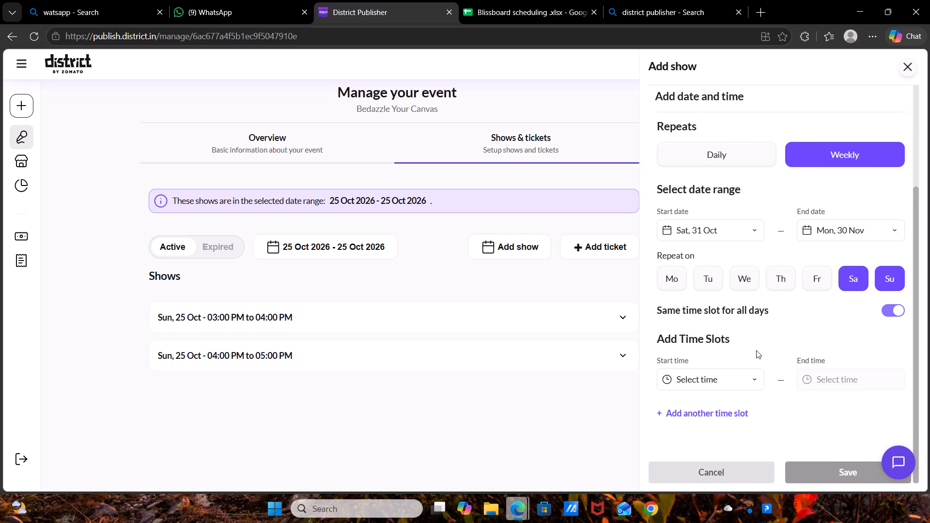
click(741, 374)
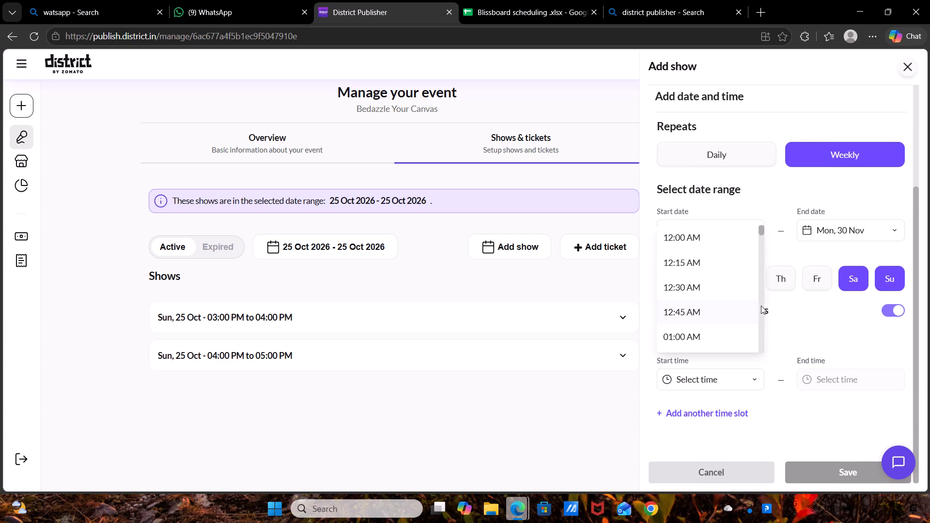
drag(760, 306, 757, 286)
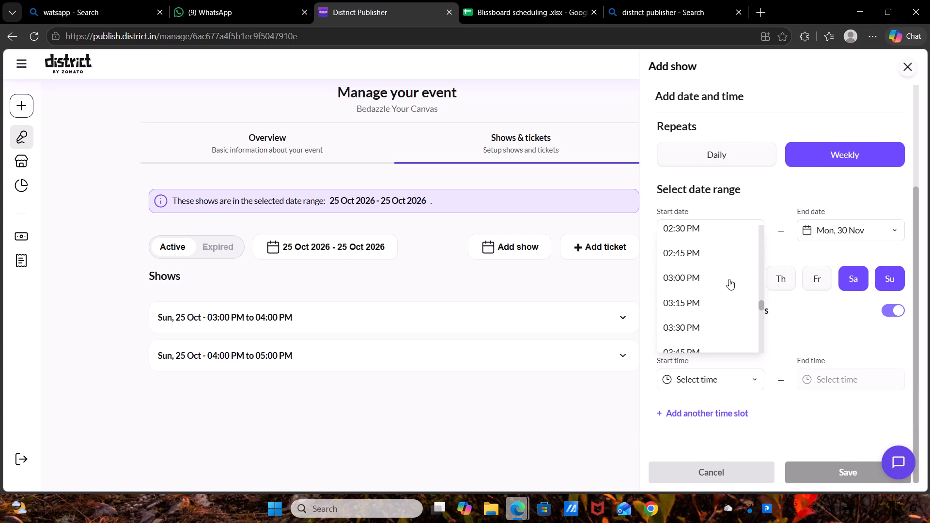
click(717, 275)
click(872, 387)
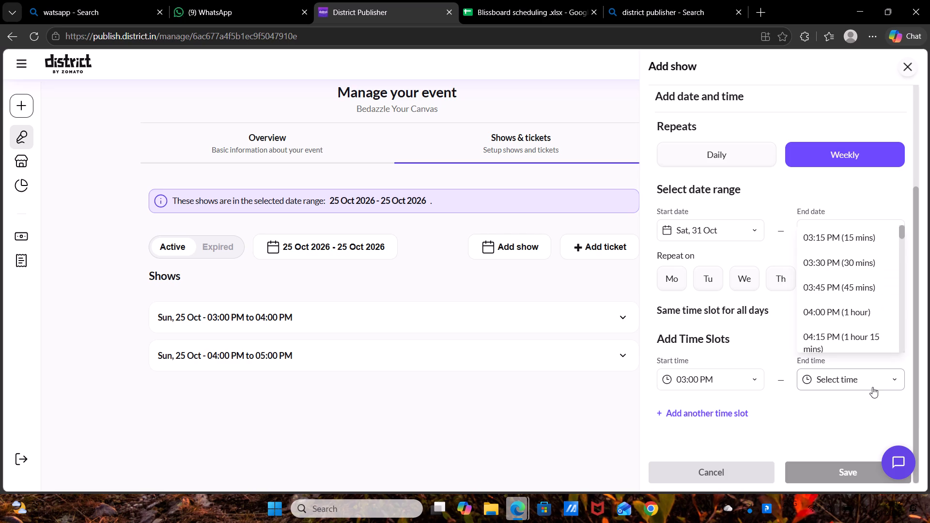
click(843, 322)
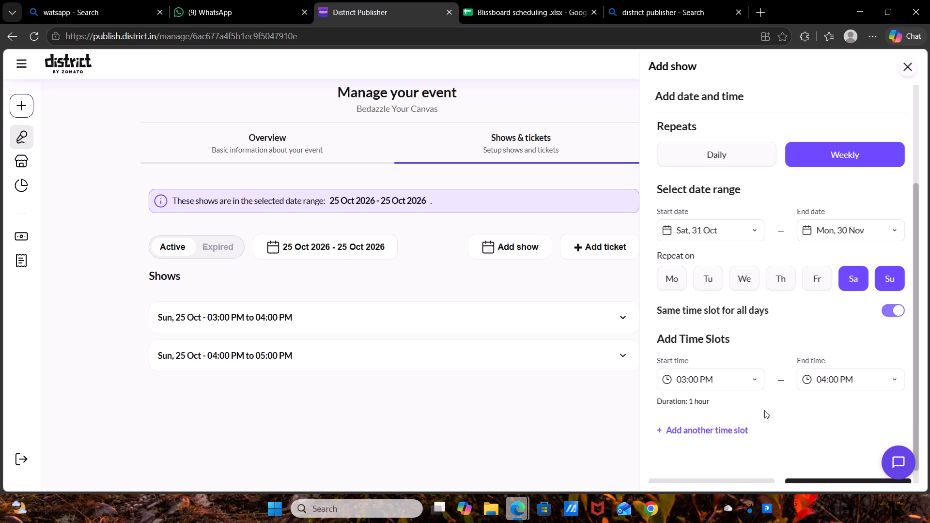
Add another time slot to the show and open its start time choices.
click(738, 428)
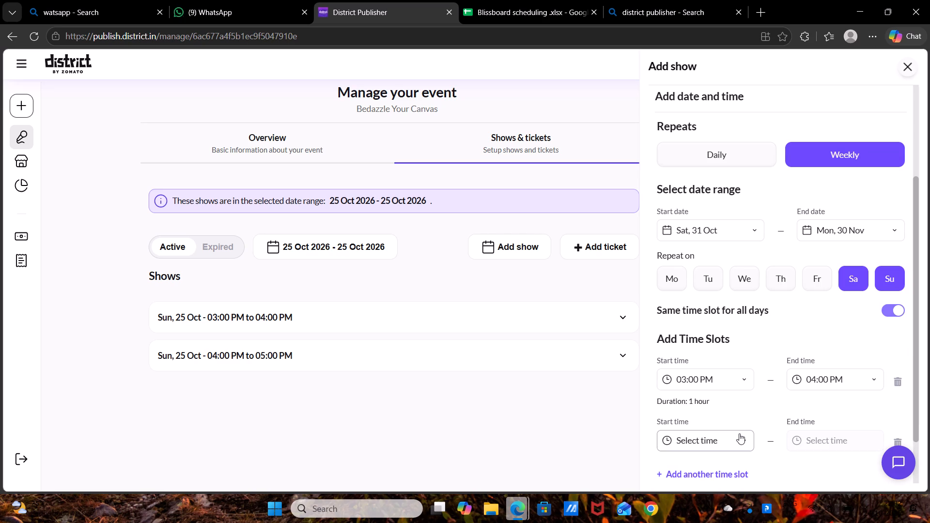
click(739, 433)
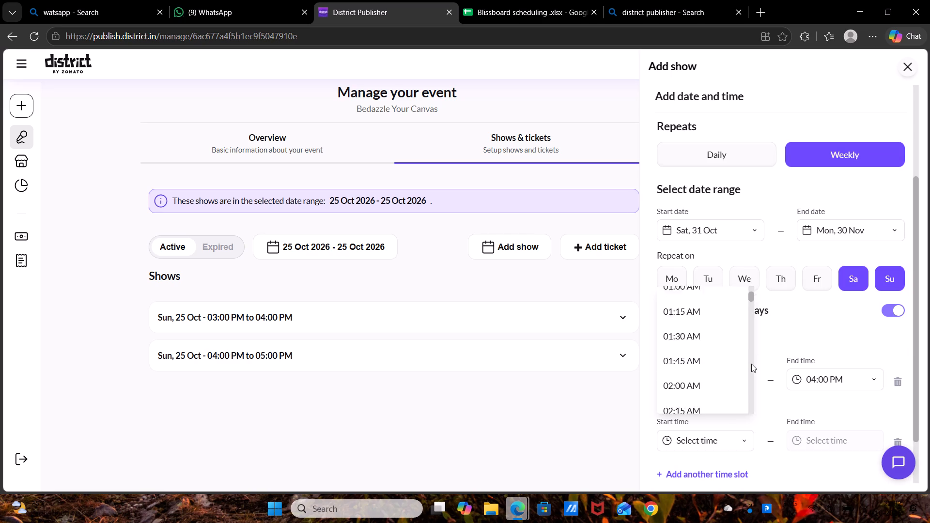
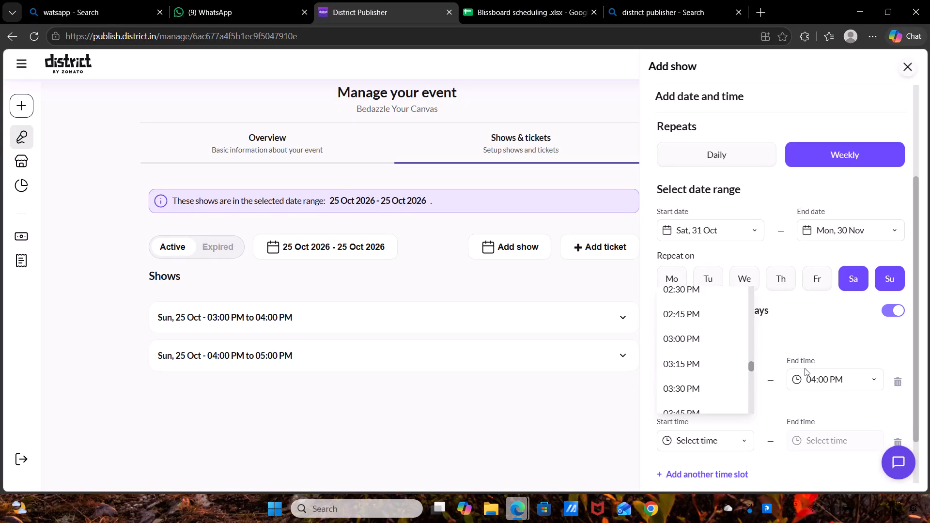
Set the show's second time slot from 04:00 PM to 05:00 PM.
scroll(804, 369, down, 1)
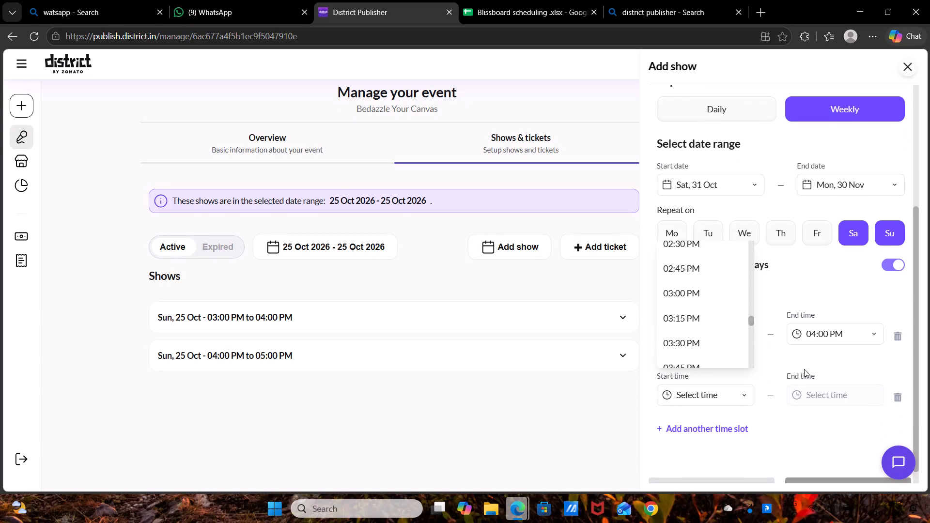
click(804, 369)
click(745, 401)
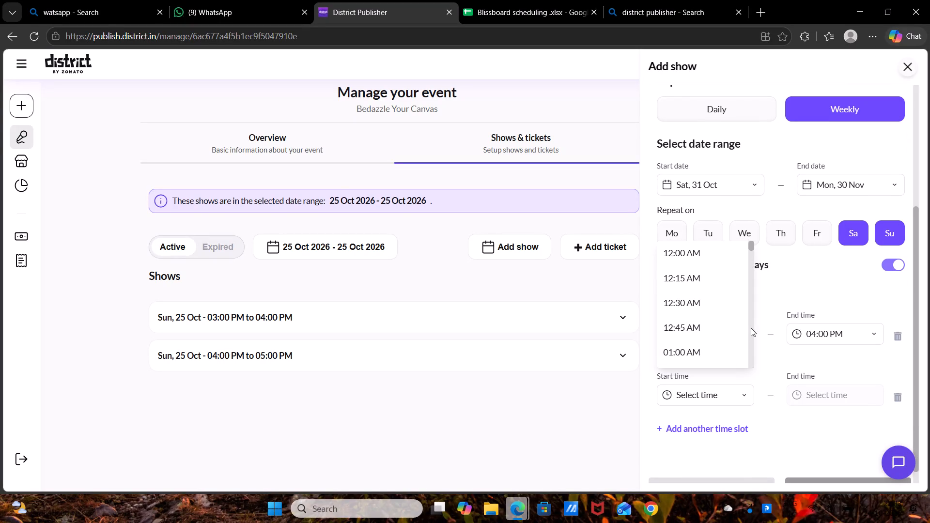
drag(751, 316, 704, 324)
scroll(704, 324, down, 1)
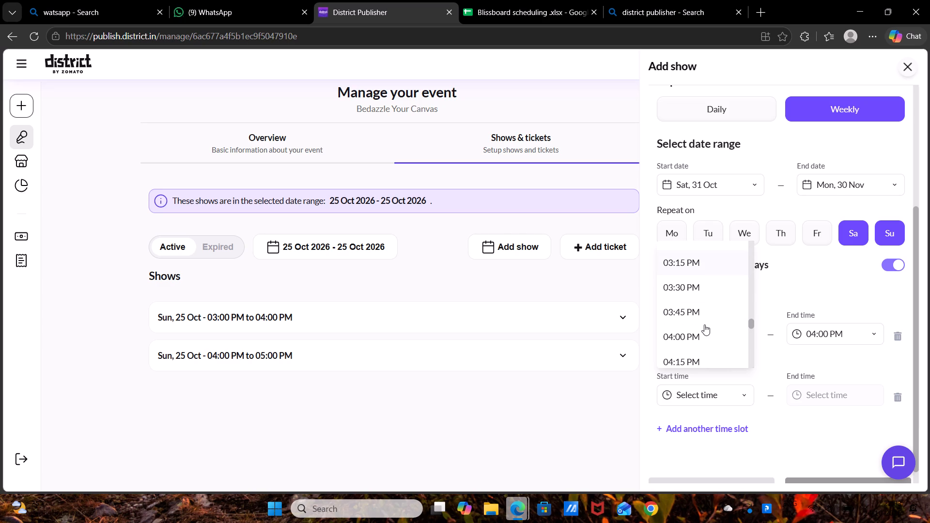
scroll(704, 324, down, 1)
click(704, 324)
click(823, 392)
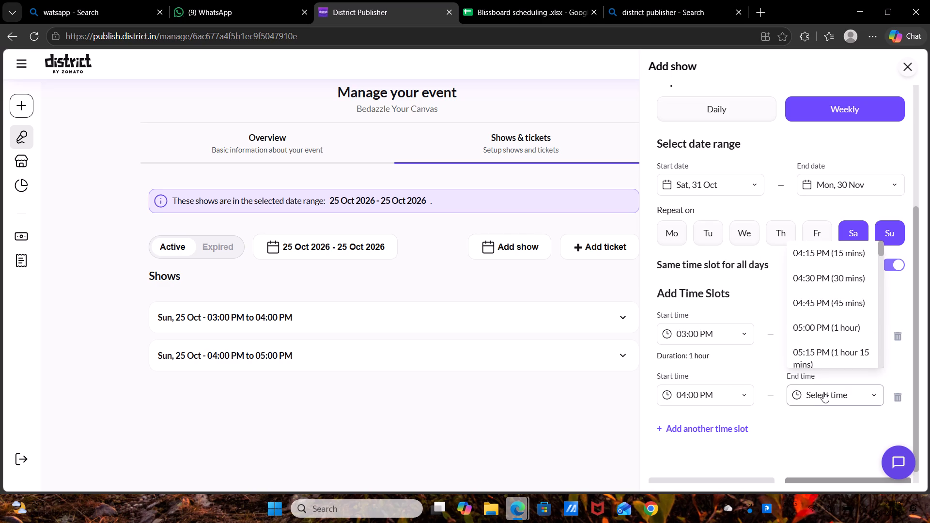
click(818, 333)
Save the recurring weekend shows with both time slots and confirm their creation.
scroll(818, 333, down, 2)
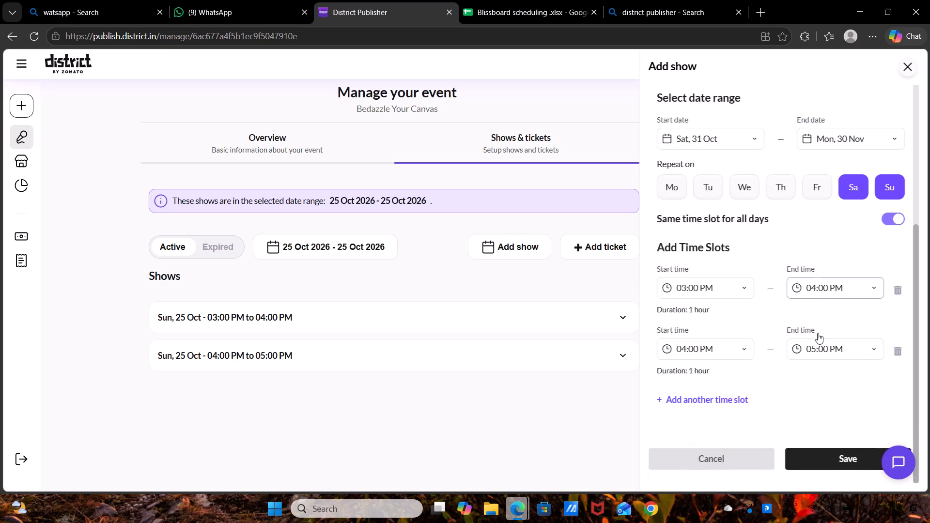
scroll(818, 333, down, 2)
click(851, 470)
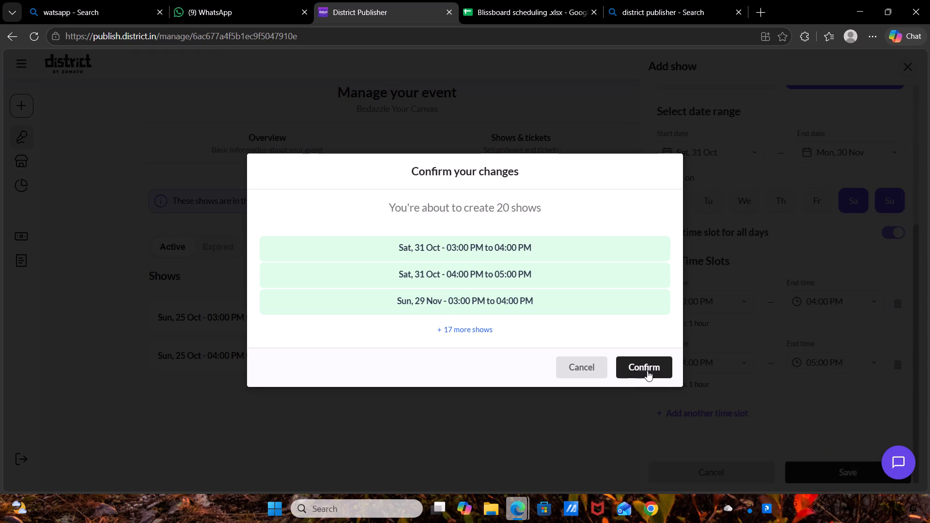
click(648, 370)
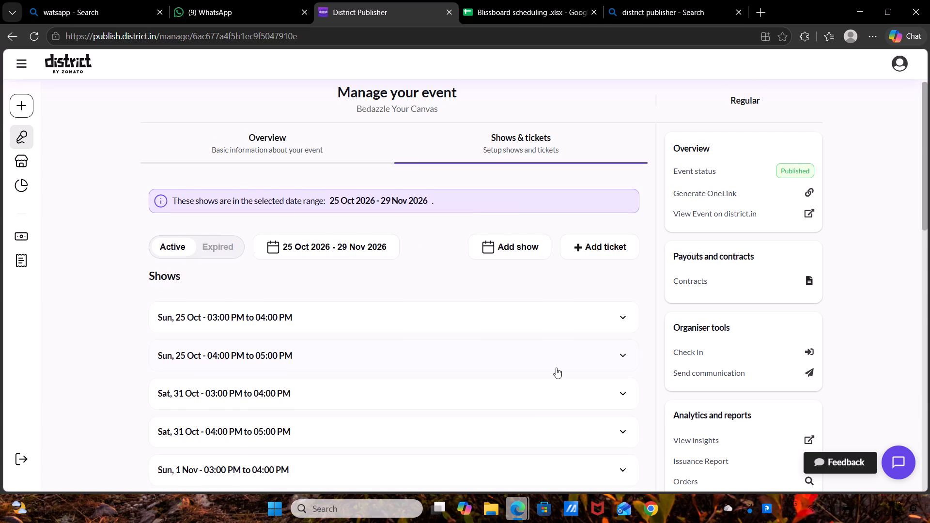
Disable only the Sun, 8 Nov show from 03:00 PM to 04:00 PM.
scroll(556, 368, down, 6)
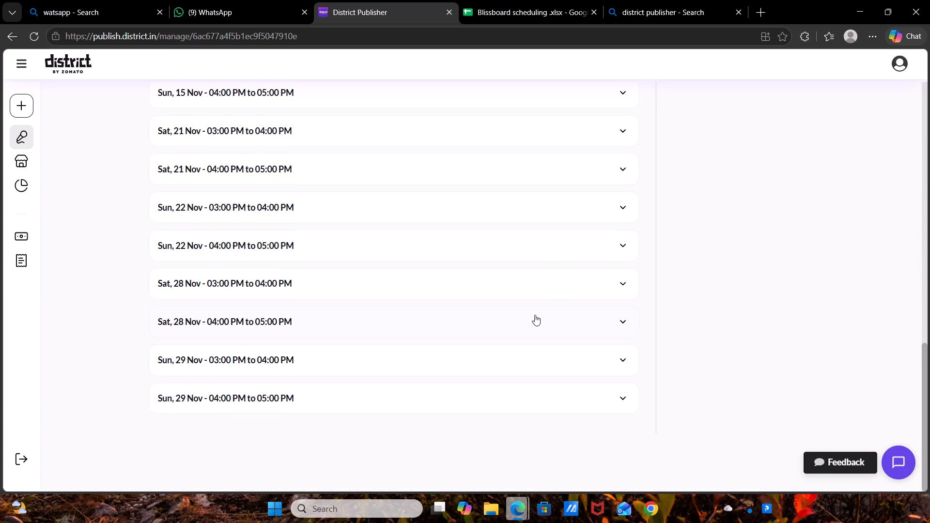
scroll(554, 249, up, 5)
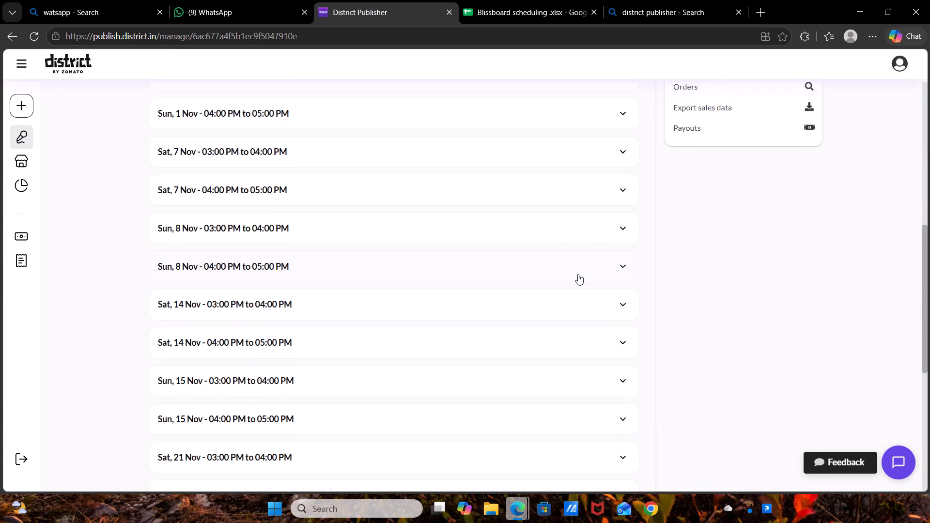
click(607, 233)
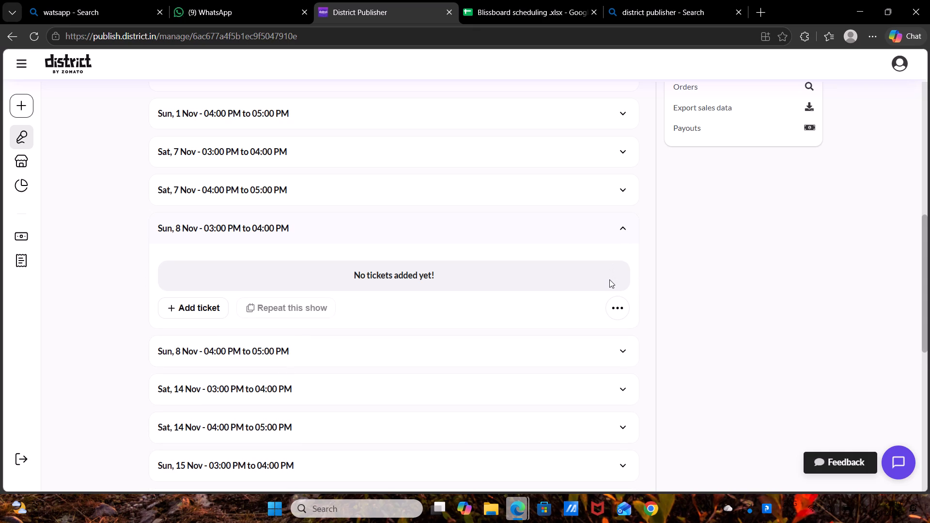
click(616, 301)
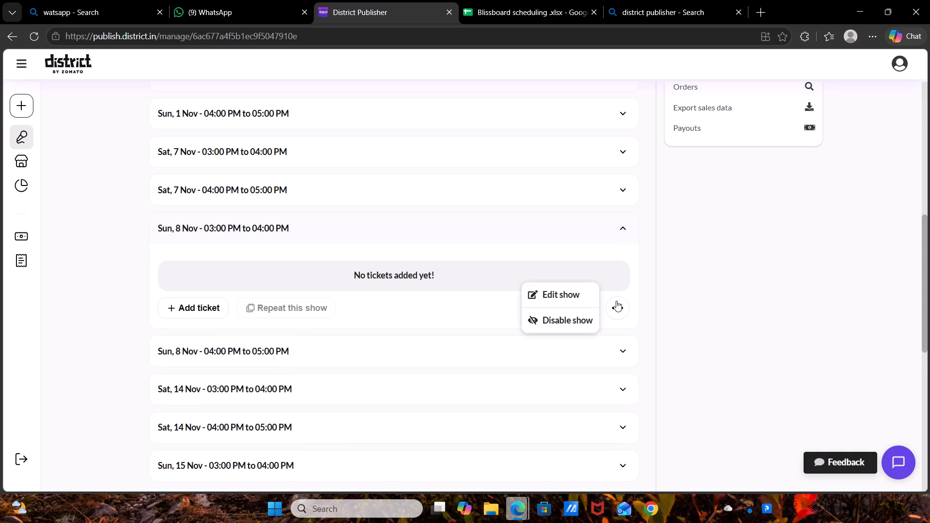
click(560, 317)
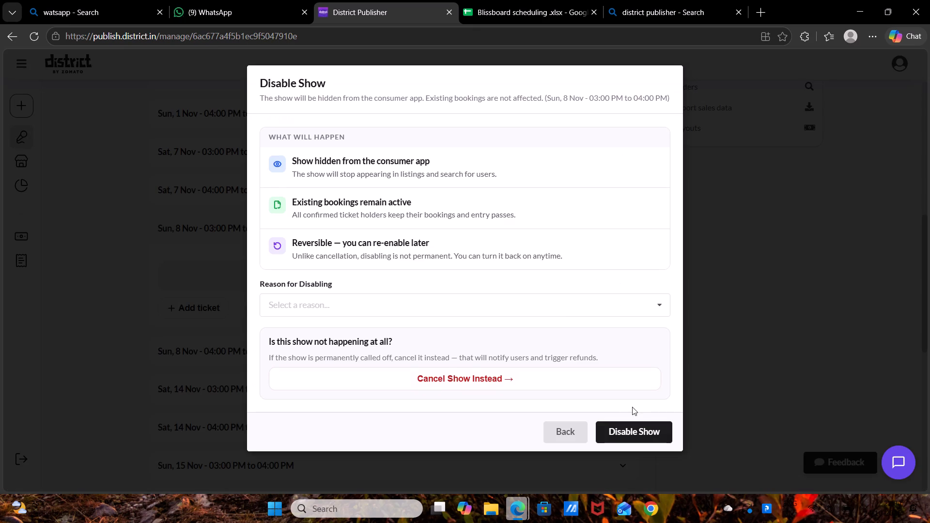
click(639, 424)
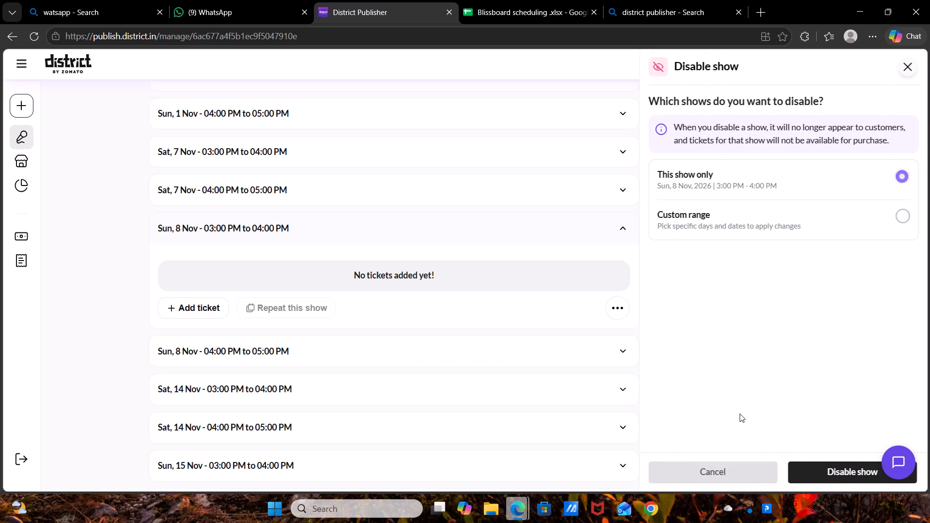
click(802, 470)
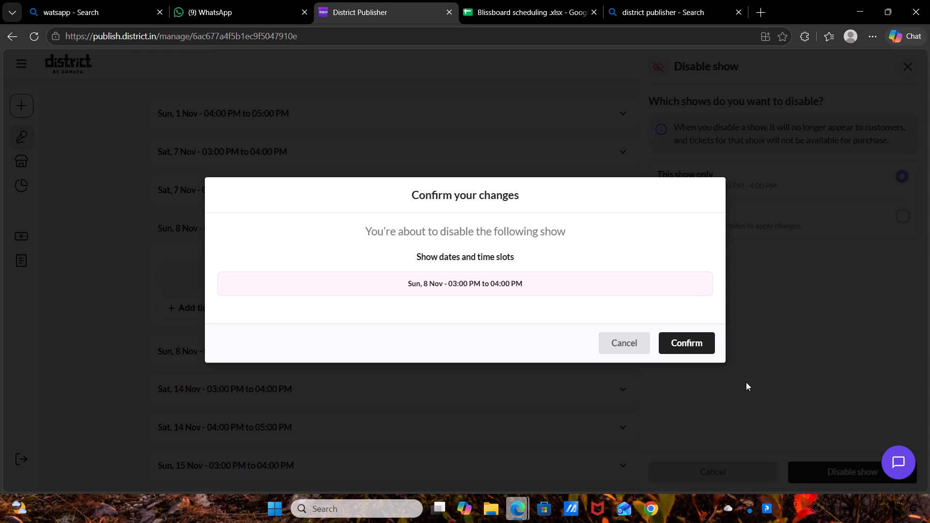
click(706, 338)
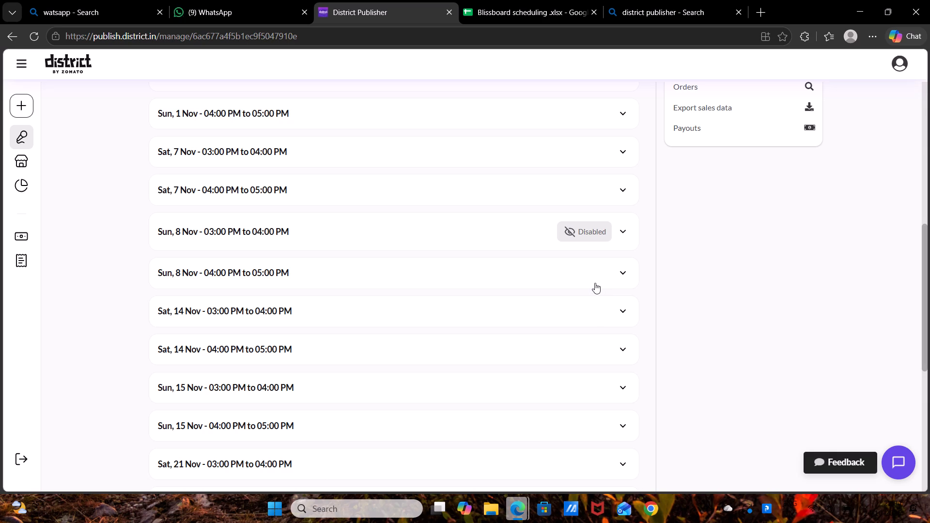
Disable only the Sun, 8 Nov show from 04:00 PM to 05:00 PM.
click(595, 283)
click(620, 346)
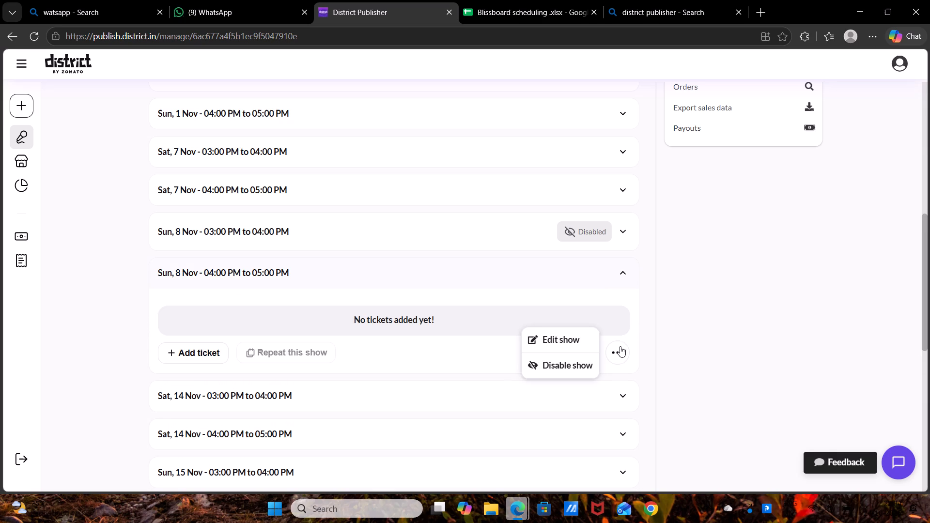
click(572, 362)
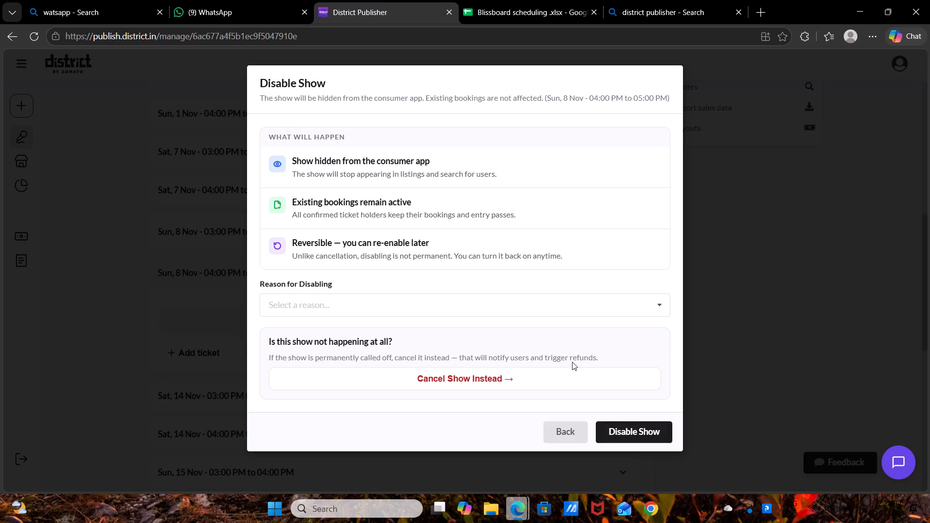
click(628, 425)
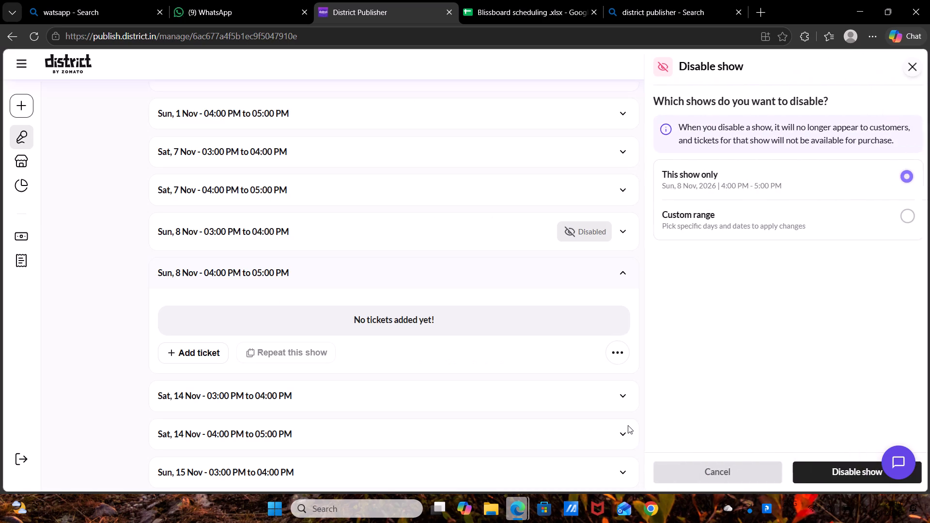
click(826, 461)
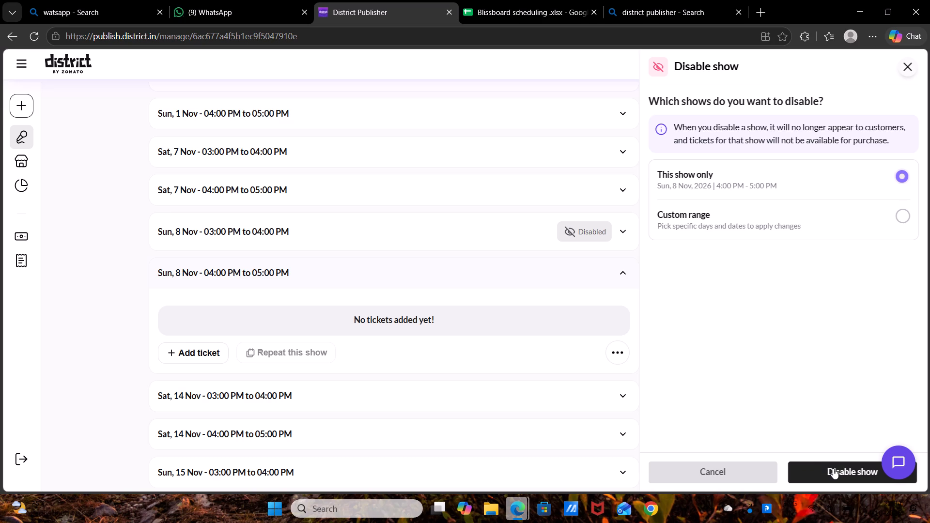
click(833, 468)
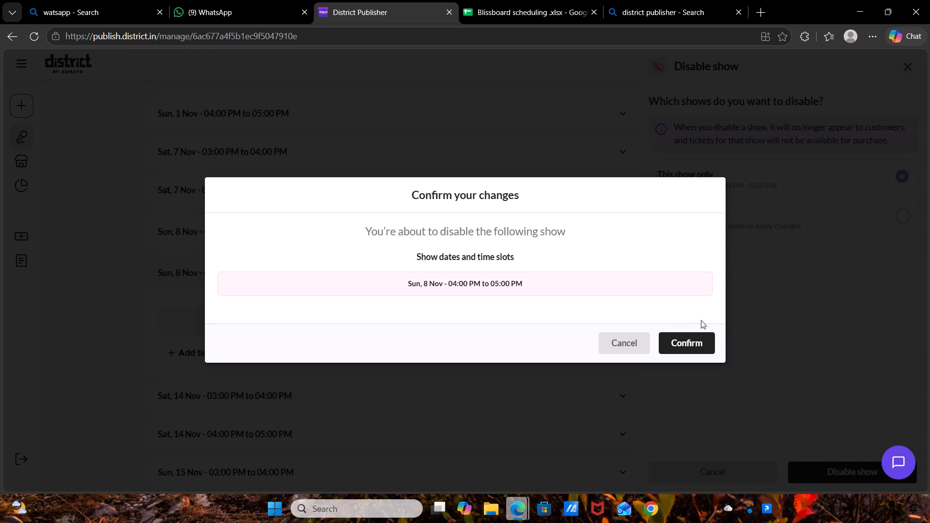
click(690, 341)
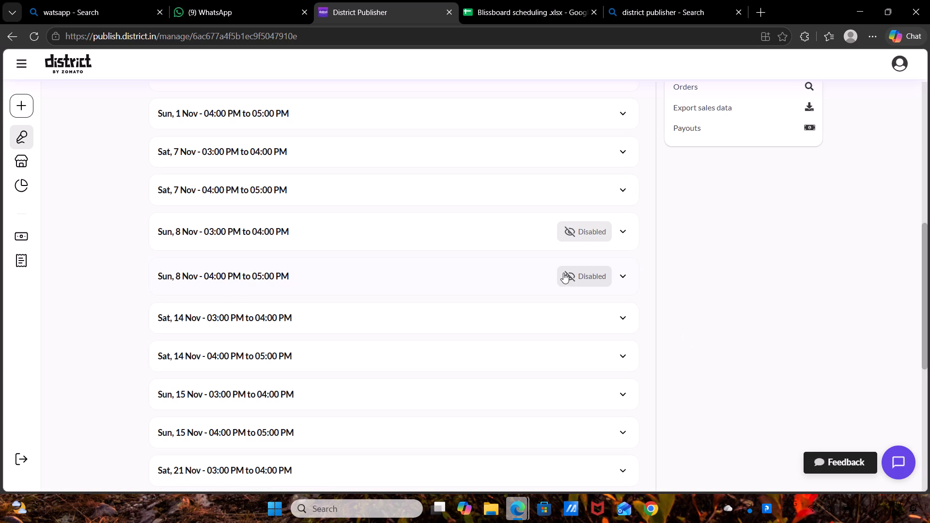
Start a custom ticket for the Sat, 31 Oct 03:00 PM show, autofilled as Entry pass with price 799 and quantity 10.
scroll(563, 273, up, 3)
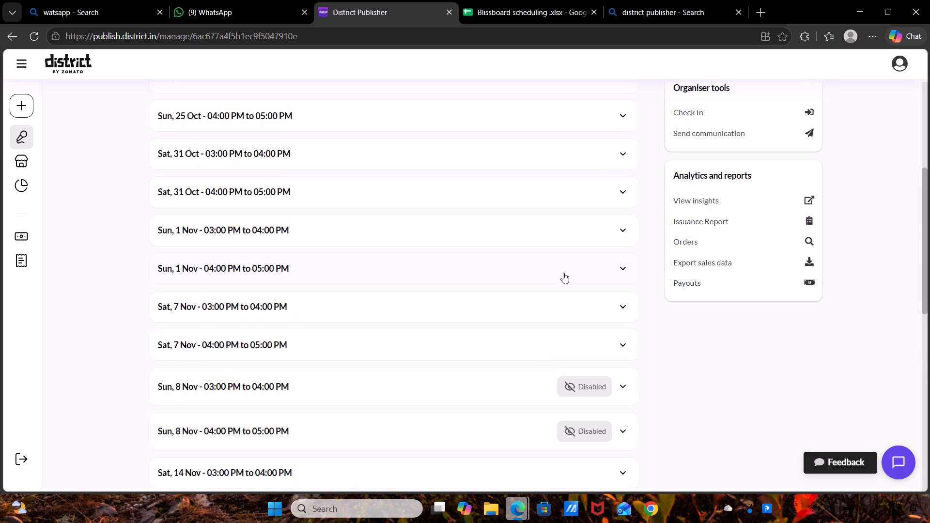
scroll(495, 194, up, 1)
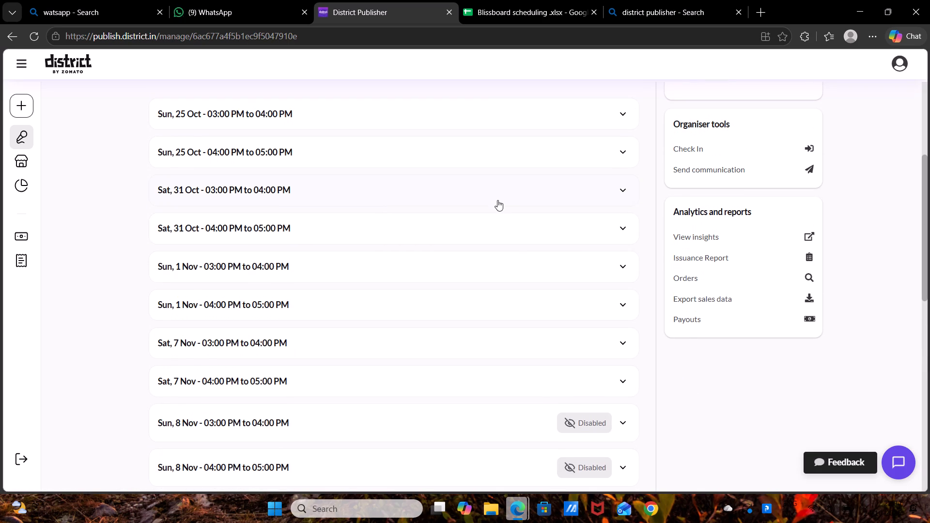
click(507, 190)
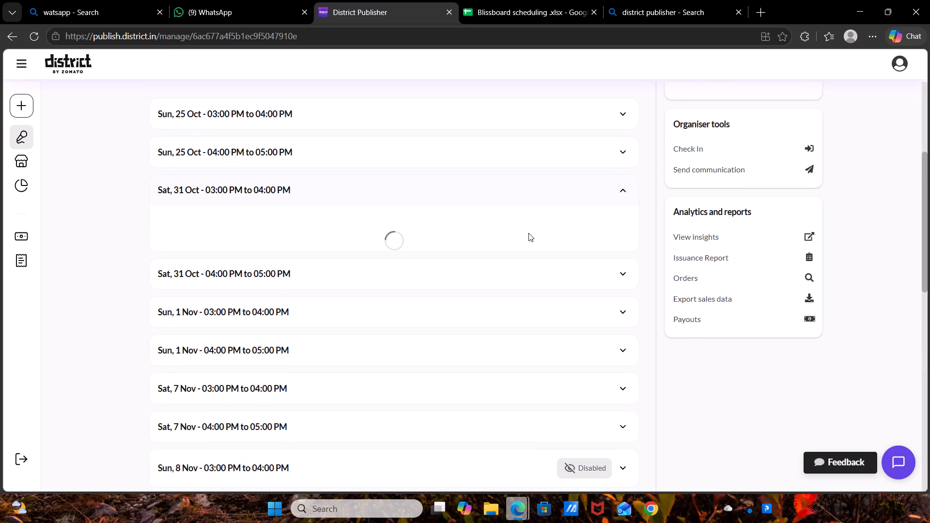
click(609, 270)
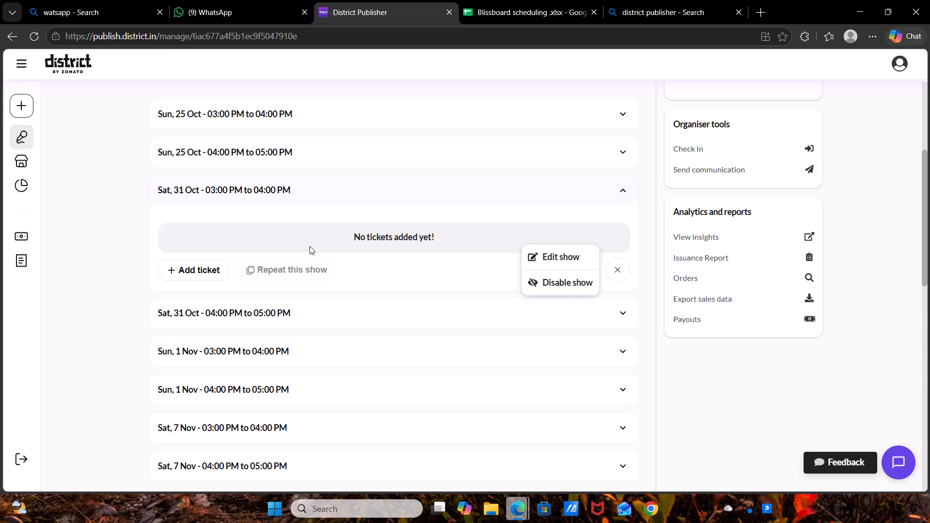
click(205, 271)
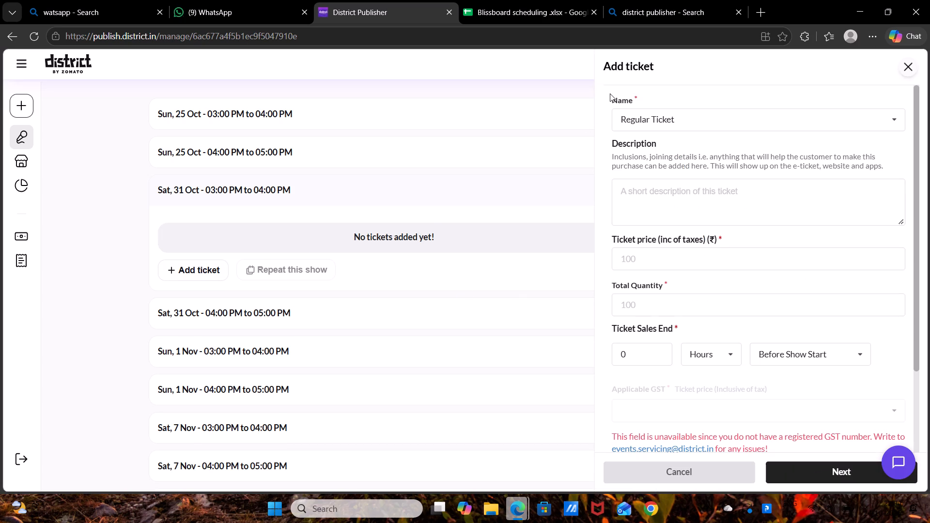
click(647, 111)
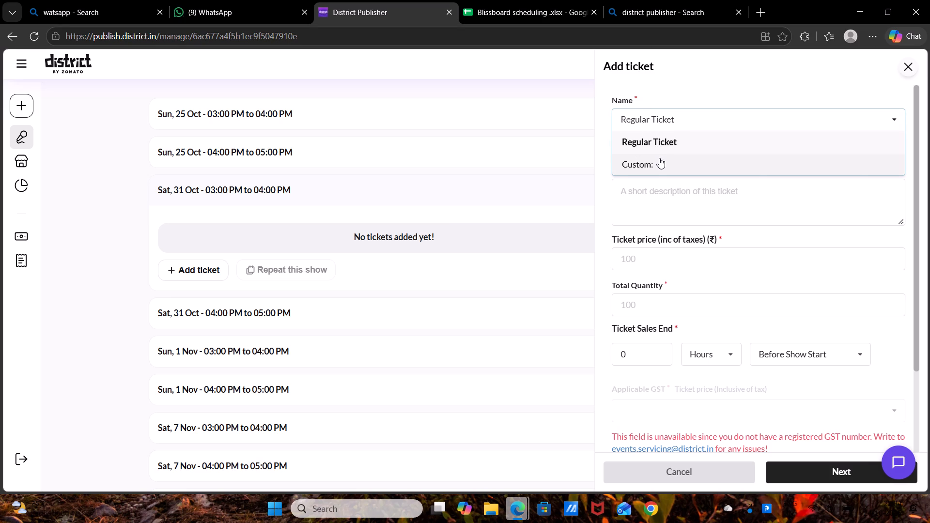
click(659, 158)
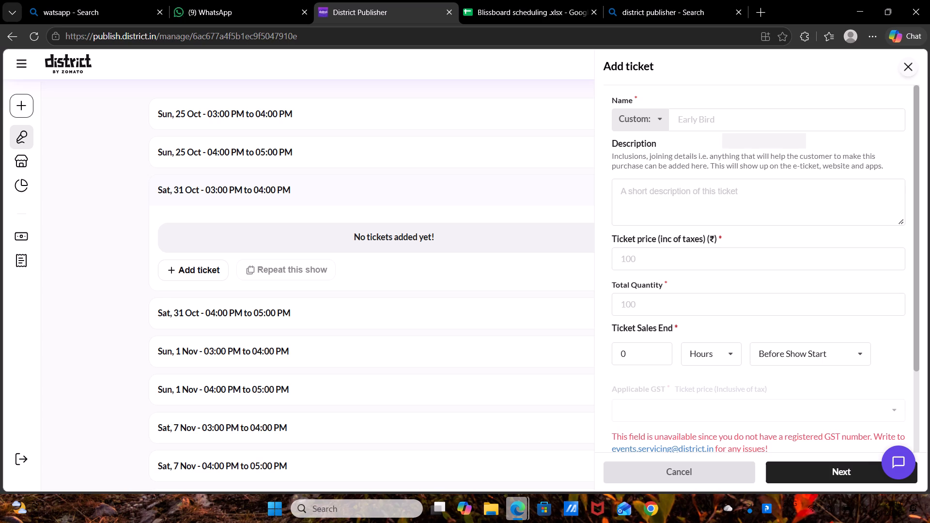
click(716, 124)
click(727, 180)
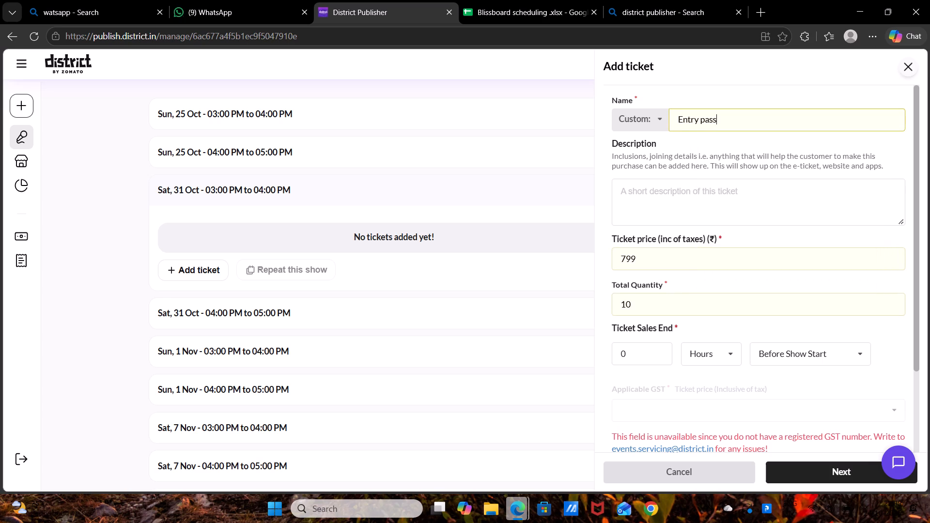
Check the Bedazzle Your Canvas District price in the scheduling spreadsheet and set the ticket price to 899.
click(556, 0)
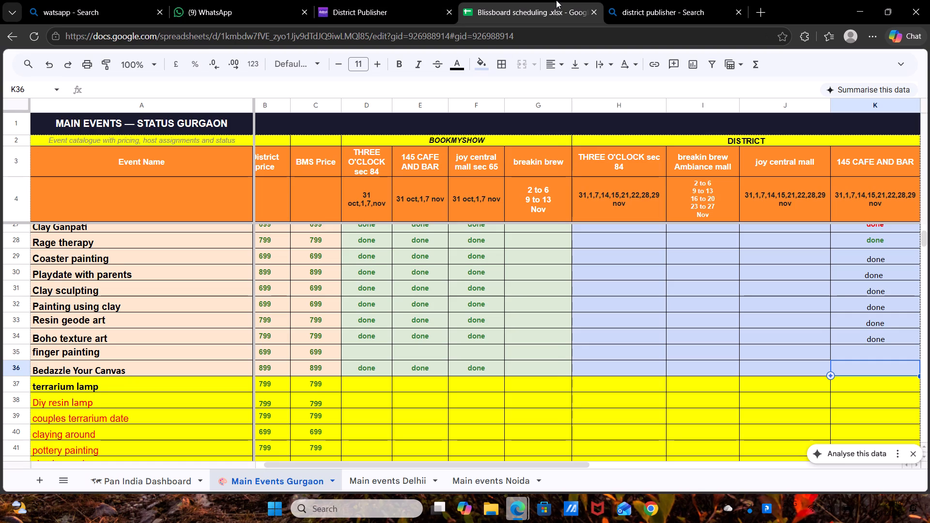
click(382, 2)
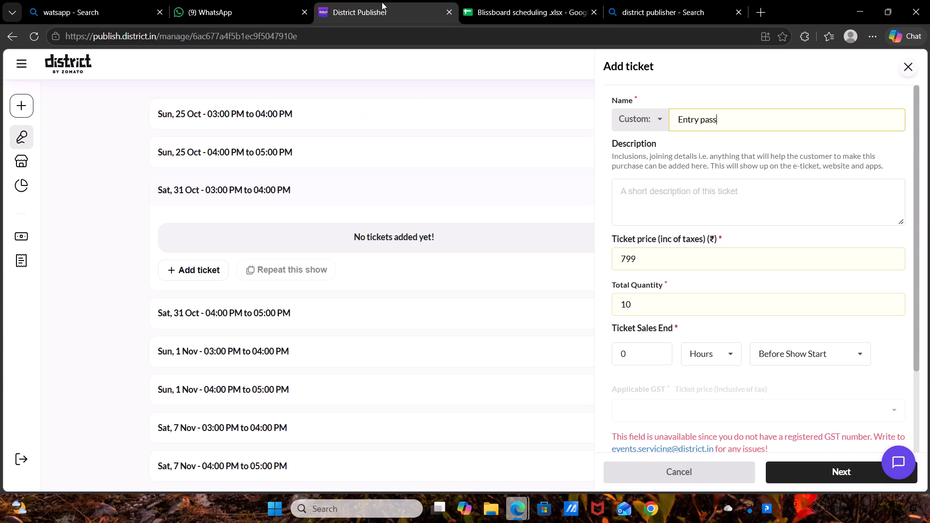
click(628, 262)
key(BackSpace)
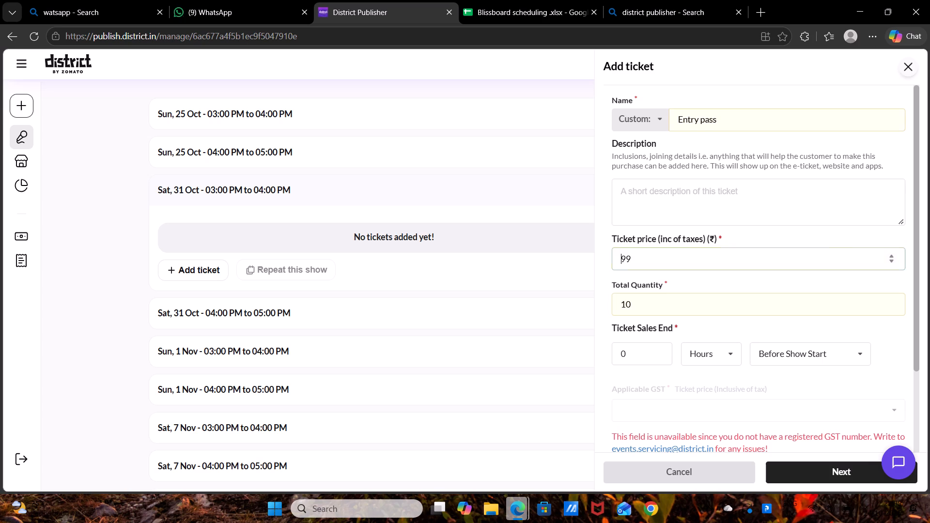
key(8)
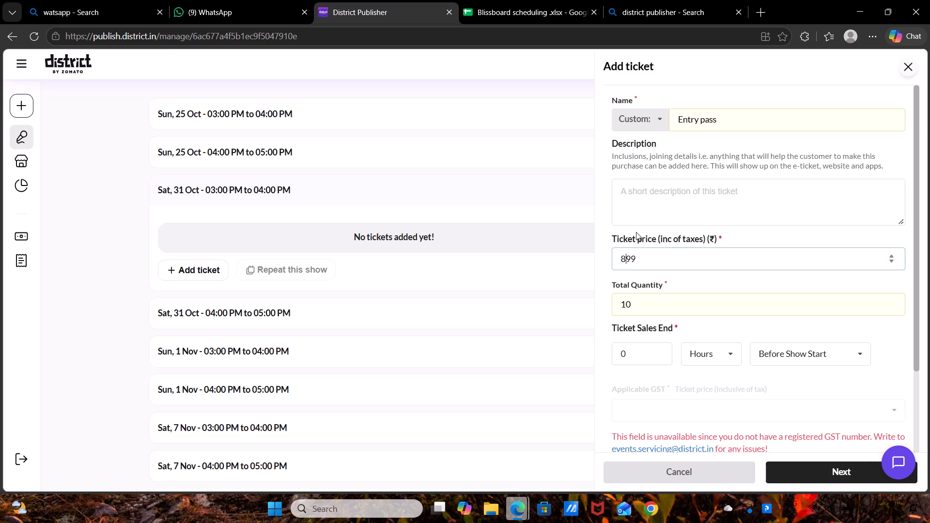
Paste the ticket description stating the additional INR 300 per person cover charge, fully redeemable against food and beverages.
click(640, 211)
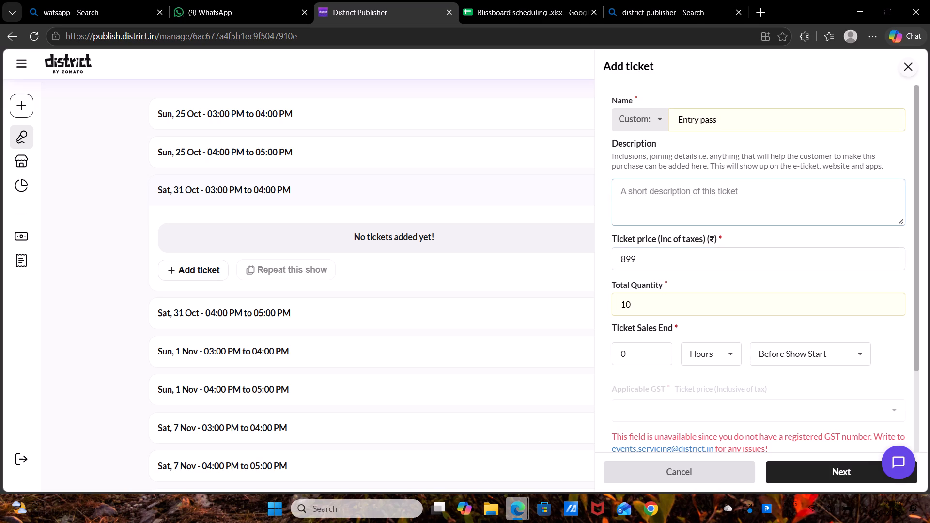
key(ctrl+v)
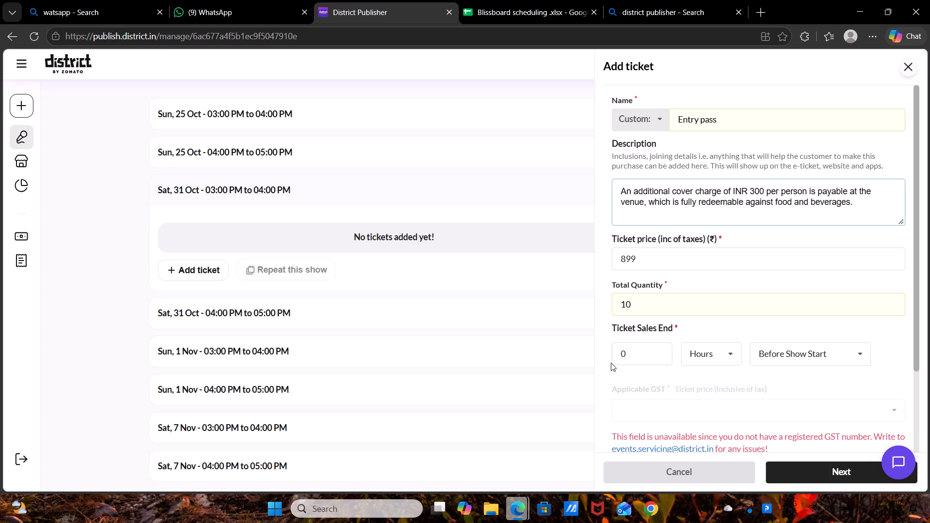
Set the Entry pass ticket sales to end 30 minutes before show start and proceed to show selection.
click(618, 355)
key(3)
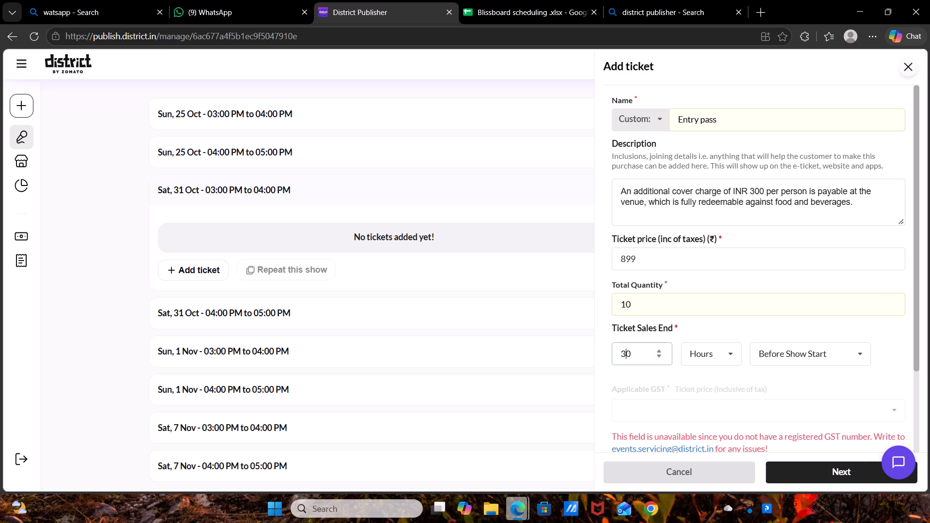
click(703, 354)
click(707, 372)
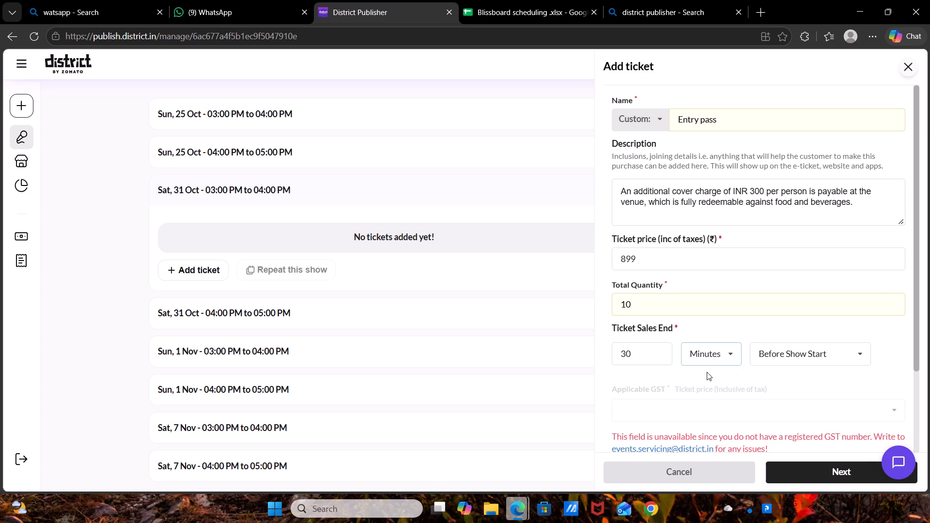
click(789, 470)
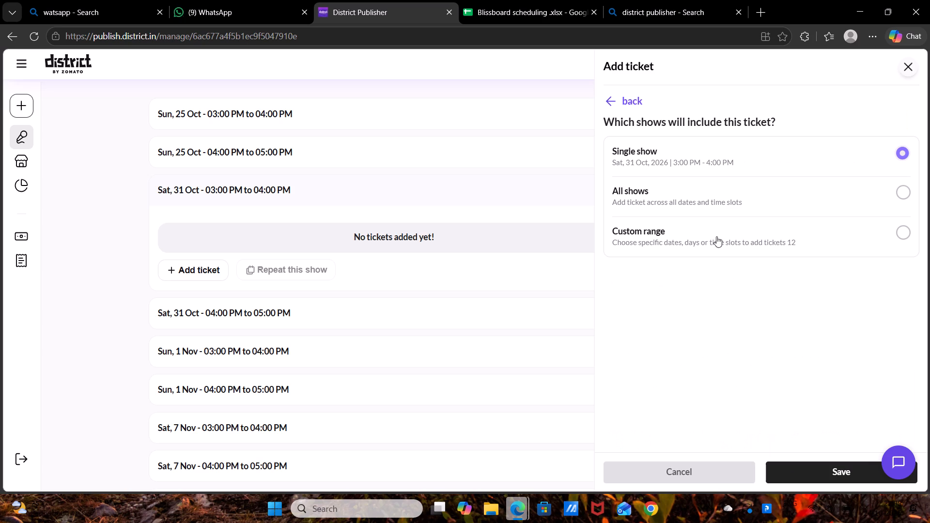
Apply the Entry pass ticket to all shows, then save and confirm the changes.
click(713, 200)
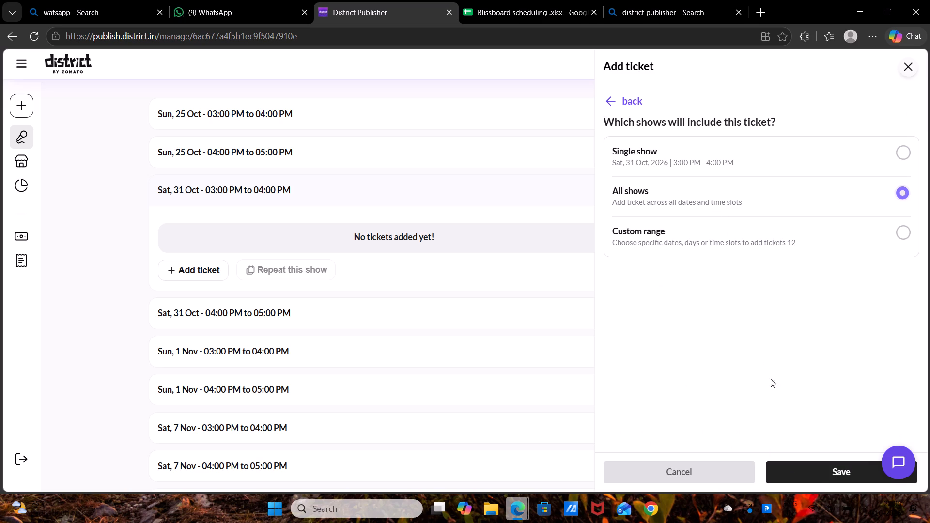
click(817, 471)
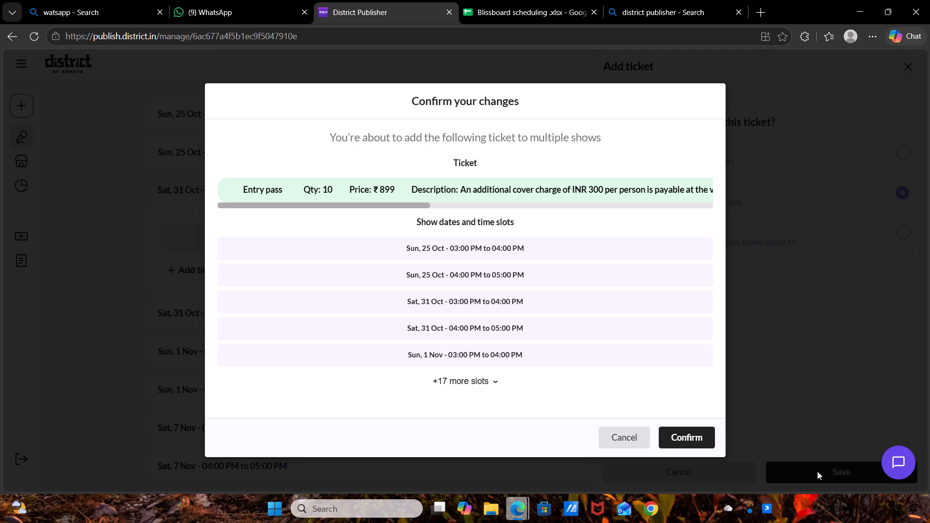
click(697, 440)
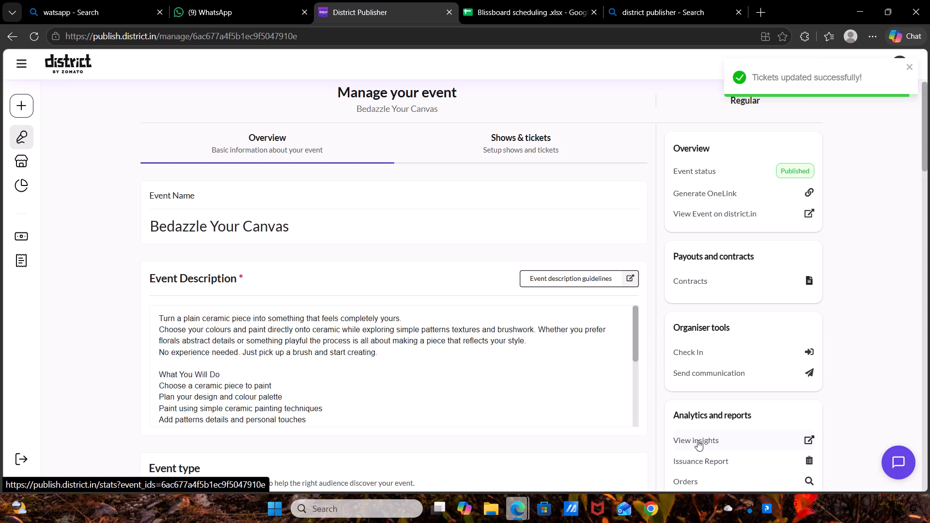
Check the tickets of the Sat, 31 Oct 03:00 PM show in the event's Shows & tickets.
click(564, 178)
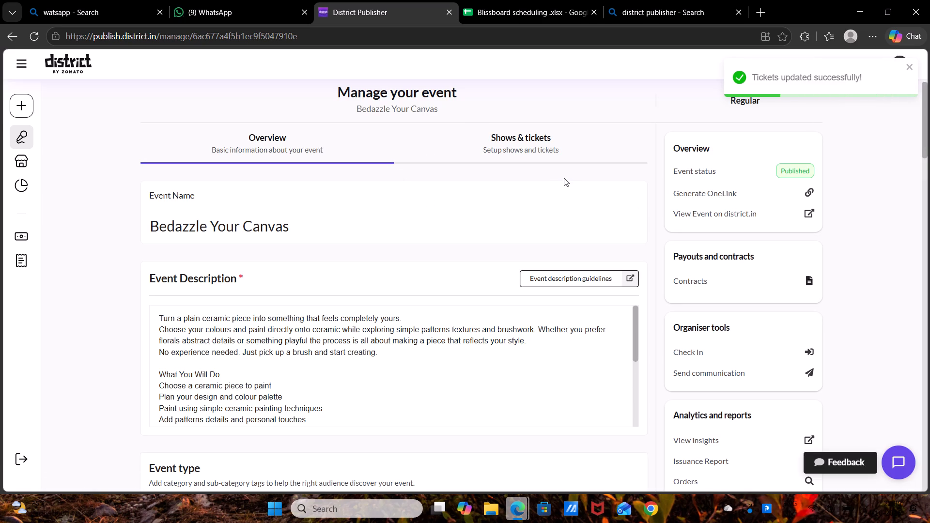
click(531, 139)
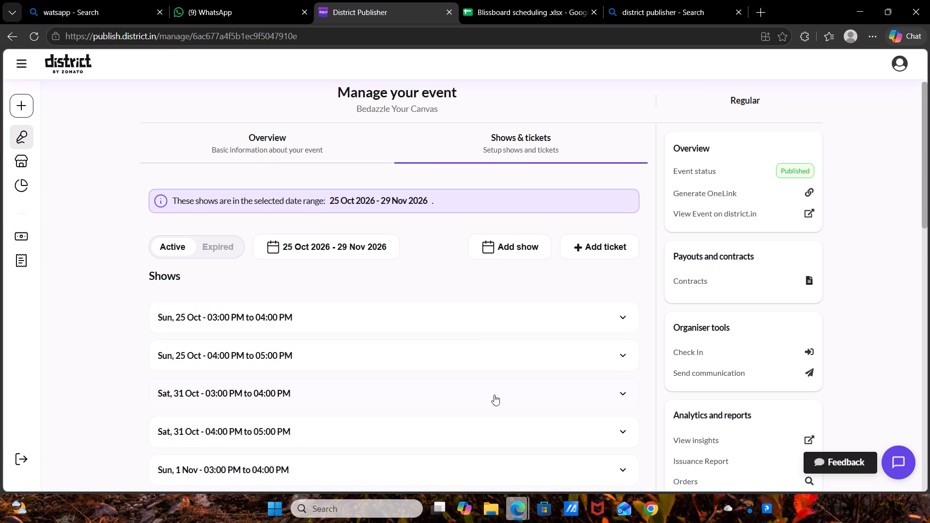
click(498, 409)
click(494, 398)
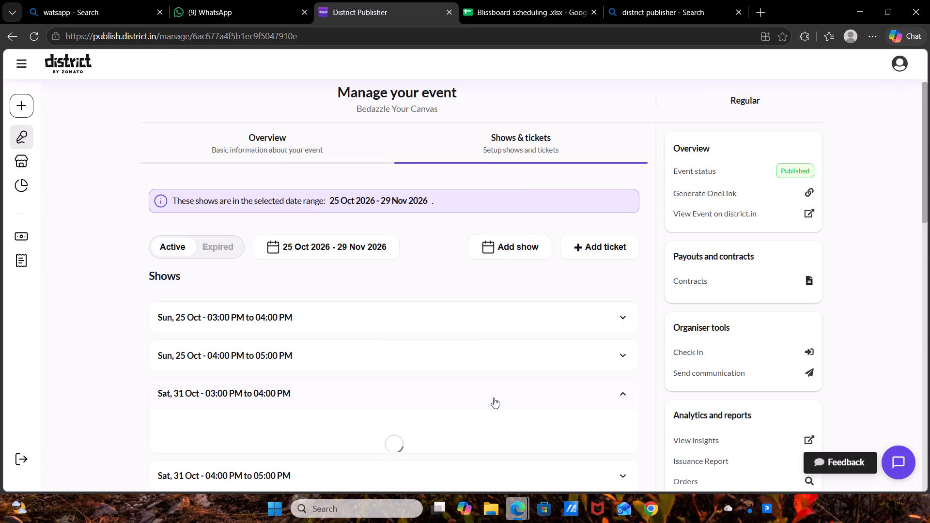
scroll(494, 398, down, 4)
scroll(494, 398, up, 6)
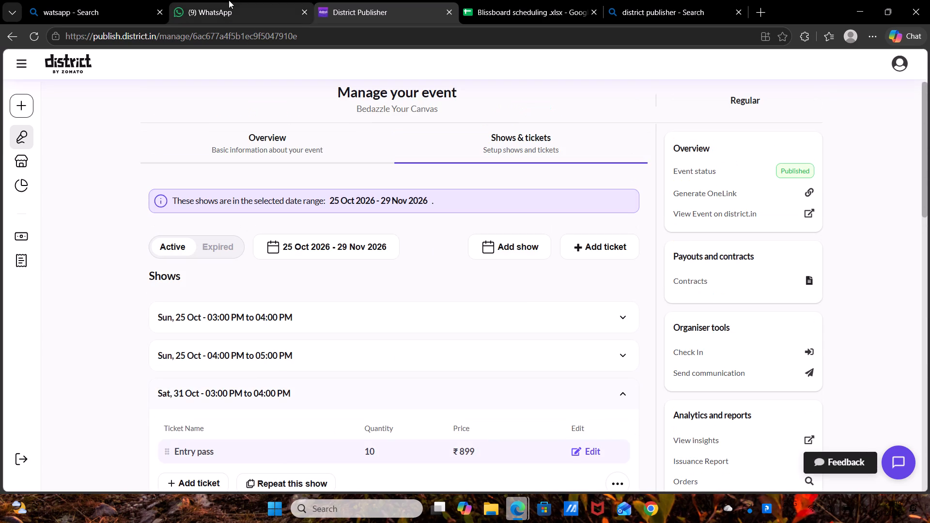
In the scheduling spreadsheet, mark Bedazzle Your Canvas as done in the District 145 CAFE AND BAR column, padded with leading spaces.
click(496, 0)
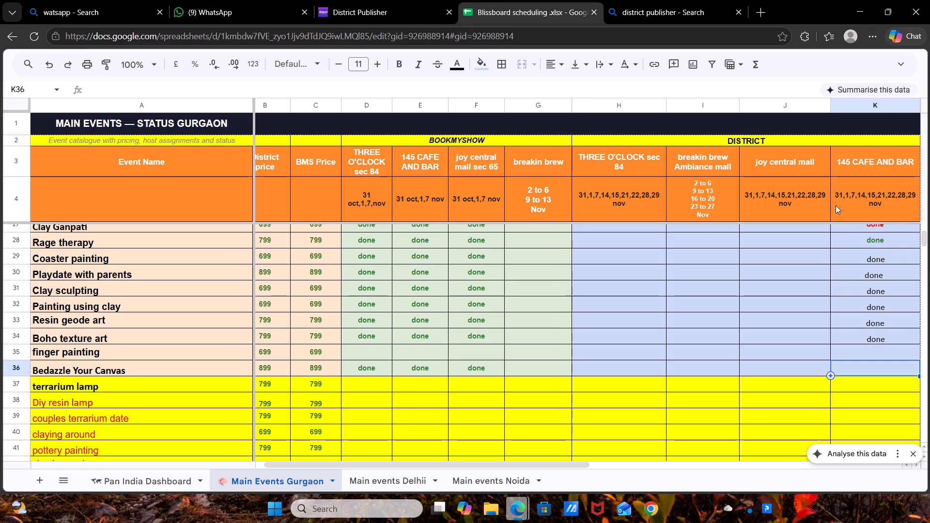
click(855, 367)
key(d)
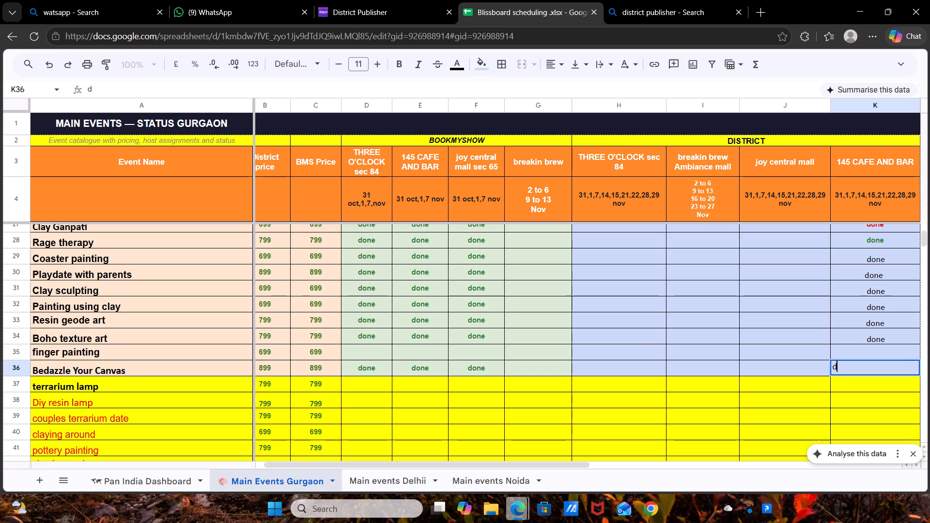
key(BackSpace)
key(space)
key(space)
key(space)
key(space)
key(space)
key(space)
key(space)
key(space)
key(space)
key(space)
key(space)
key(space)
key(space)
key(space)
key(space)
key(space)
key(e)
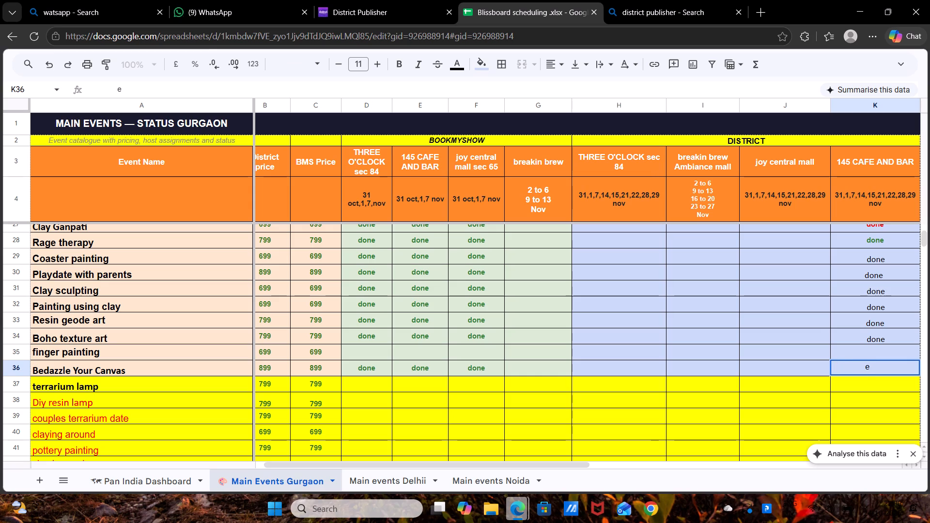
key(BackSpace)
key(d)
key(o)
text(ne)
key(Return)
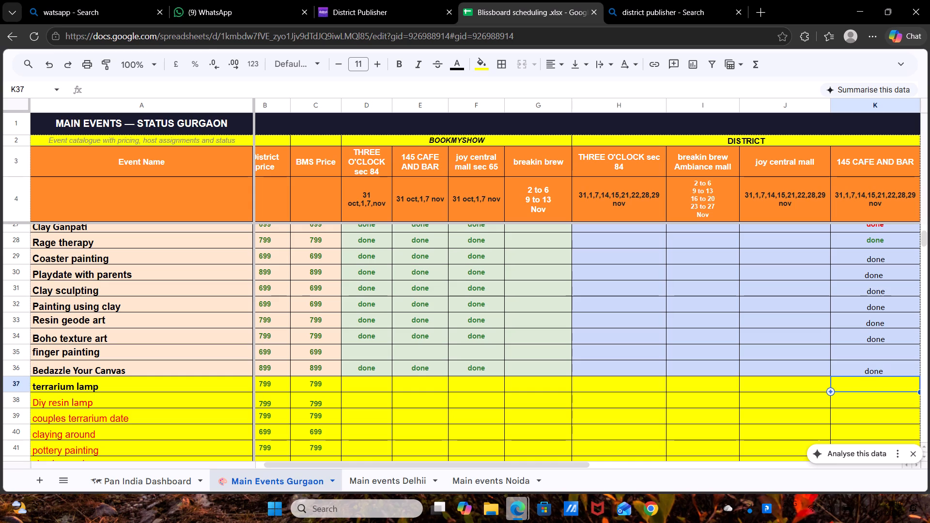
Review the Main Events Gurgaon sheet for the completion status of events in the District 145 CAFE AND BAR column.
scroll(855, 367, up, 7)
scroll(855, 367, down, 2)
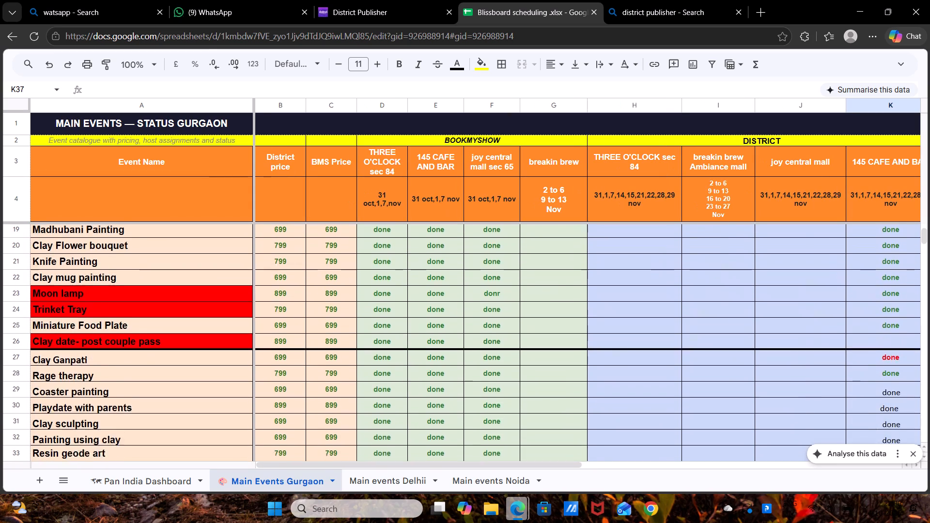
scroll(855, 367, down, 1)
scroll(855, 367, up, 7)
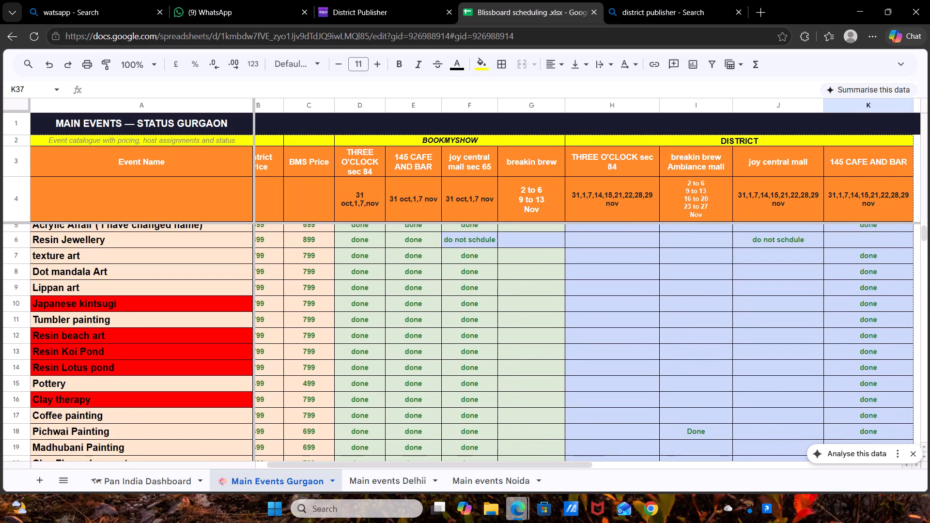
scroll(855, 367, right, 1)
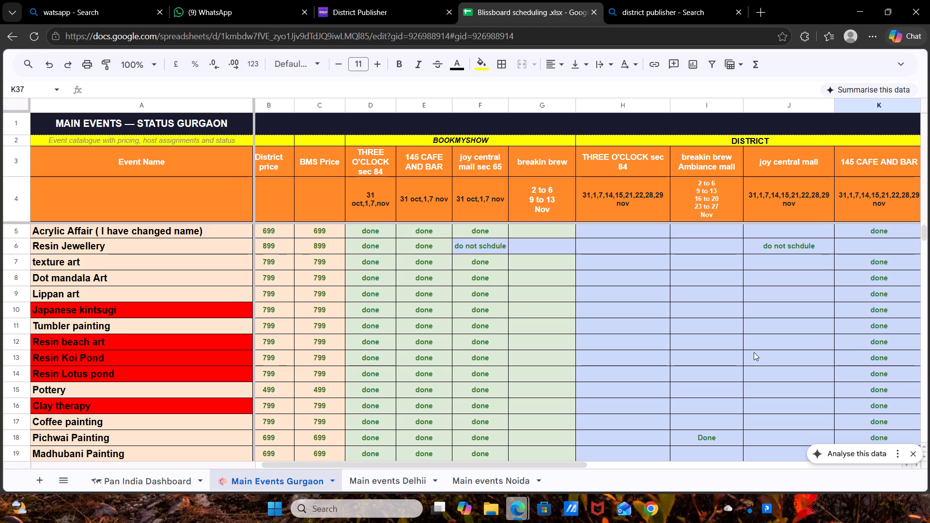
scroll(749, 364, up, 5)
scroll(749, 364, down, 3)
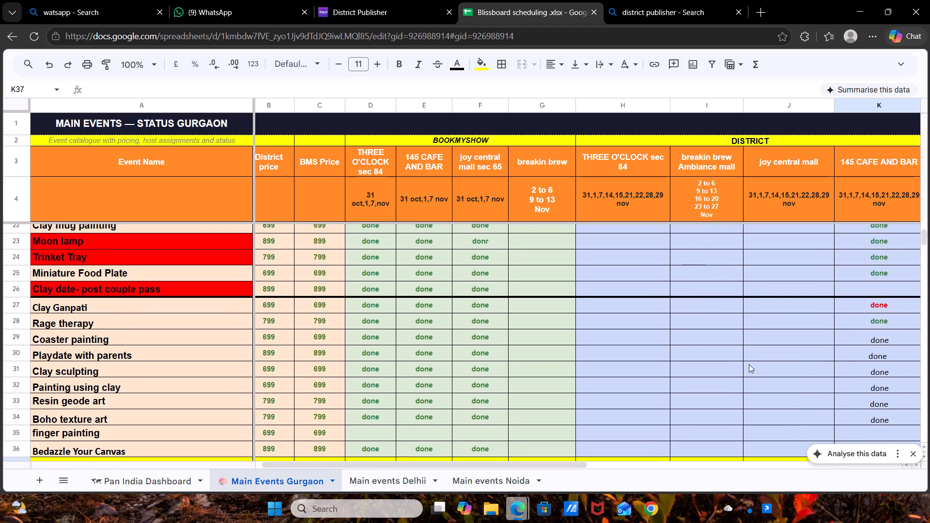
scroll(749, 364, down, 1)
scroll(749, 364, up, 3)
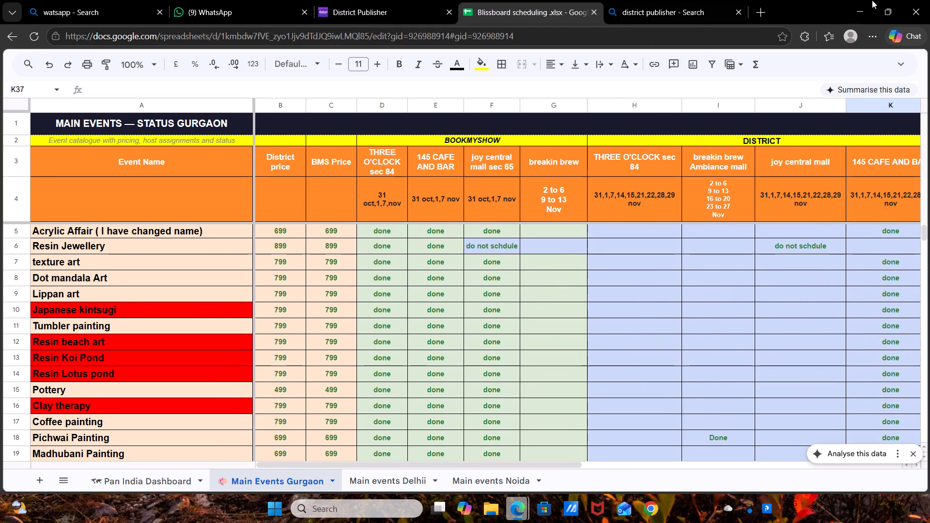
Close both open browser windows.
click(917, 2)
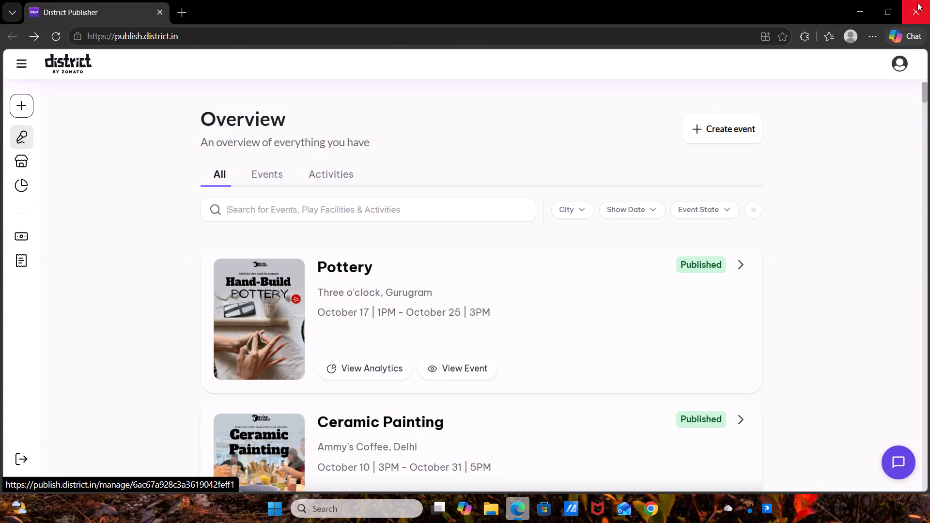
triple_click(917, 2)
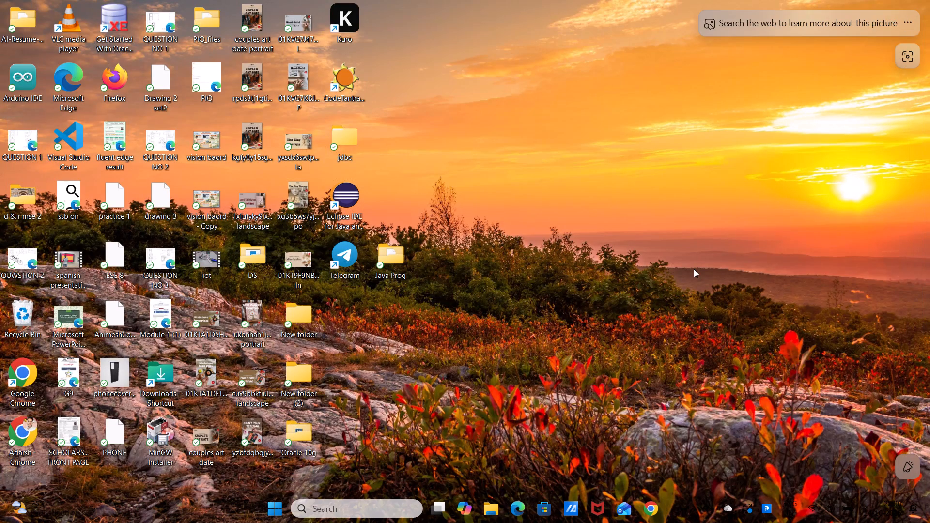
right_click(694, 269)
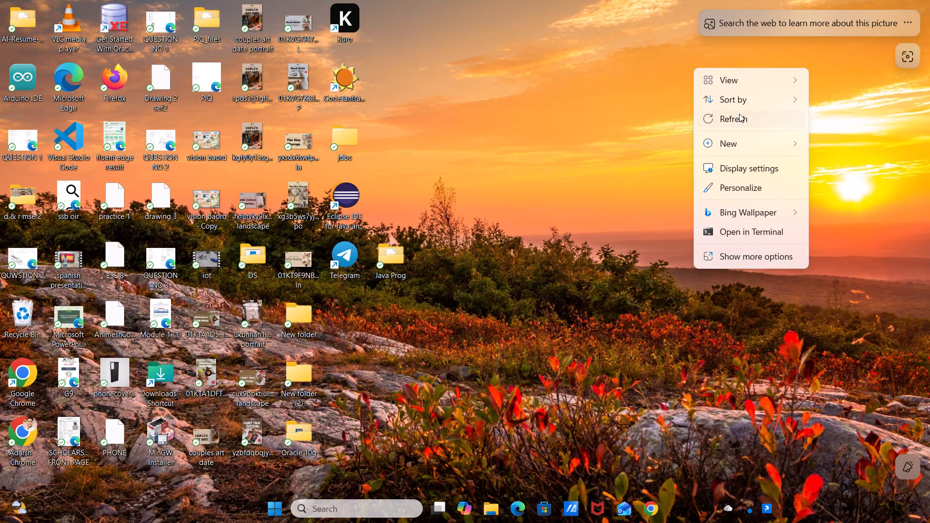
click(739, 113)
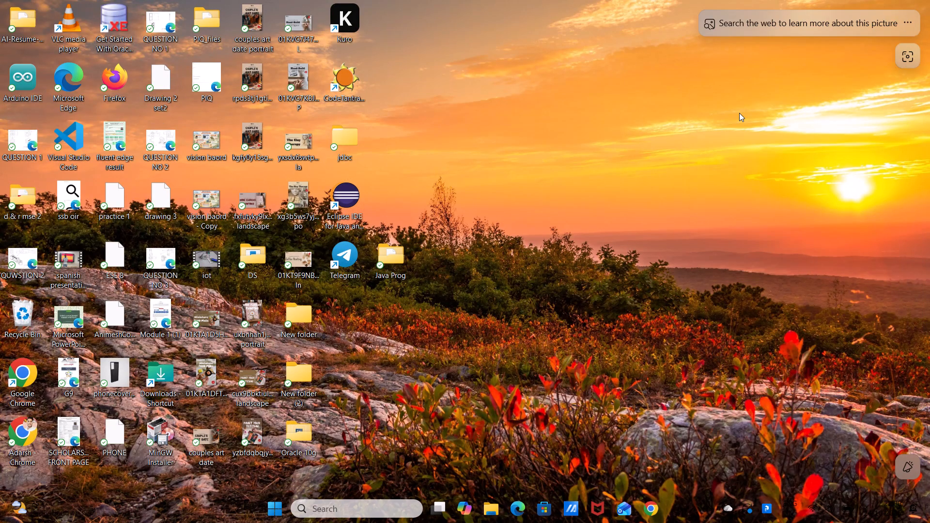